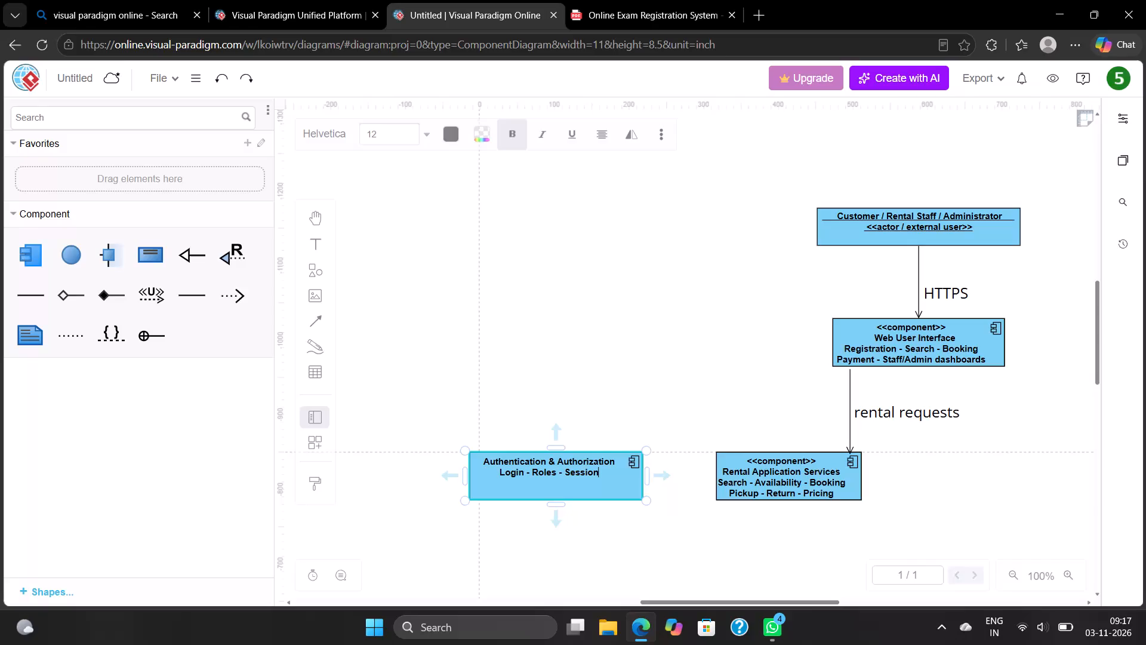
# Complete the second line of the Authentication & Authorization component's text so it reads "Login - Roles - Session control".
pyautogui.press('space')
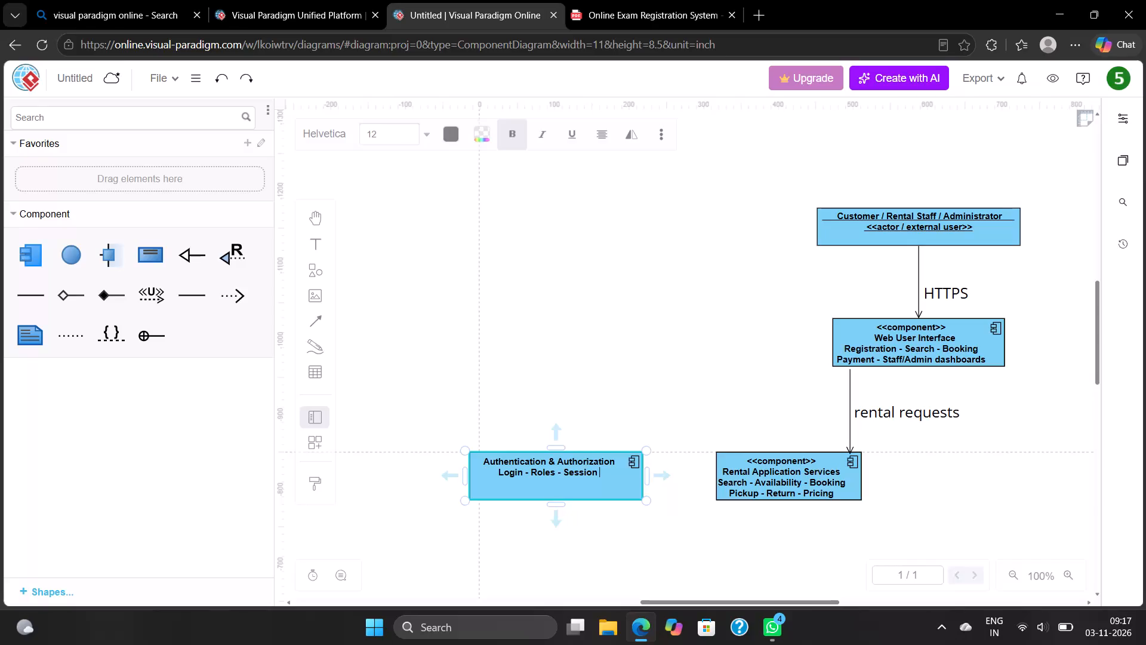
pyautogui.write('control')
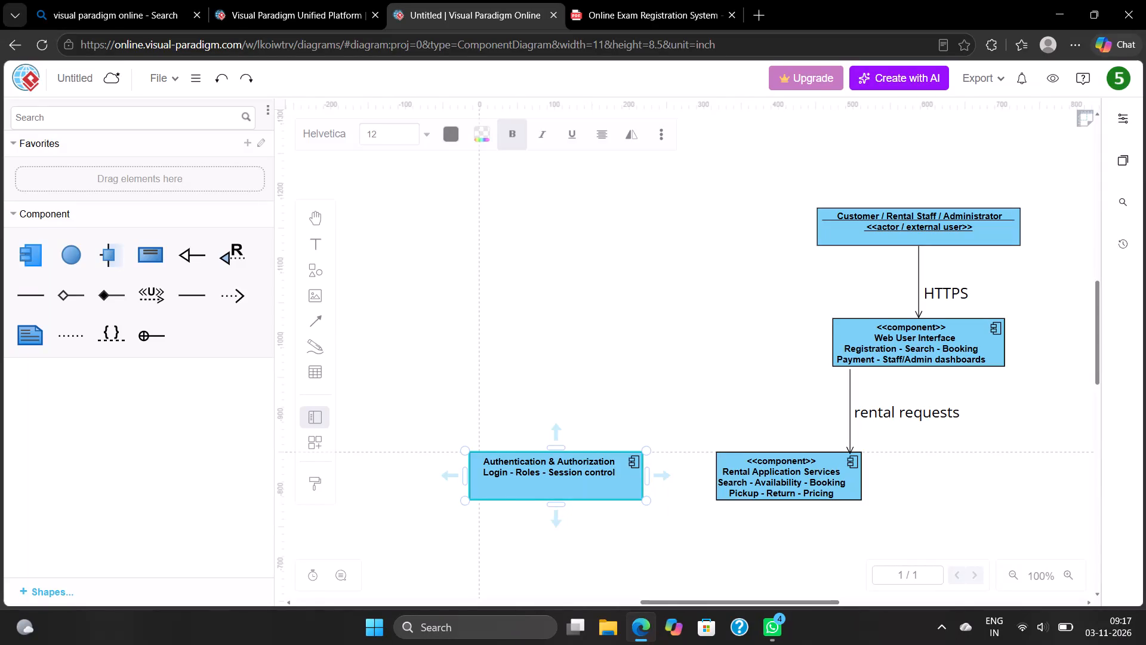
pyautogui.click(692, 535)
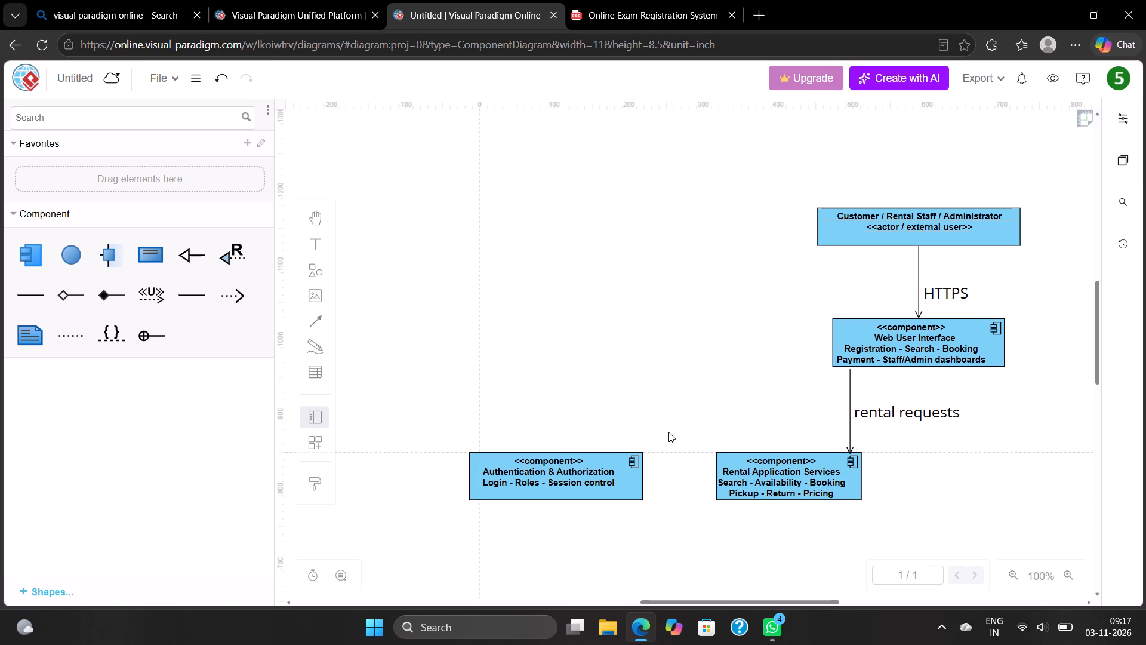
# Draw an arrow from the Web User Interface component to the top edge of the Authentication & Authorization component.
pyautogui.click(313, 321)
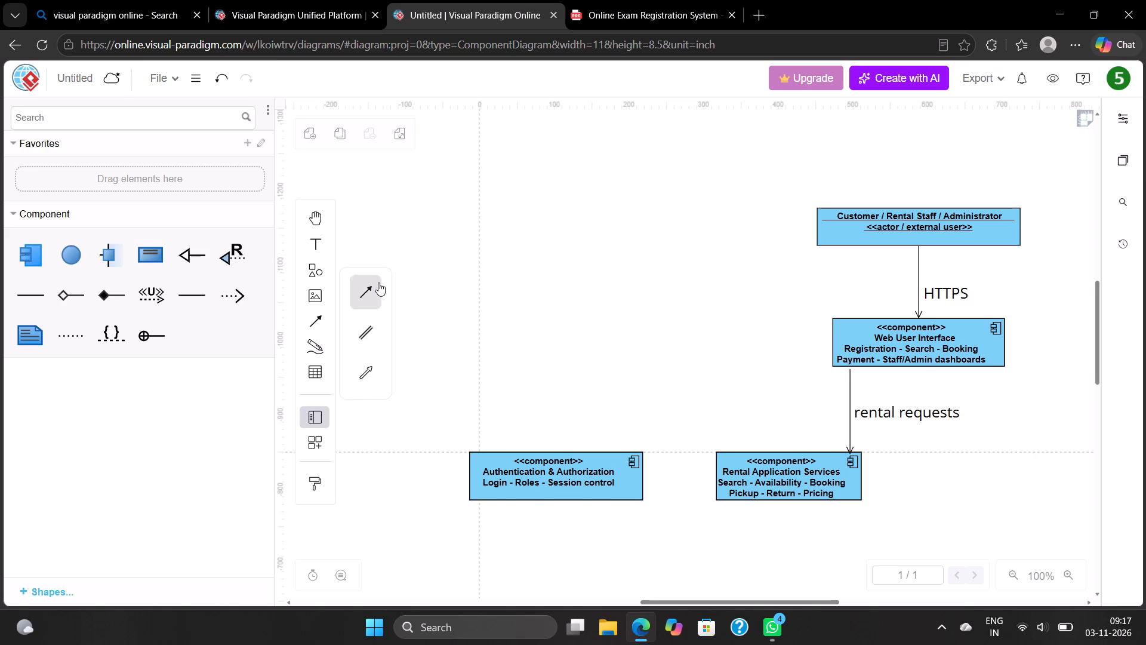
pyautogui.click(378, 282)
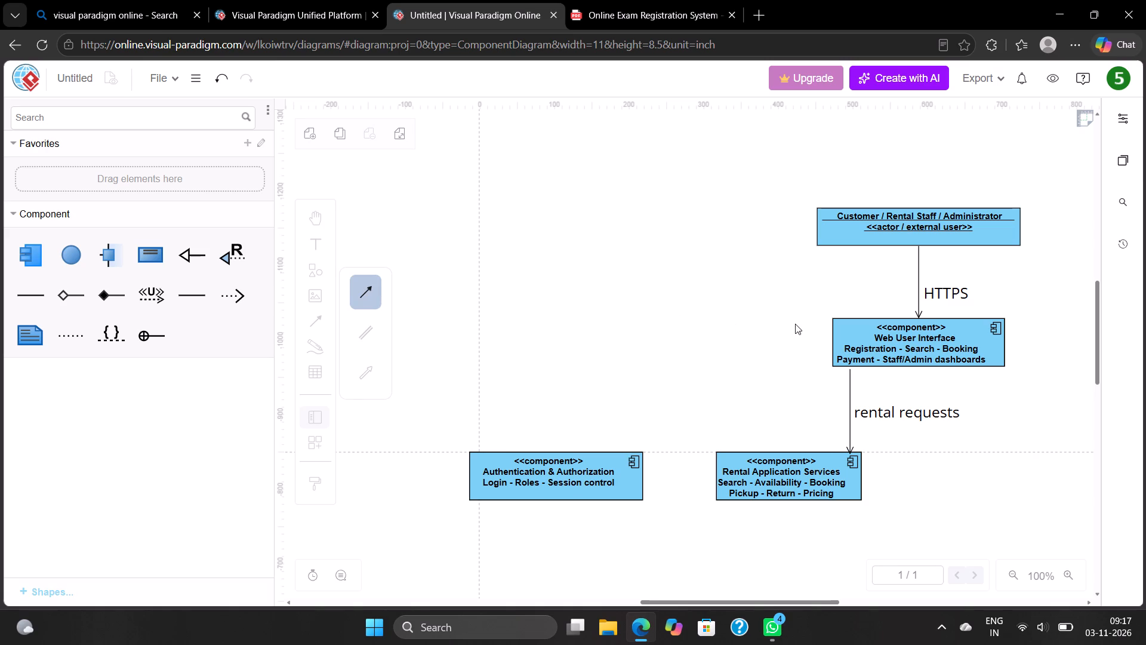
pyautogui.moveTo(828, 344); pyautogui.dragTo(806, 342)
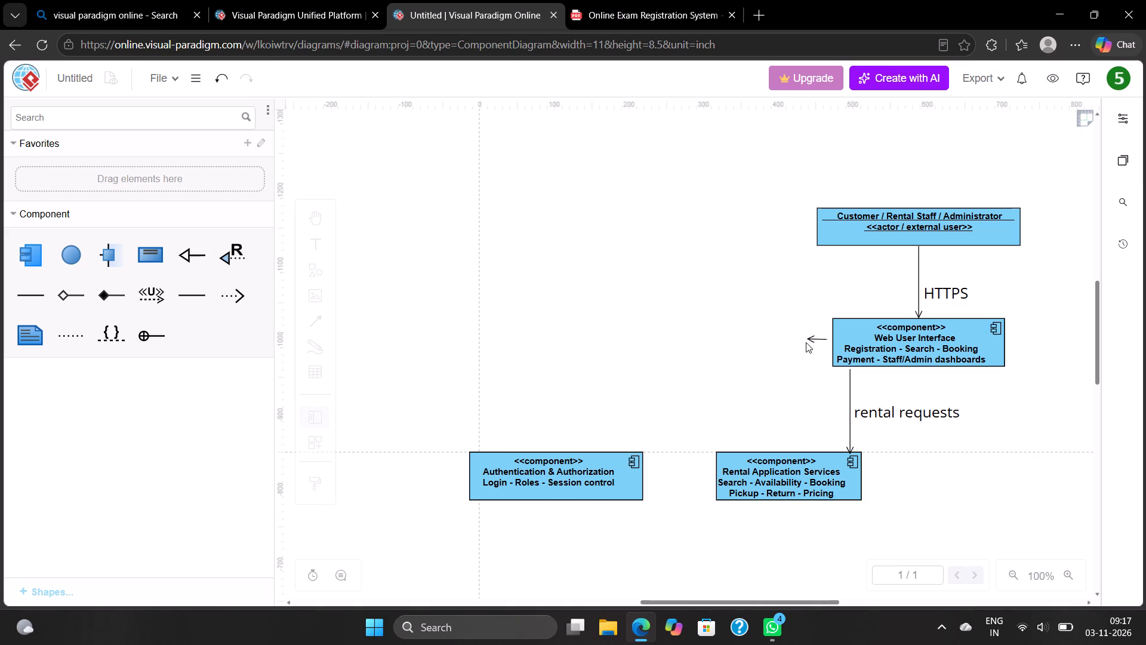
pyautogui.moveTo(806, 342); pyautogui.dragTo(556, 456)
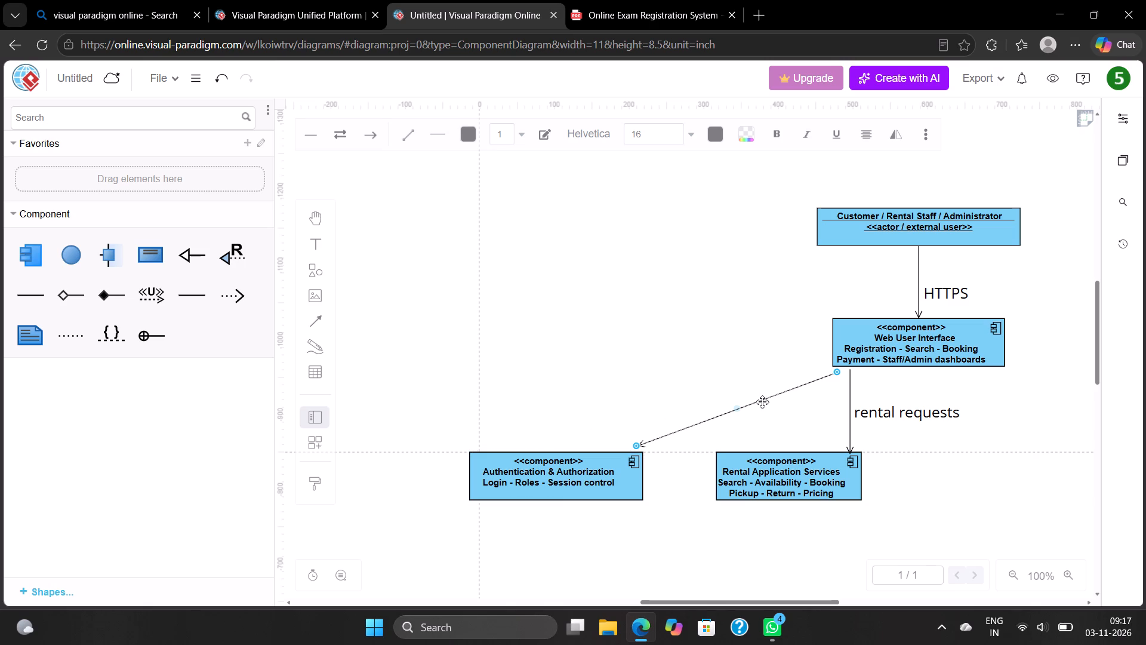
pyautogui.moveTo(757, 402); pyautogui.dragTo(636, 444)
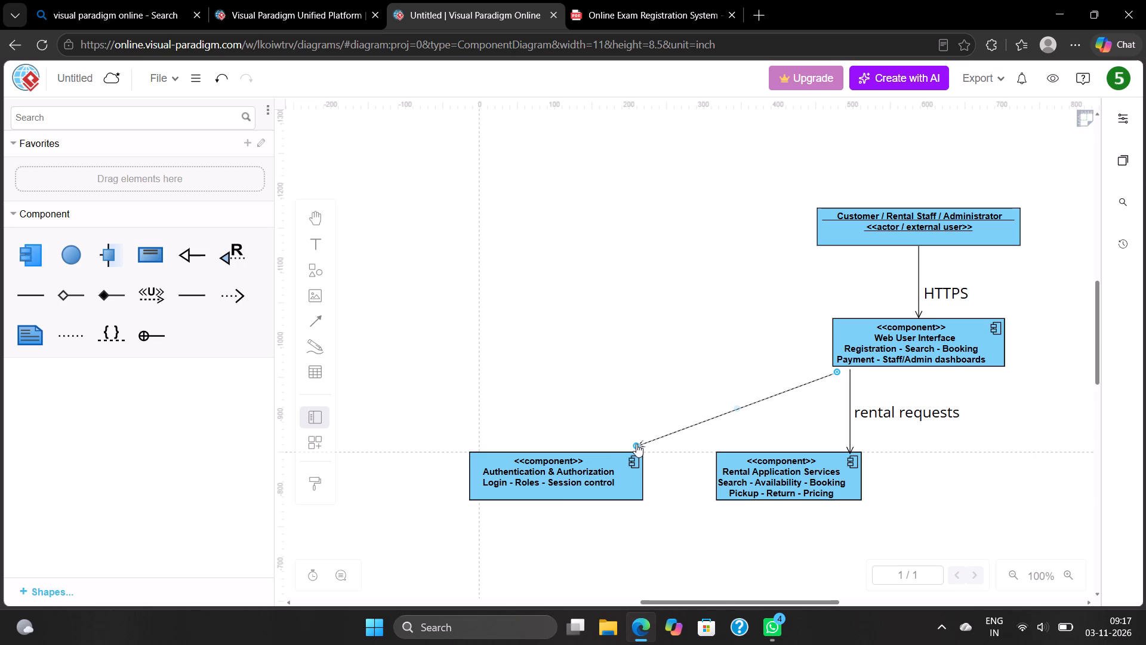
pyautogui.moveTo(636, 444); pyautogui.dragTo(636, 444)
pyautogui.moveTo(636, 444); pyautogui.dragTo(603, 450)
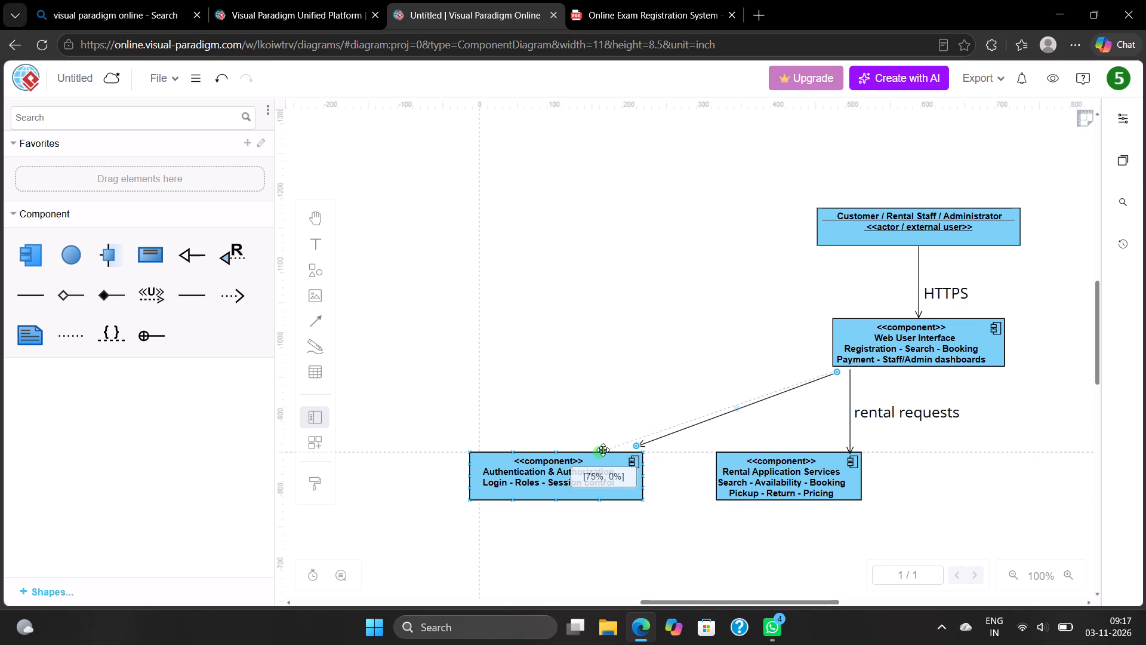
pyautogui.moveTo(603, 450); pyautogui.dragTo(596, 452)
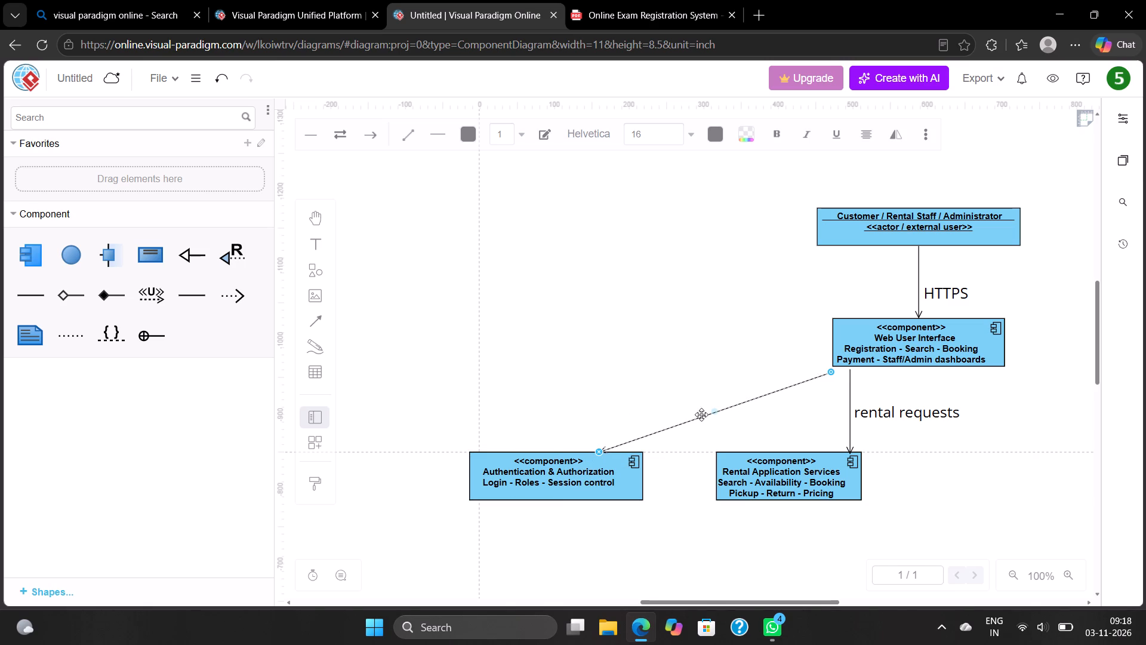
# Bend the new arrow into an elbow directly above its arrowhead and attach its start to the Web User Interface's left edge.
pyautogui.moveTo(714, 413); pyautogui.dragTo(671, 379)
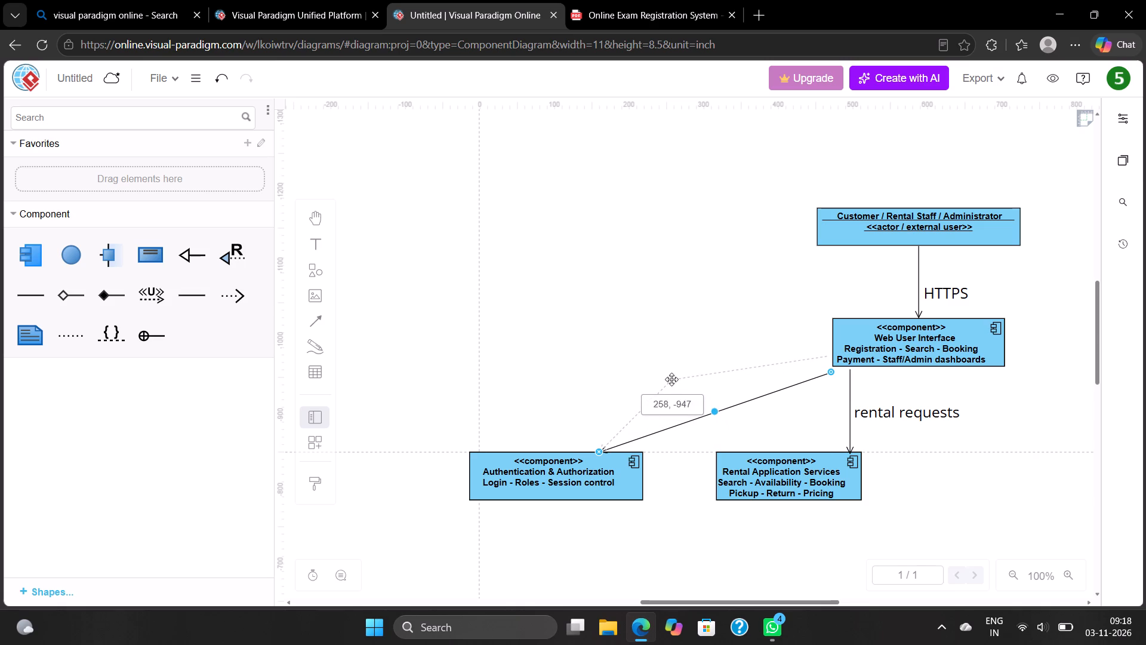
pyautogui.moveTo(671, 379); pyautogui.dragTo(601, 368)
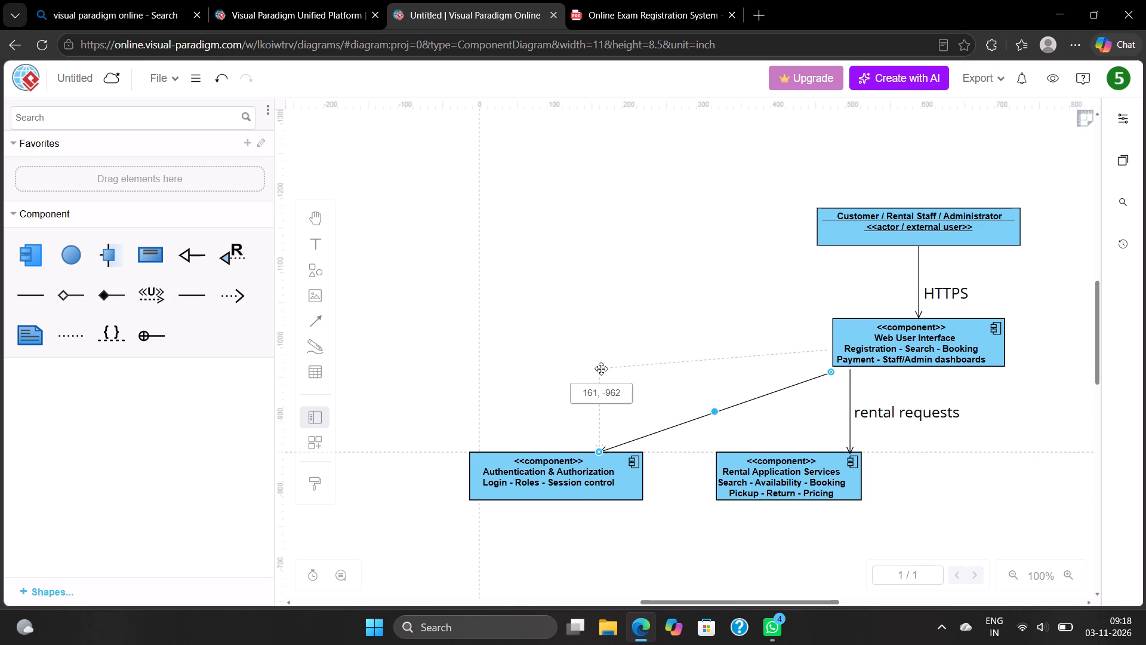
pyautogui.moveTo(601, 368); pyautogui.dragTo(601, 364)
pyautogui.moveTo(601, 364); pyautogui.dragTo(602, 349)
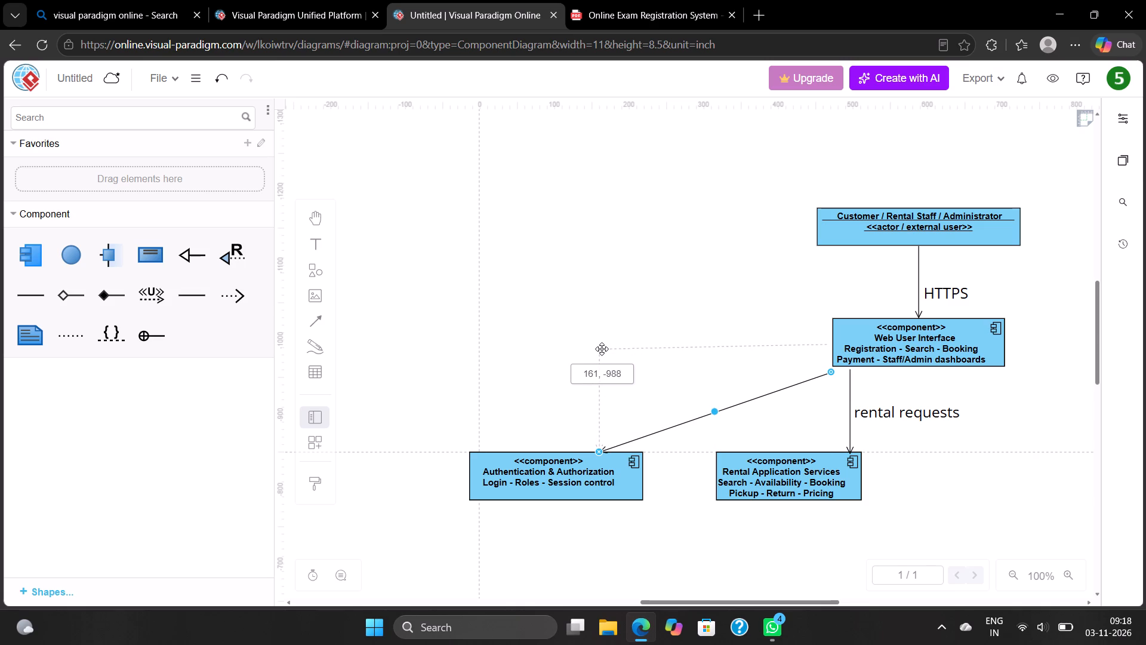
pyautogui.moveTo(602, 349); pyautogui.dragTo(602, 345)
pyautogui.moveTo(602, 345); pyautogui.dragTo(601, 347)
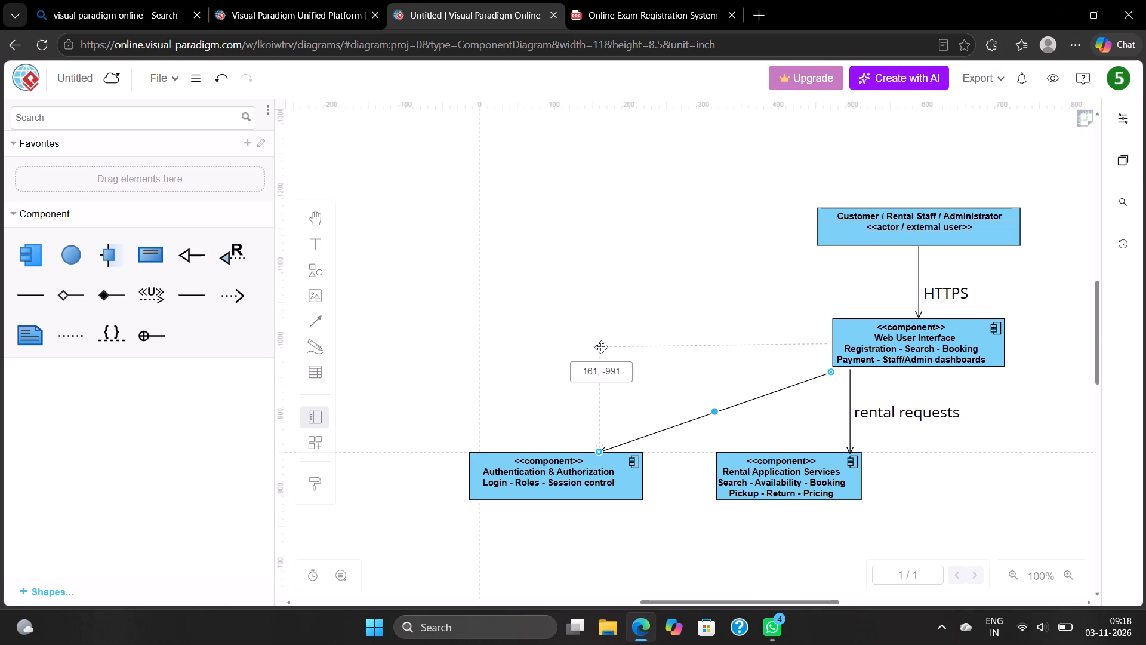
pyautogui.moveTo(601, 347); pyautogui.dragTo(601, 348)
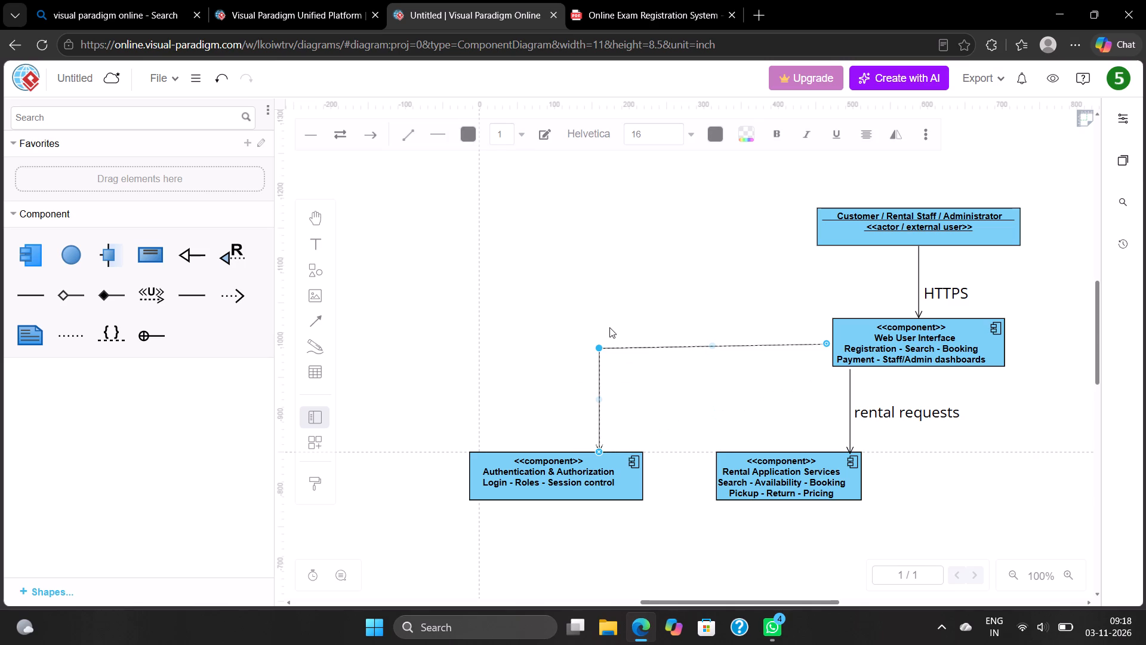
pyautogui.click(827, 342)
pyautogui.click(730, 309)
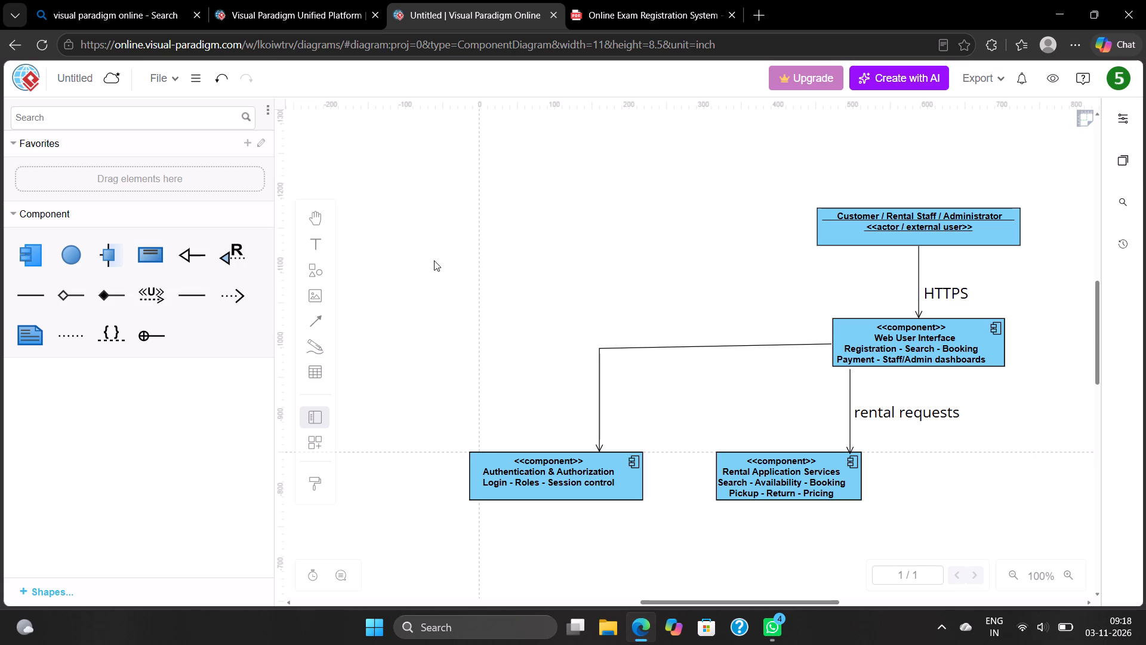
# Add a text label reading "authentication / authorize" beside the elbow arrow, above the Authentication & Authorization component.
pyautogui.click(646, 389)
pyautogui.click(516, 362)
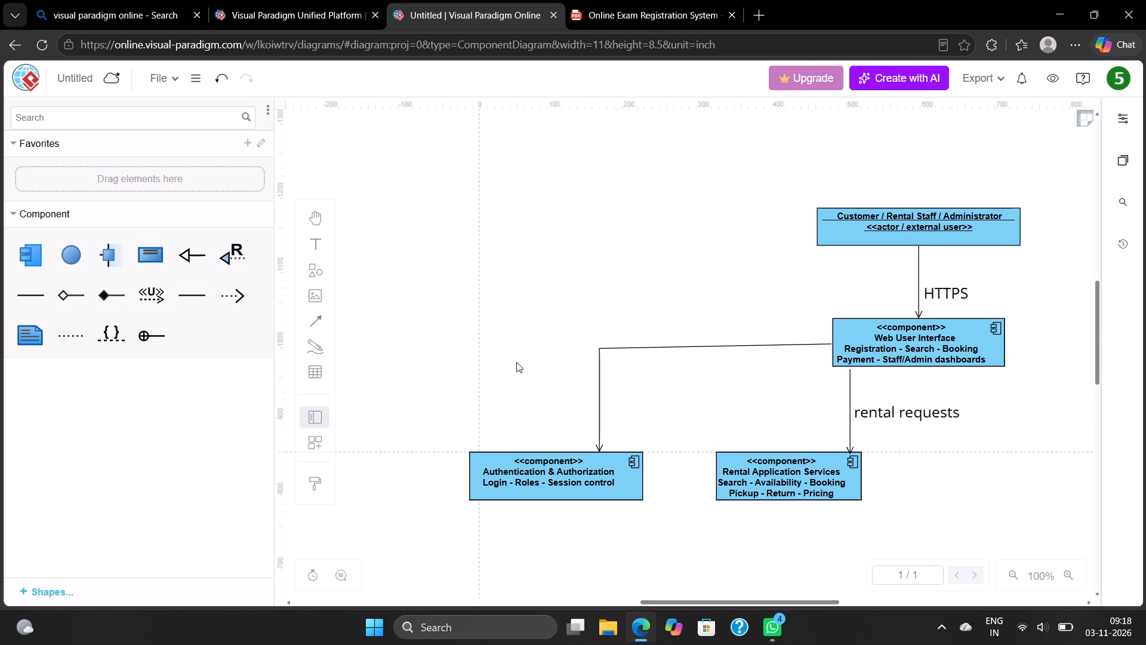
pyautogui.click(516, 362)
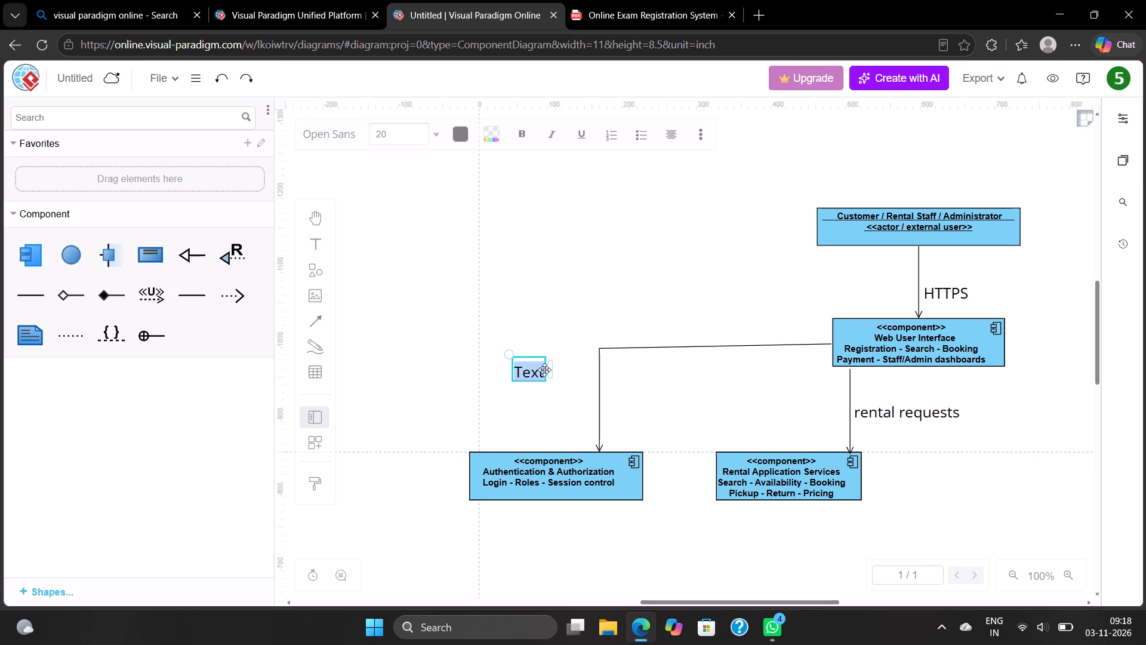
pyautogui.click(543, 370)
pyautogui.press('BackSpace')
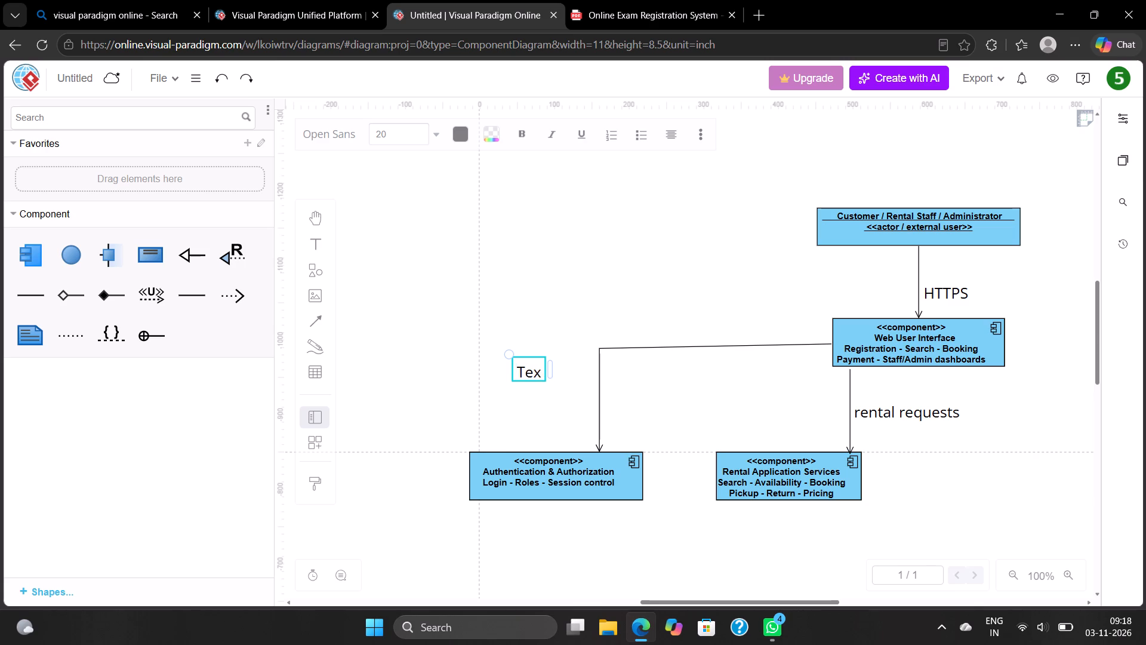
pyautogui.press('BackSpace')
pyautogui.press('BackSpace')
pyautogui.press('BackSpace')
pyautogui.write('authentication')
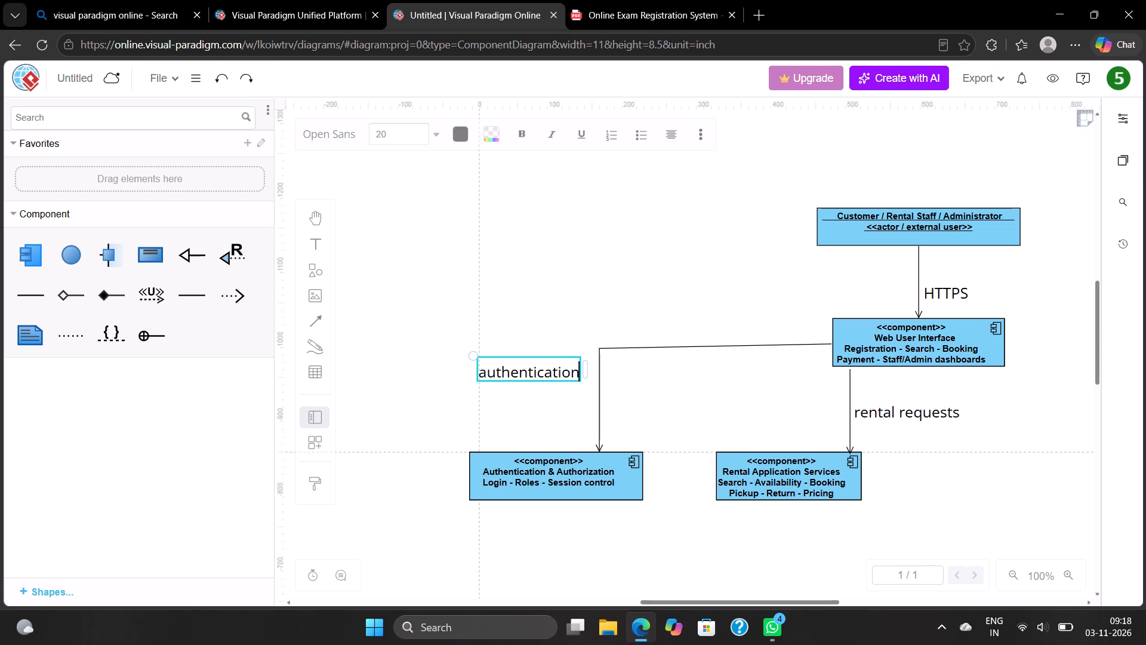
pyautogui.press('space')
pyautogui.write('/')
pyautogui.press('space')
pyautogui.write('au')
pyautogui.write('thori')
pyautogui.write('ze')
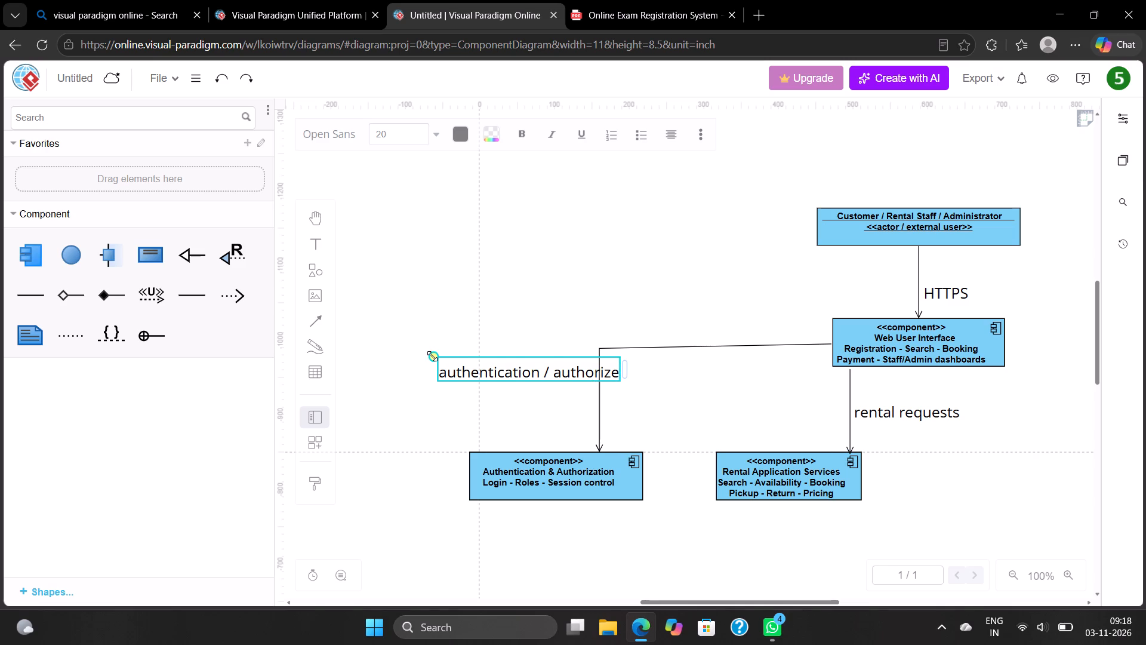
# Resize the "authentication / authorize" label to about 255 x 20 and place it just above the elbow arrow's horizontal segment.
pyautogui.moveTo(432, 356); pyautogui.dragTo(435, 351)
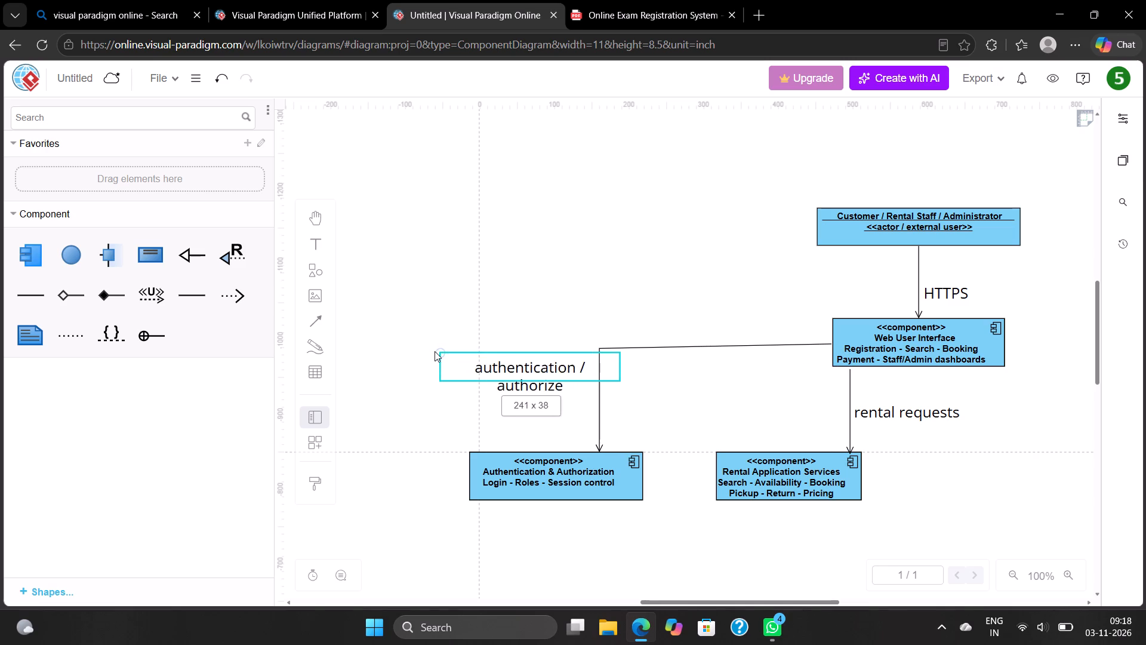
pyautogui.moveTo(435, 351); pyautogui.dragTo(424, 359)
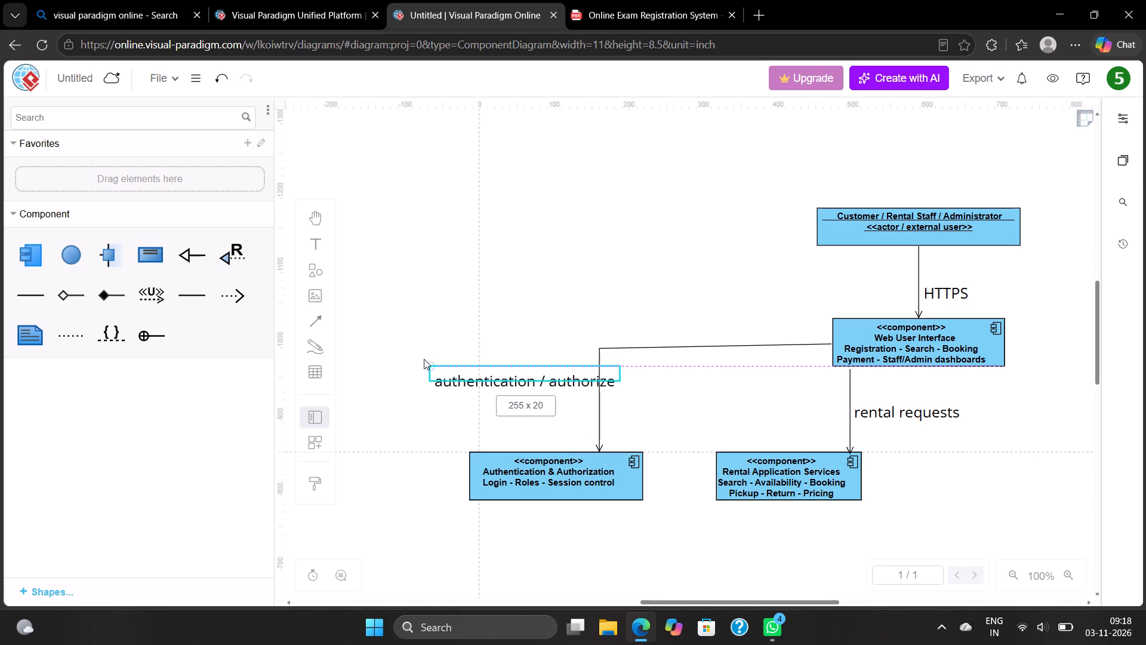
pyautogui.moveTo(424, 359); pyautogui.dragTo(424, 360)
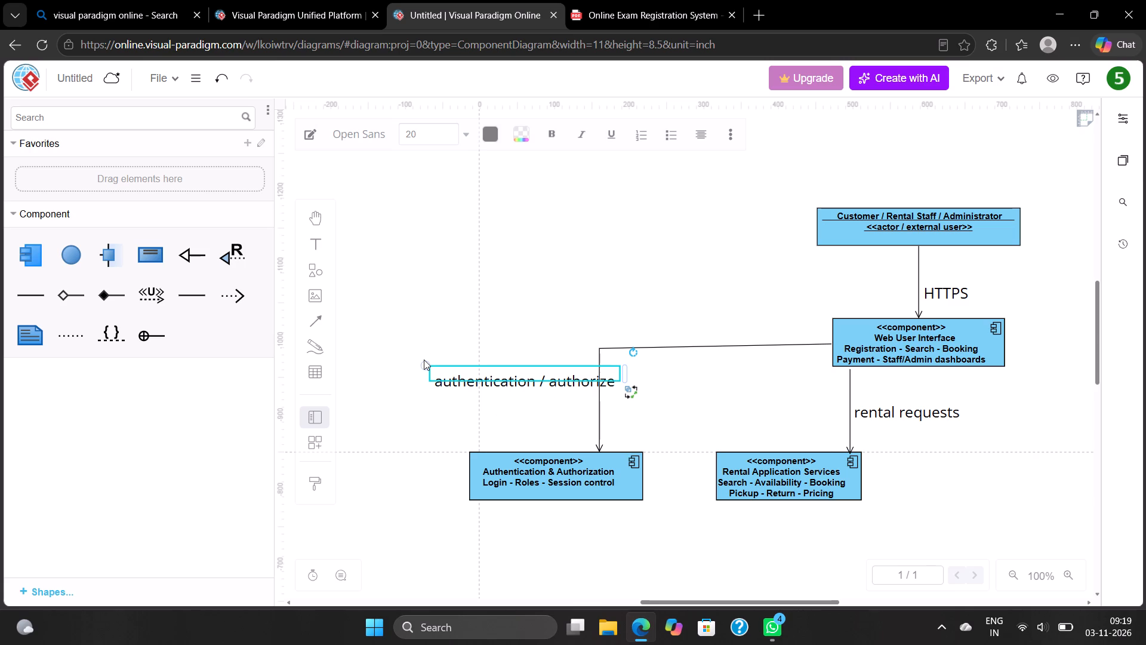
pyautogui.moveTo(540, 384); pyautogui.dragTo(565, 345)
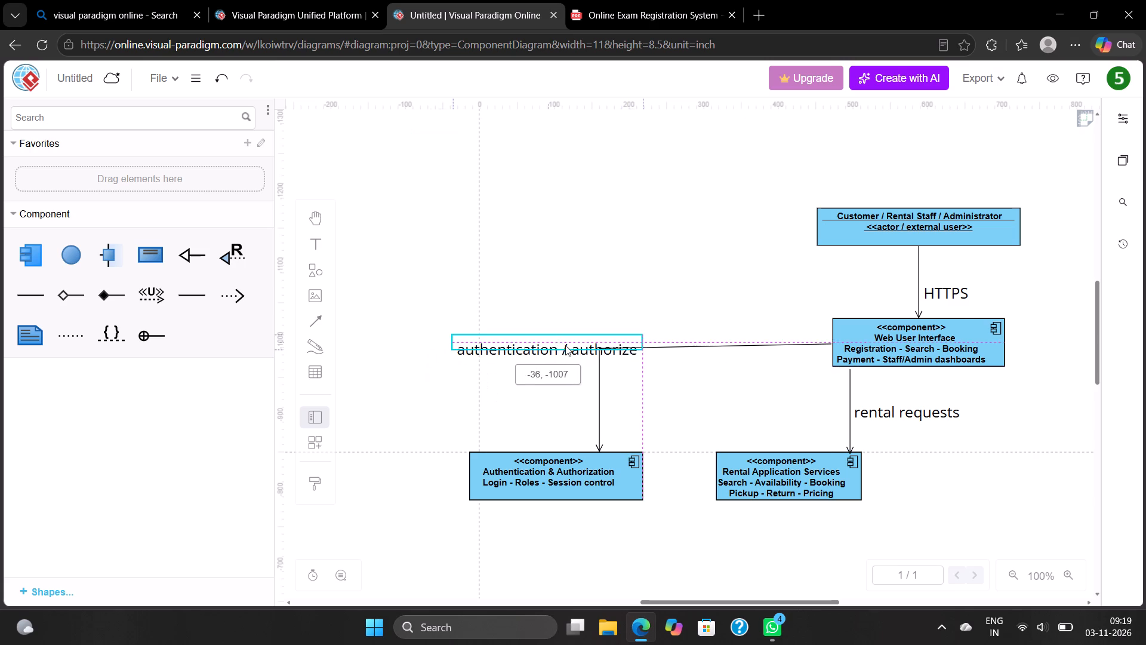
pyautogui.moveTo(565, 345); pyautogui.dragTo(580, 343)
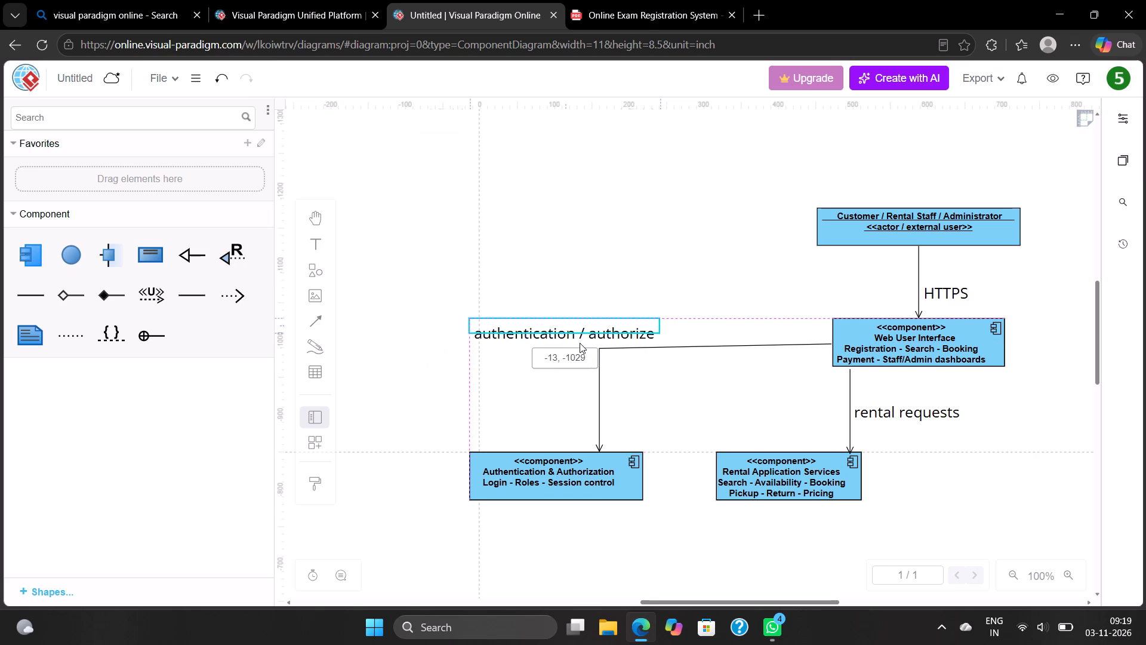
pyautogui.moveTo(580, 343); pyautogui.dragTo(598, 342)
pyautogui.click(554, 265)
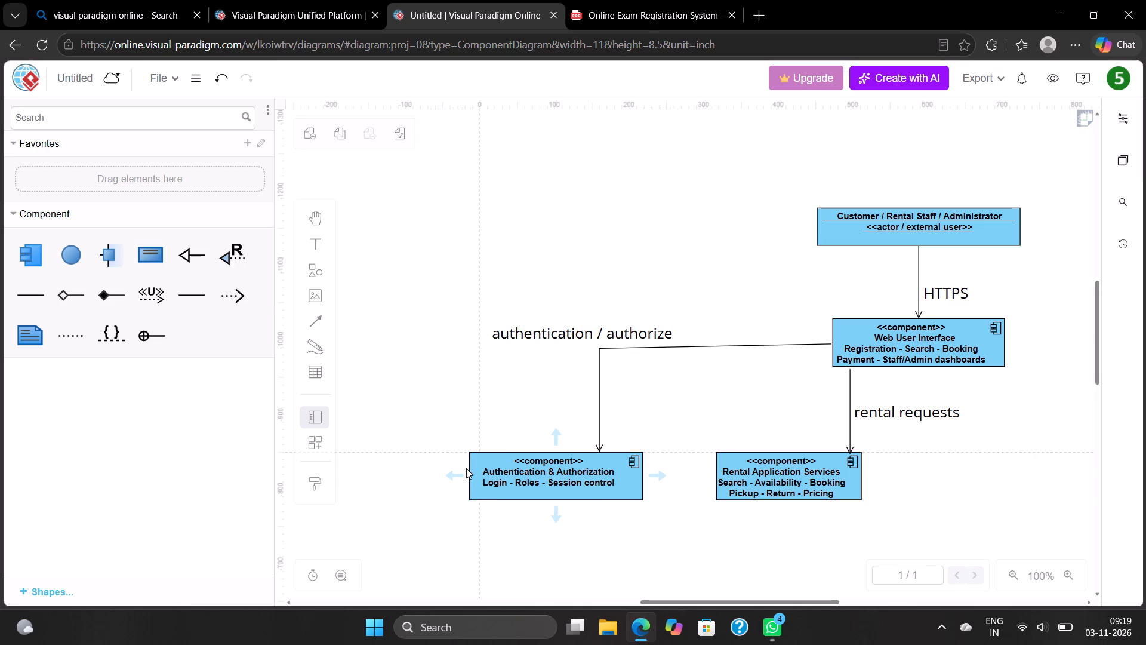
# Shift the Authentication & Authorization component slightly right so it lies inside the page's left boundary.
pyautogui.moveTo(467, 469); pyautogui.dragTo(476, 468)
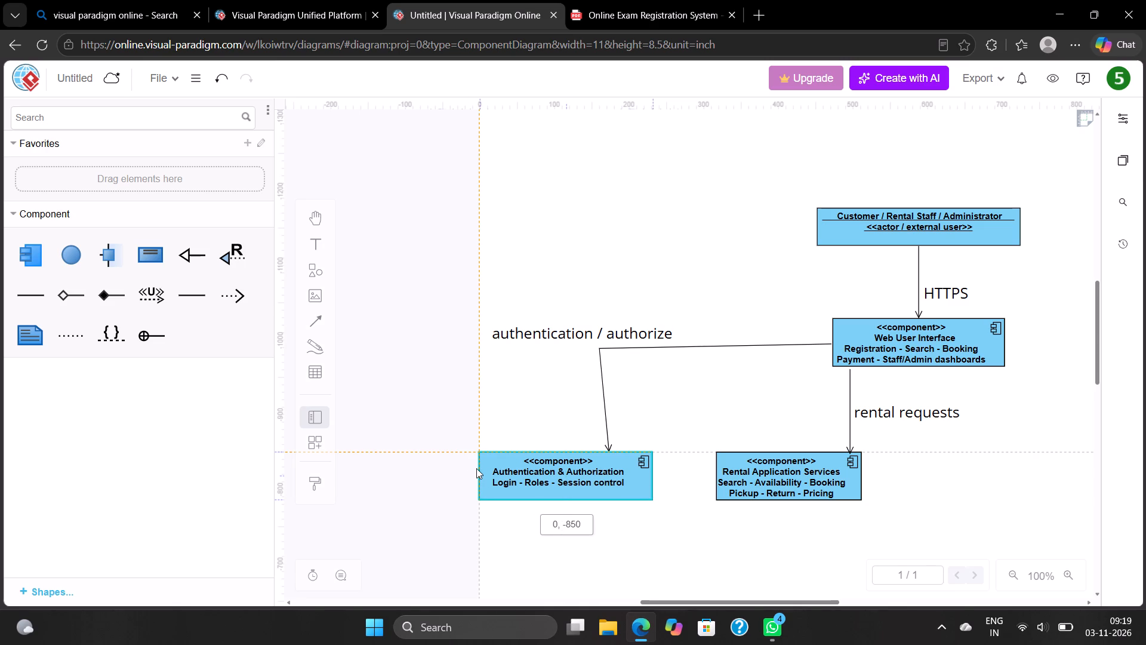
pyautogui.moveTo(476, 468); pyautogui.dragTo(483, 468)
# Move the elbow arrow's bend point right so the lower segment runs vertically into the Authentication & Authorization component.
pyautogui.click(600, 357)
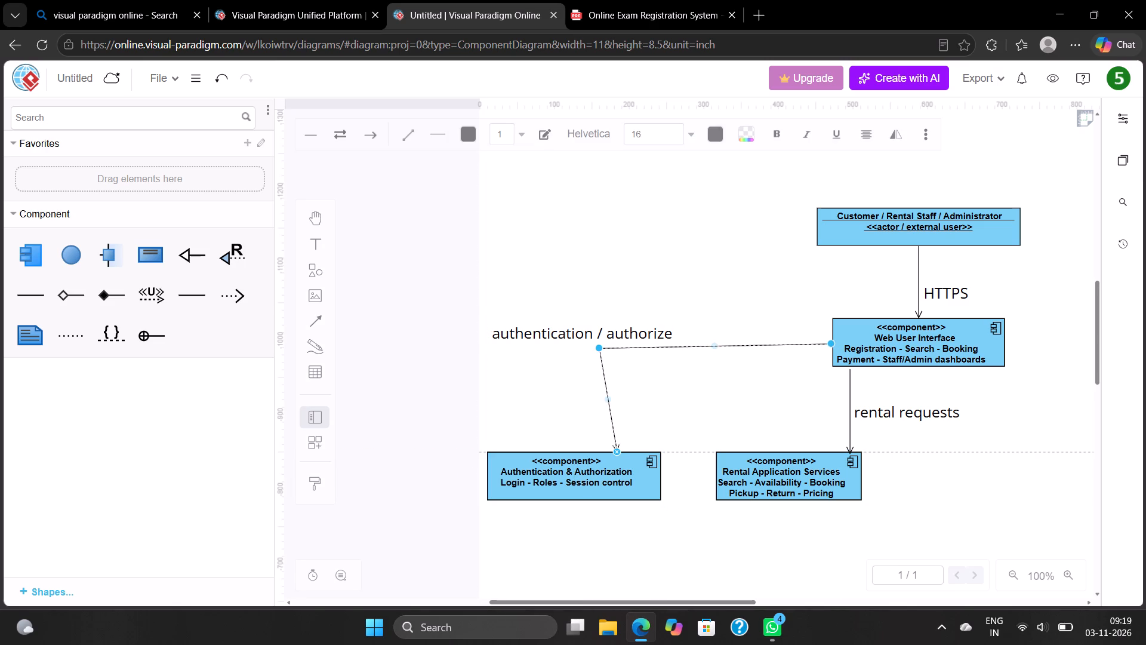
pyautogui.moveTo(600, 346); pyautogui.dragTo(608, 349)
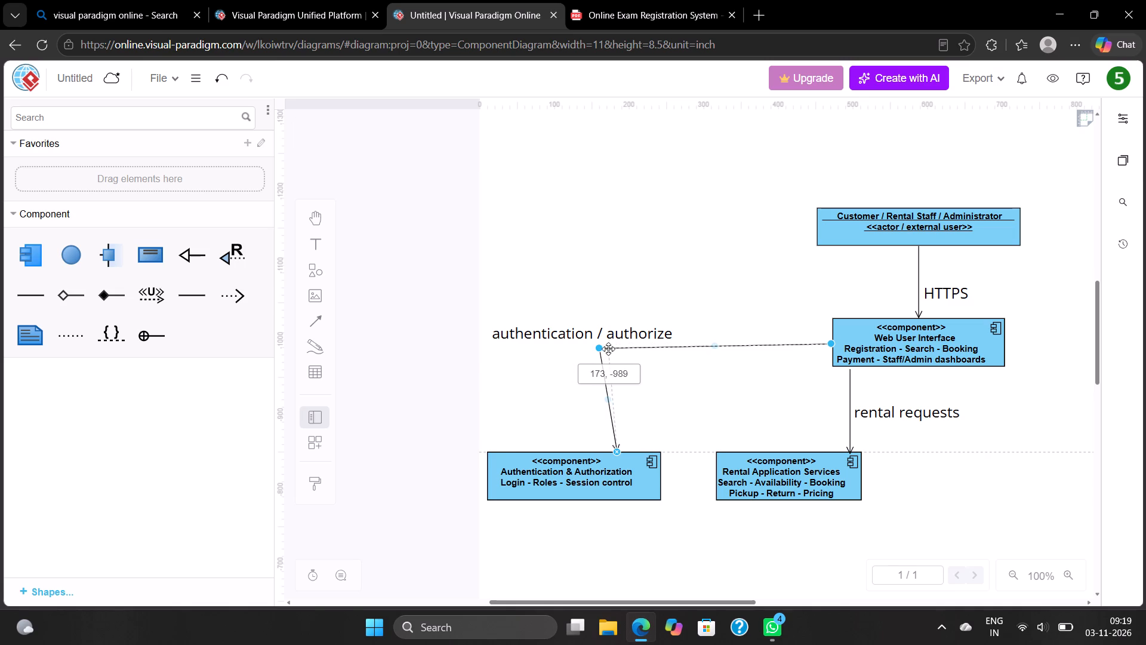
pyautogui.moveTo(608, 349); pyautogui.dragTo(616, 351)
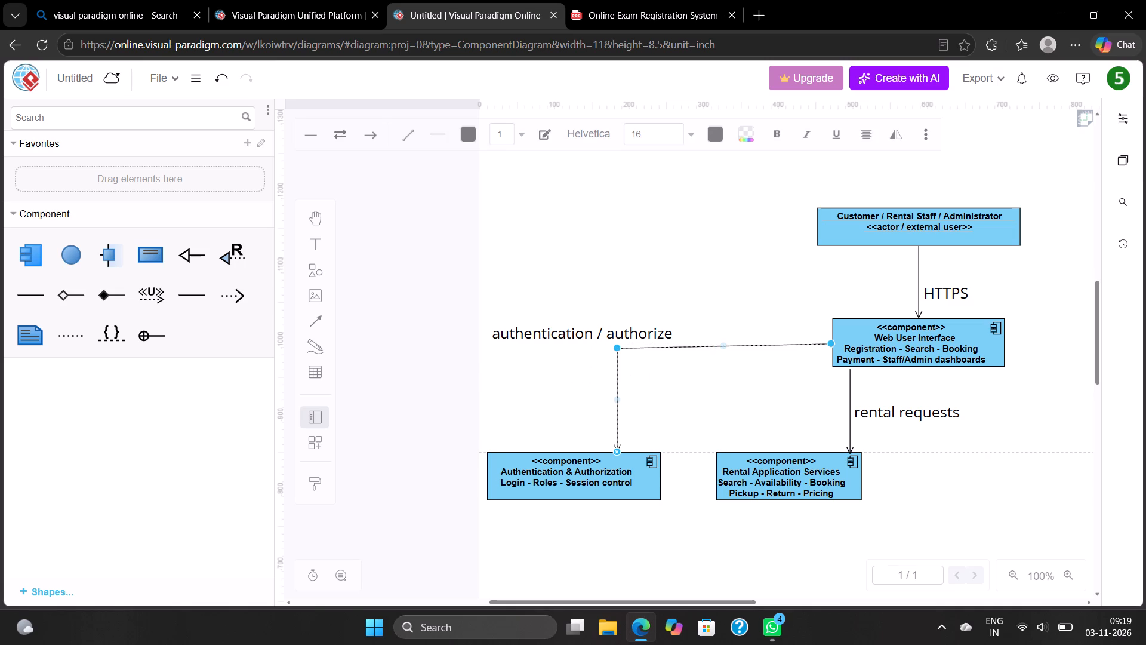
# Add a new component to the right of Rental Application Services, level with its top edge, and size it to about 270 x 64.
pyautogui.click(589, 360)
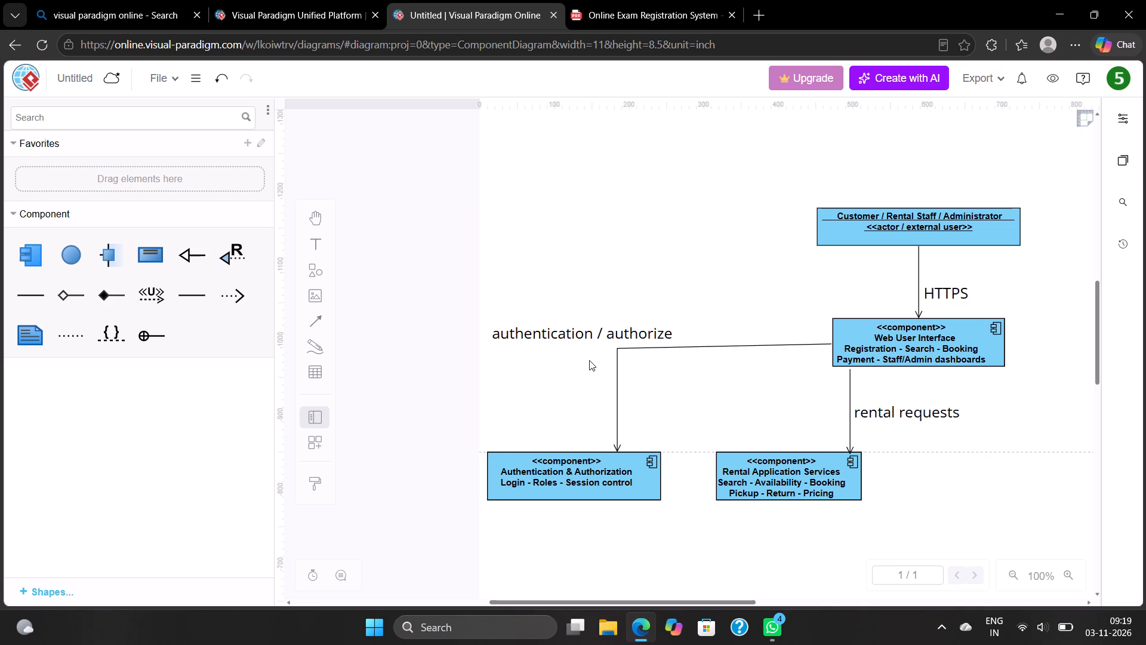
pyautogui.hscroll(-3, 682, 330)
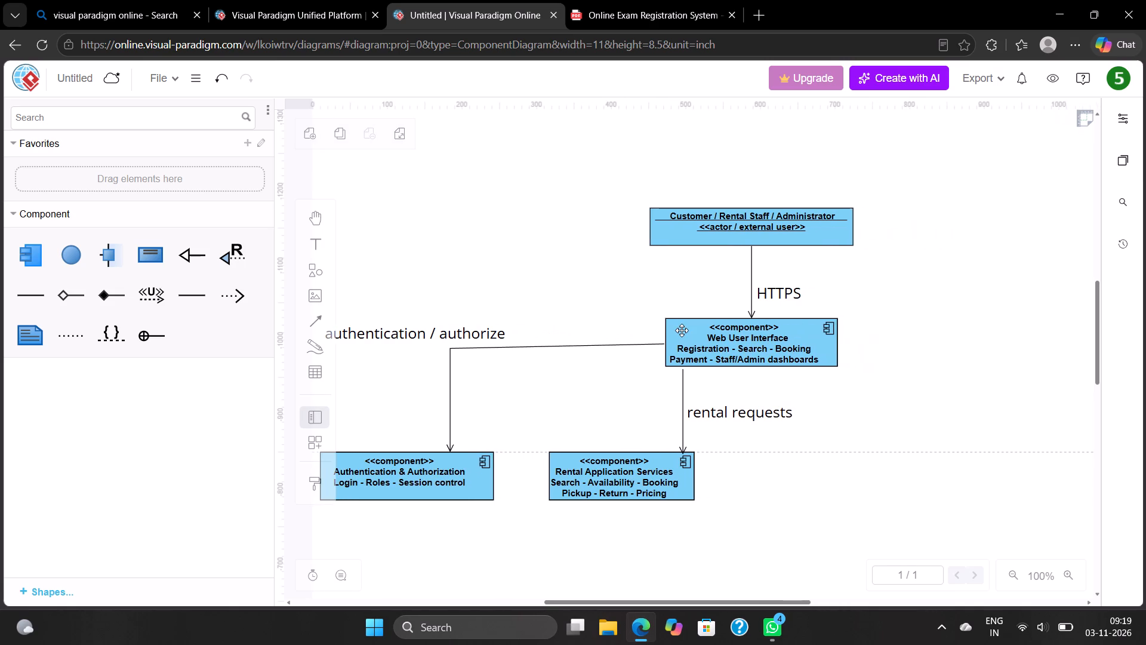
pyautogui.hscroll(-2, 682, 330)
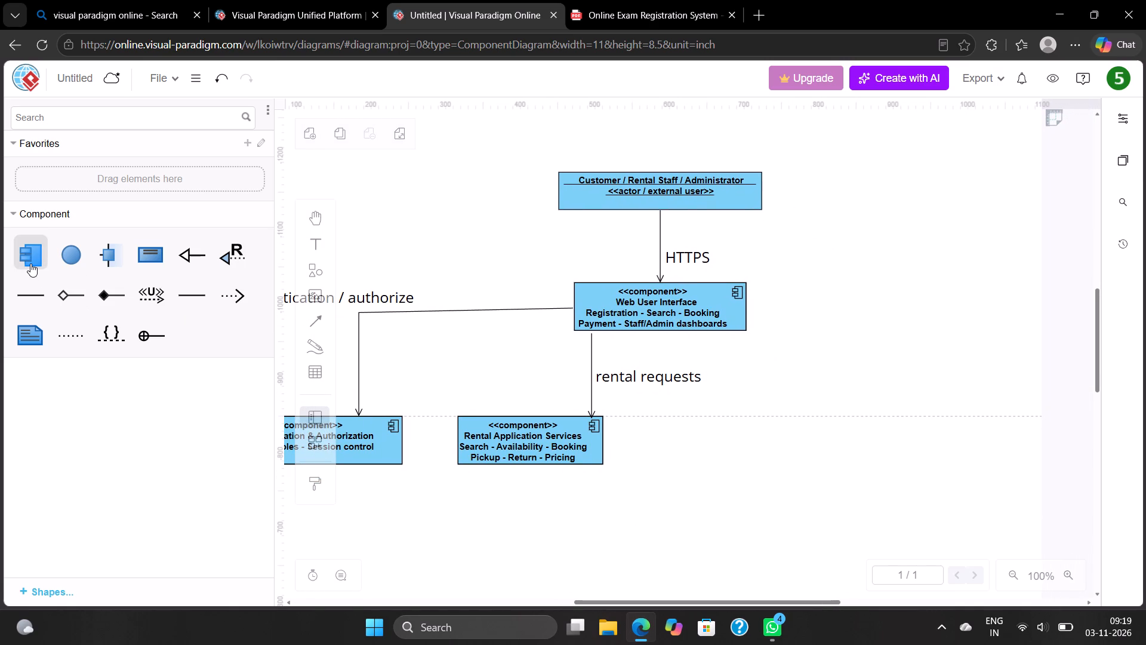
pyautogui.click(30, 258)
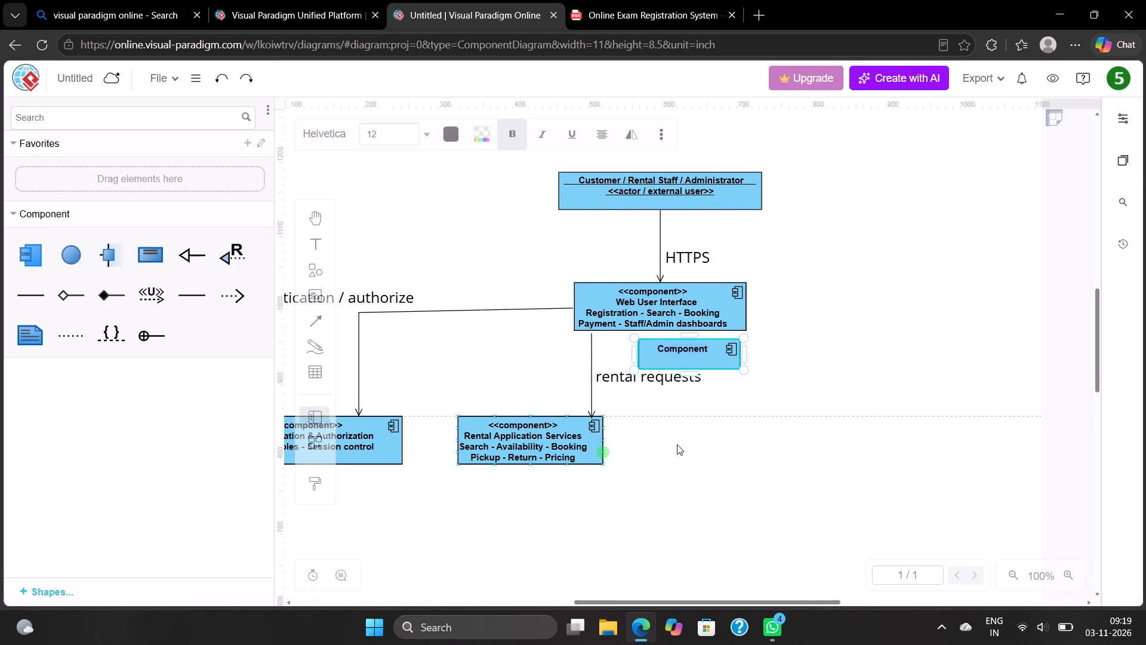
pyautogui.moveTo(691, 357); pyautogui.dragTo(749, 434)
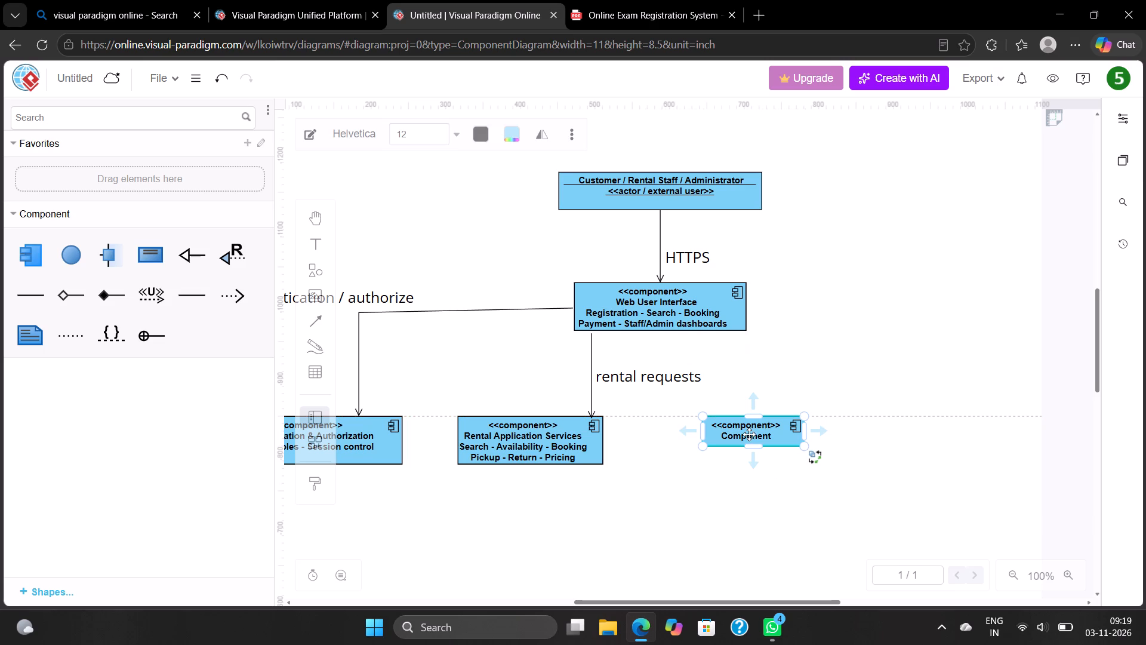
pyautogui.moveTo(804, 447); pyautogui.dragTo(822, 451)
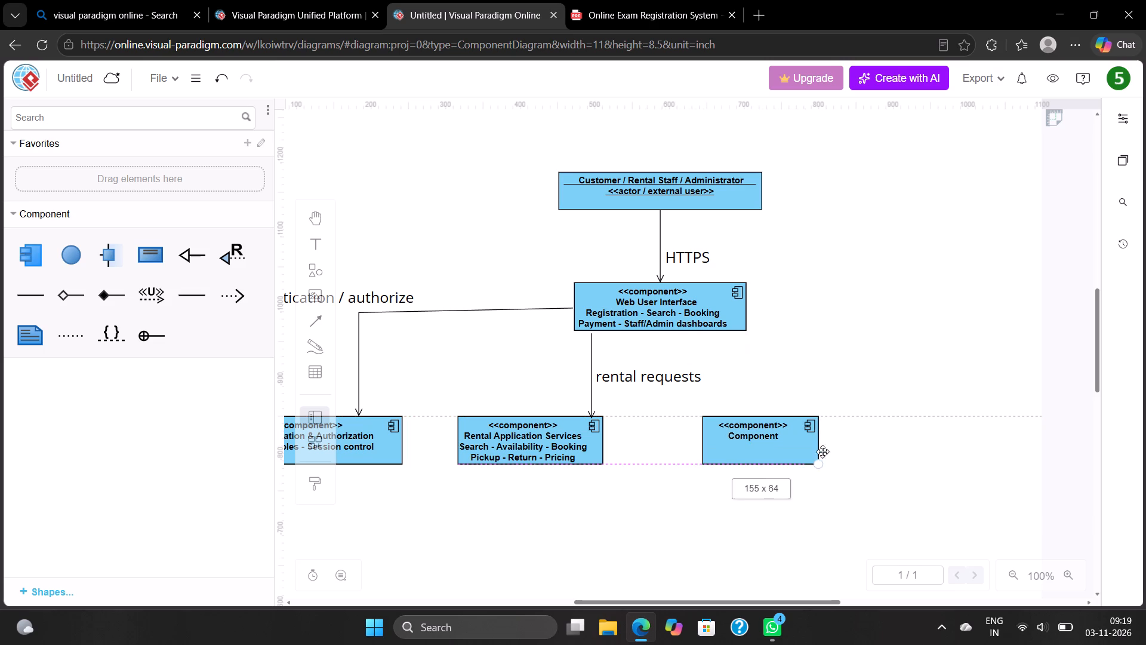
pyautogui.moveTo(822, 451); pyautogui.dragTo(904, 463)
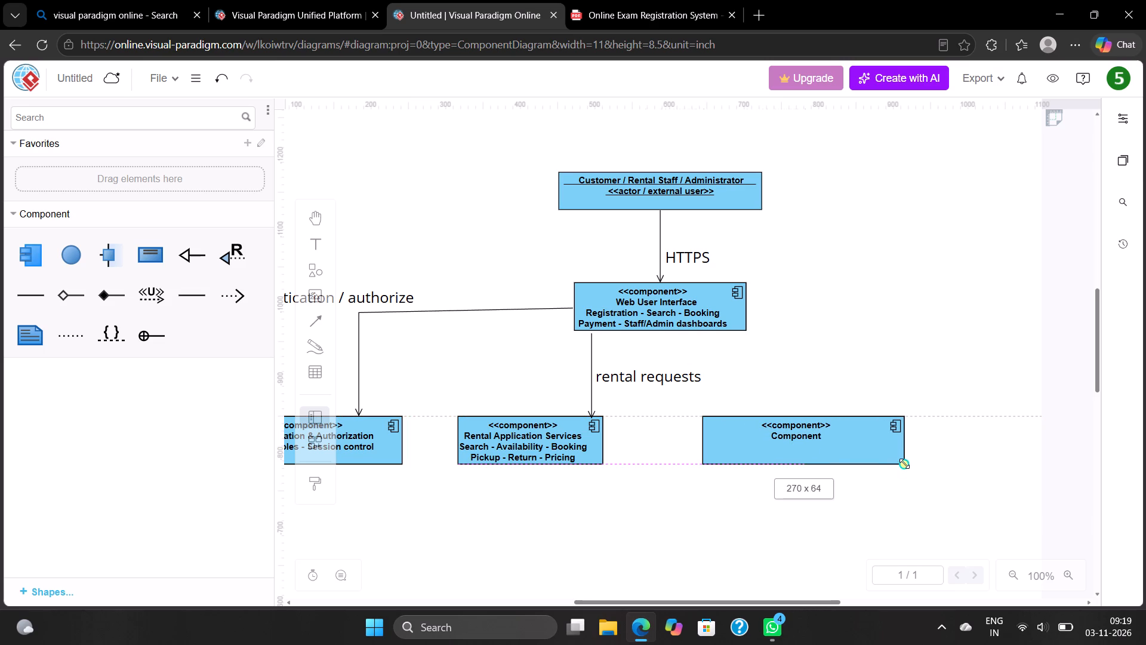
pyautogui.moveTo(904, 463); pyautogui.dragTo(904, 463)
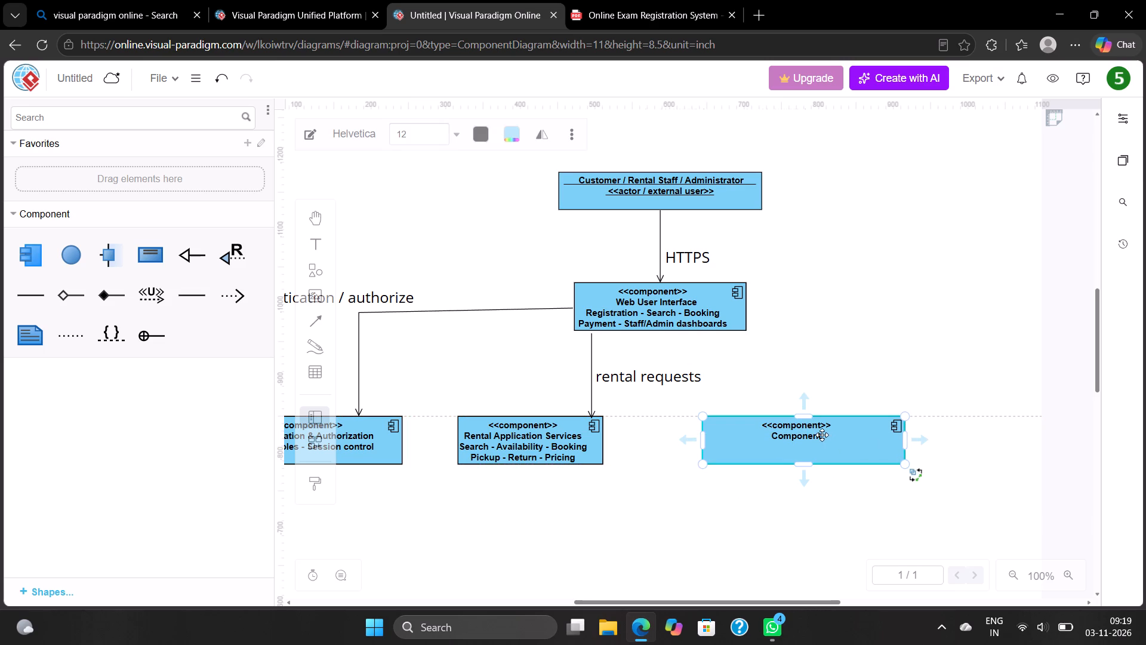
# Replace the new component's default name with "Billing & Payment Adapter PaymentStatus".
pyautogui.click(821, 435)
pyautogui.tripleClick(821, 435)
pyautogui.click(821, 435)
pyautogui.click(821, 435)
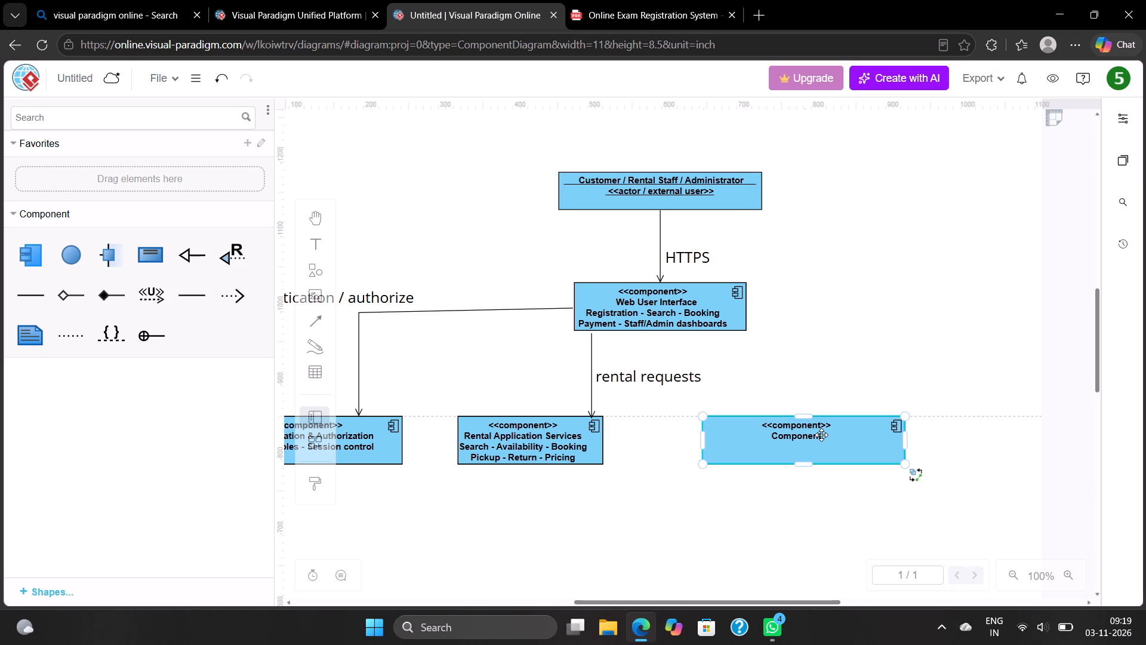
pyautogui.click(821, 435)
pyautogui.click(821, 435)
pyautogui.click(821, 435)
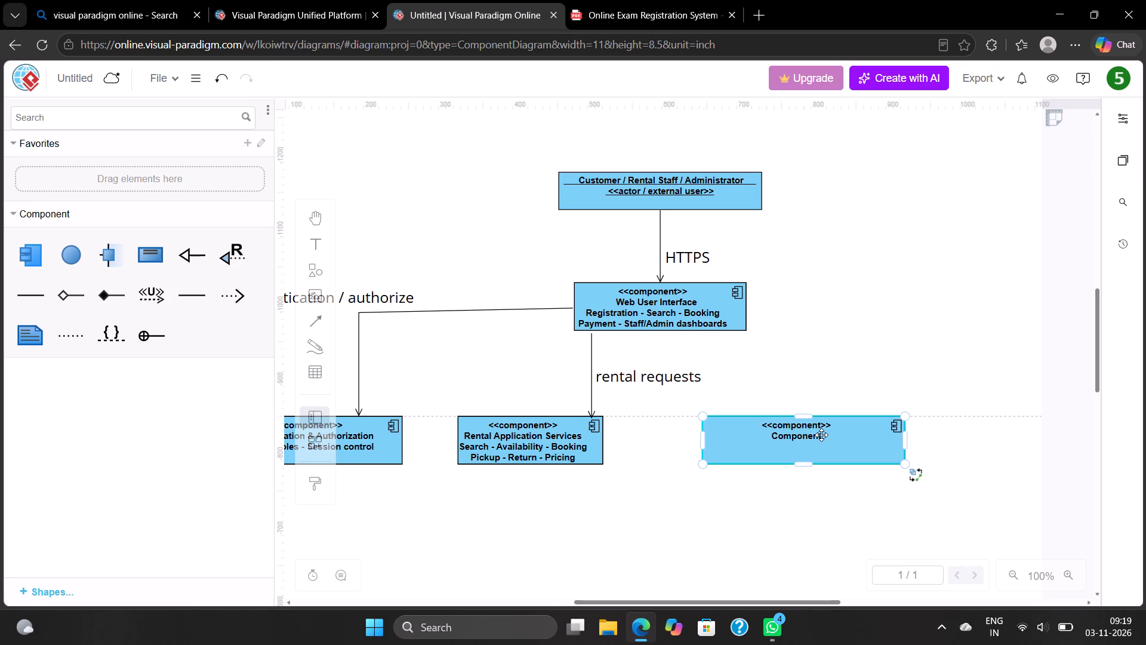
pyautogui.click(821, 435)
pyautogui.click(821, 435)
pyautogui.click(821, 435)
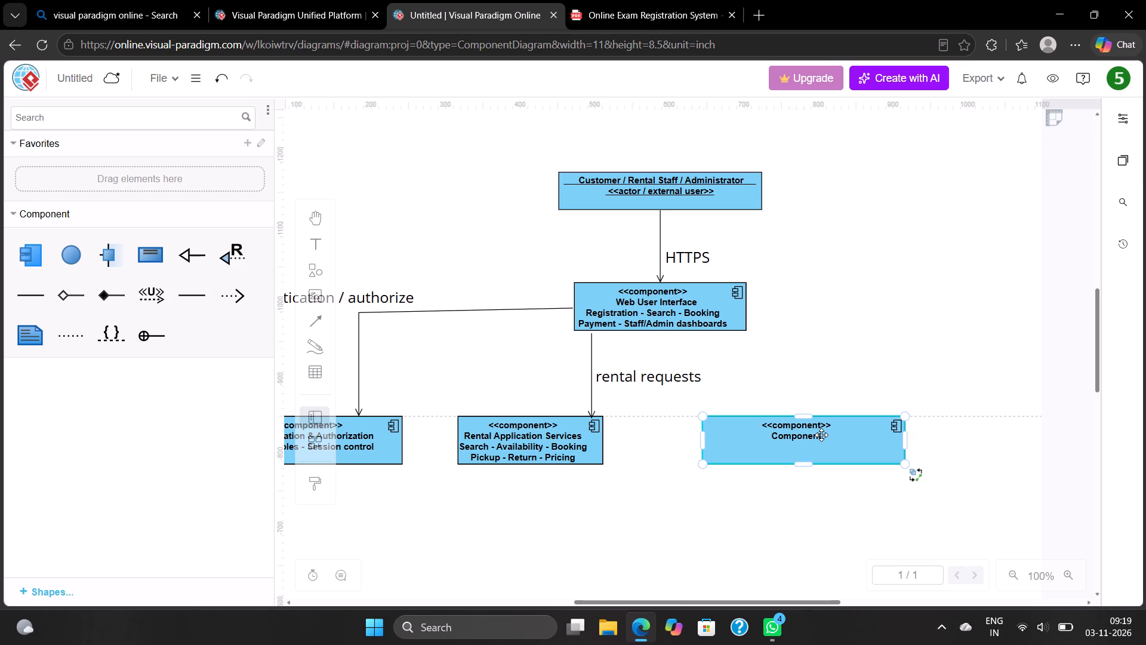
pyautogui.doubleClick(821, 435)
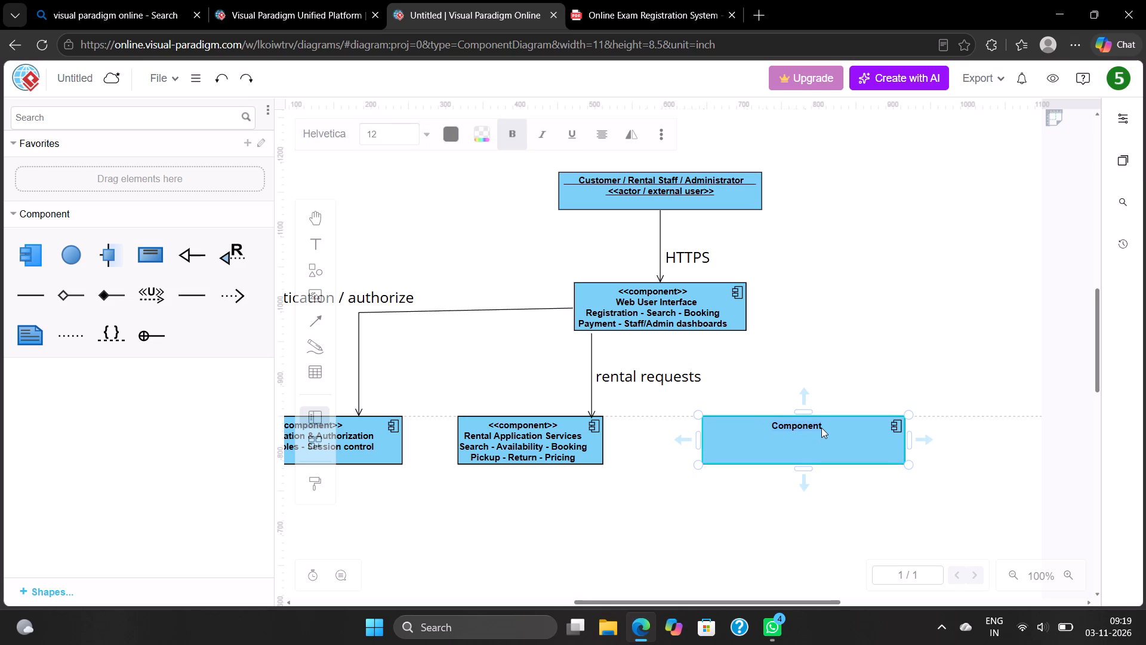
pyautogui.click(821, 426)
pyautogui.press('BackSpace')
pyautogui.press('BackSpace')
pyautogui.press('BackSpace')
pyautogui.press('BackSpace')
pyautogui.press('BackSpace')
pyautogui.press('BackSpace')
pyautogui.press('BackSpace')
pyautogui.press('BackSpace')
pyautogui.press('BackSpace')
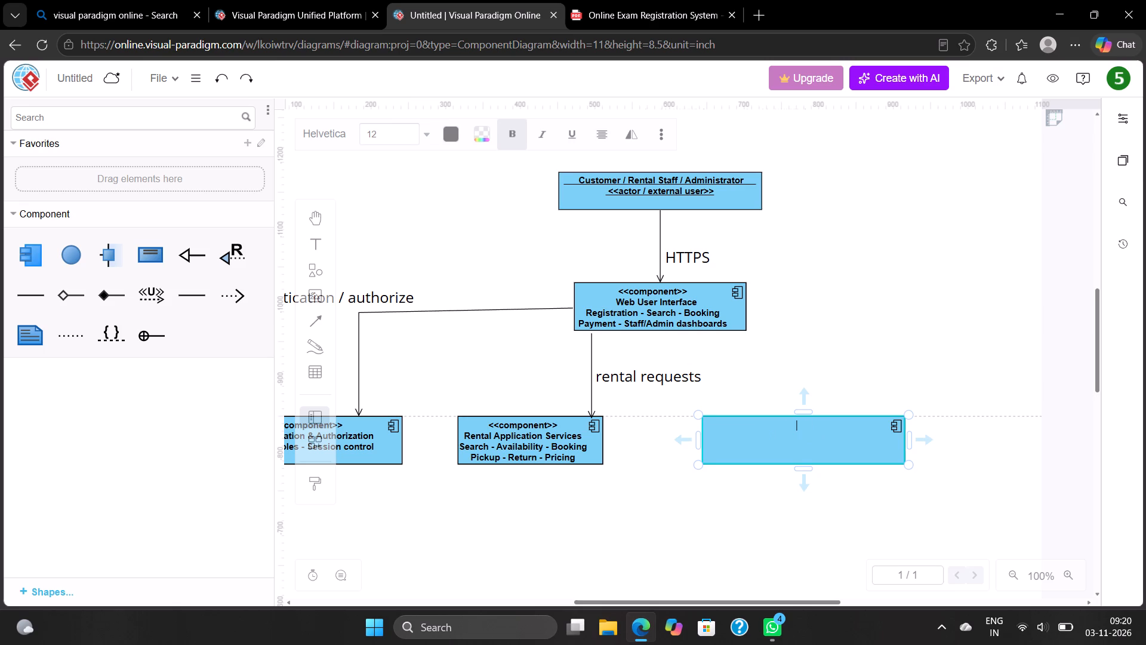
pyautogui.write('Billing')
pyautogui.press('space')
pyautogui.write('& Pay')
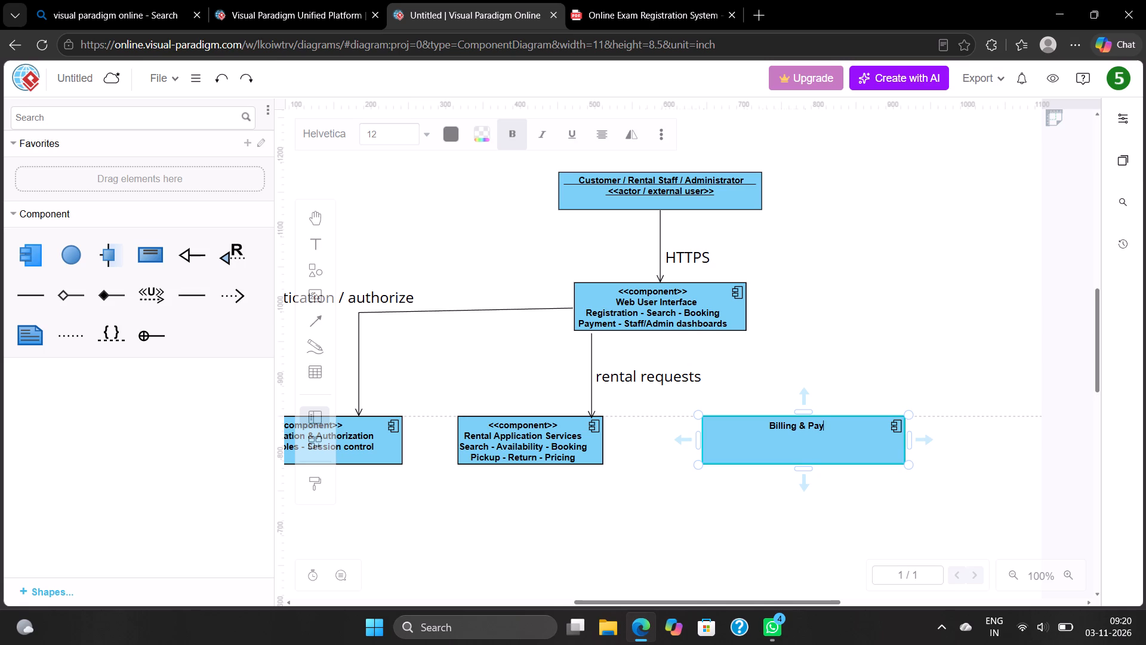
pyautogui.write('ment')
pyautogui.press('space')
pyautogui.write('Adapter')
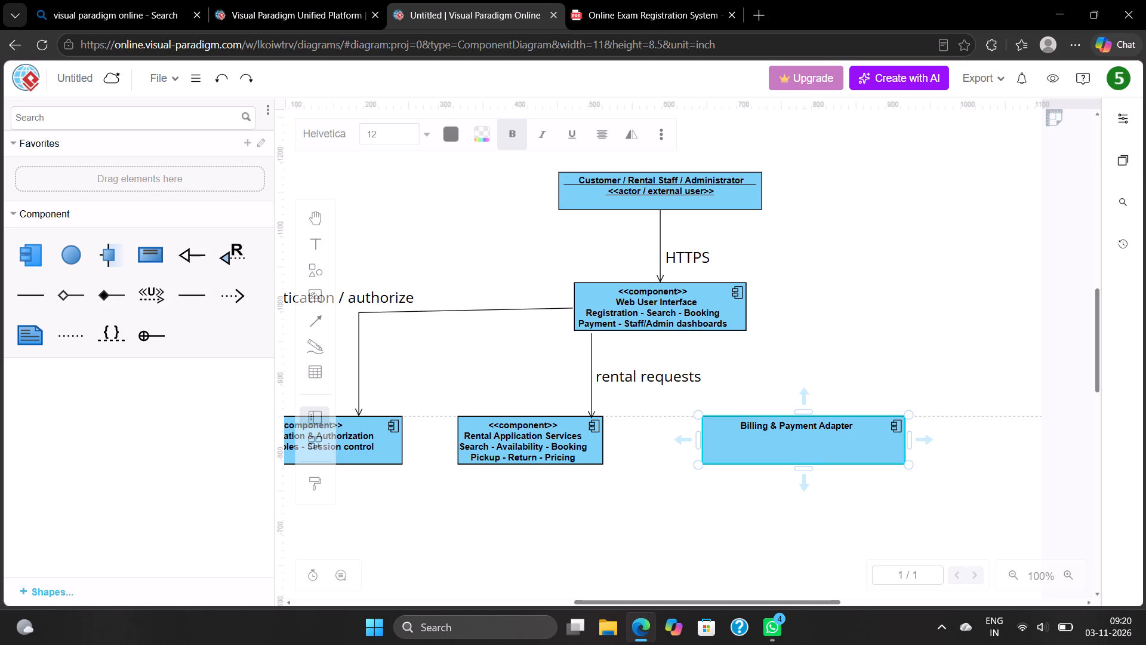
pyautogui.press('space')
pyautogui.write('Payment')
pyautogui.write('Sta')
pyautogui.write('tus')
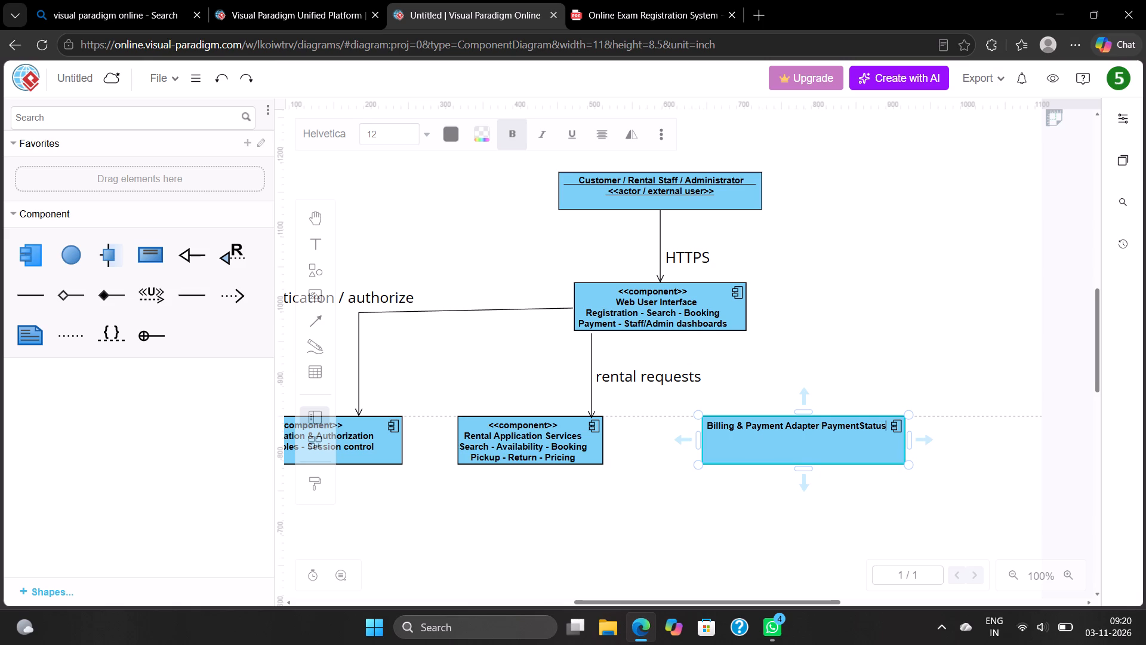
# Narrow the Billing & Payment Adapter component slightly, keeping its height level with Rental Application Services.
pyautogui.moveTo(908, 467); pyautogui.dragTo(899, 462)
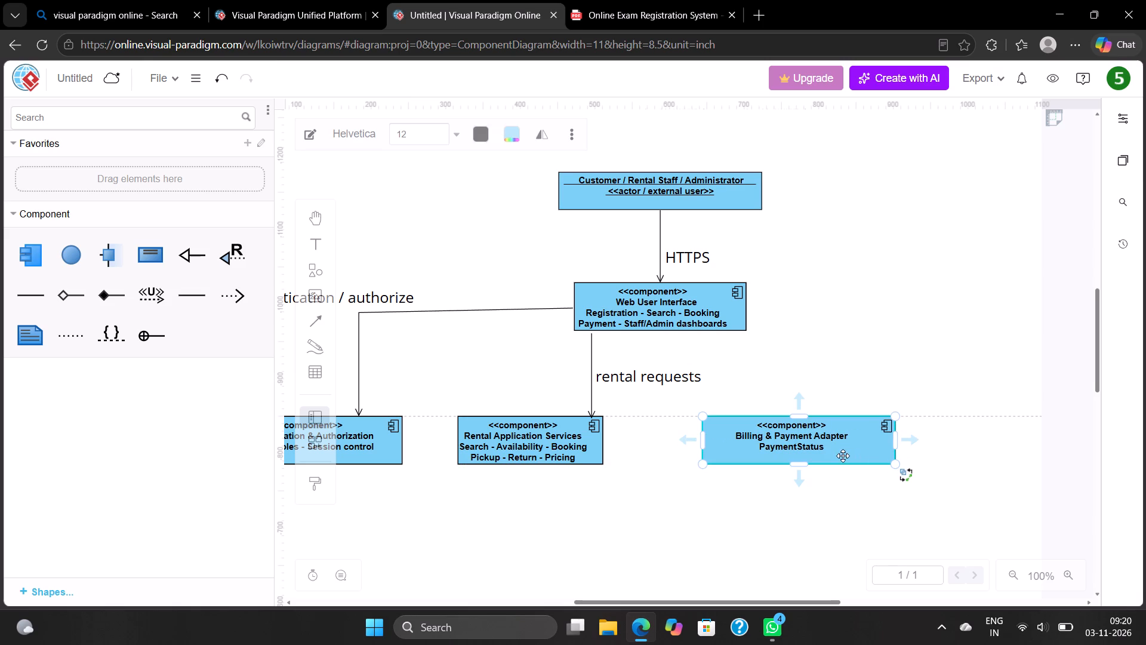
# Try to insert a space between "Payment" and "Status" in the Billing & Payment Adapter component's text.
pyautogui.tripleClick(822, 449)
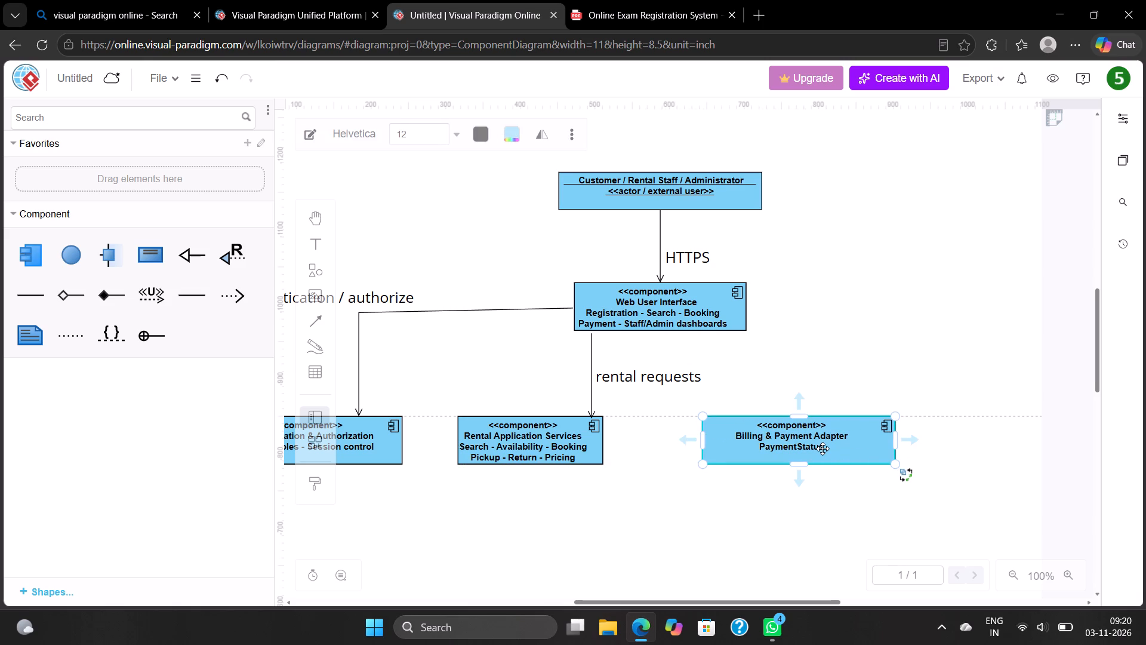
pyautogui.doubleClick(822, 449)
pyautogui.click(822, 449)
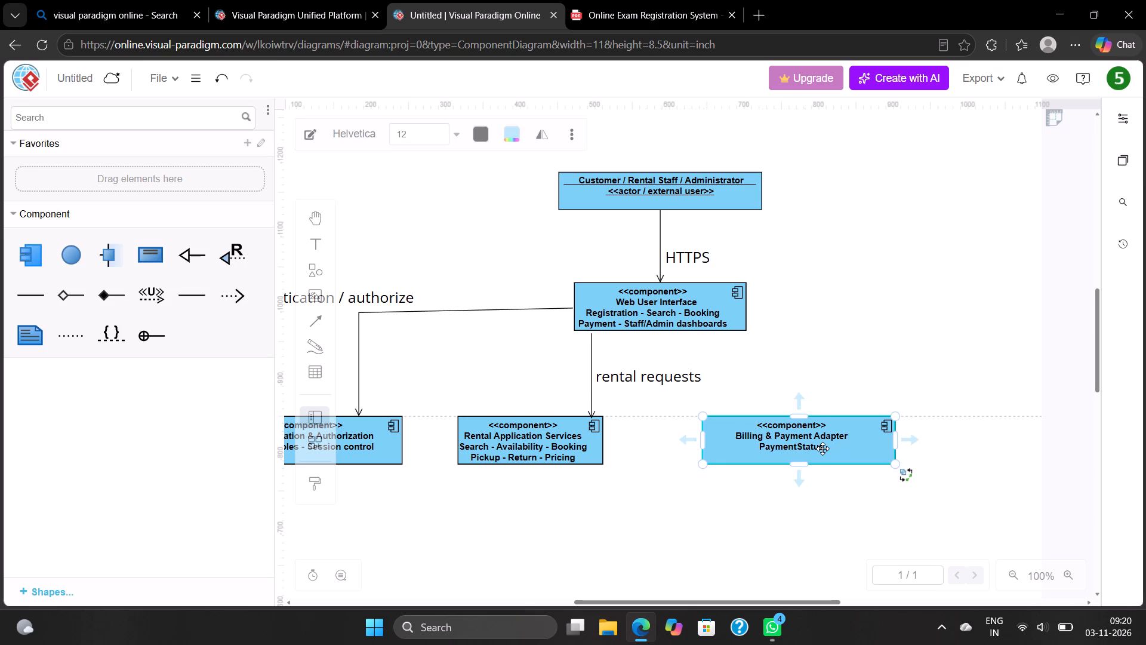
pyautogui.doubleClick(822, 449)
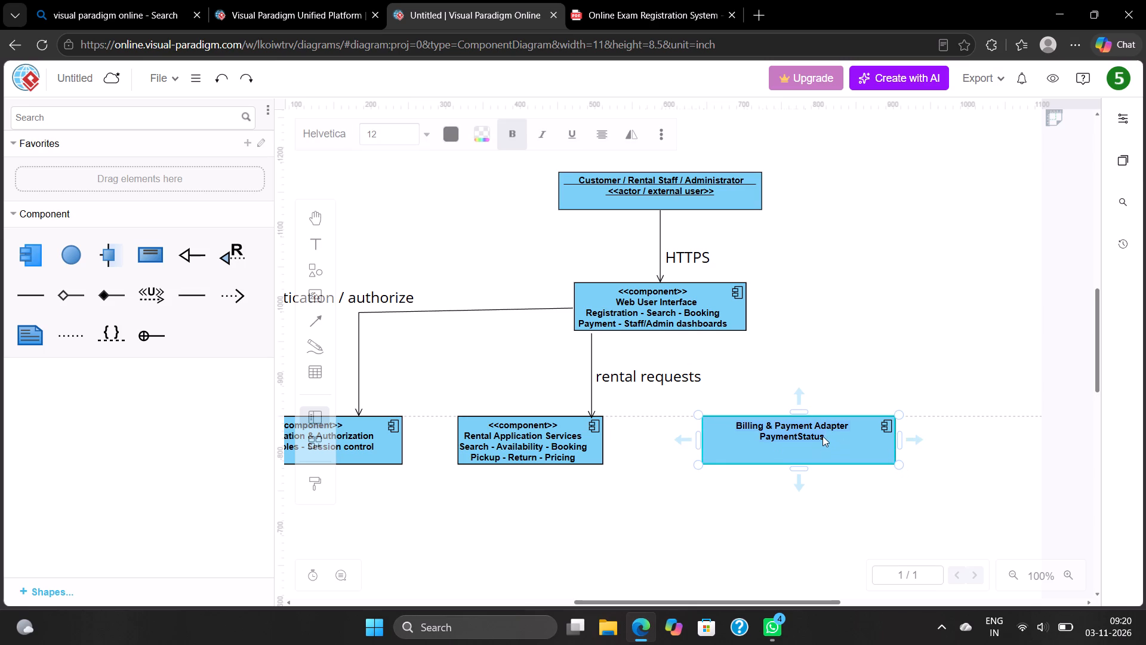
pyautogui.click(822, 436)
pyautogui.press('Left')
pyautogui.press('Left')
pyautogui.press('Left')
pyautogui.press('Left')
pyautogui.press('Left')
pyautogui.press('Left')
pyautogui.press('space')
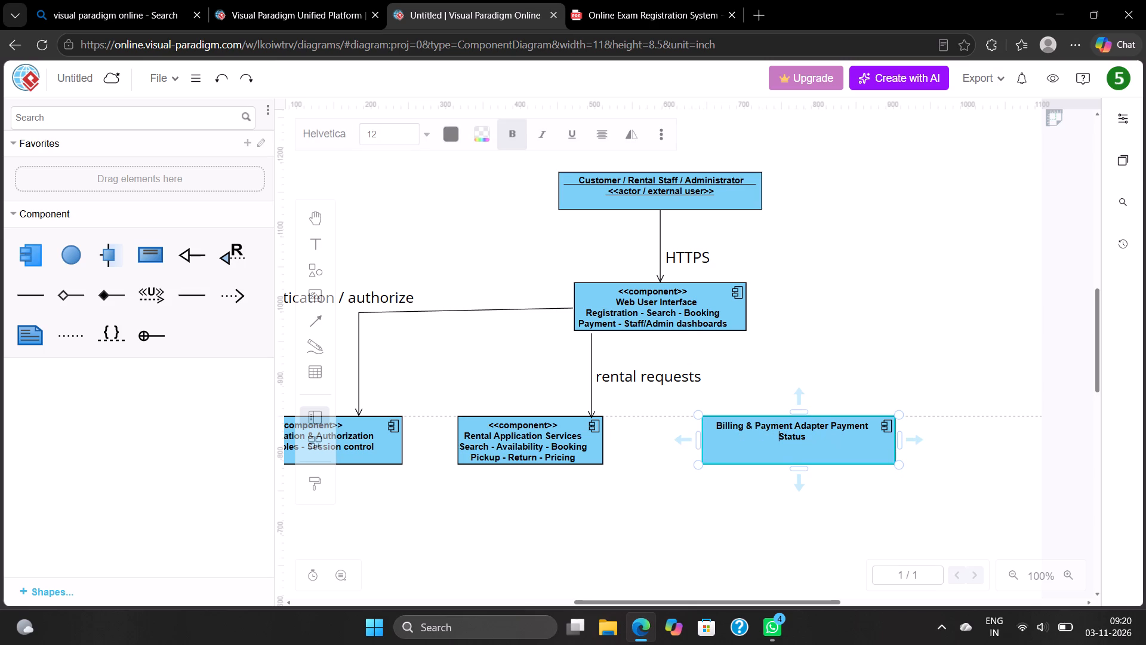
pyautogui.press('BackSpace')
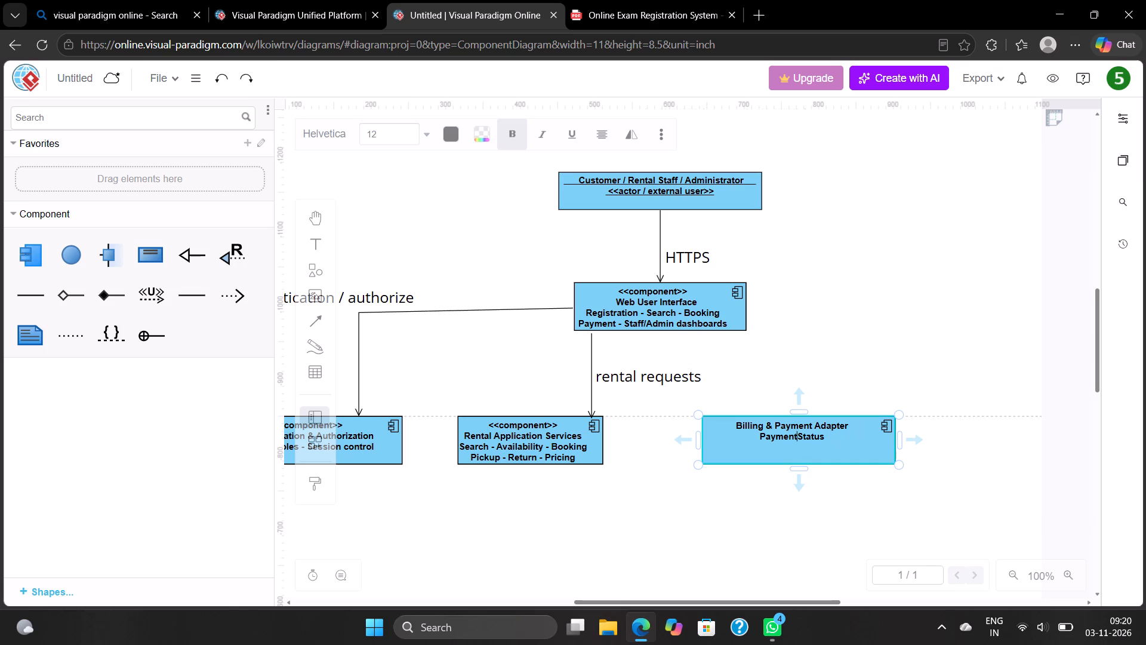
# Append " - Invoice - Receipt" to the end of the Billing & Payment Adapter component's text.
pyautogui.press('Right')
pyautogui.press('Right')
pyautogui.press('Right')
pyautogui.press('Right')
pyautogui.press('Right')
pyautogui.press('Right')
pyautogui.press('space')
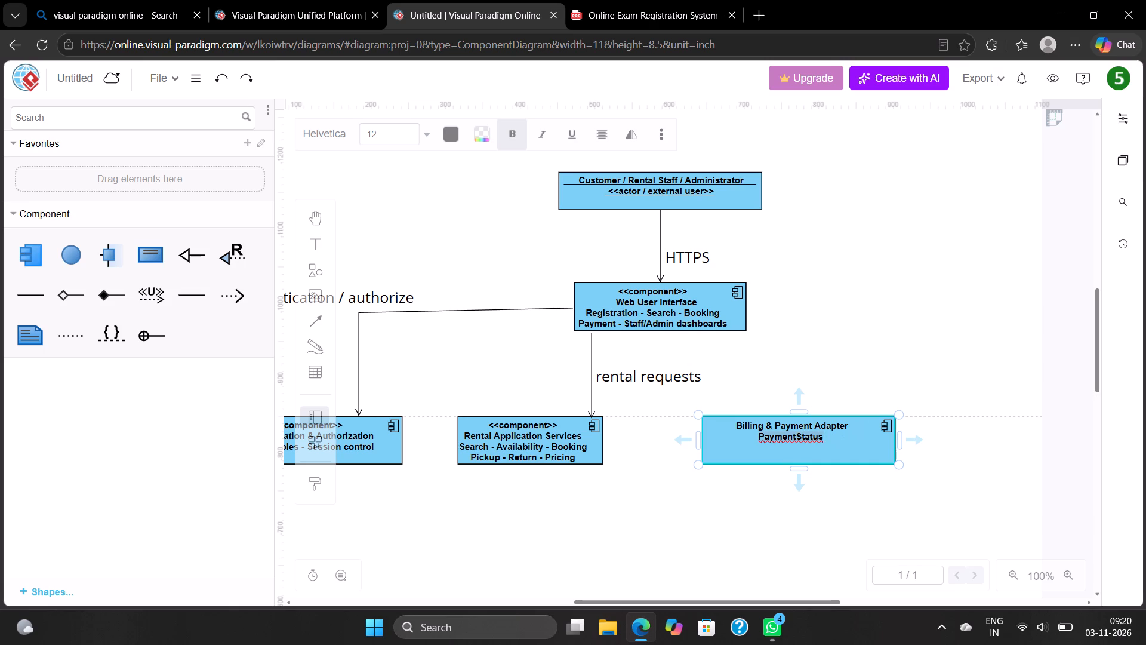
pyautogui.write('-')
pyautogui.press('space')
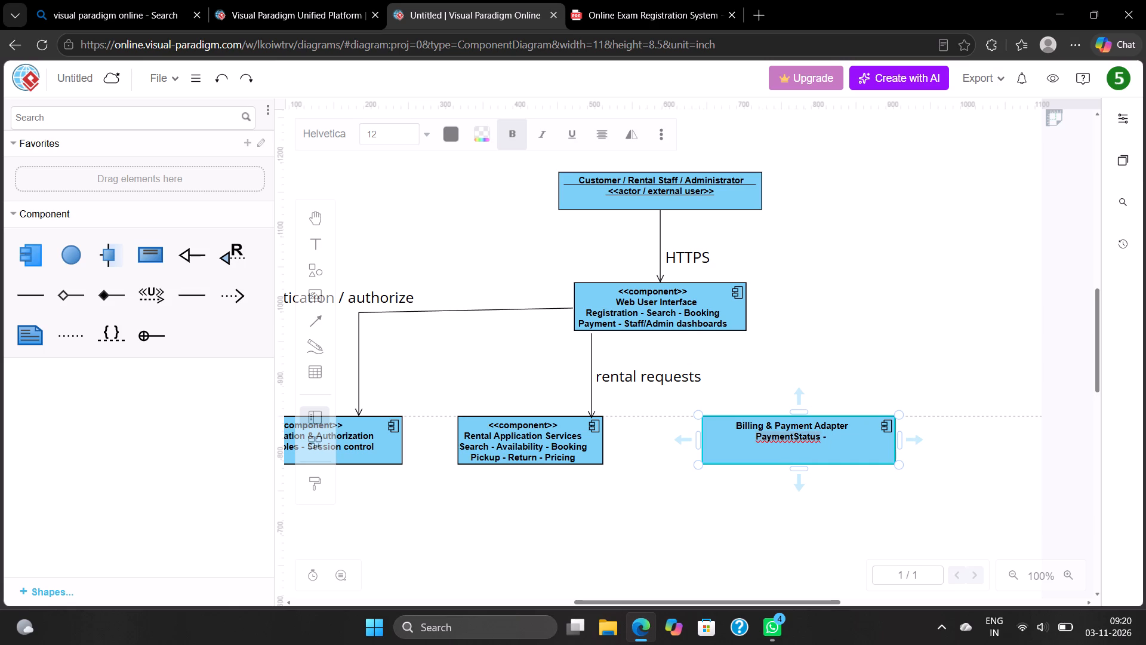
pyautogui.write('Invoice')
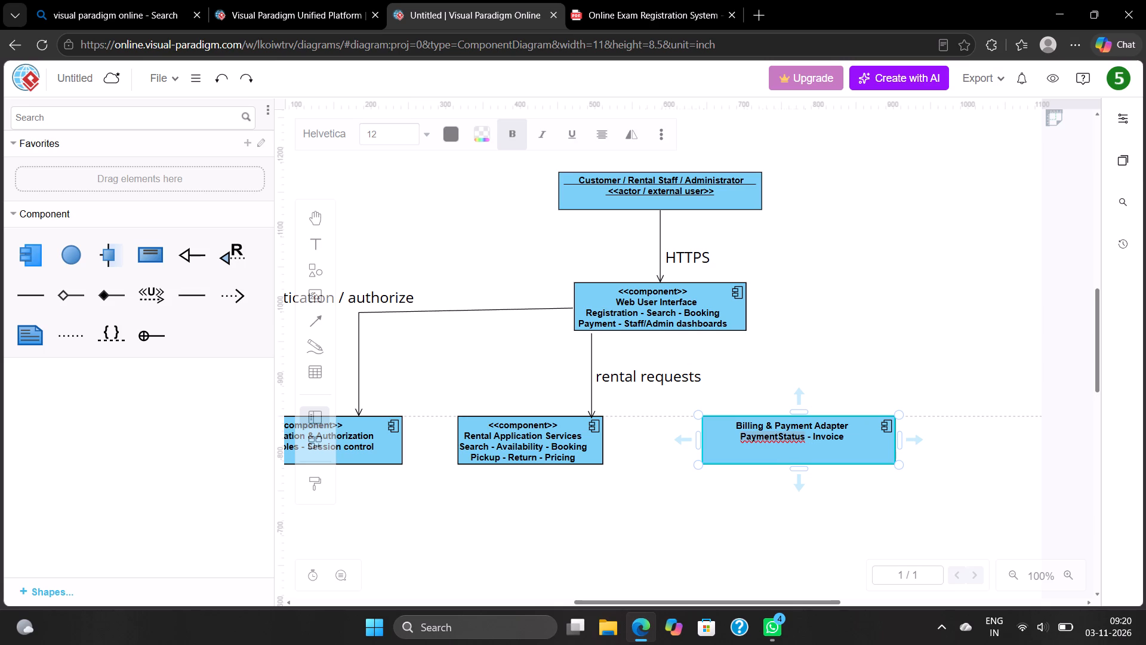
pyautogui.press('space')
pyautogui.press('-')
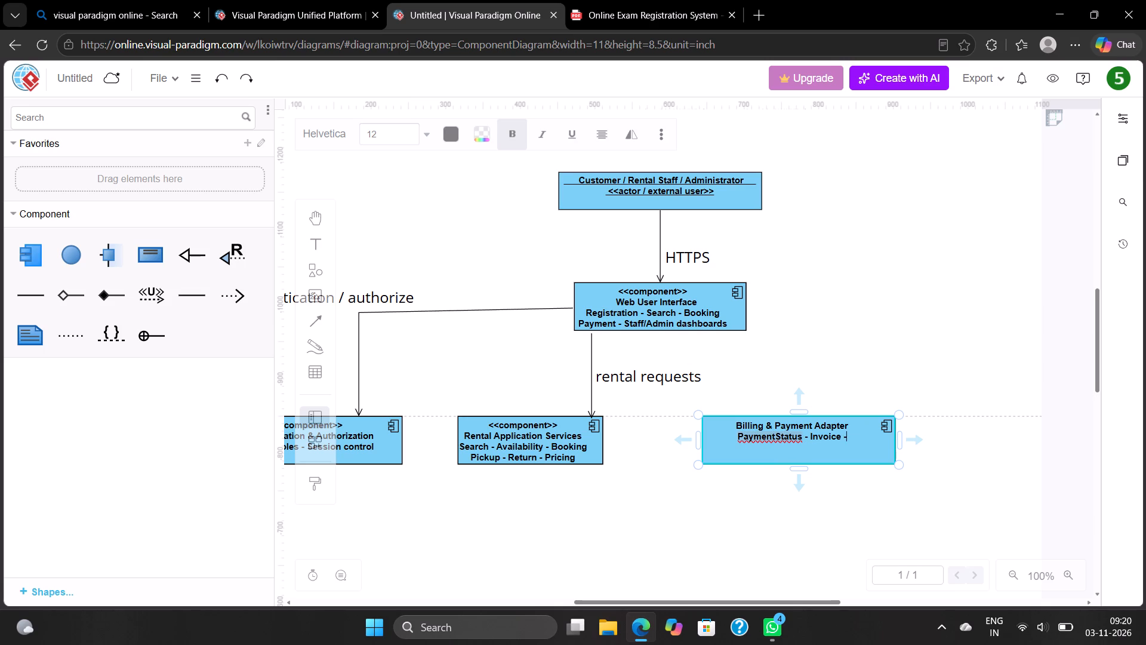
pyautogui.press('space')
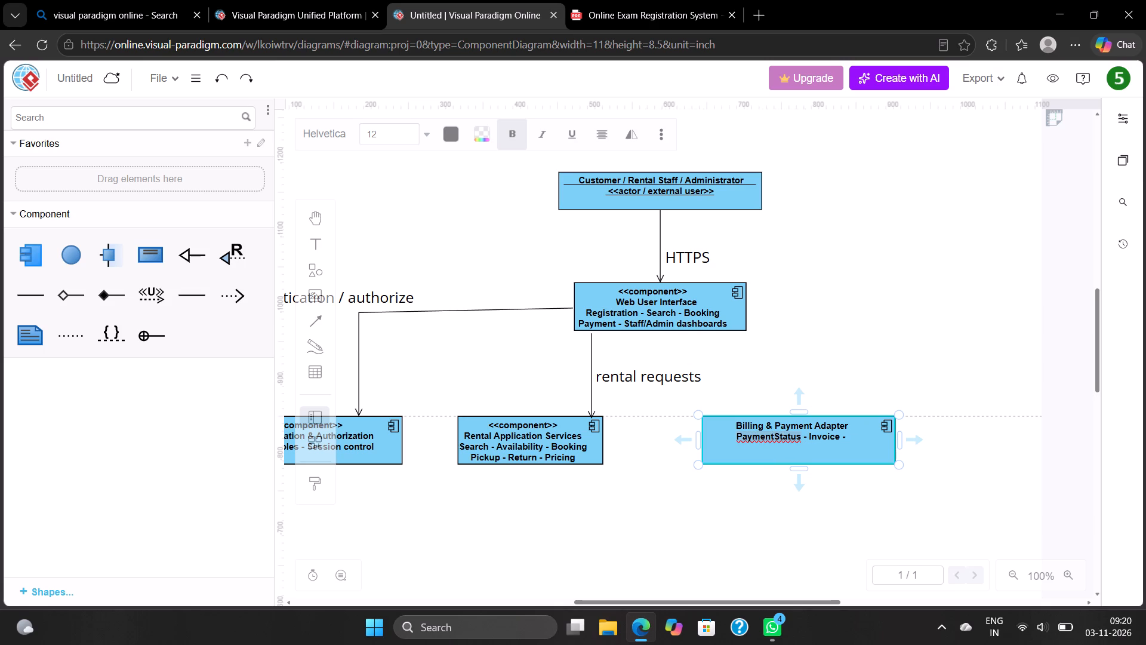
pyautogui.write('Rece')
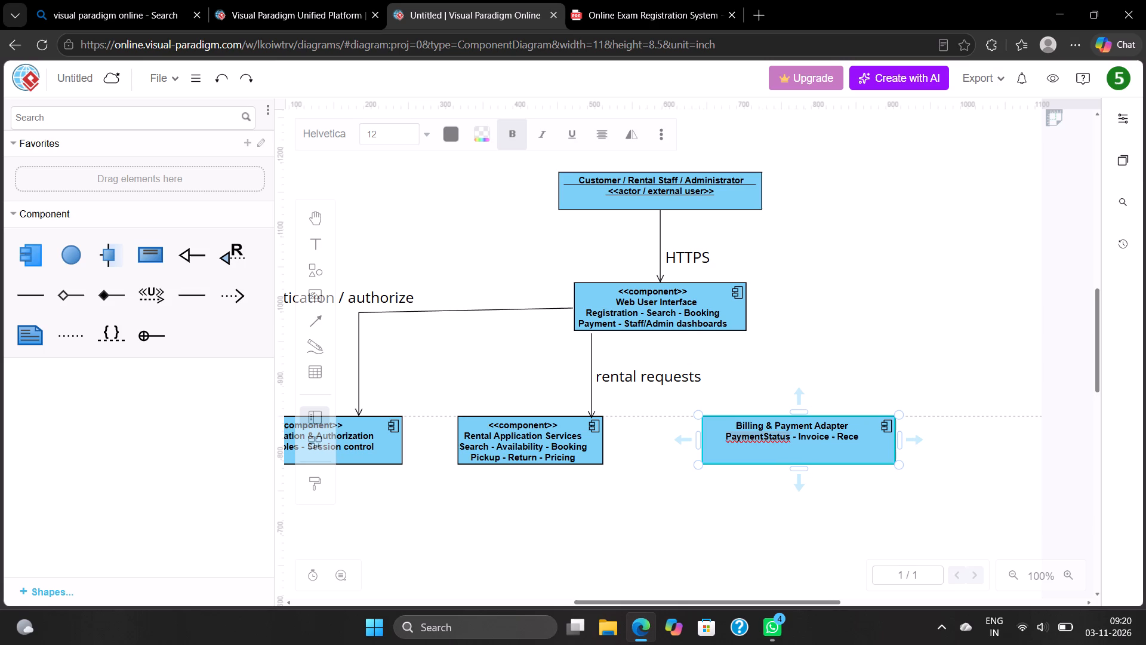
pyautogui.write('ipt')
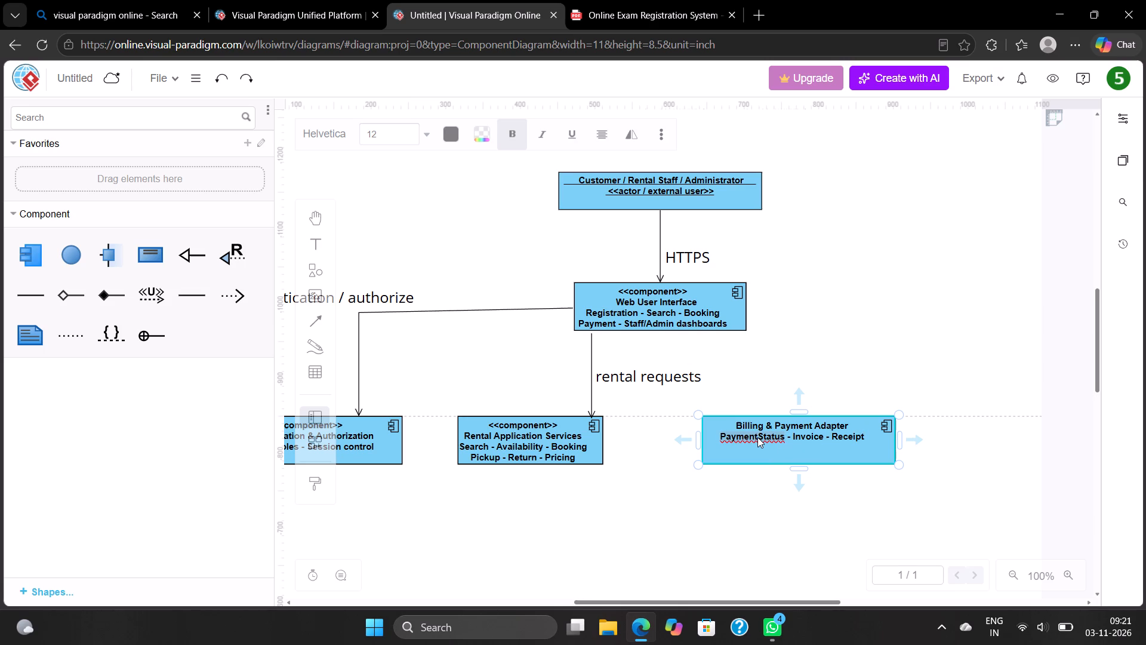
# Insert a space in "PaymentStatus" so the component's text reads "Payment Status - Invoice - Receipt" following the adapter name.
pyautogui.click(757, 437)
pyautogui.press('space')
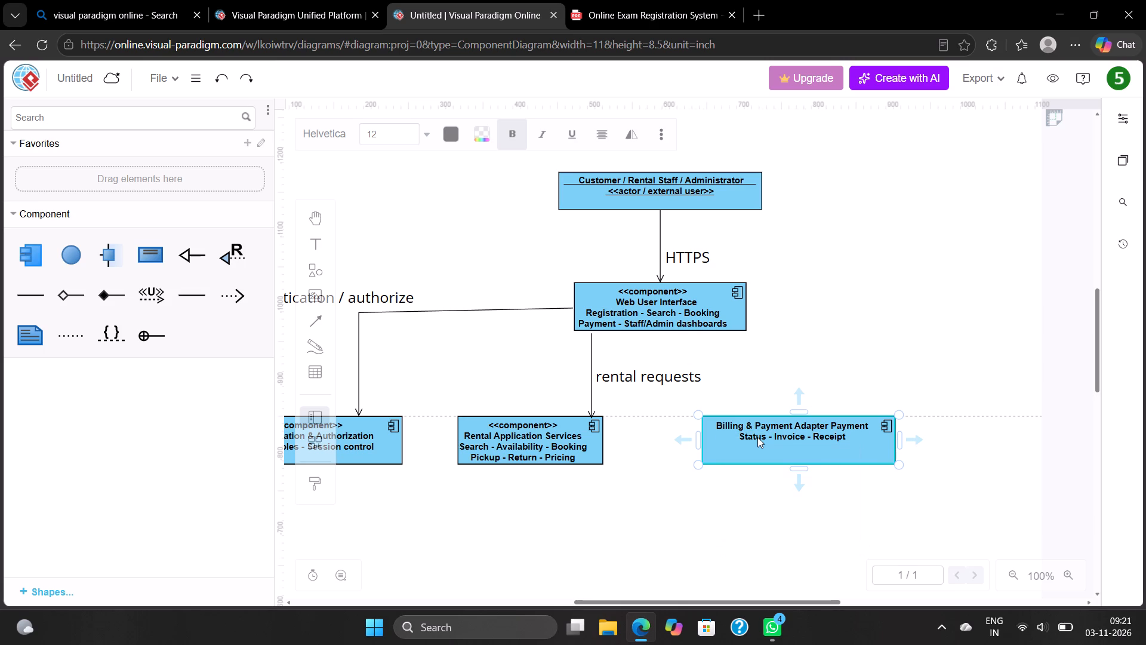
# Insert spaces after "Adapter" in the Billing & Payment Adapter component's text so "Payment Status - Invoice - Receipt" sits on its own line.
pyautogui.click(828, 425)
pyautogui.press('Return')
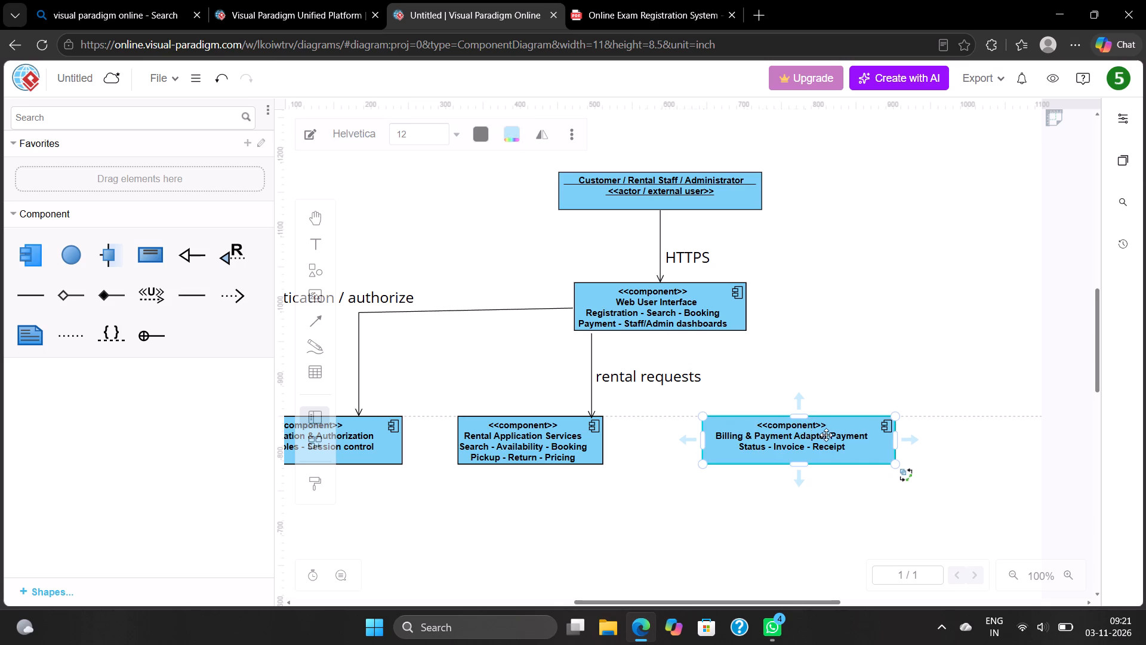
pyautogui.doubleClick(831, 437)
pyautogui.click(831, 437)
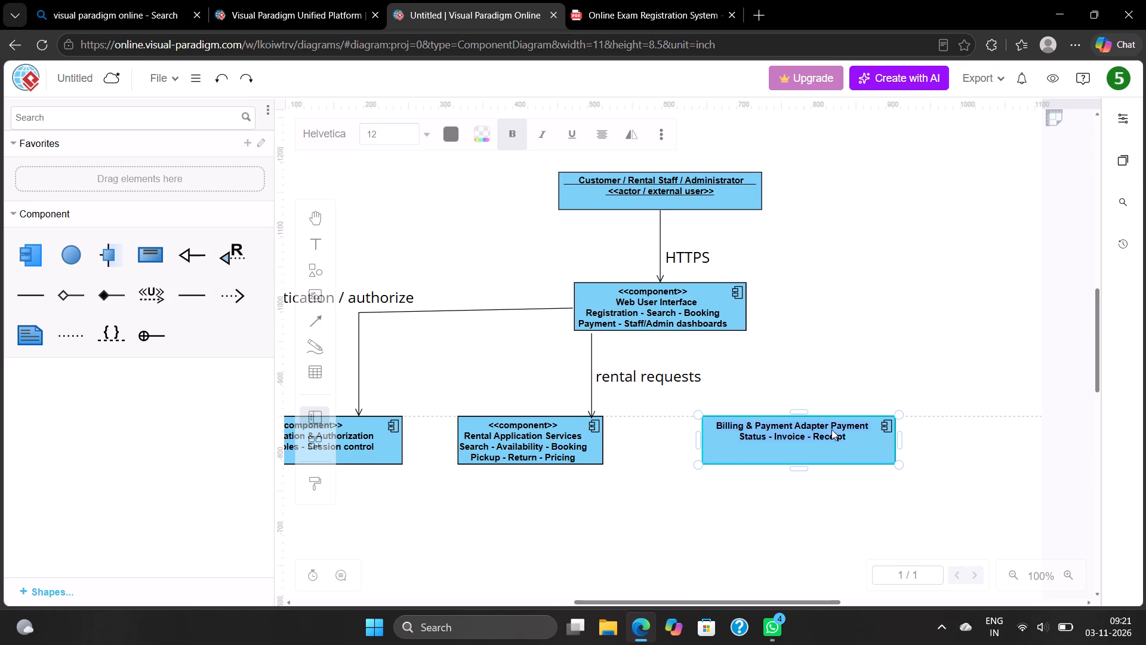
pyautogui.click(831, 422)
pyautogui.press('space')
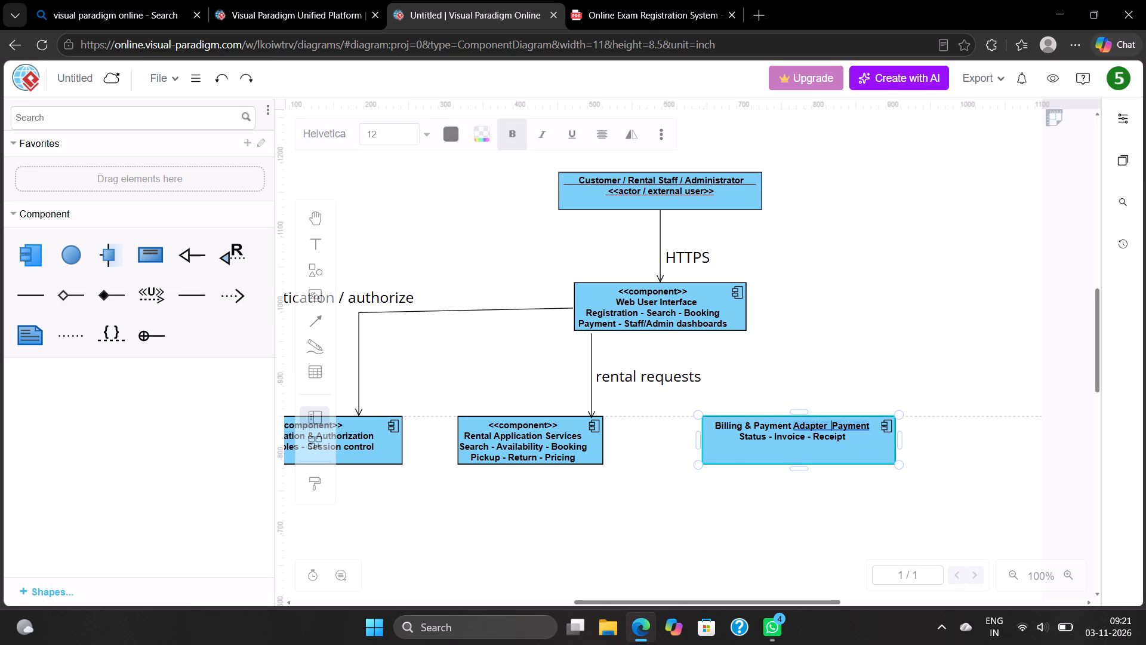
pyautogui.press('space')
pyautogui.press('space')
pyautogui.press('space')
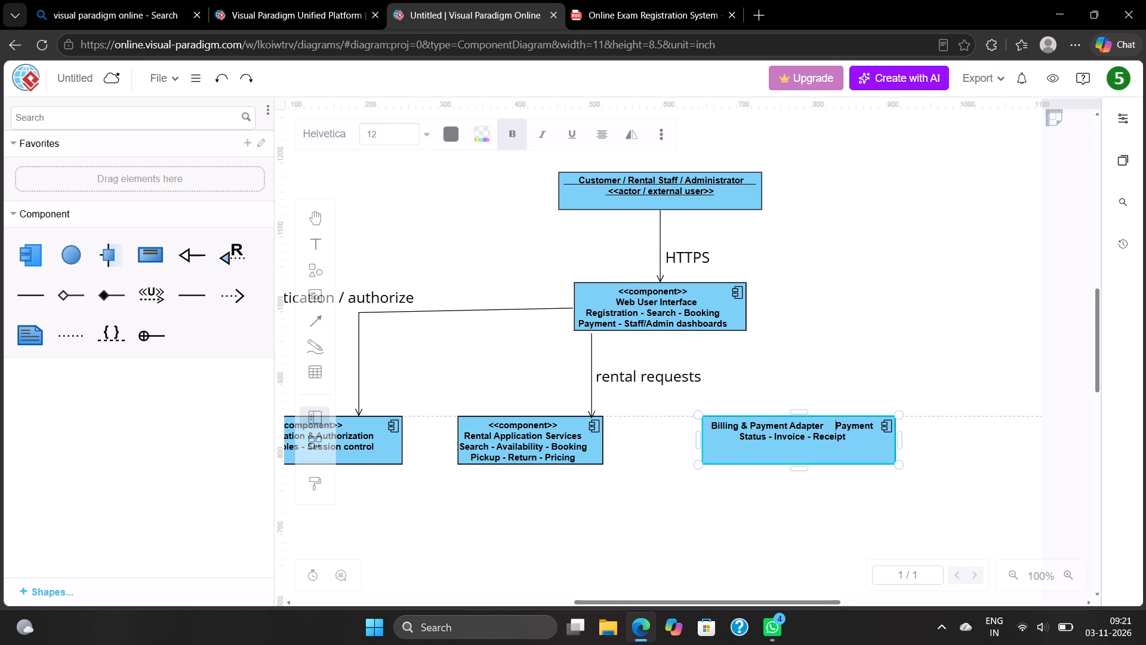
pyautogui.press('space')
pyautogui.press('space')
pyautogui.press('space')
pyautogui.press('space')
pyautogui.press('space')
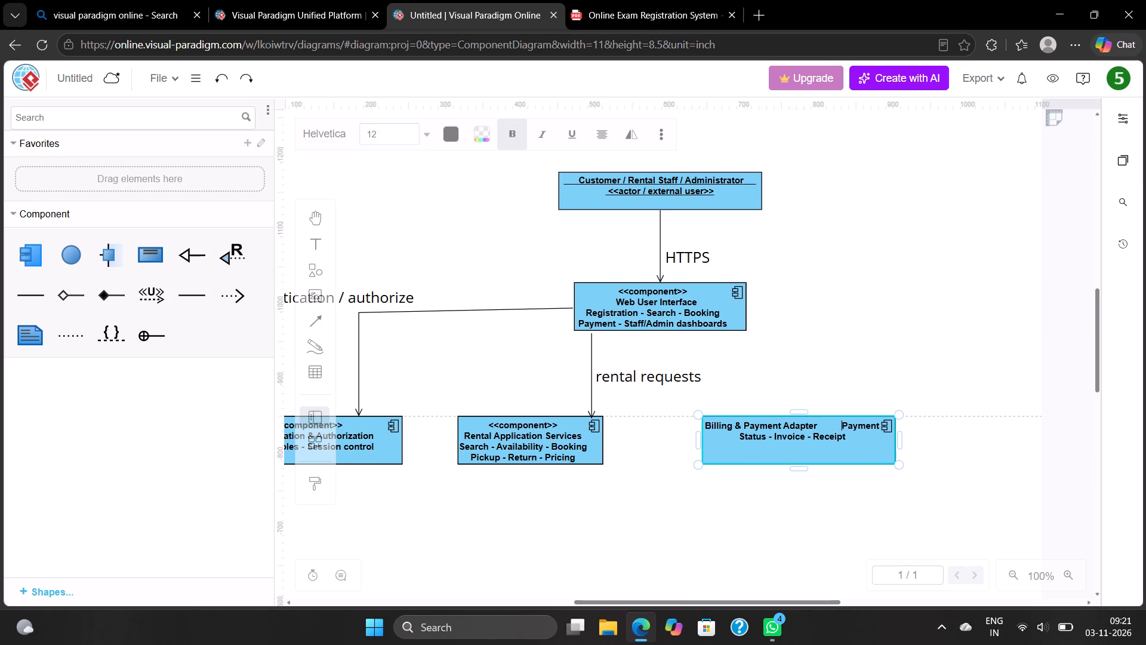
pyautogui.press('space')
pyautogui.press('space')
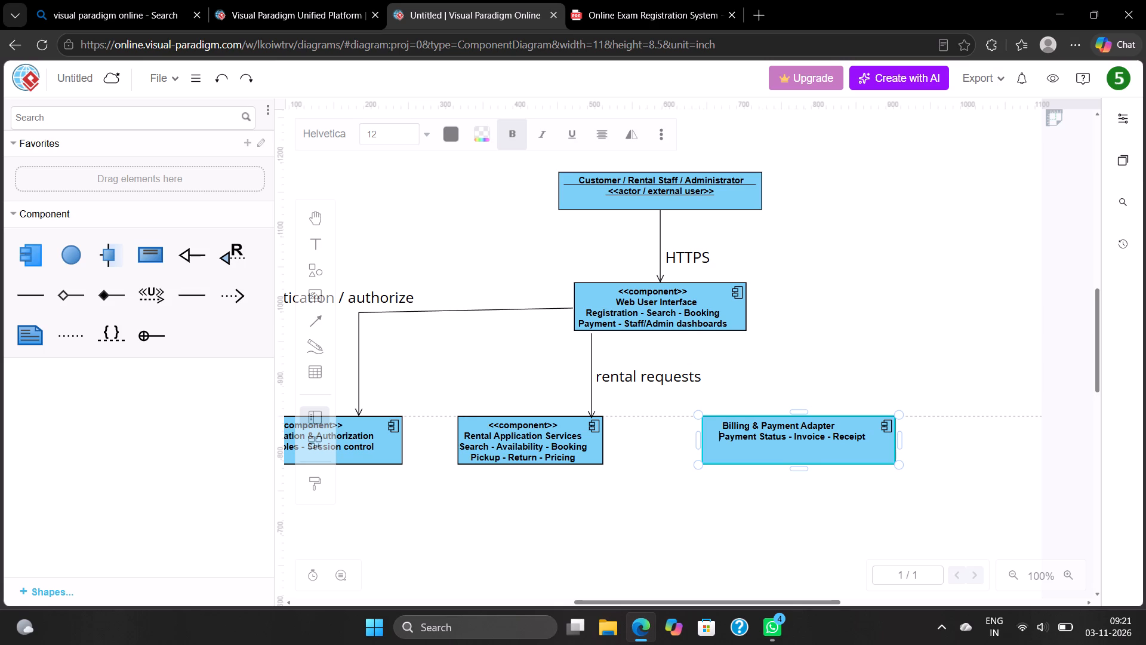
# Add leading spaces before "Billing & Payment Adapter" to centre that line above "Payment Status - Invoice - Receipt", and finish the text edit.
pyautogui.click(720, 429)
pyautogui.press('space')
pyautogui.press('space')
pyautogui.press('space')
pyautogui.press('space')
pyautogui.press('space')
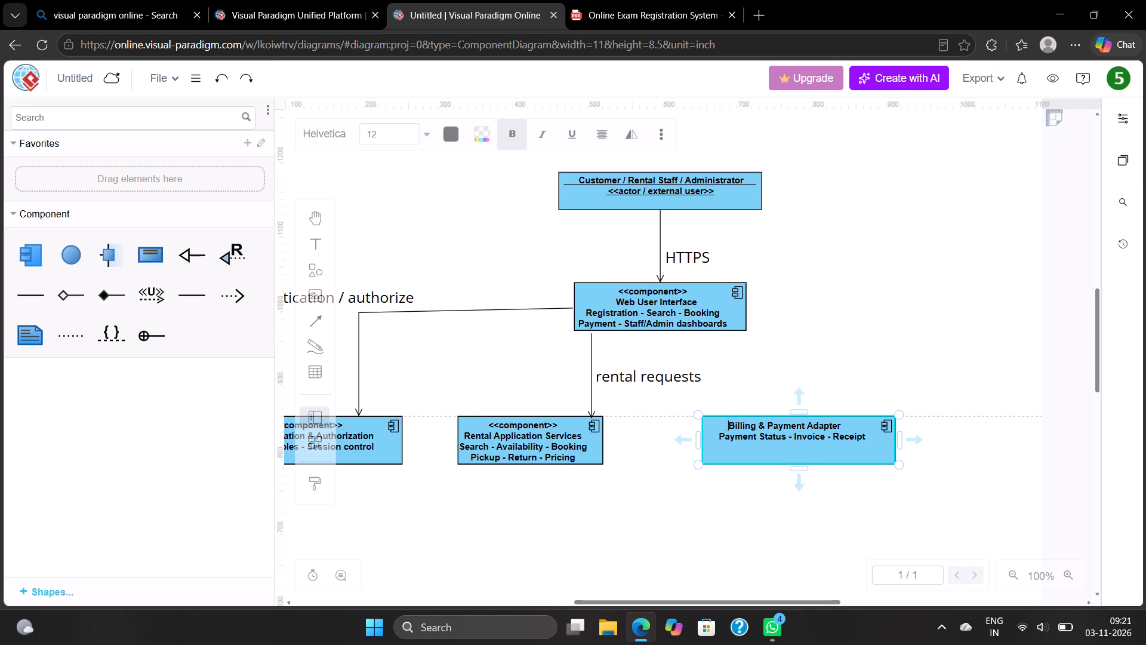
pyautogui.press('space')
pyautogui.press('space')
pyautogui.press('space')
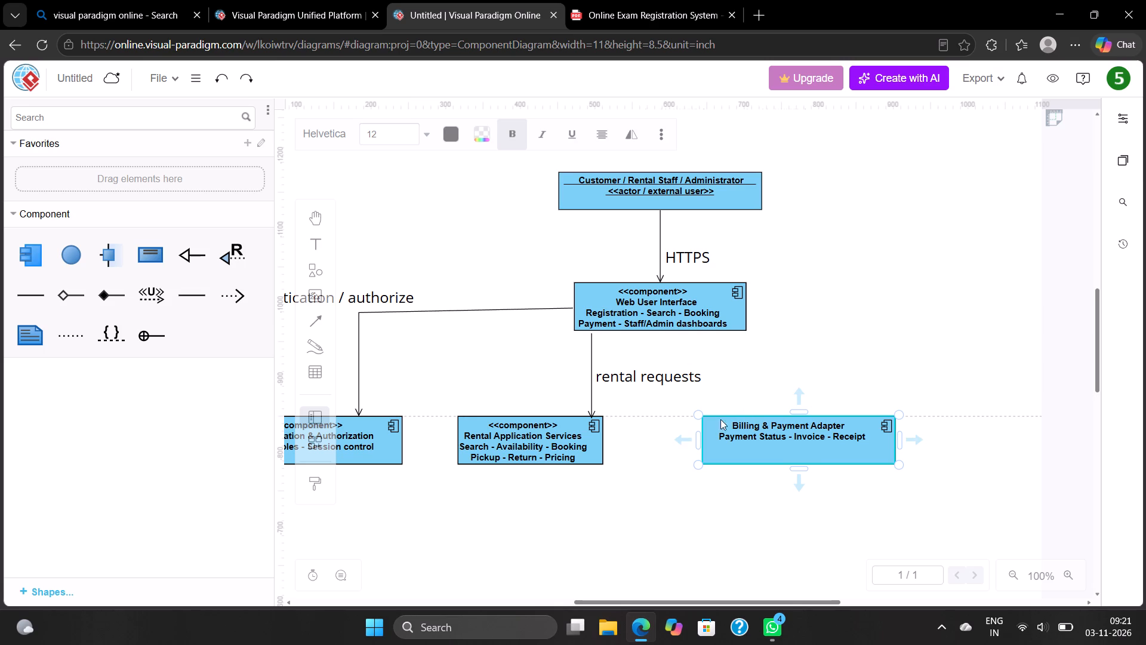
pyautogui.click(775, 375)
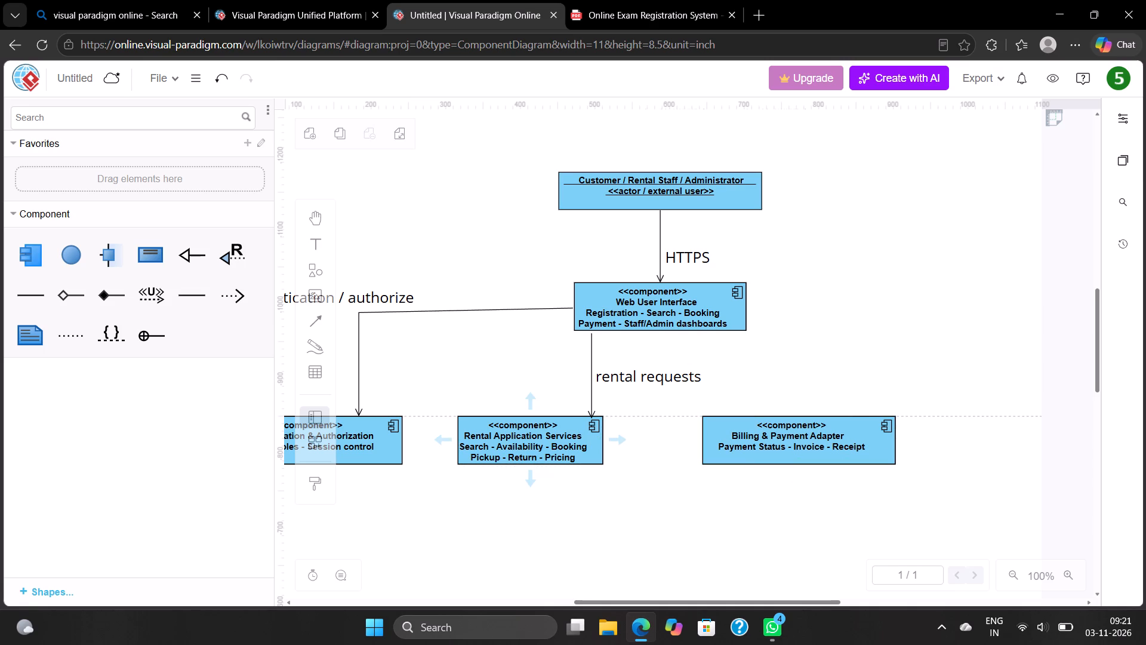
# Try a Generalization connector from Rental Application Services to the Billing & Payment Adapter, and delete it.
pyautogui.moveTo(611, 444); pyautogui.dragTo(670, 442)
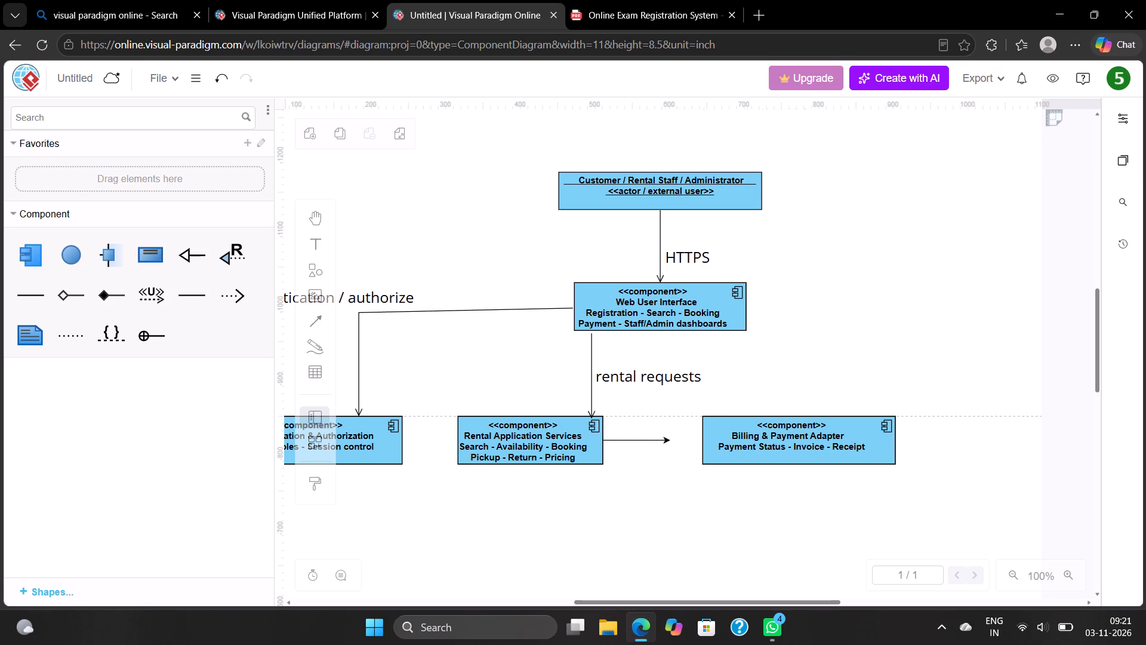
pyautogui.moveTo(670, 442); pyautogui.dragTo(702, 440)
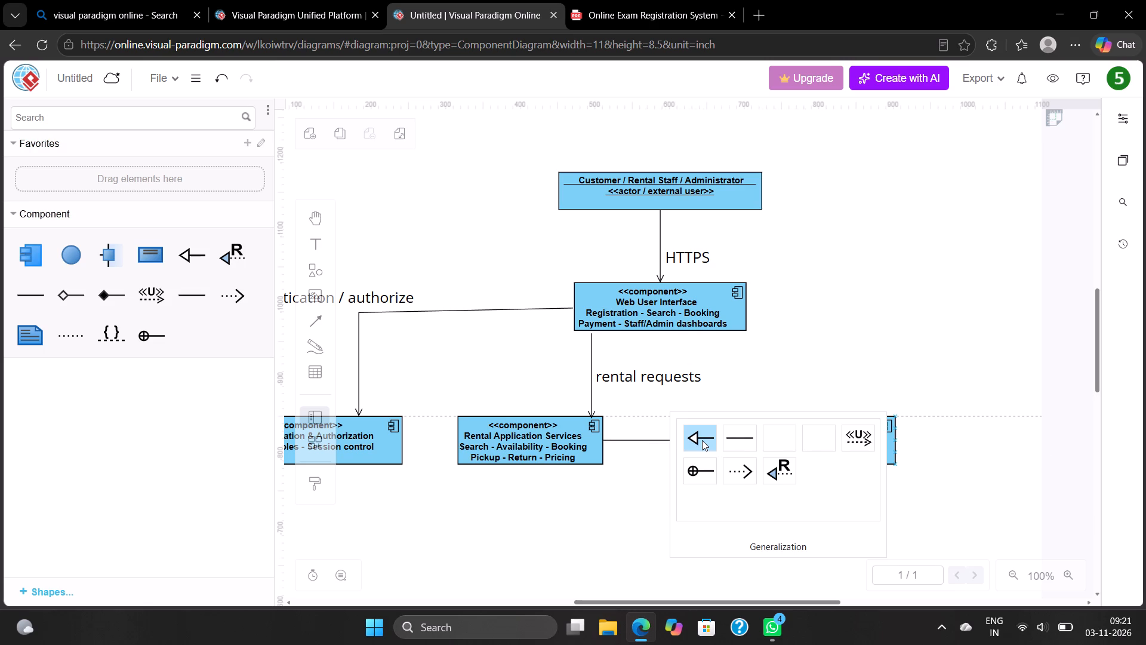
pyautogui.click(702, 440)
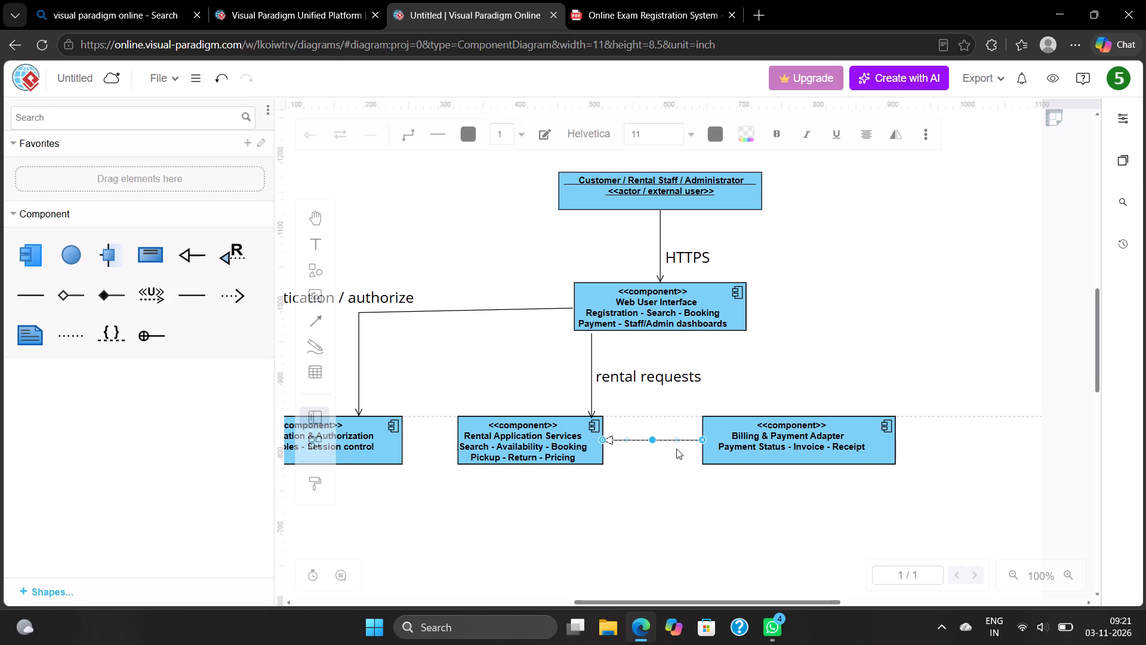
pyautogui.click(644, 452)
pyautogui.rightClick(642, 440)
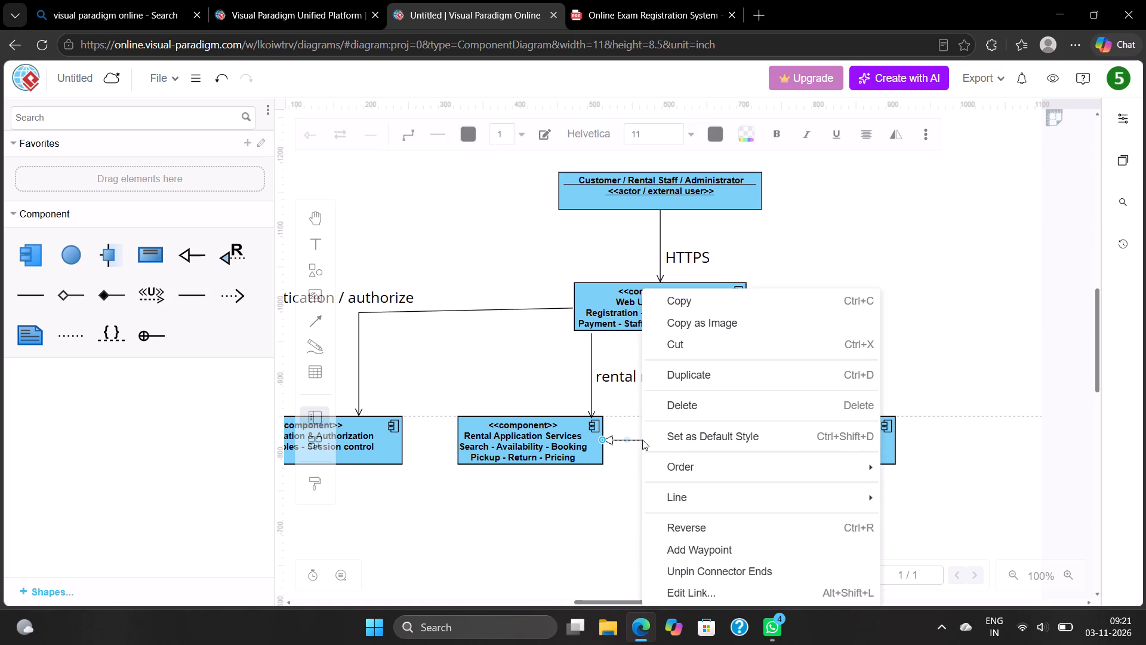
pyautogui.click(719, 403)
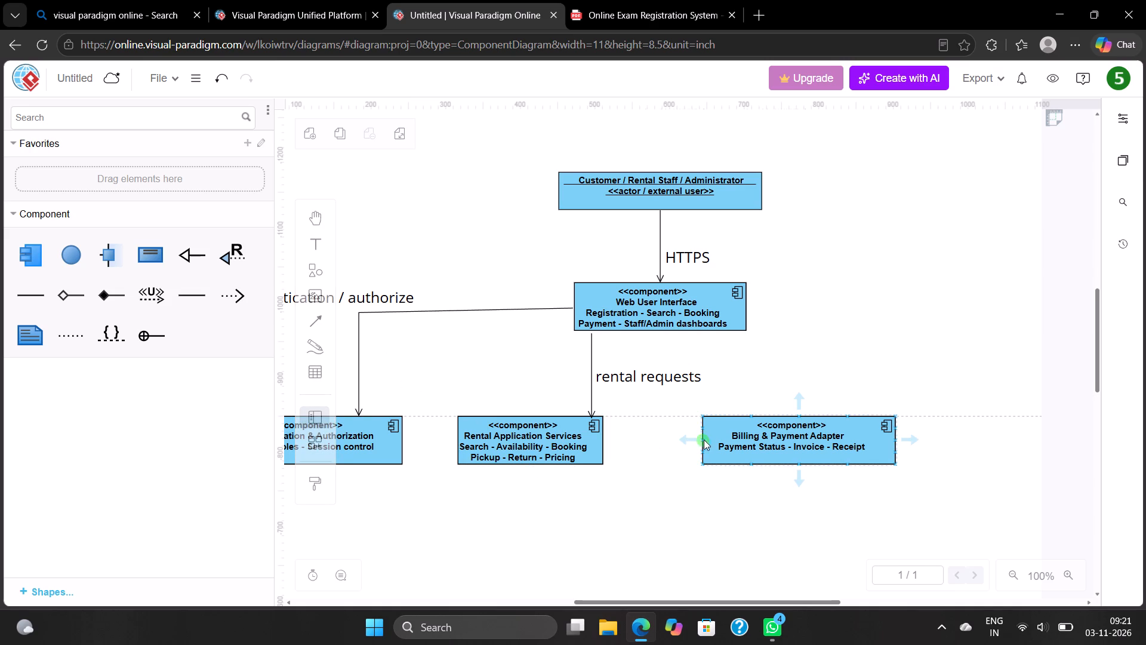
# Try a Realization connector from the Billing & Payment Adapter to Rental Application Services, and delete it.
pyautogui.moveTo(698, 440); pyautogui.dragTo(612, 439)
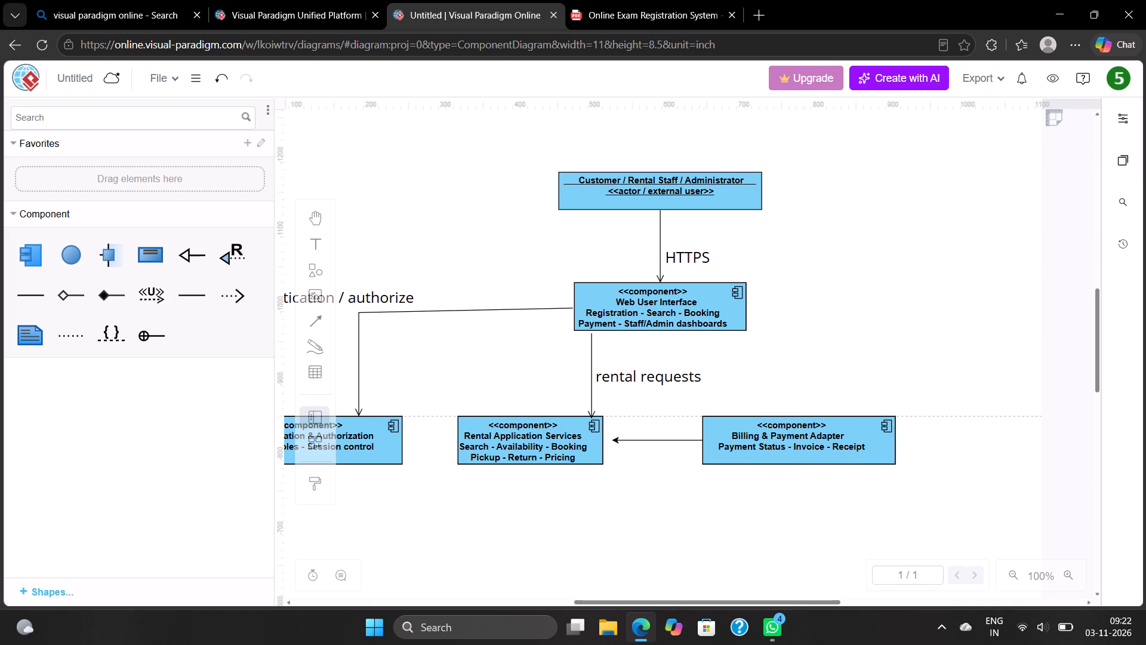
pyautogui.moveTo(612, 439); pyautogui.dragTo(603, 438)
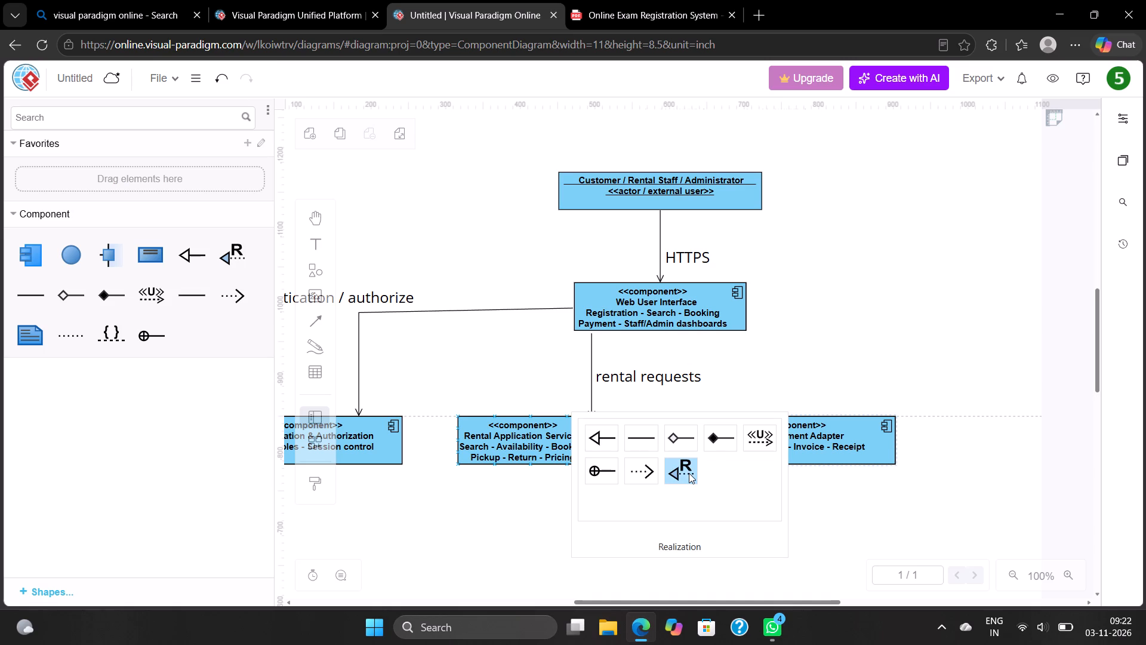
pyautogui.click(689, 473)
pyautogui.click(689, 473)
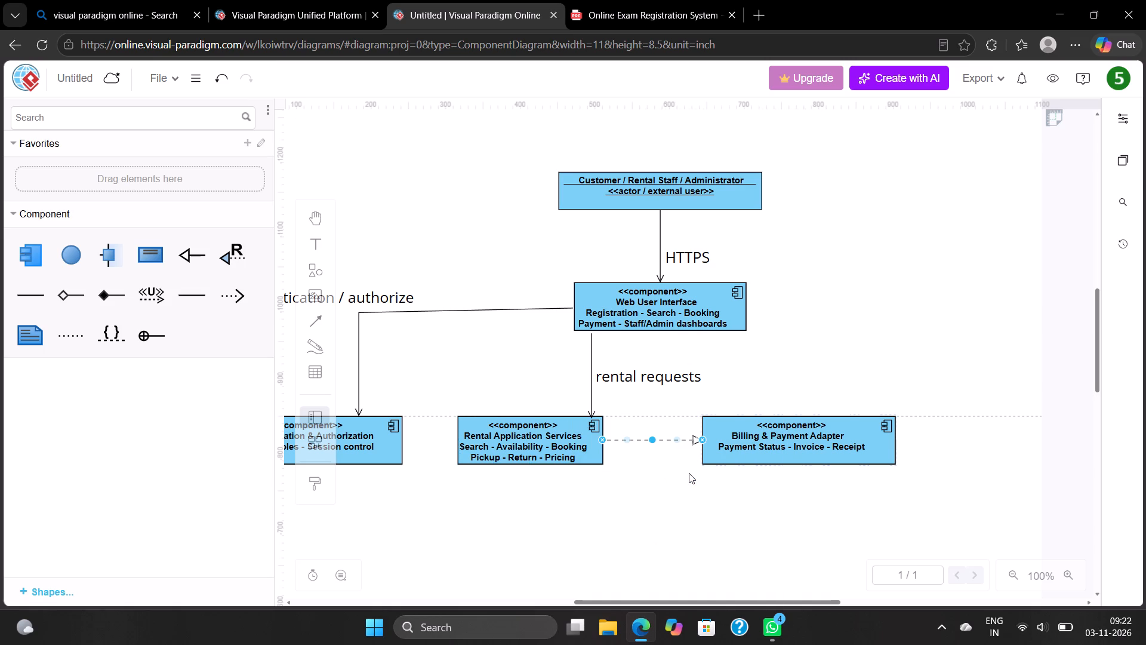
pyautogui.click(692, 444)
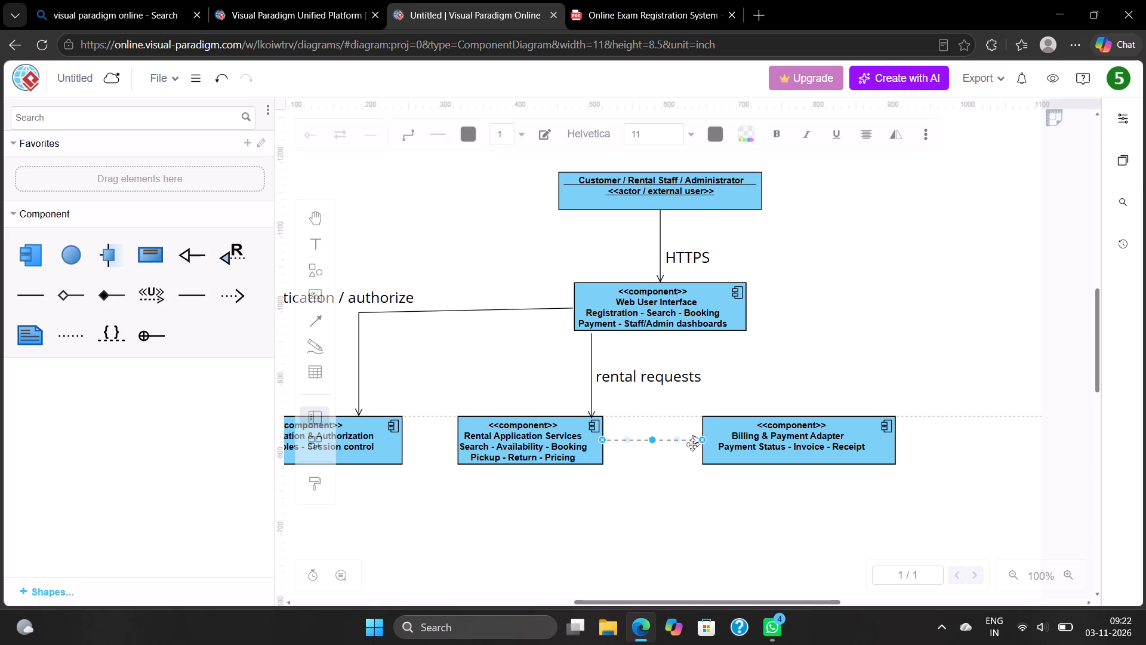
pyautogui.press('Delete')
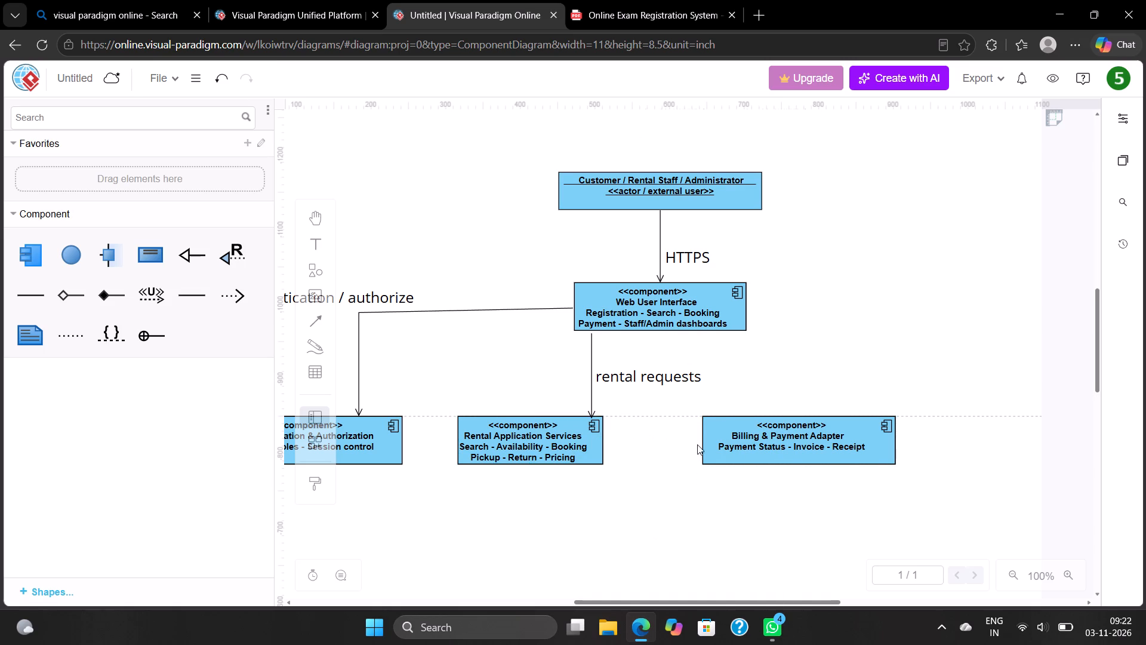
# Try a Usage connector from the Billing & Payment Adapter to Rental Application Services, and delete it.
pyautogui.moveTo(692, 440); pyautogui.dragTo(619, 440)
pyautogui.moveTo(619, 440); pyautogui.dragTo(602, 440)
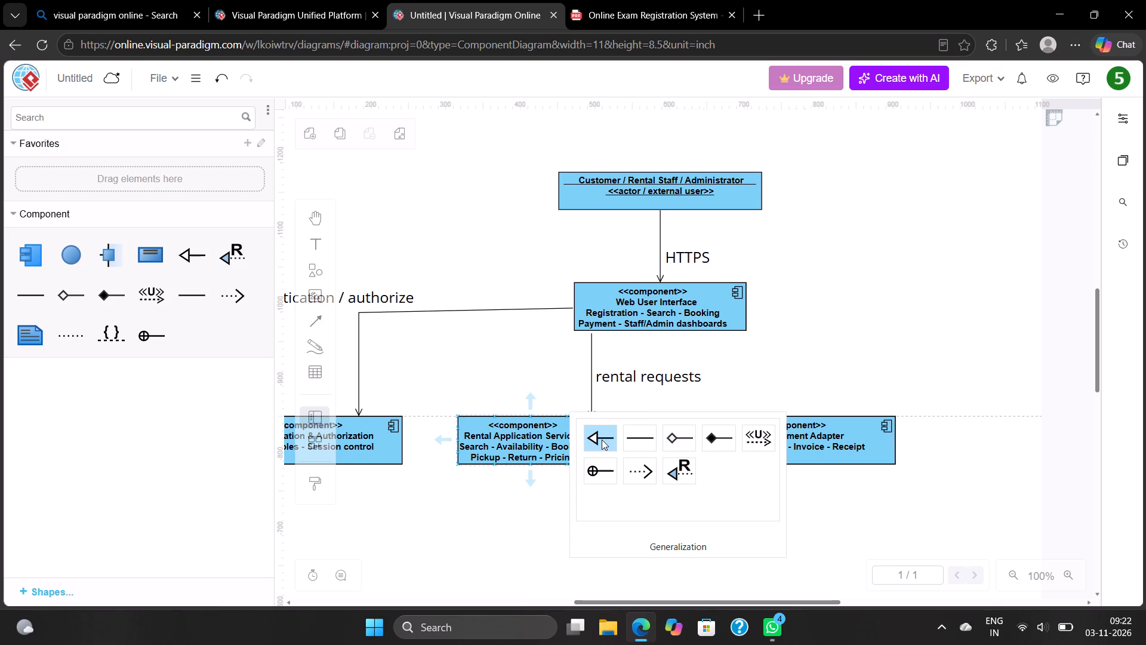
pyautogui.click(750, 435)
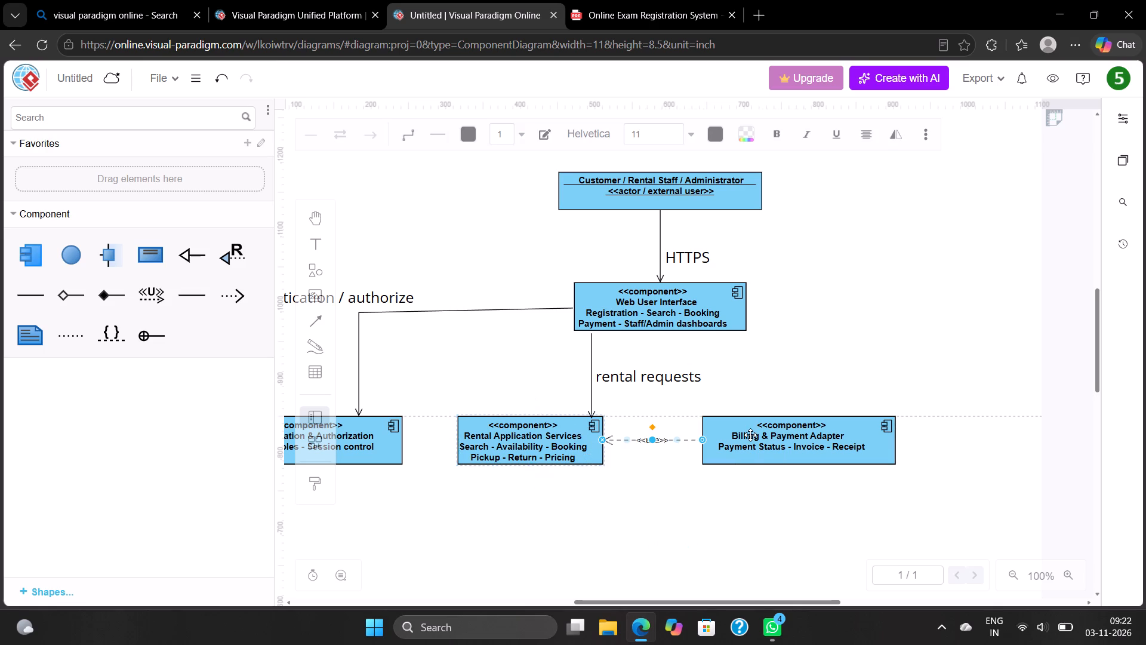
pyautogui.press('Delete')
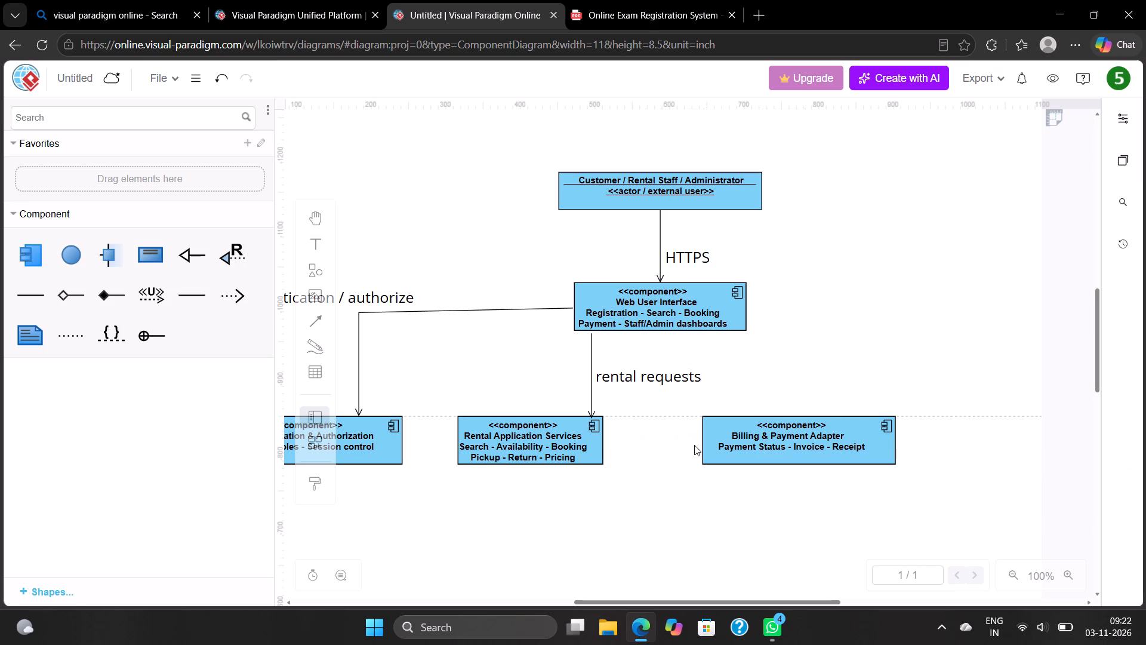
# Connect the Billing & Payment Adapter to Rental Application Services with the filled-diamond connector.
pyautogui.moveTo(691, 439); pyautogui.dragTo(605, 438)
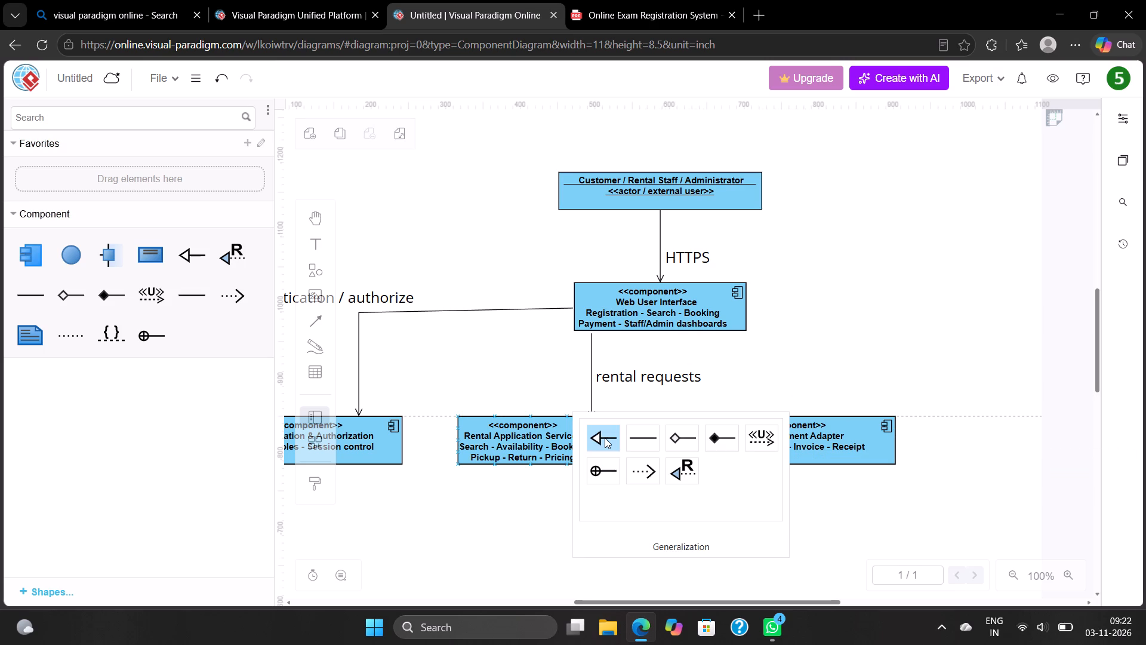
pyautogui.click(713, 434)
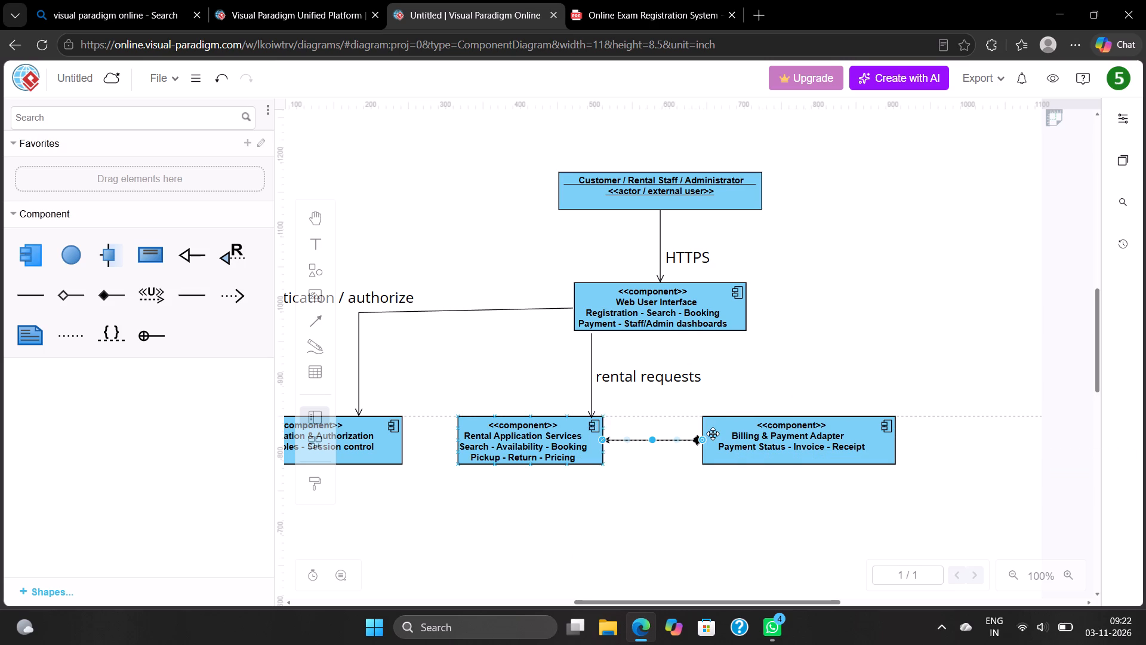
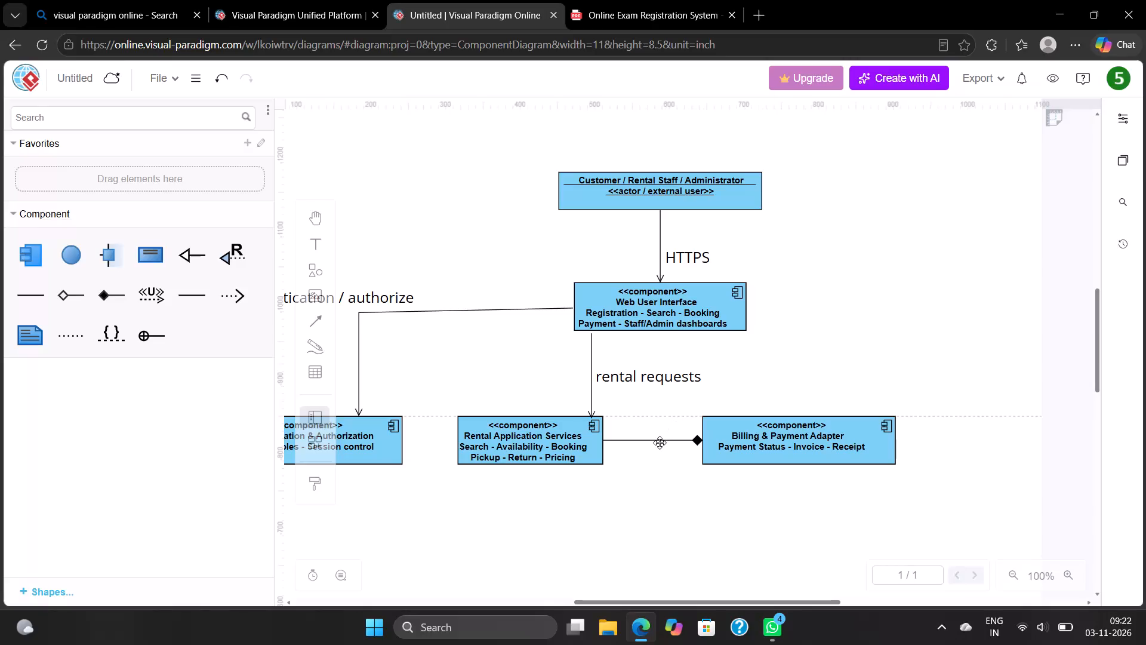
# Delete the filled-diamond connector between Rental Application Services and the Billing & Payment Adapter.
pyautogui.click(660, 443)
pyautogui.press('Delete')
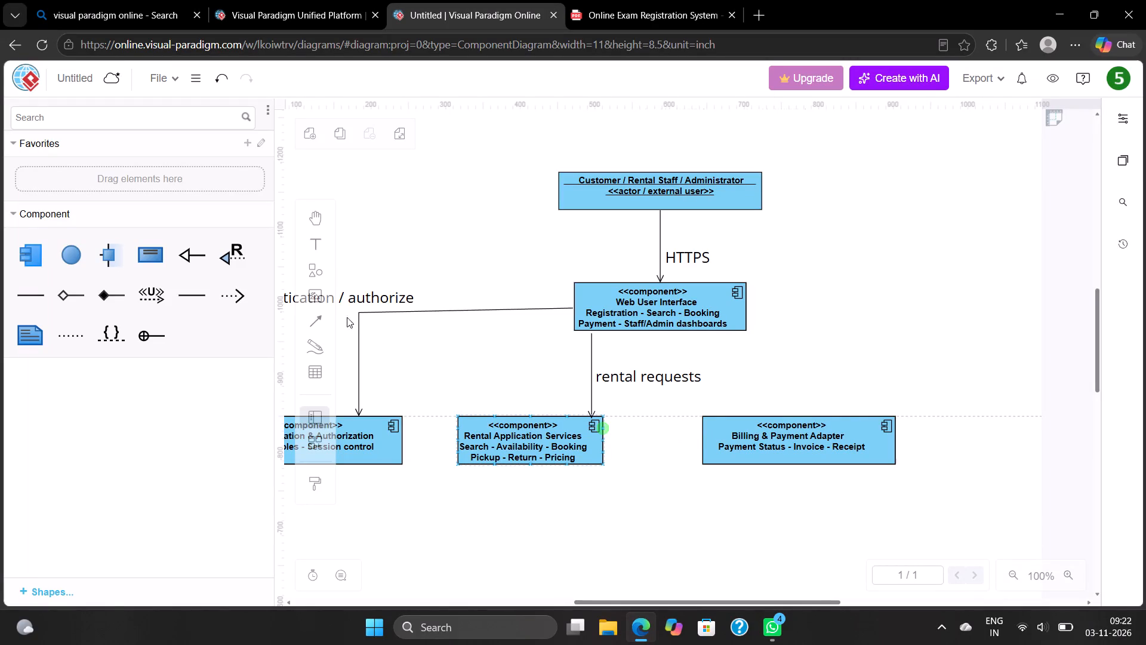
# Draw a plain arrow from Rental Application Services to the Billing & Payment Adapter, with both ends touching the component edges.
pyautogui.click(313, 317)
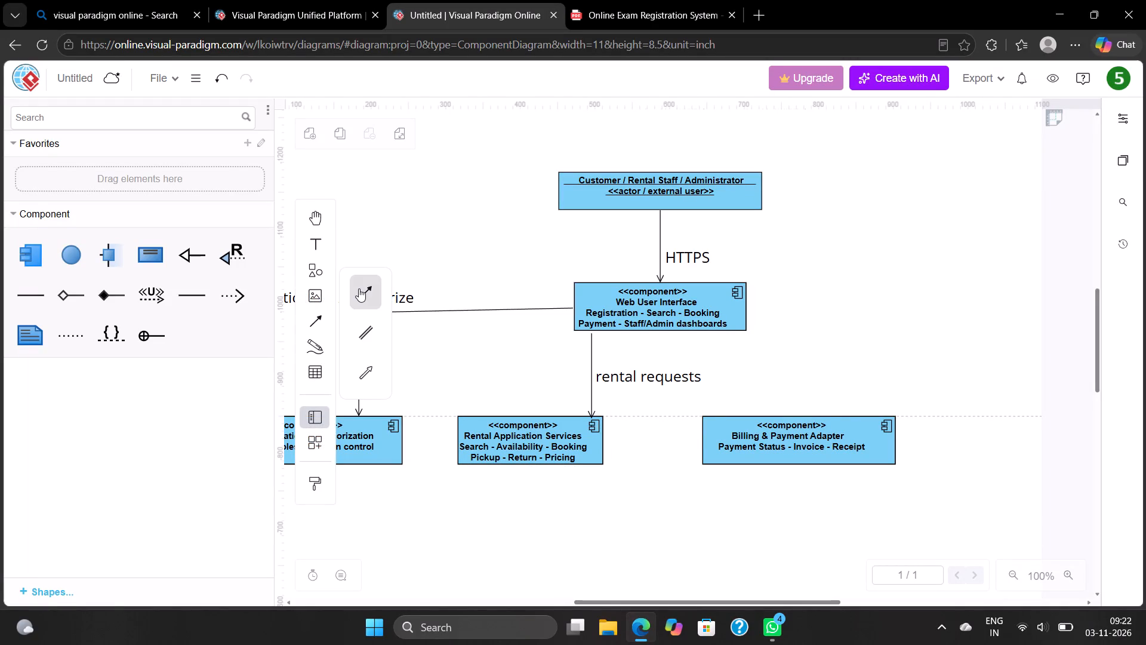
pyautogui.click(359, 288)
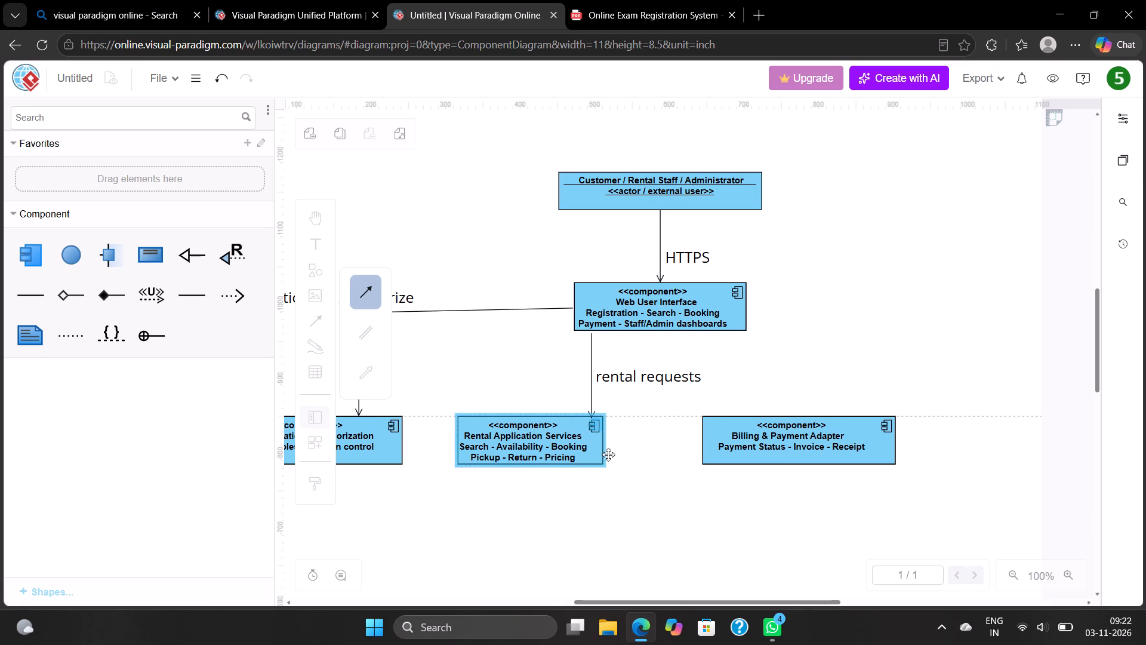
pyautogui.moveTo(603, 443); pyautogui.dragTo(698, 446)
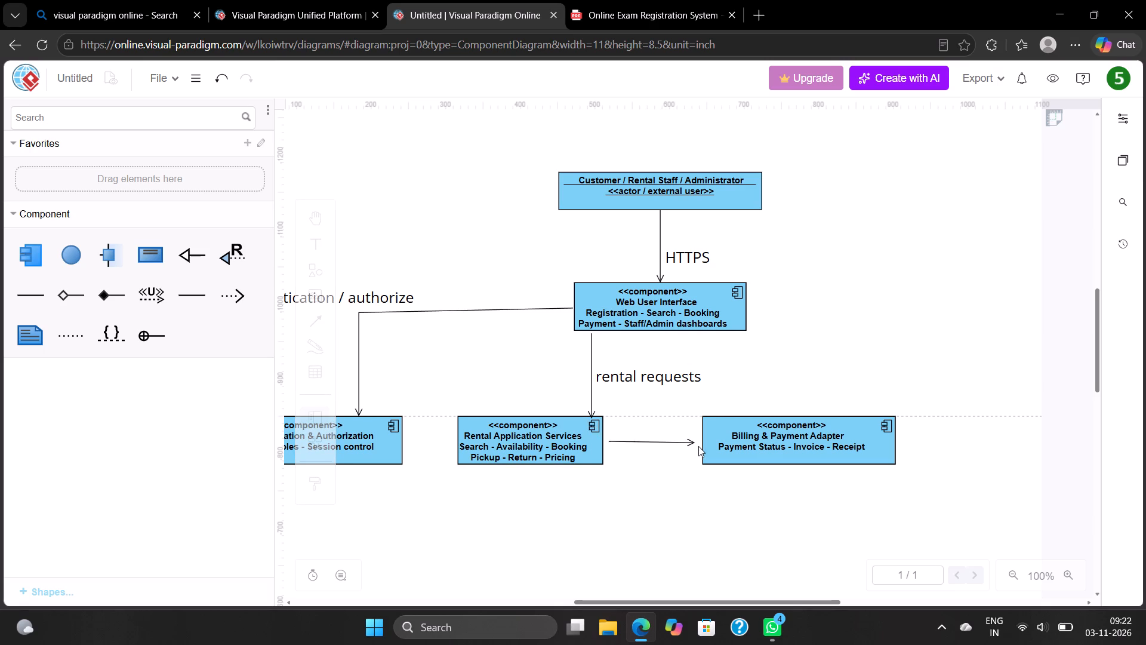
pyautogui.moveTo(698, 446); pyautogui.dragTo(709, 444)
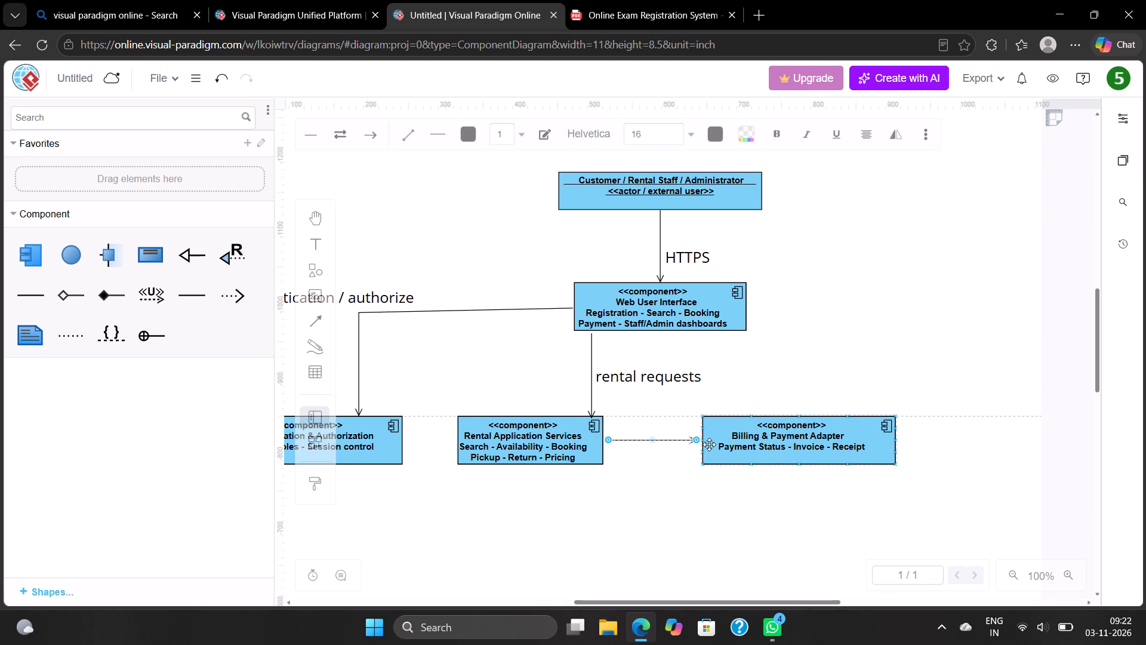
pyautogui.moveTo(695, 440); pyautogui.dragTo(703, 440)
pyautogui.click(629, 464)
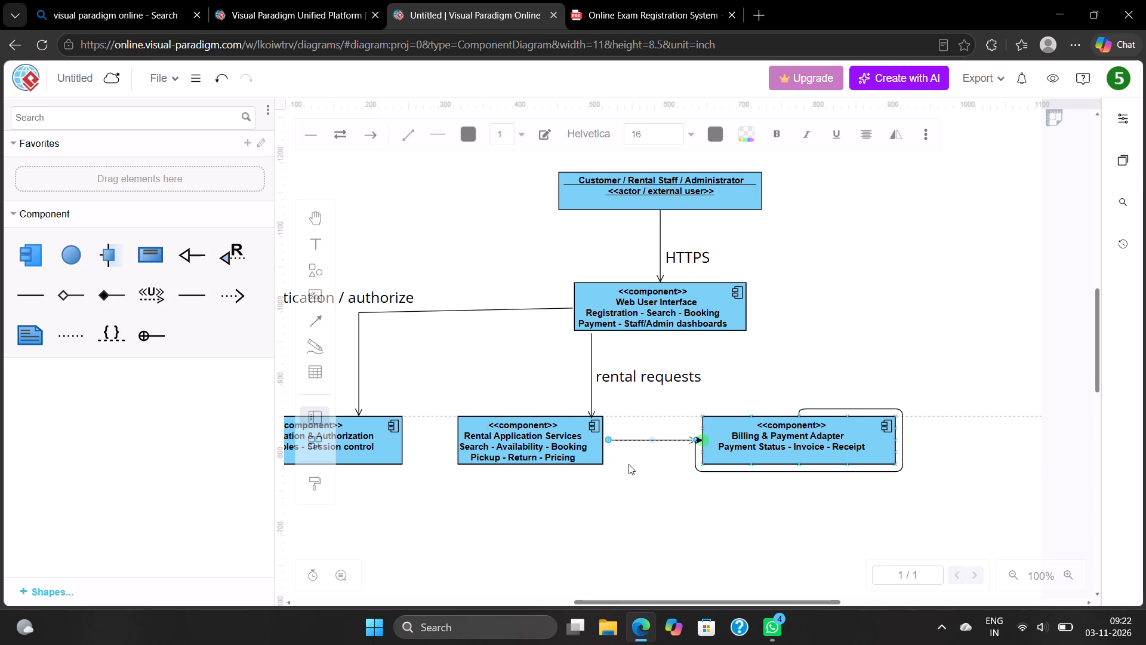
pyautogui.moveTo(694, 438); pyautogui.dragTo(700, 438)
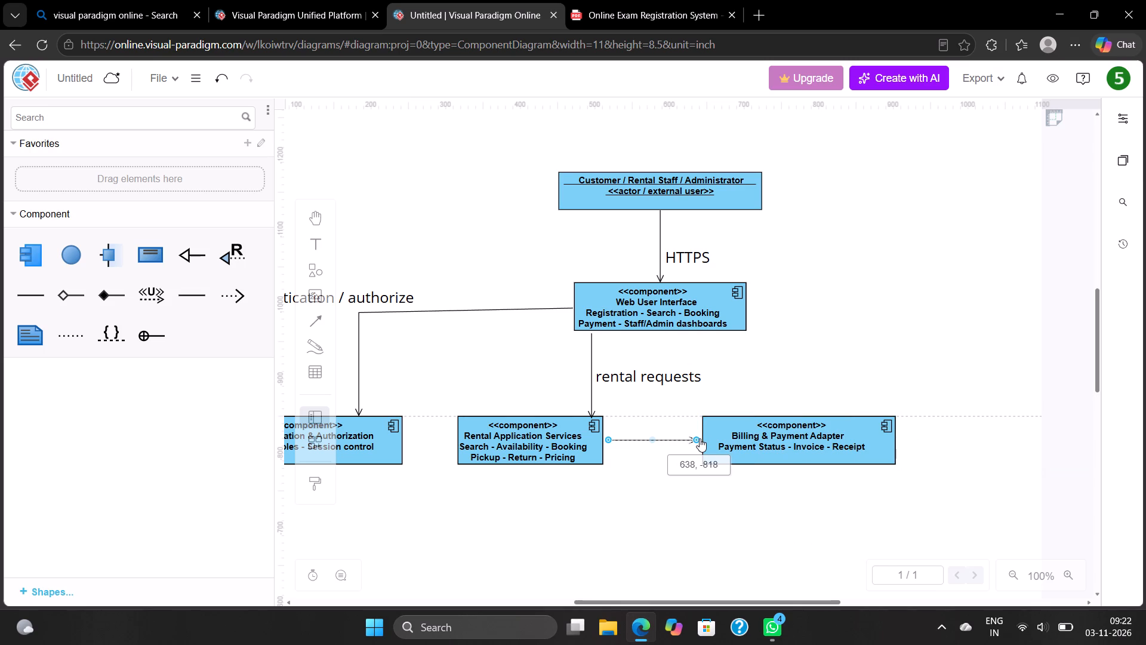
pyautogui.moveTo(700, 438); pyautogui.dragTo(702, 438)
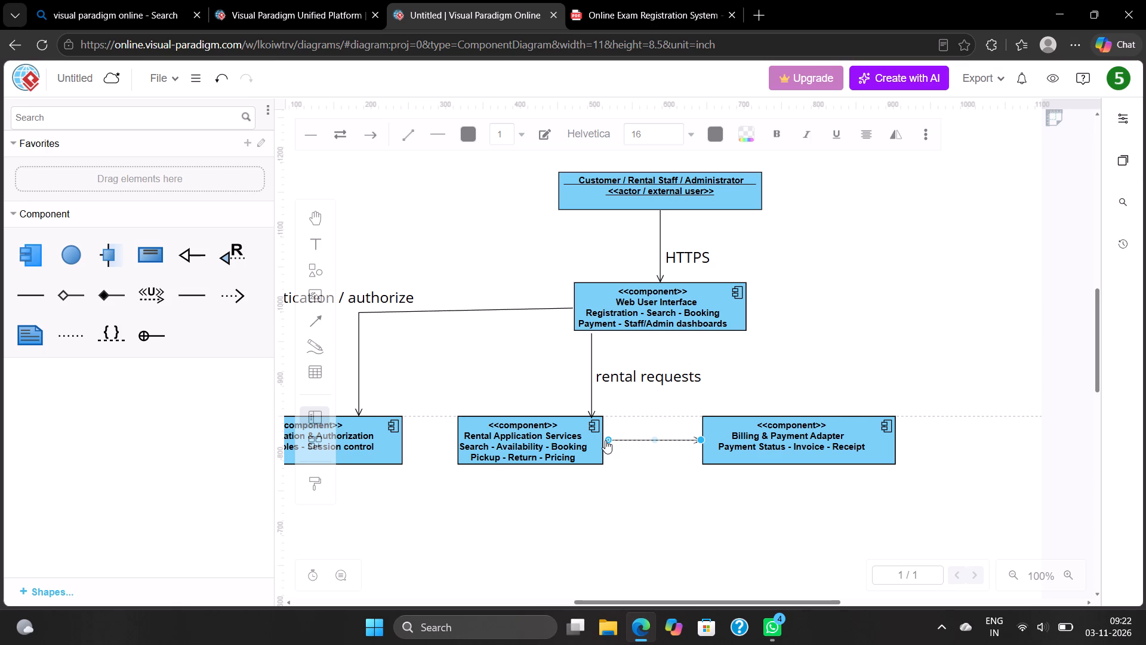
pyautogui.moveTo(608, 440); pyautogui.dragTo(602, 440)
pyautogui.click(638, 451)
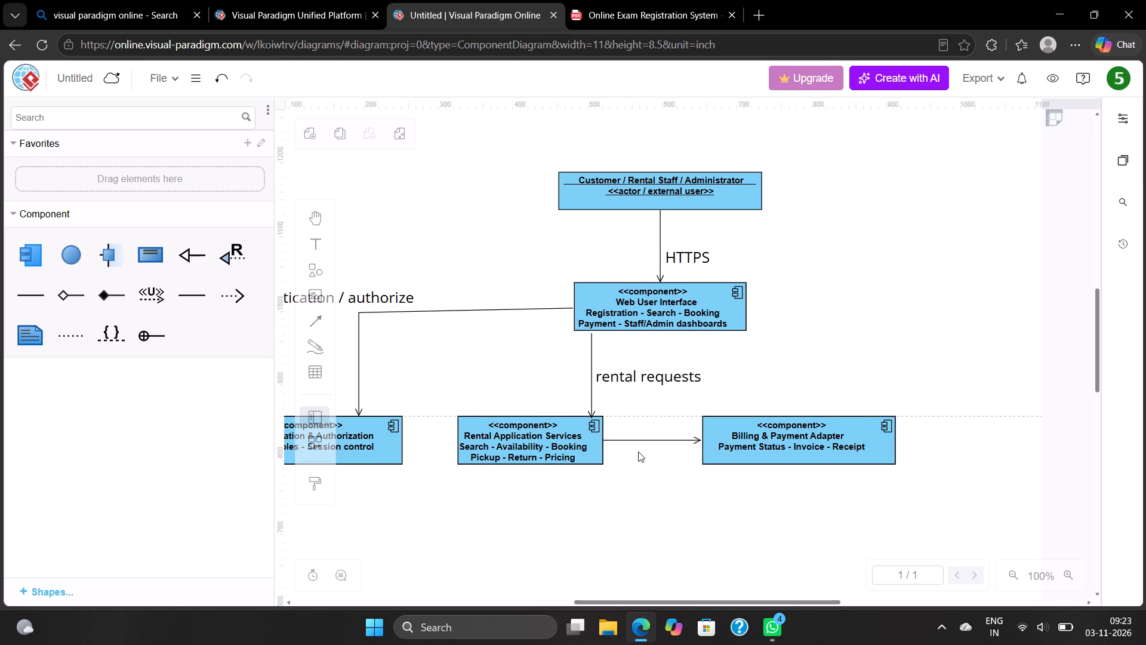
# Add a text label reading "read / write" in the empty area below the Rental Application Services and Billing & Payment Adapter row.
pyautogui.doubleClick(628, 522)
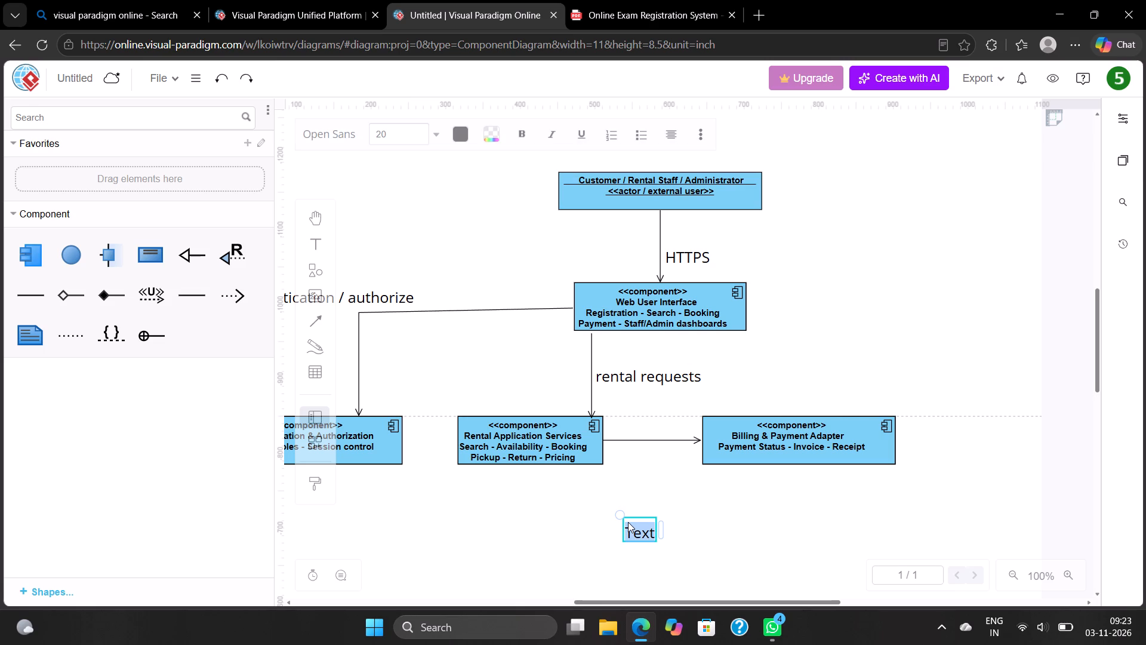
pyautogui.press('BackSpace')
pyautogui.write('read')
pyautogui.press('space')
pyautogui.write('/')
pyautogui.press('space')
pyautogui.write('wrute')
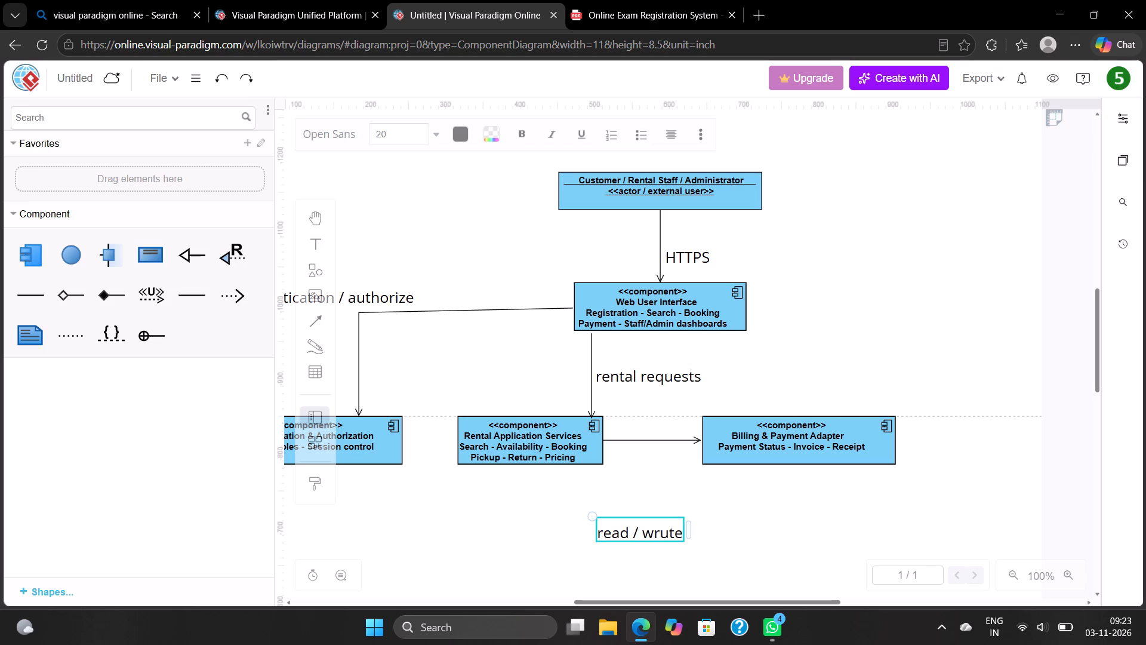
pyautogui.press('BackSpace')
pyautogui.press('BackSpace')
pyautogui.press('BackSpace')
pyautogui.write('ite')
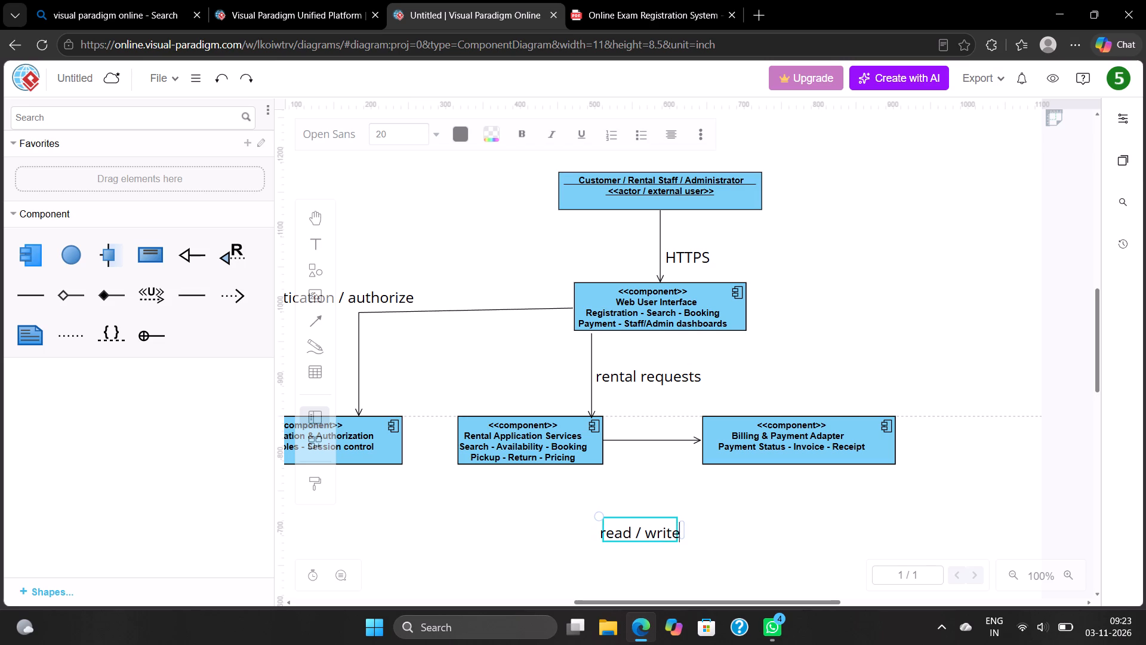
# Resize the "read / write" label and place it just beneath the arrow between Rental Application Services and the Billing & Payment Adapter.
pyautogui.moveTo(642, 535); pyautogui.dragTo(643, 529)
pyautogui.moveTo(643, 529); pyautogui.dragTo(596, 517)
pyautogui.moveTo(596, 517); pyautogui.dragTo(602, 530)
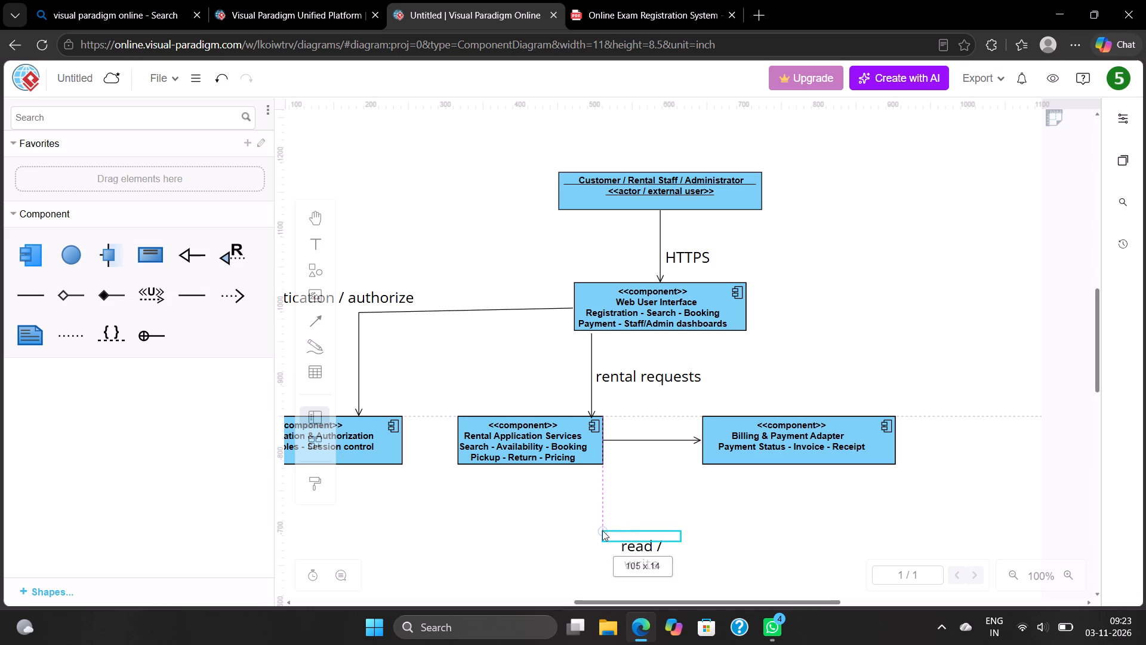
pyautogui.moveTo(602, 530); pyautogui.dragTo(594, 540)
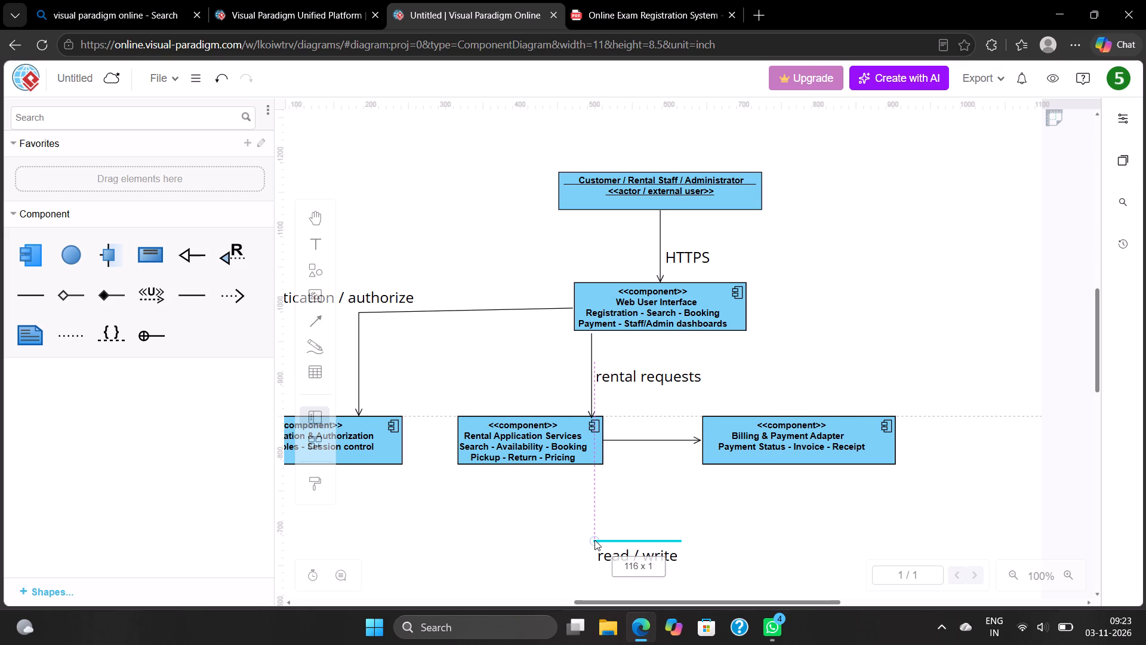
pyautogui.moveTo(594, 540); pyautogui.dragTo(592, 543)
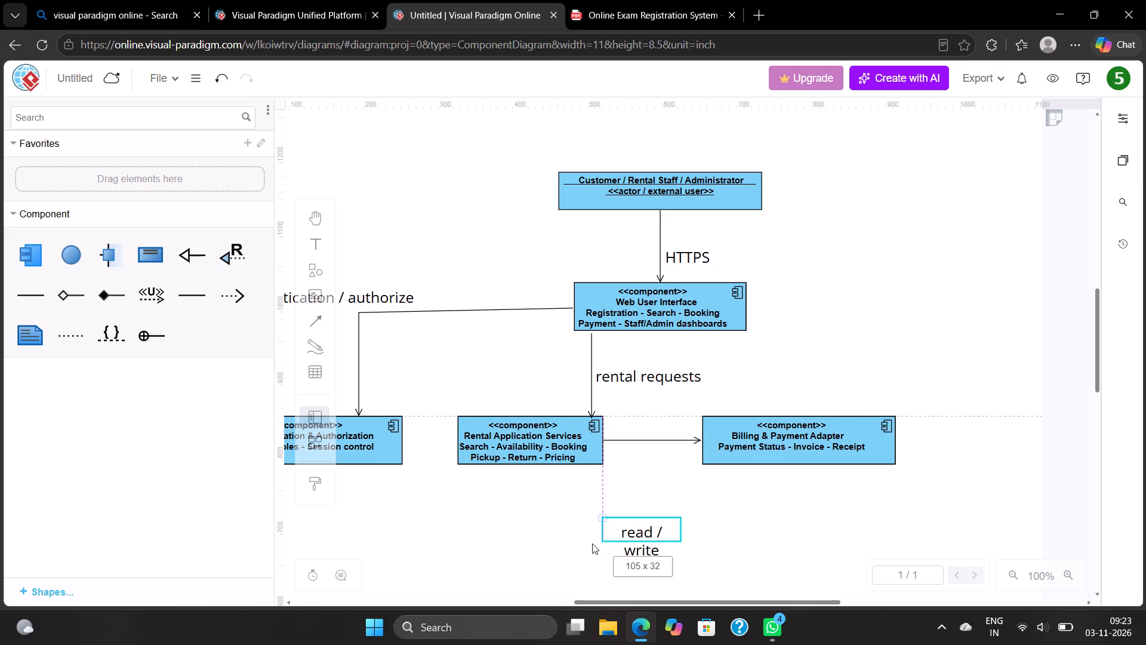
pyautogui.moveTo(592, 543); pyautogui.dragTo(601, 531)
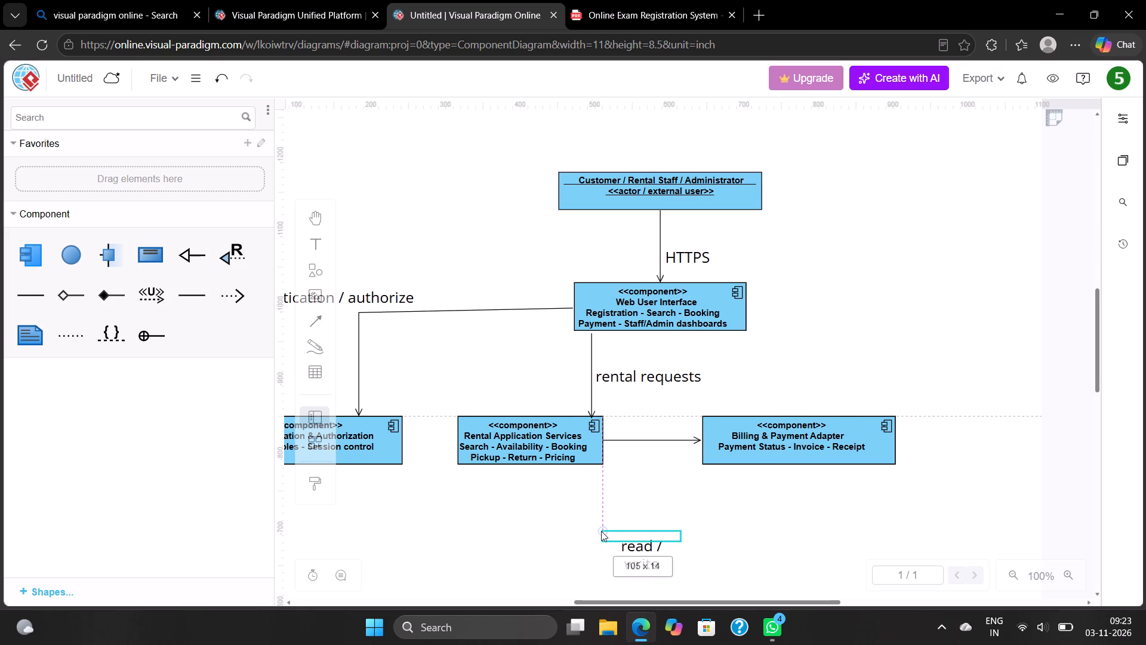
pyautogui.moveTo(601, 531); pyautogui.dragTo(595, 533)
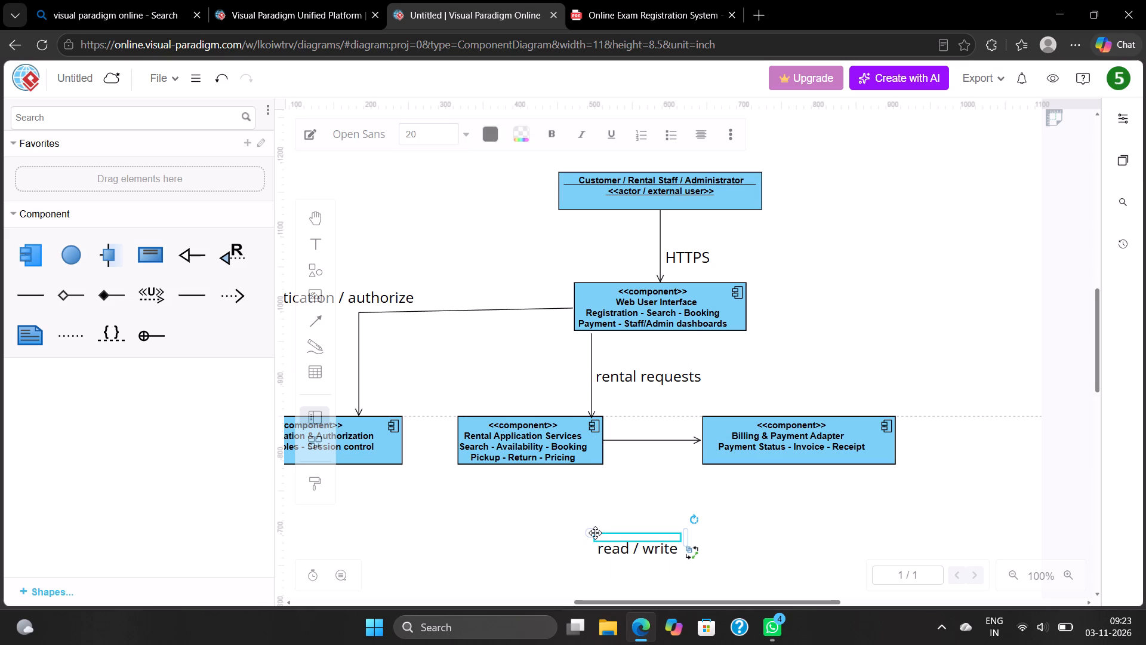
pyautogui.click(617, 548)
pyautogui.moveTo(640, 541); pyautogui.dragTo(639, 554)
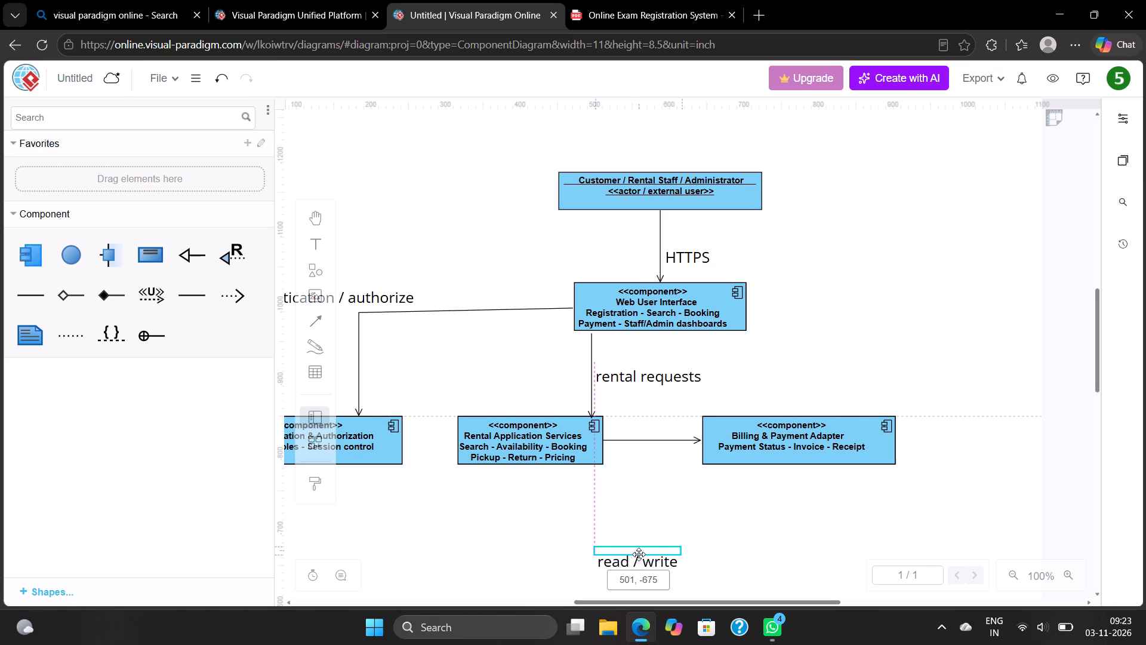
pyautogui.moveTo(639, 554); pyautogui.dragTo(655, 452)
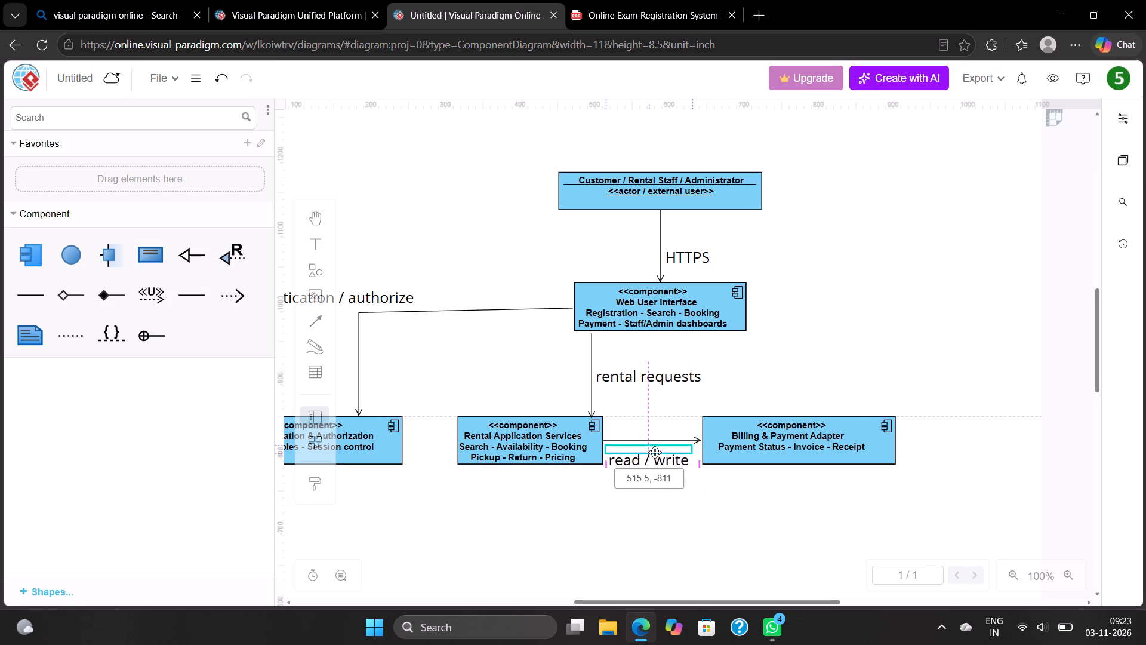
pyautogui.moveTo(655, 452); pyautogui.dragTo(655, 451)
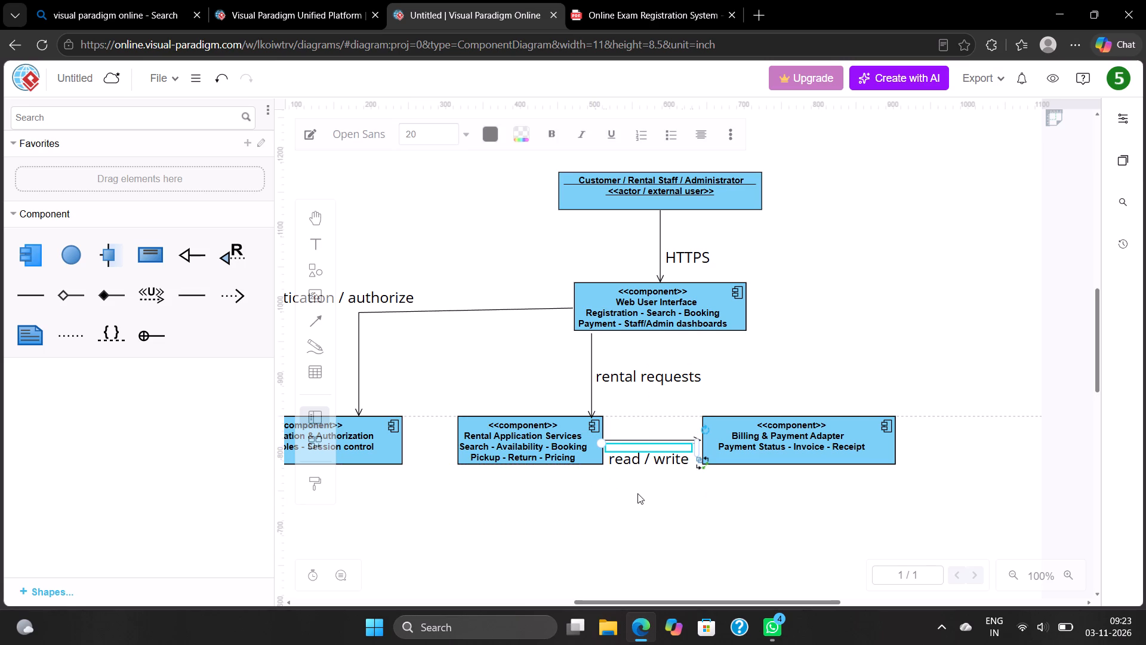
pyautogui.click(636, 497)
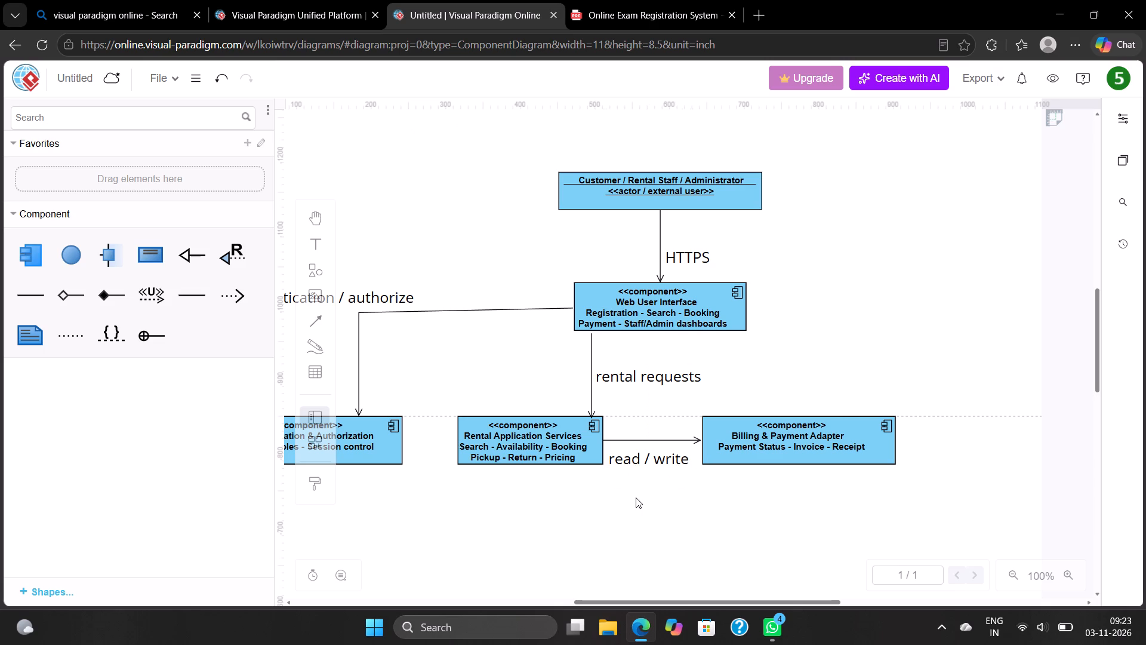
# Add a new component to the right of the Billing & Payment Adapter, aligned with its row and sized about 232 x 64.
pyautogui.hscroll(-6, 636, 497)
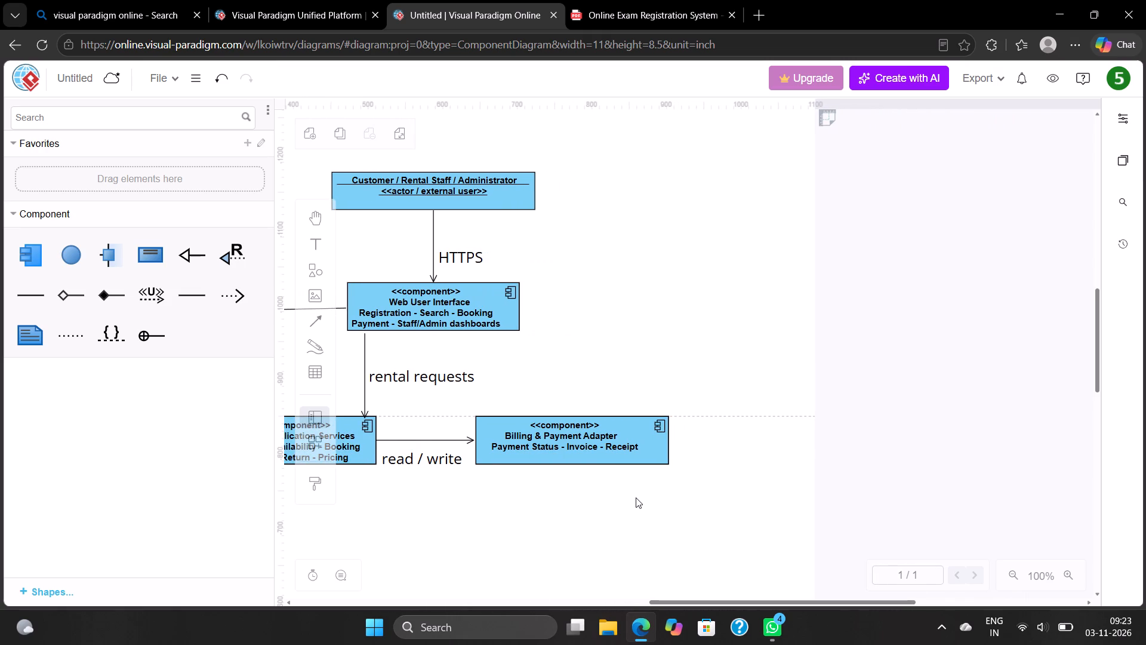
pyautogui.click(27, 256)
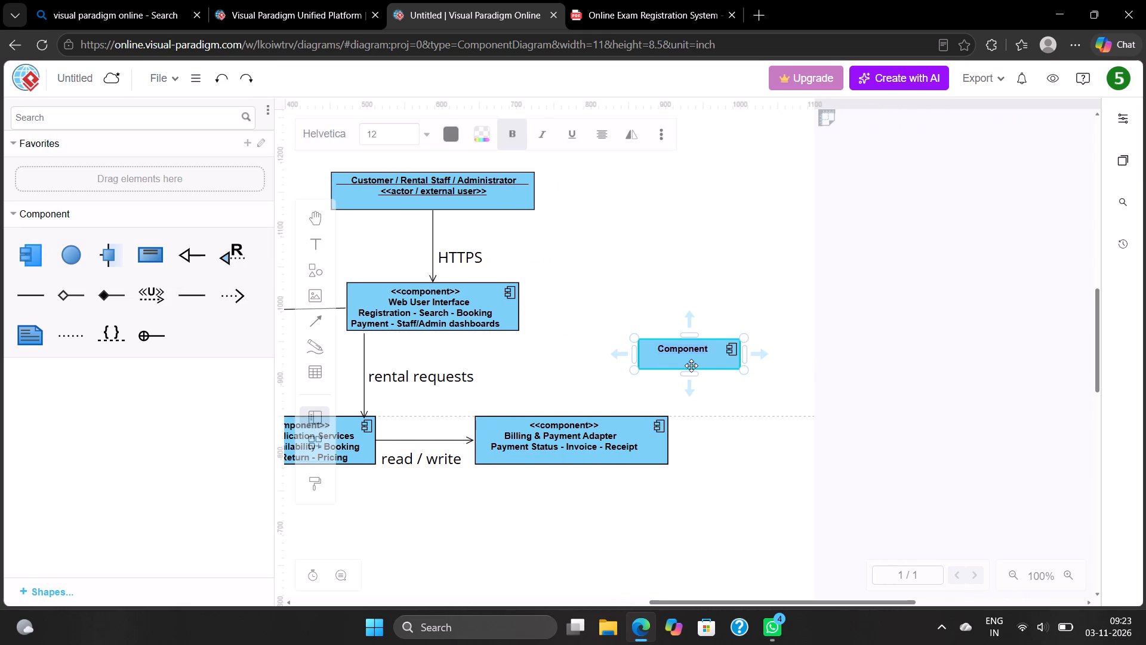
pyautogui.click(691, 365)
pyautogui.moveTo(701, 352); pyautogui.dragTo(746, 375)
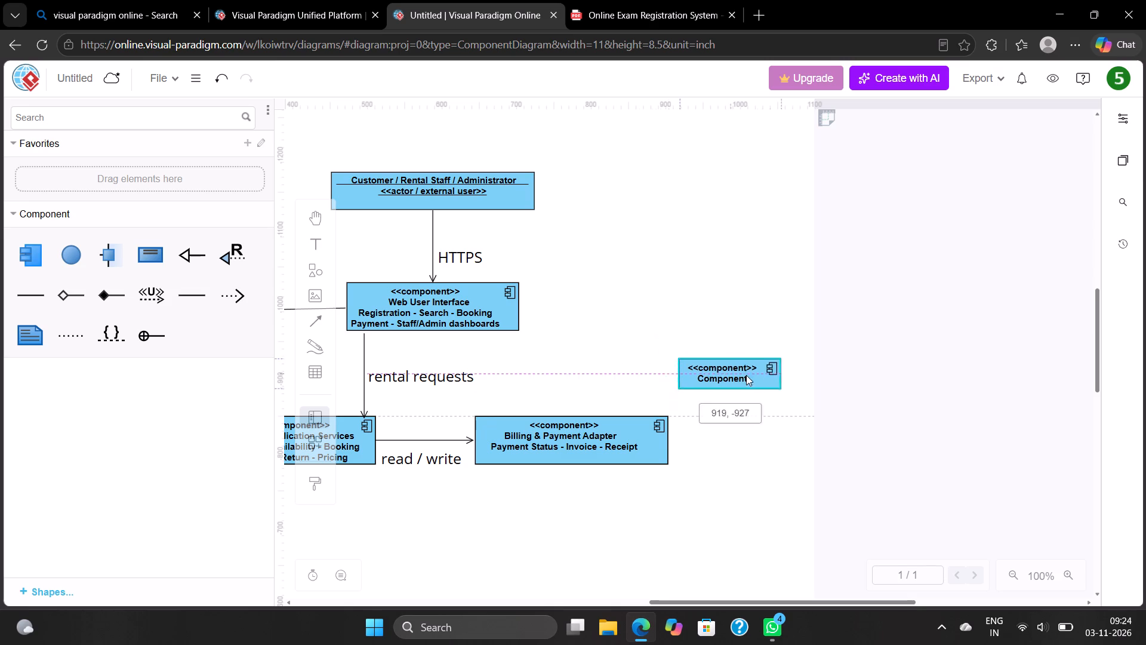
pyautogui.moveTo(746, 375); pyautogui.dragTo(783, 436)
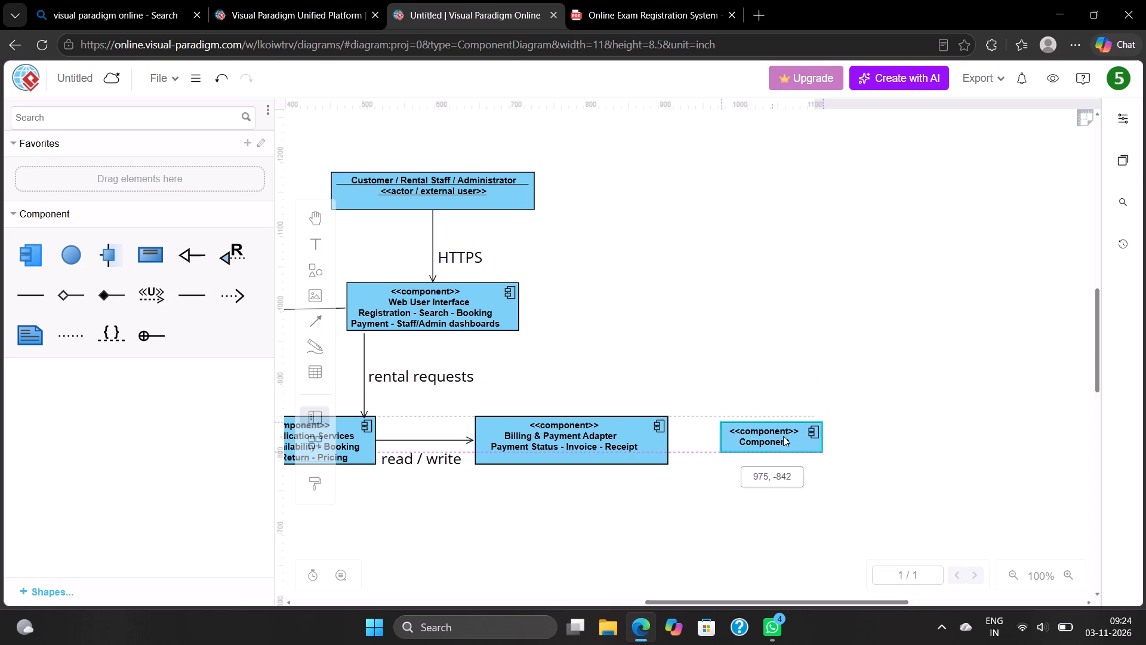
pyautogui.moveTo(783, 436); pyautogui.dragTo(780, 431)
pyautogui.moveTo(812, 447); pyautogui.dragTo(851, 459)
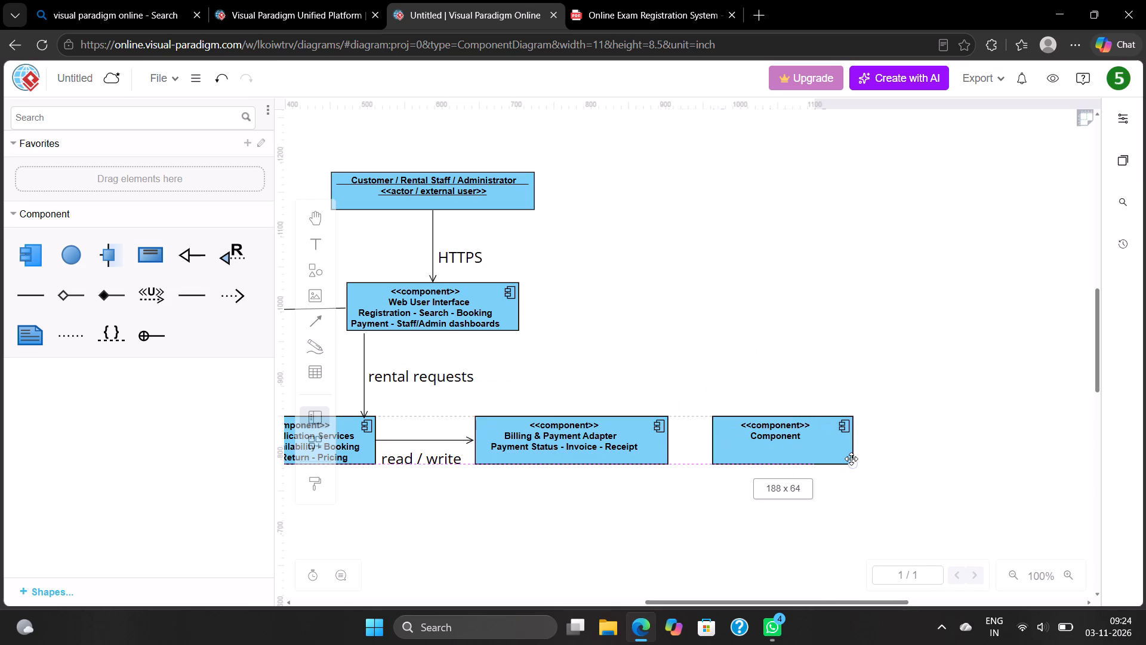
pyautogui.moveTo(851, 459); pyautogui.dragTo(867, 454)
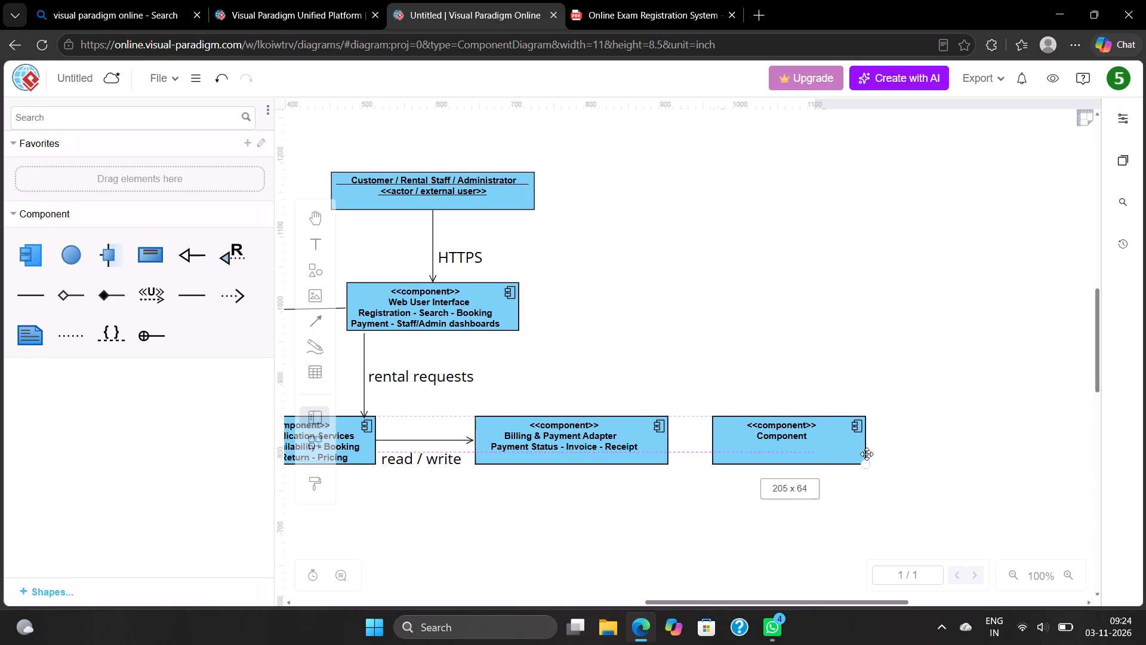
pyautogui.moveTo(867, 454); pyautogui.dragTo(885, 452)
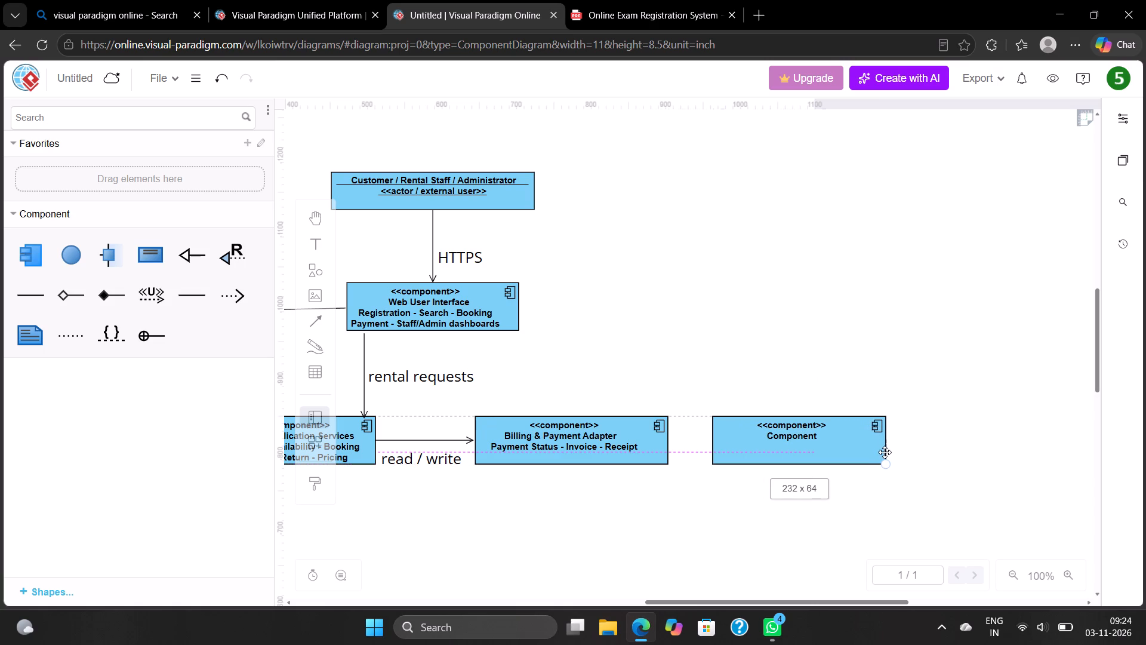
pyautogui.moveTo(885, 452); pyautogui.dragTo(885, 453)
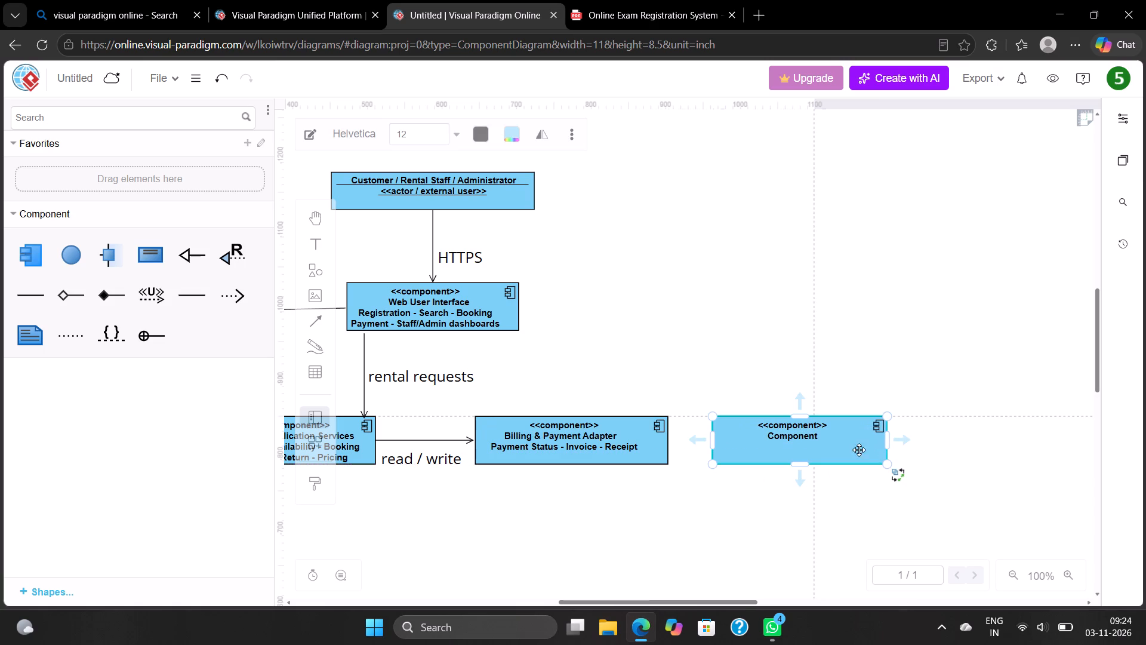
# Replace the default name of the new component beside the Billing & Payment Adapter with "Fleet Management".
pyautogui.click(818, 434)
pyautogui.click(818, 434)
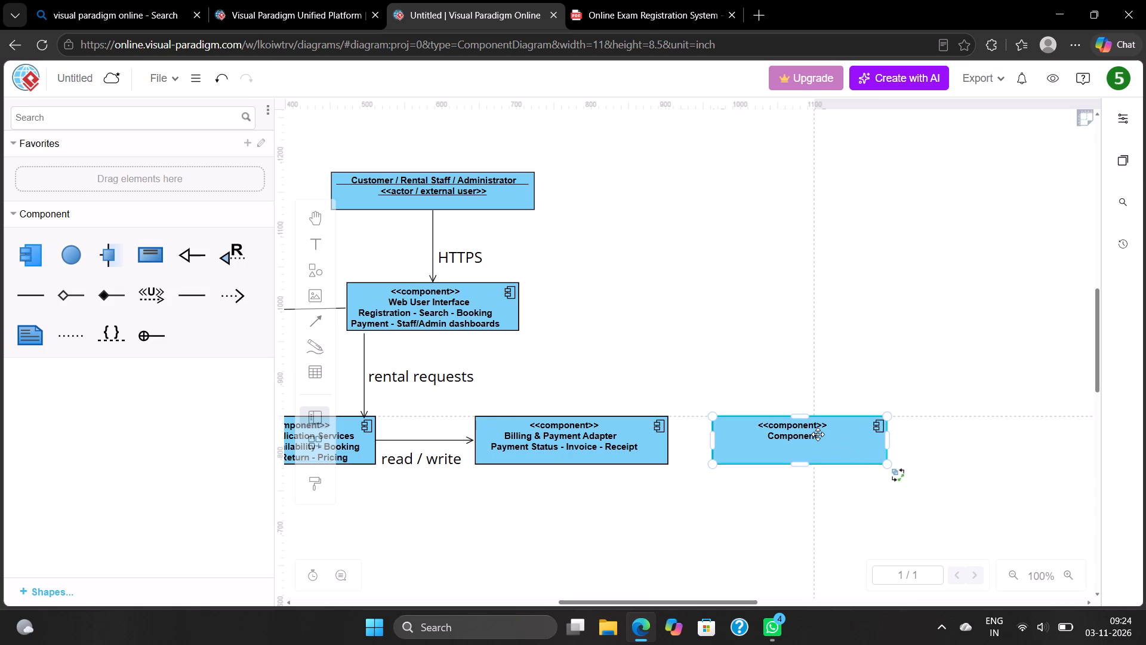
pyautogui.doubleClick(818, 434)
pyautogui.click(818, 434)
pyautogui.doubleClick(818, 434)
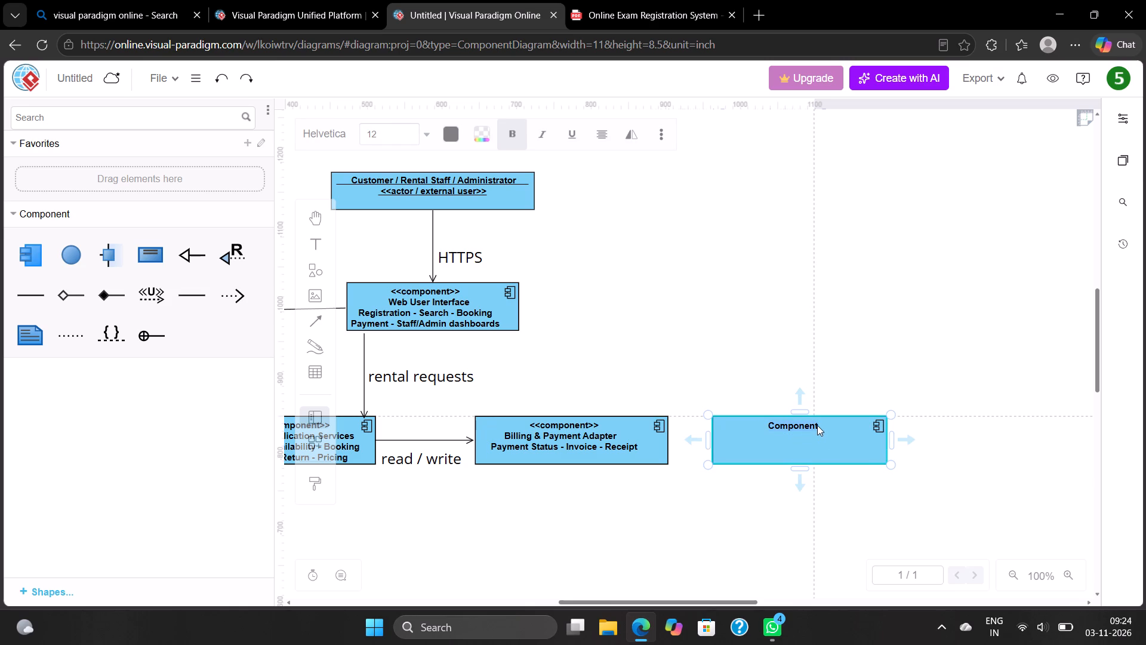
pyautogui.click(817, 425)
pyautogui.press('BackSpace')
pyautogui.press('BackSpace')
pyautogui.press('BackSpace')
pyautogui.press('BackSpace')
pyautogui.press('BackSpace')
pyautogui.press('BackSpace')
pyautogui.press('BackSpace')
pyautogui.press('BackSpace')
pyautogui.press('BackSpace')
pyautogui.hotkey('shift', 'l')
pyautogui.press('BackSpace')
pyautogui.write('Fleet')
pyautogui.press('space')
pyautogui.write('Management')
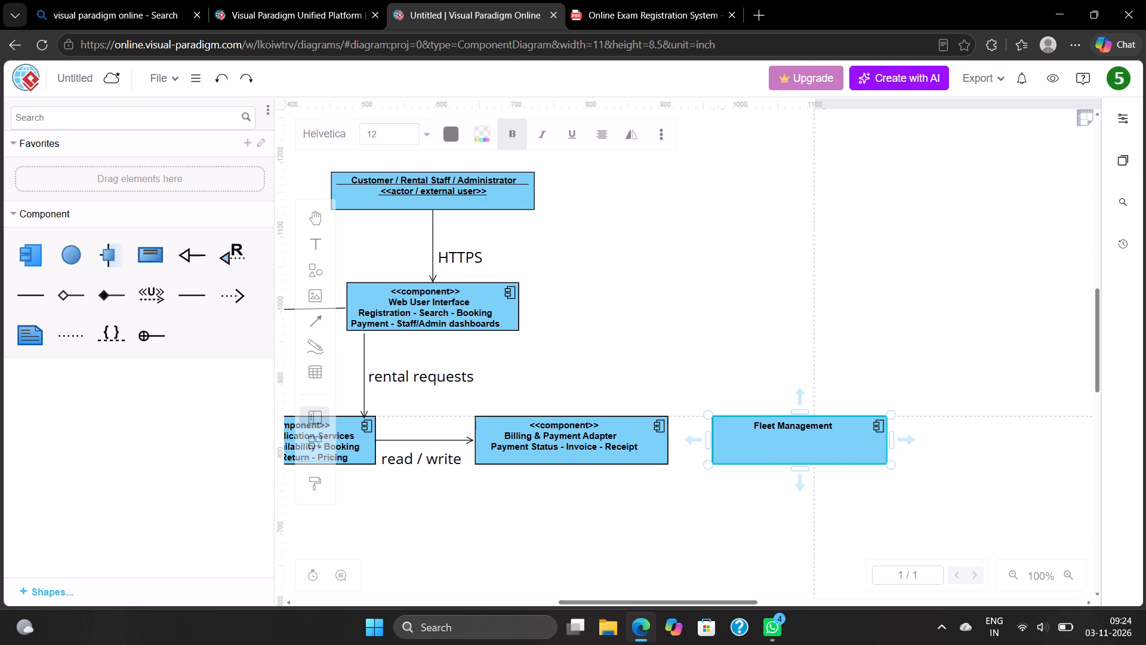
# Add the text "Vehicle - Category - Maintenance" on a second line below Fleet Management, using spaces to wrap it.
pyautogui.press('space')
pyautogui.press('space')
pyautogui.press('space')
pyautogui.press('space')
pyautogui.press('space')
pyautogui.press('space')
pyautogui.press('space')
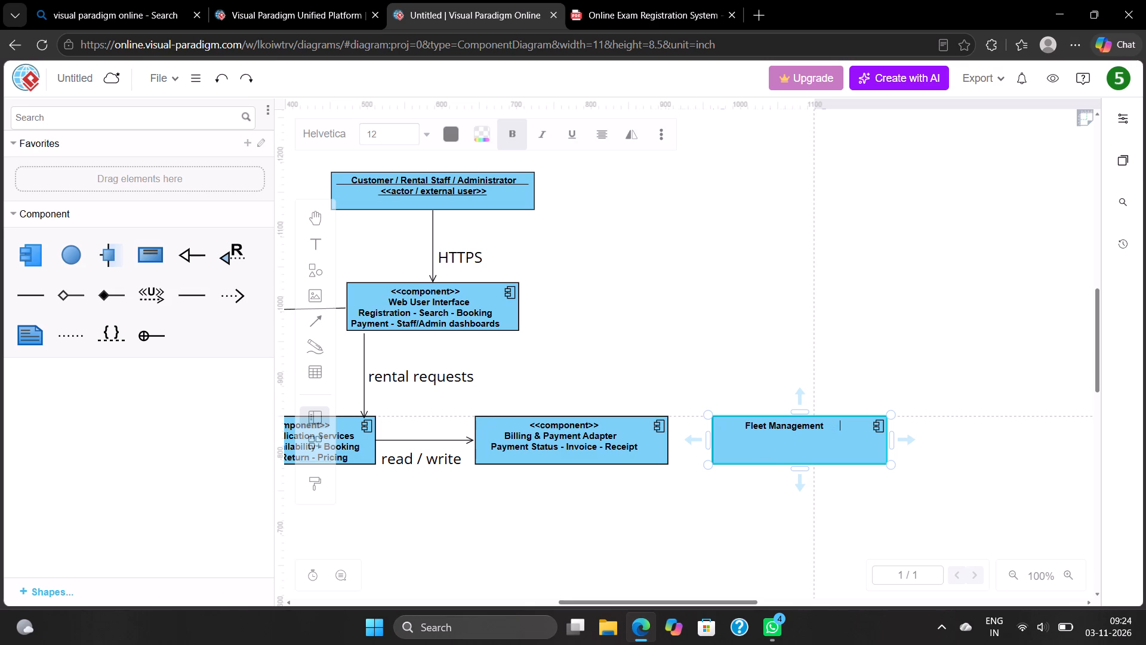
pyautogui.press('space')
pyautogui.press('space')
pyautogui.press('space')
pyautogui.press('space')
pyautogui.press('space')
pyautogui.press('space')
pyautogui.press('space')
pyautogui.press('space')
pyautogui.press('space')
pyautogui.press('space')
pyautogui.press('space')
pyautogui.press('space')
pyautogui.press('space')
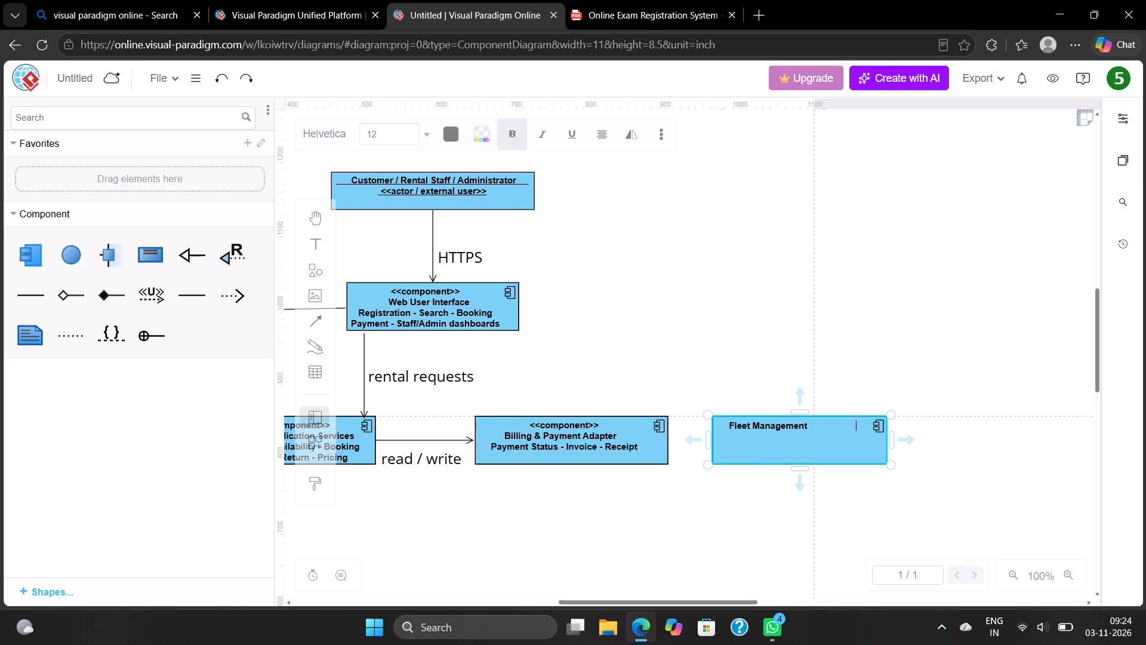
pyautogui.press('space')
pyautogui.press('space')
pyautogui.press('space')
pyautogui.press('space')
pyautogui.press('space')
pyautogui.press('space')
pyautogui.press('space')
pyautogui.press('space')
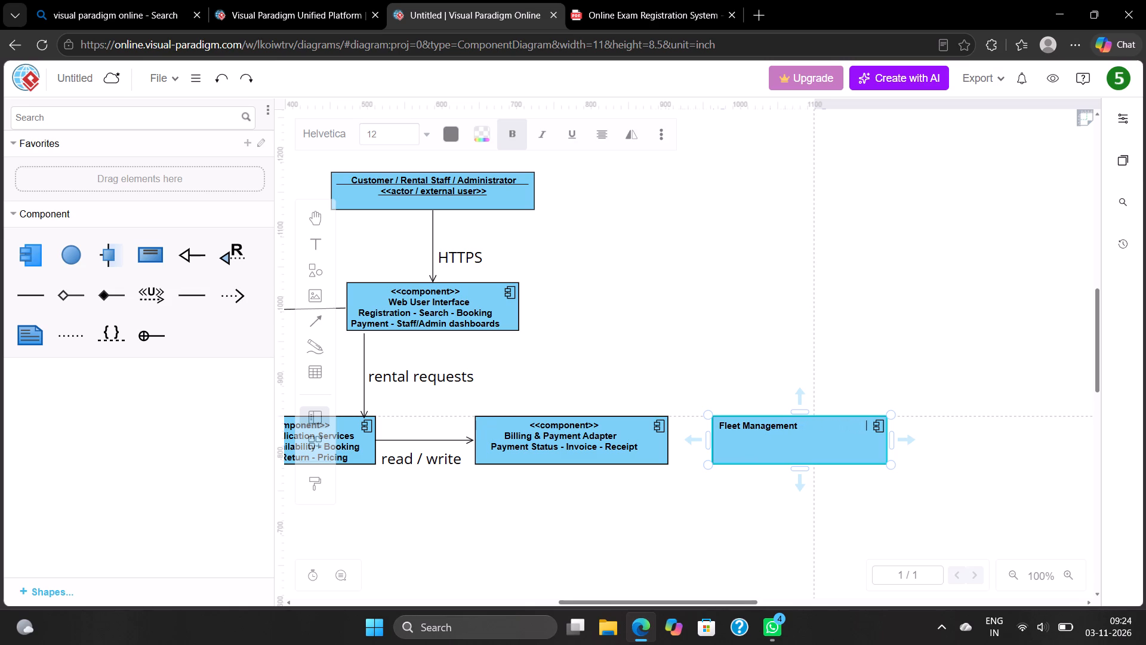
pyautogui.press('space')
pyautogui.press('space')
pyautogui.press('space')
pyautogui.press('space')
pyautogui.press('space')
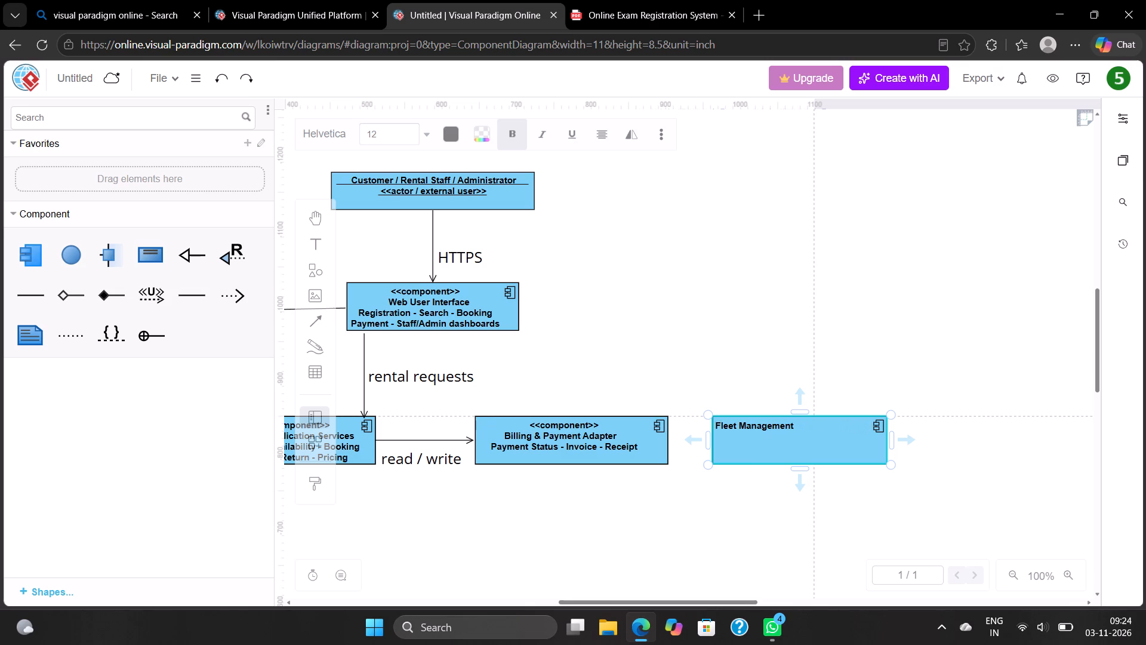
pyautogui.write('Vei')
pyautogui.write('ch')
pyautogui.press('BackSpace')
pyautogui.press('BackSpace')
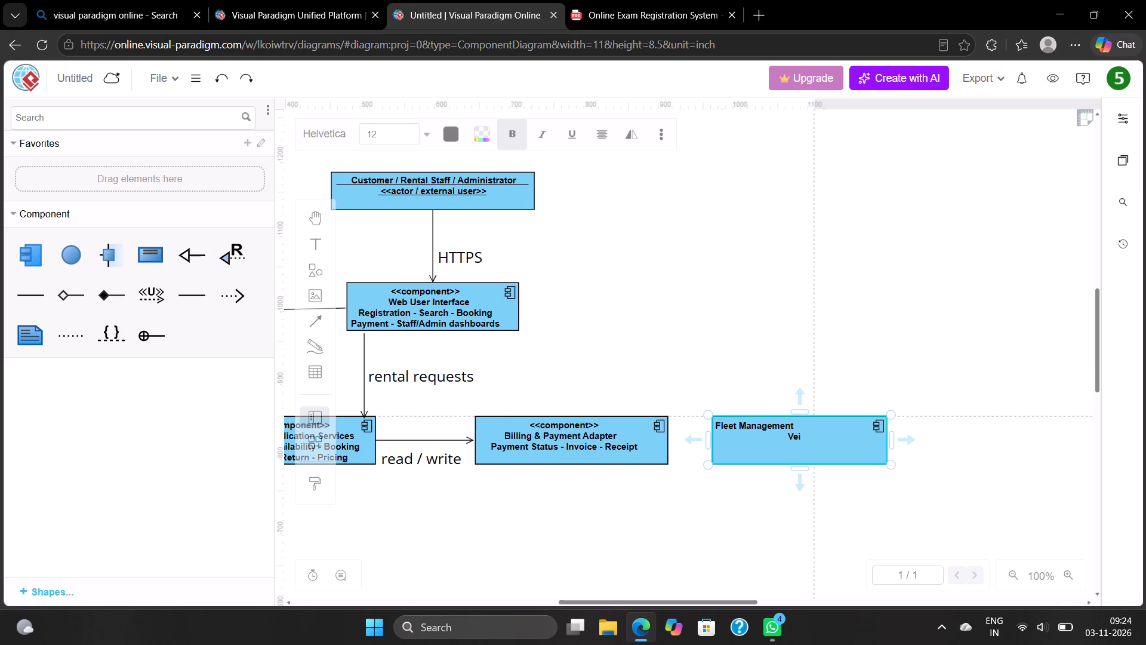
pyautogui.press('BackSpace')
pyautogui.write('hicle')
pyautogui.press('space')
pyautogui.write('- Cat')
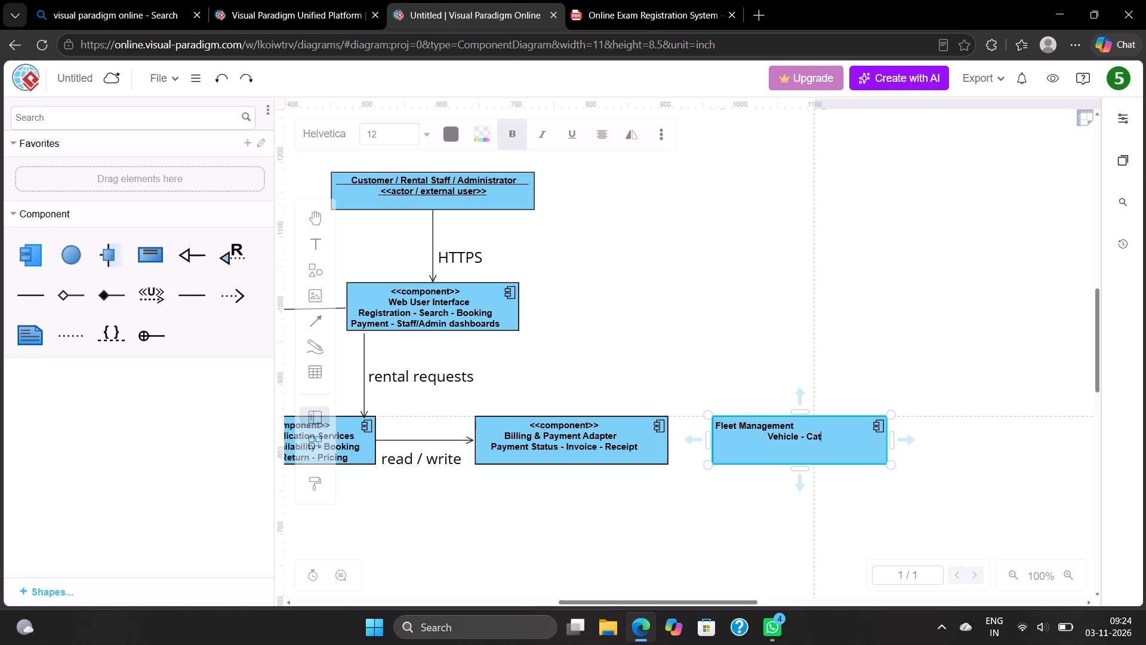
pyautogui.press('e')
pyautogui.write('gory')
pyautogui.press('space')
pyautogui.write('- Main')
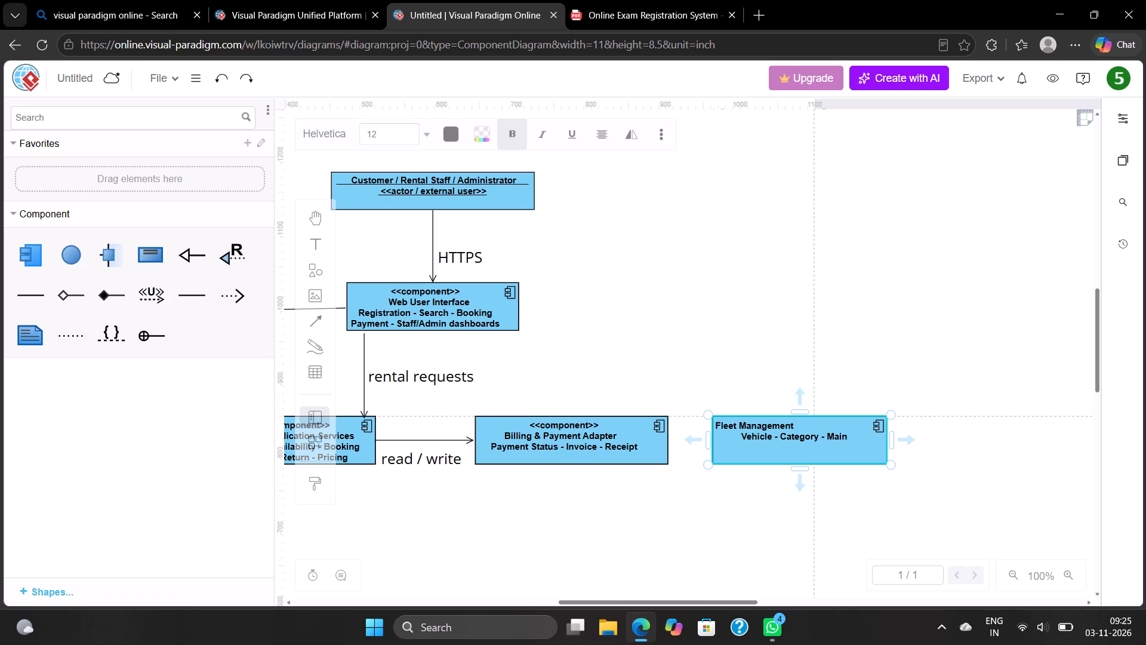
pyautogui.write('ten')
pyautogui.write('ance')
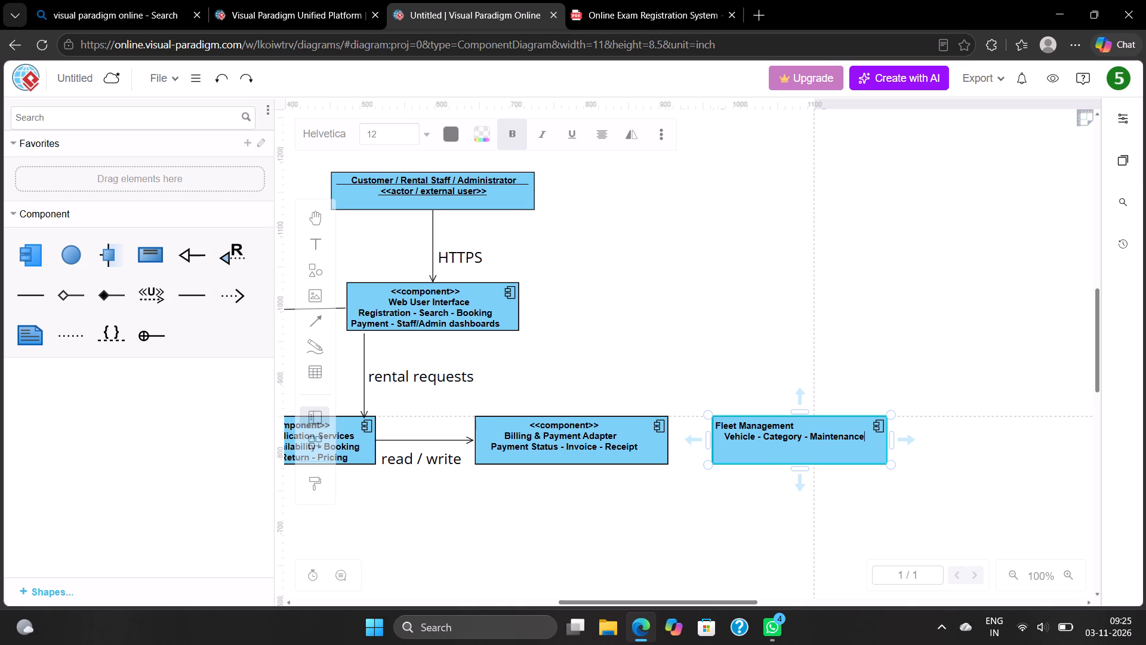
# Adjust the spacing in the Fleet Management component so its title and the "Vehicle - Category - Maintenance" line are both centred.
pyautogui.click(717, 428)
pyautogui.press('space')
pyautogui.press('space')
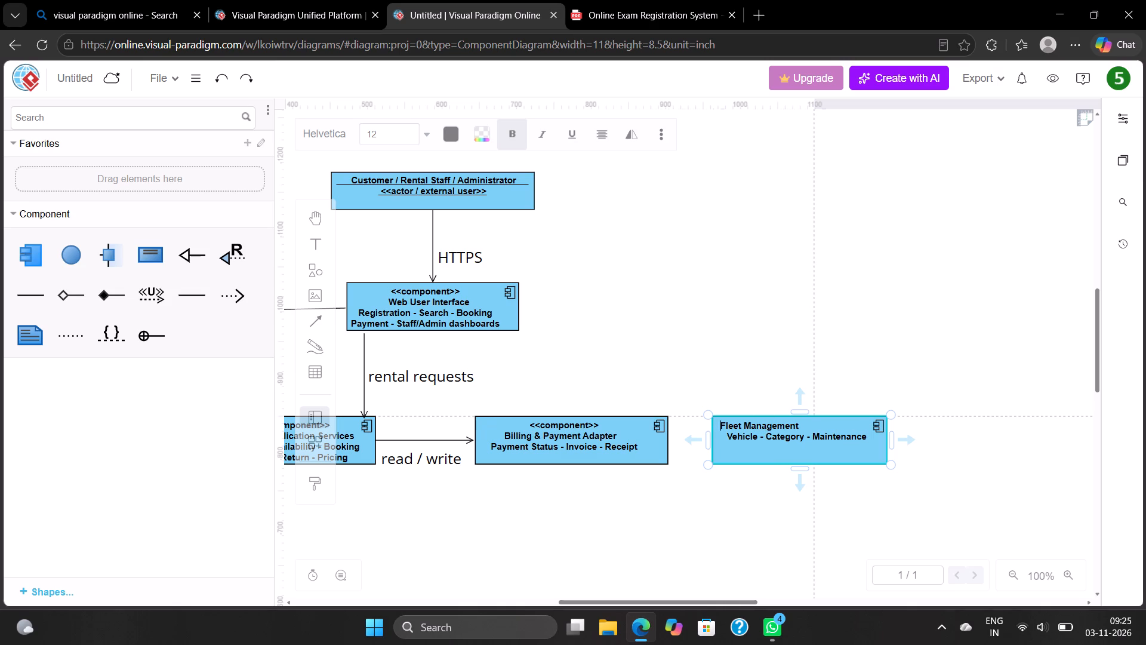
pyautogui.press('space')
pyautogui.press('space')
pyautogui.press('space')
pyautogui.press('space')
pyautogui.press('space')
pyautogui.press('space')
pyautogui.press('space')
pyautogui.press('space')
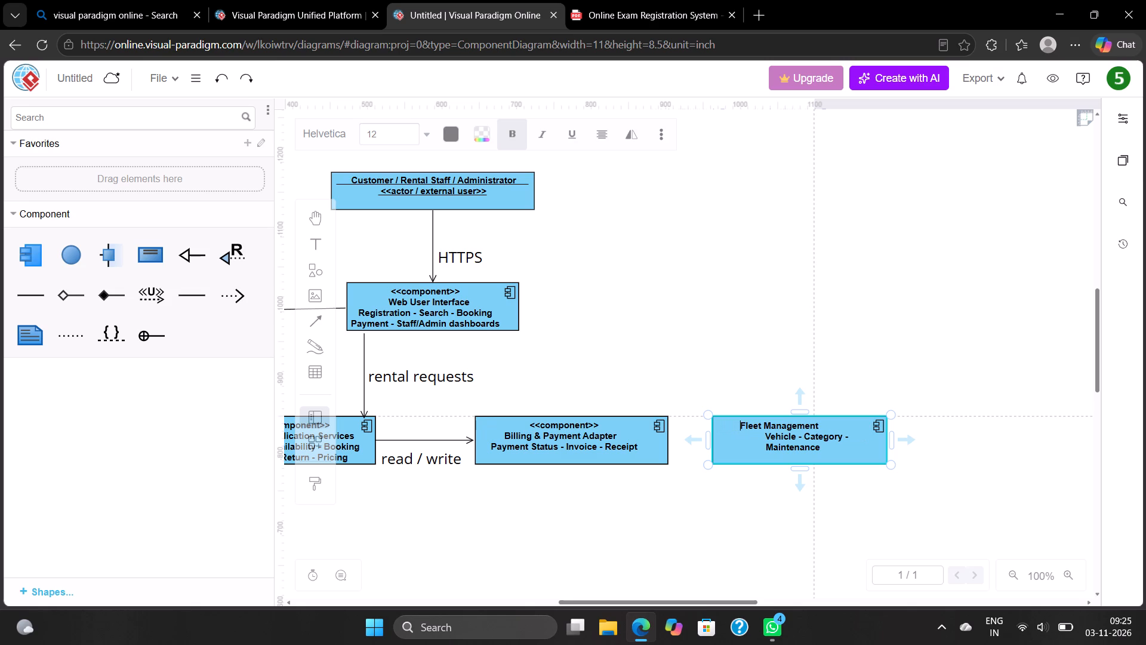
pyautogui.press('space')
pyautogui.press('space')
pyautogui.press('space')
pyautogui.press('space')
pyautogui.press('space')
pyautogui.press('space')
pyautogui.press('space')
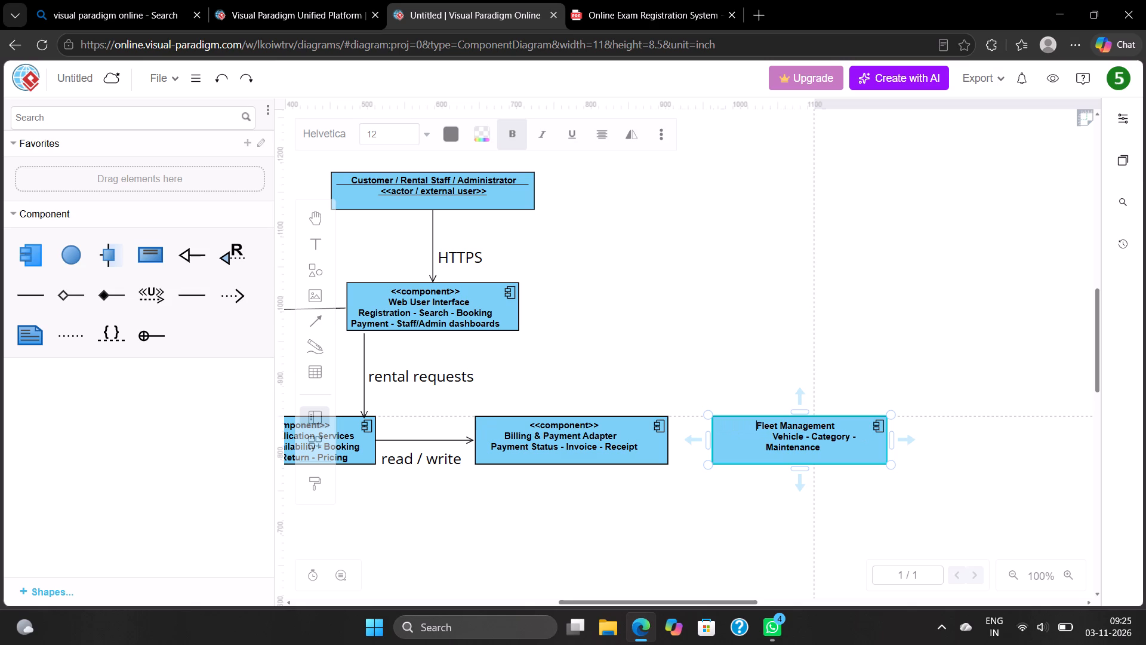
pyautogui.click(774, 435)
pyautogui.press('BackSpace')
pyautogui.press('BackSpace')
pyautogui.press('BackSpace')
pyautogui.press('BackSpace')
pyautogui.press('BackSpace')
pyautogui.press('BackSpace')
pyautogui.press('BackSpace')
pyautogui.press('BackSpace')
pyautogui.press('BackSpace')
pyautogui.press('BackSpace')
pyautogui.press('BackSpace')
pyautogui.press('BackSpace')
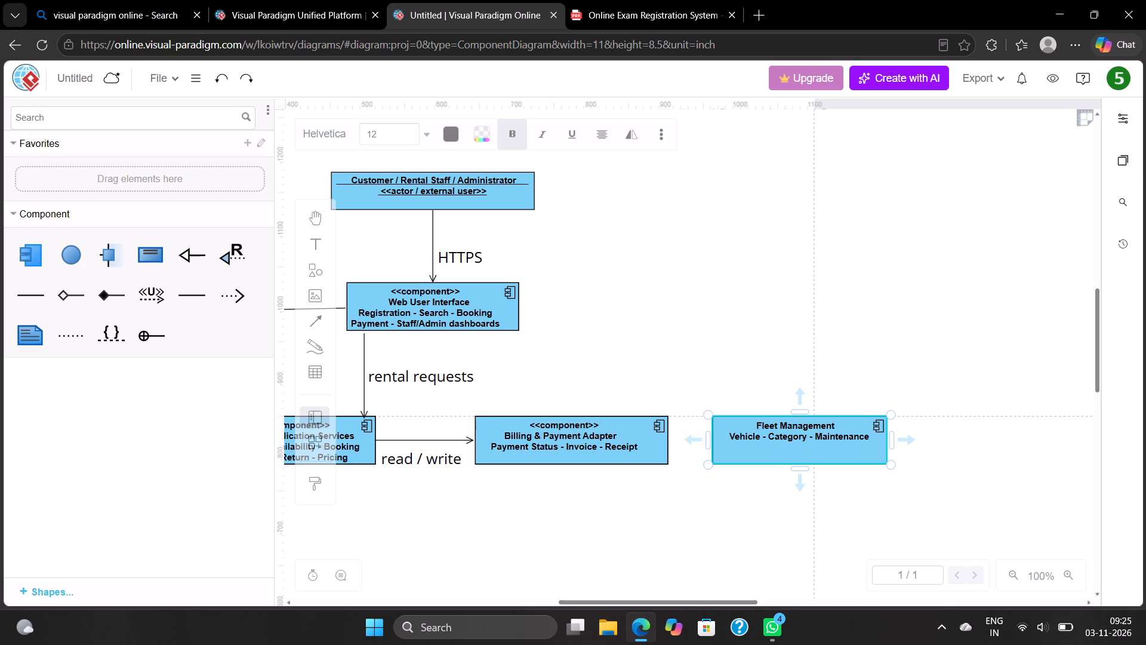
pyautogui.press('BackSpace')
pyautogui.click(772, 395)
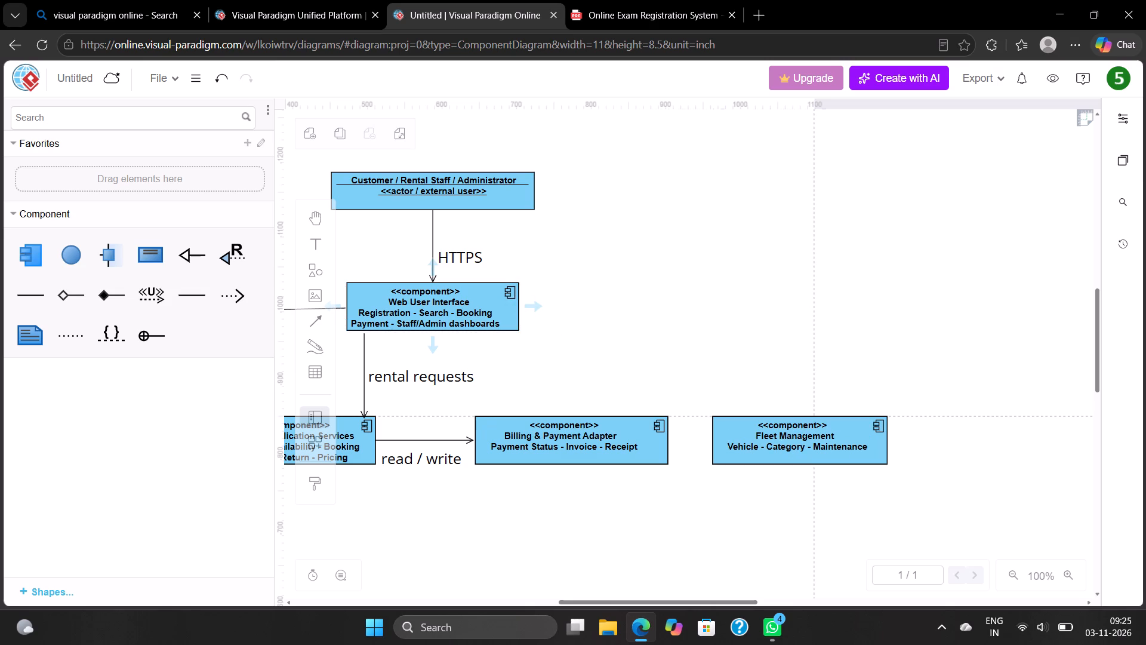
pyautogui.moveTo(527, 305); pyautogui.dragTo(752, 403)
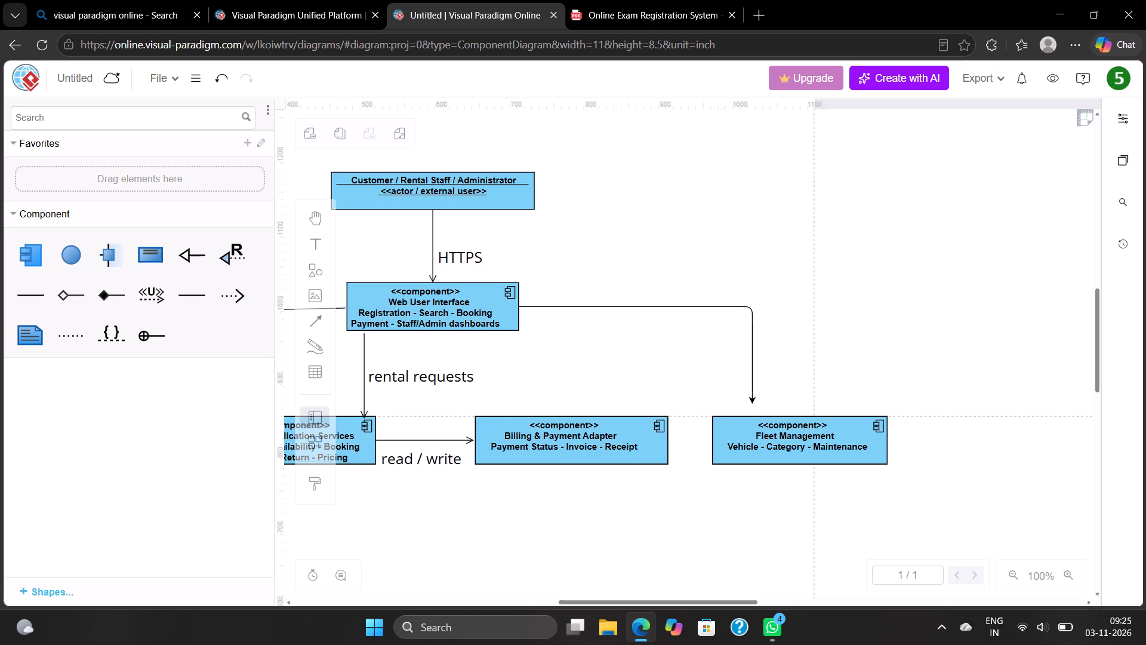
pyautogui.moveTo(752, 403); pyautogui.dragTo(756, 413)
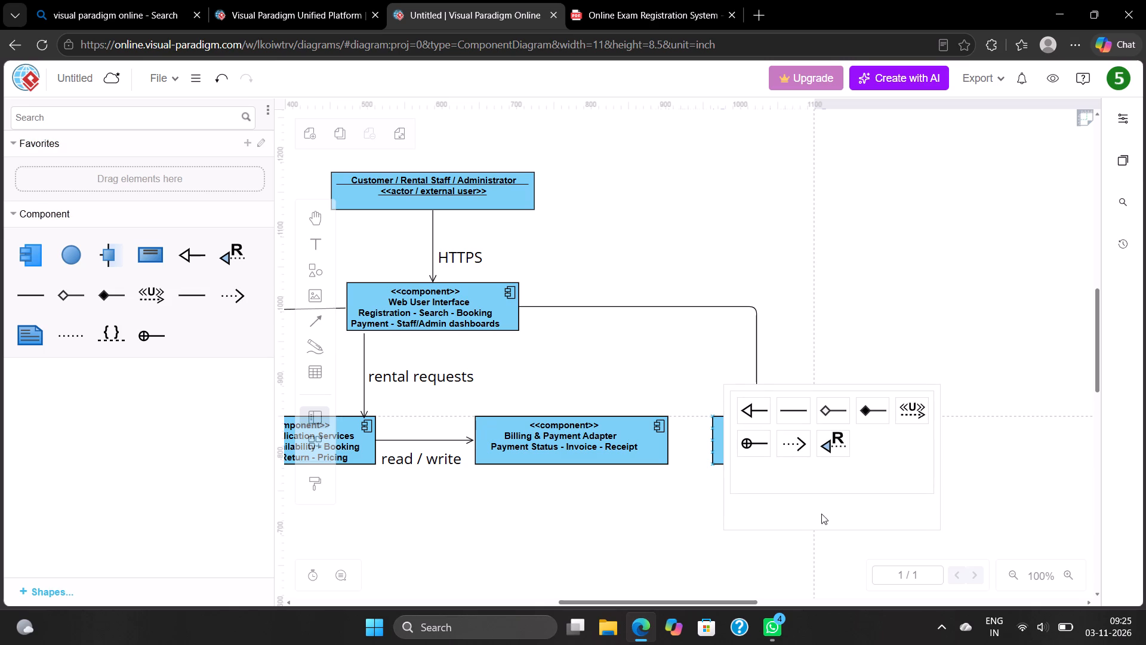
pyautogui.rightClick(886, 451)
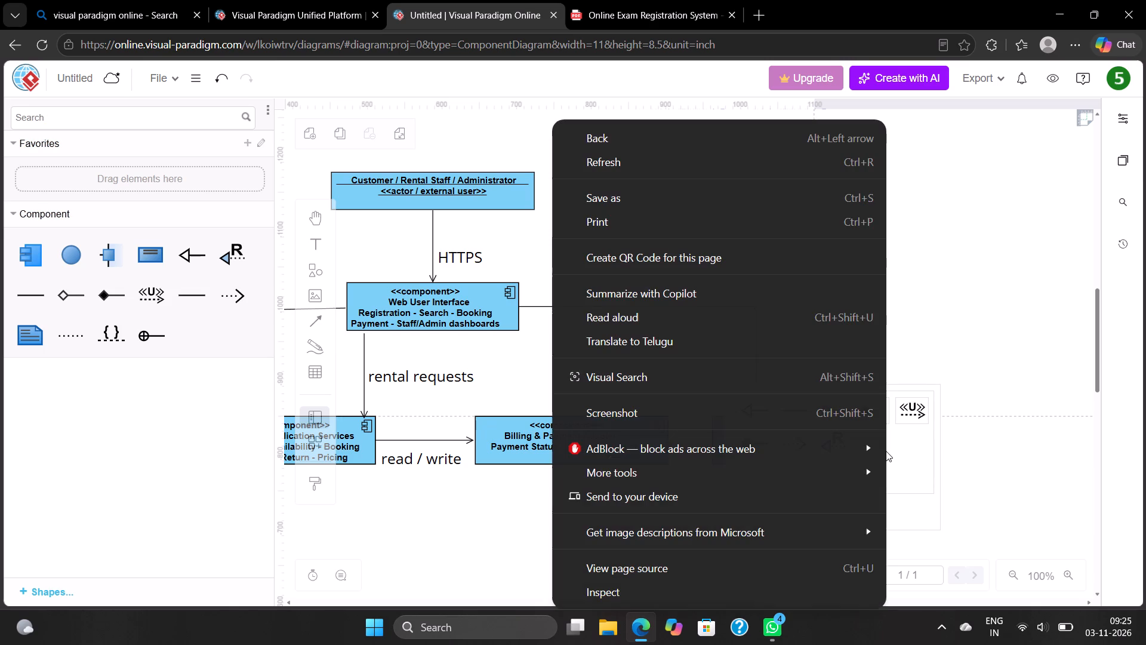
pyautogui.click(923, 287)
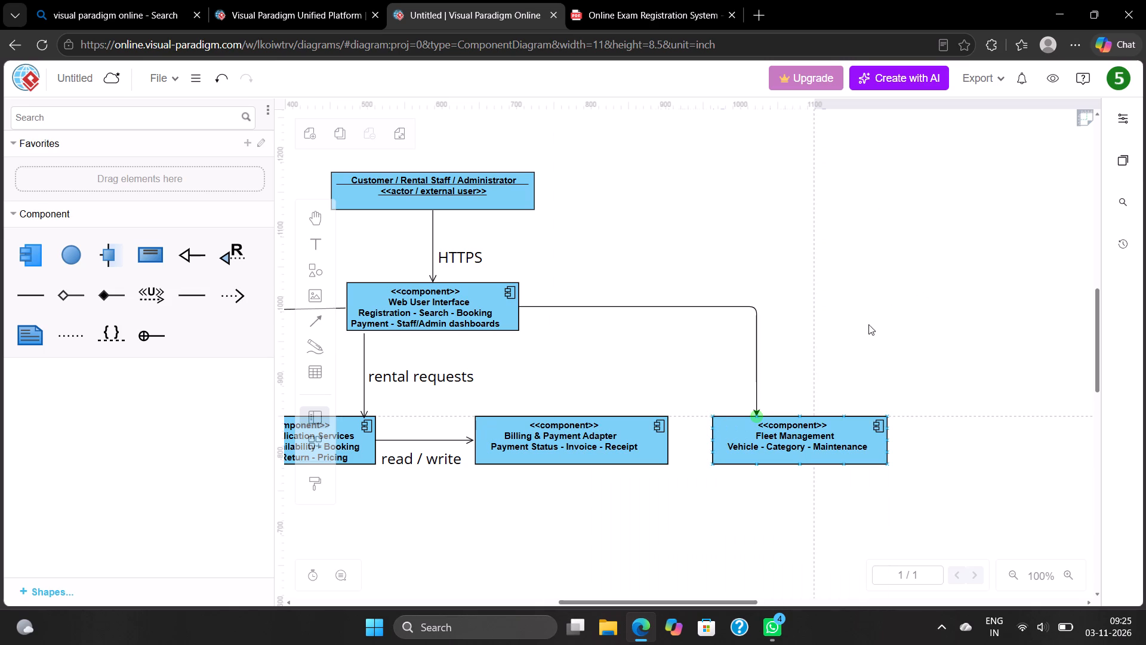
# Draw a straight diagonal arrow from the lower-right corner of Web User Interface to the top edge of Fleet Management.
pyautogui.click(313, 317)
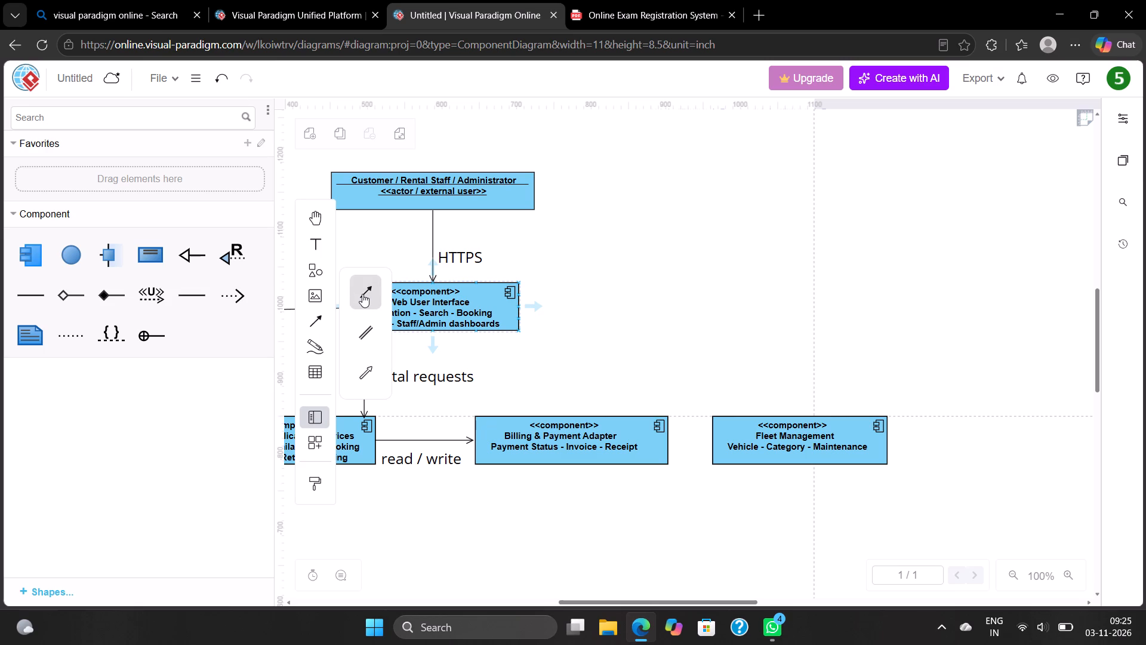
pyautogui.click(373, 300)
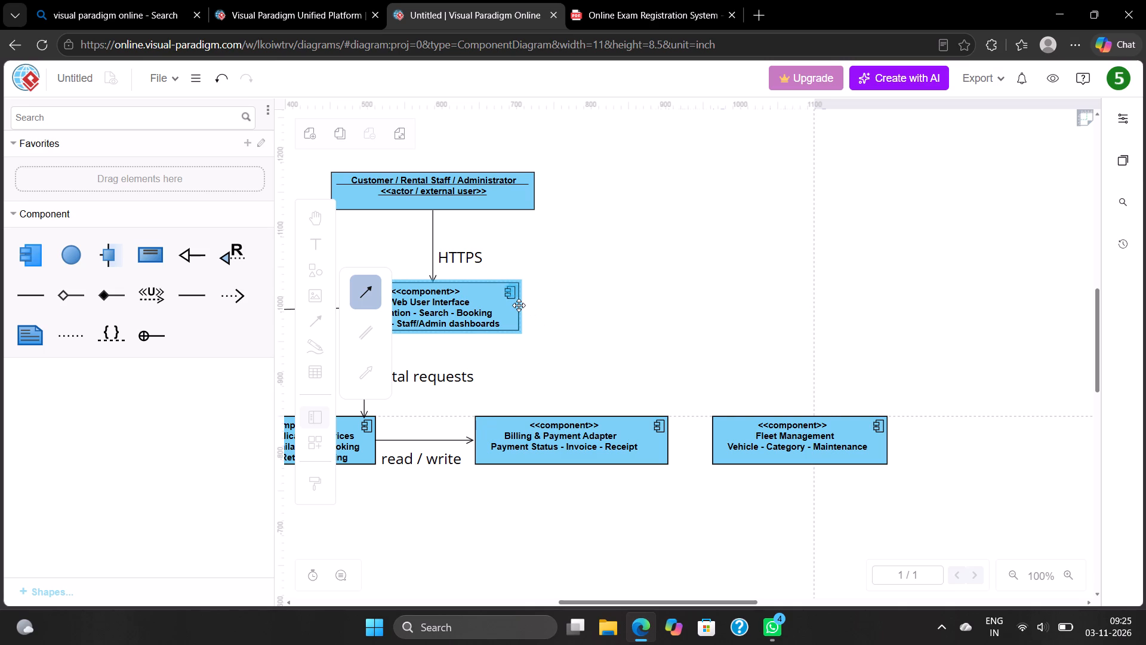
pyautogui.moveTo(519, 305); pyautogui.dragTo(732, 394)
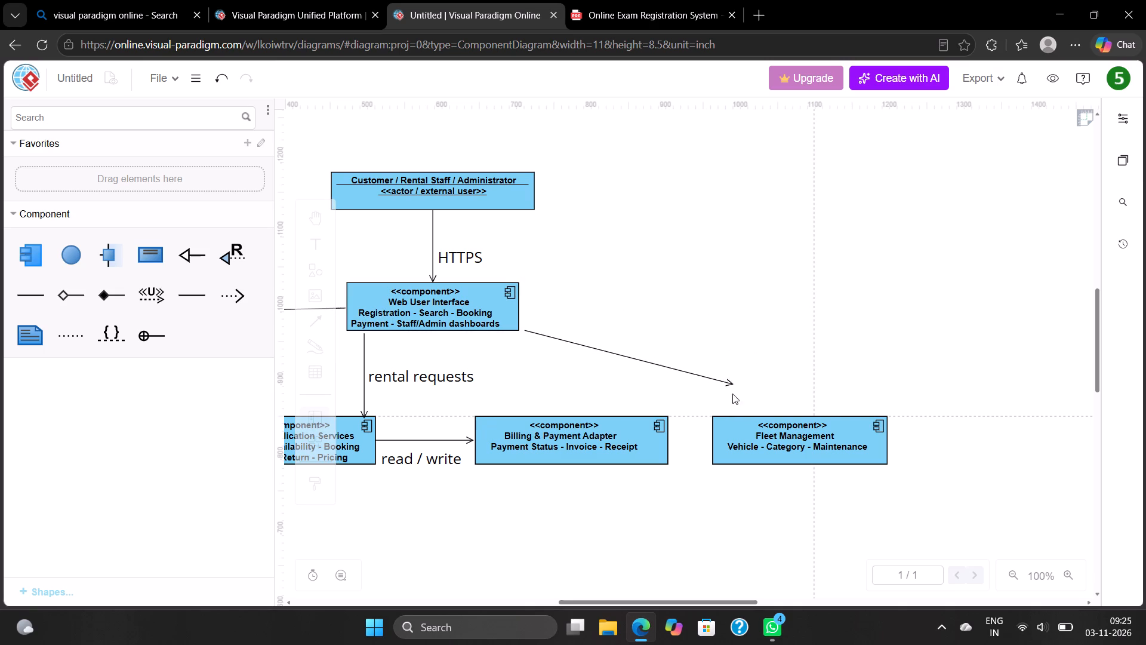
pyautogui.moveTo(732, 394); pyautogui.dragTo(758, 416)
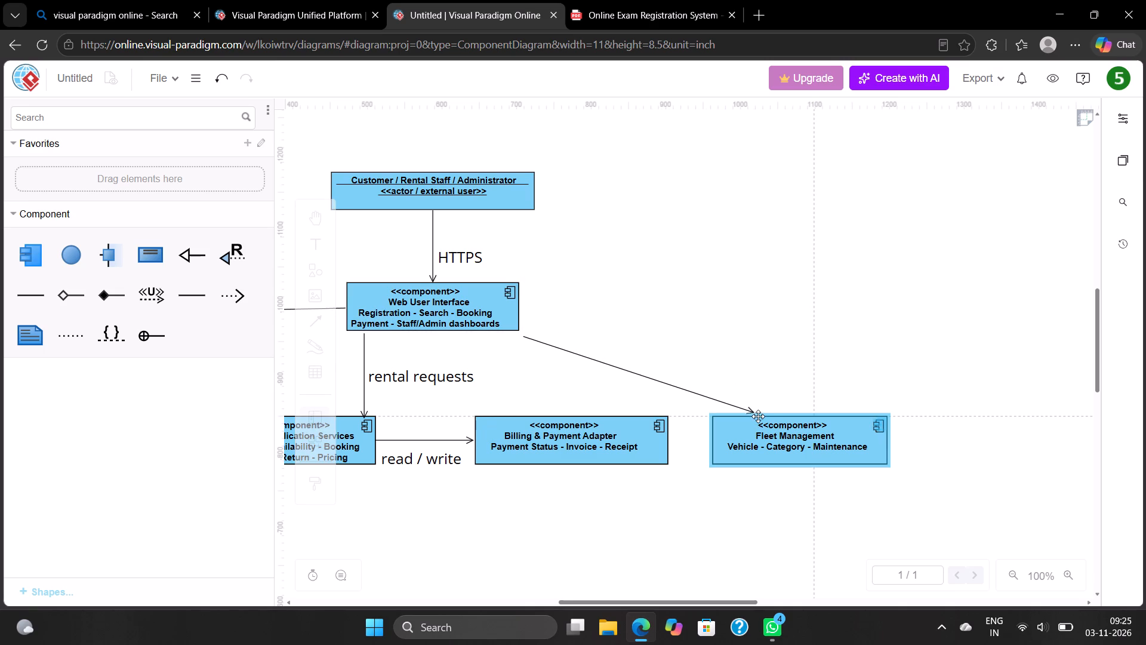
pyautogui.moveTo(758, 416); pyautogui.dragTo(760, 422)
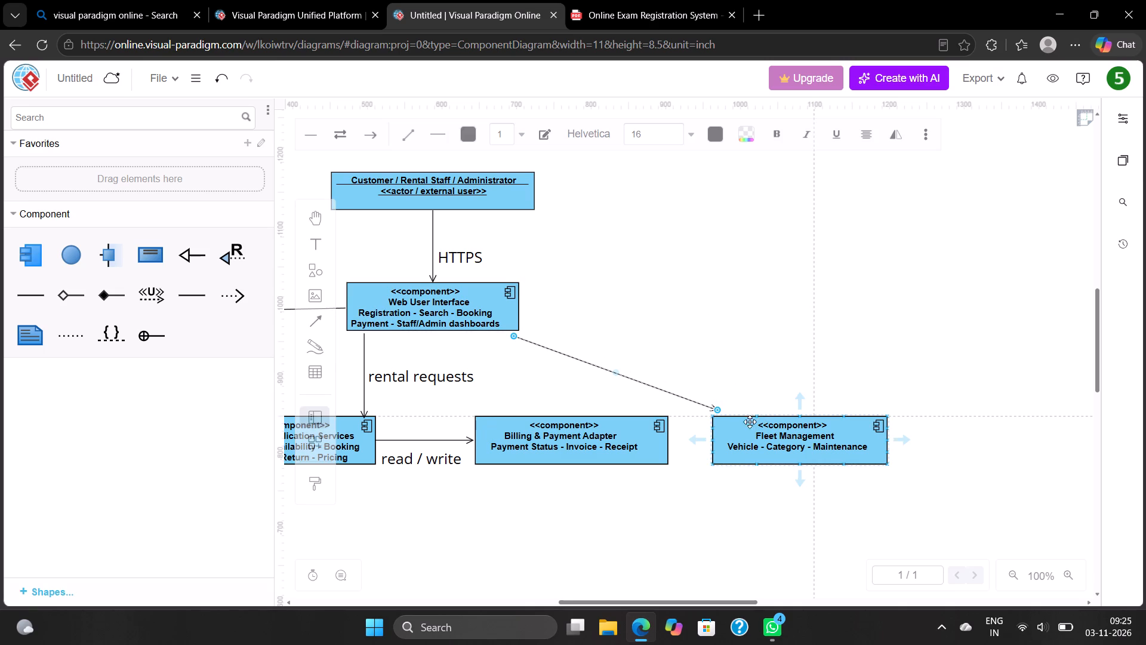
pyautogui.moveTo(716, 410); pyautogui.dragTo(743, 419)
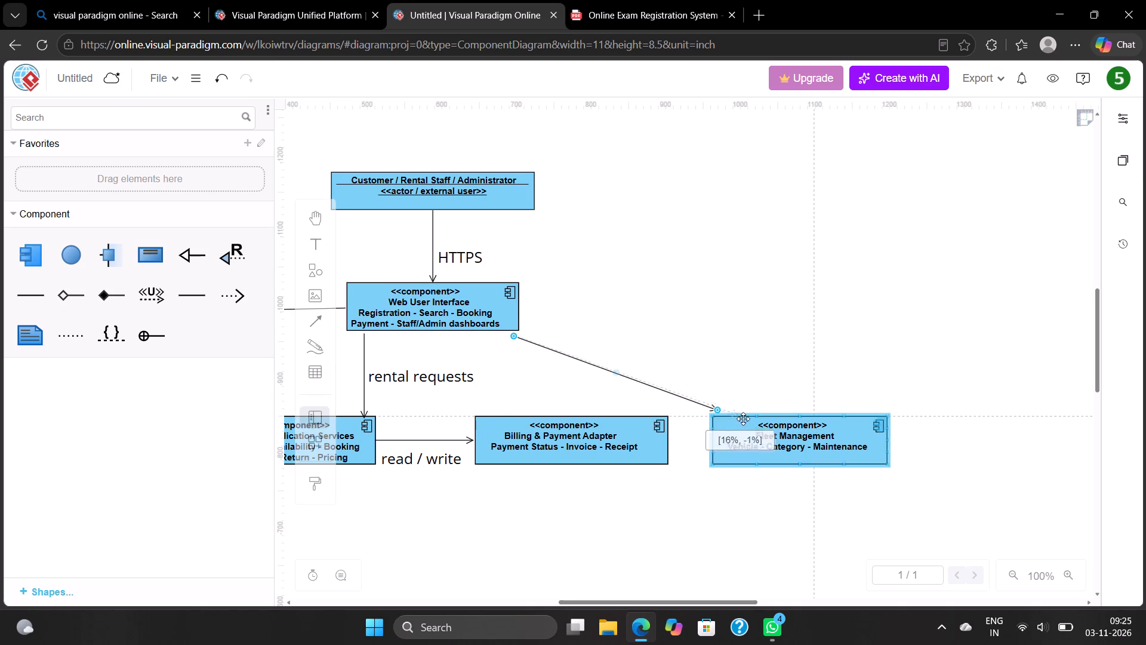
pyautogui.moveTo(743, 419); pyautogui.dragTo(753, 416)
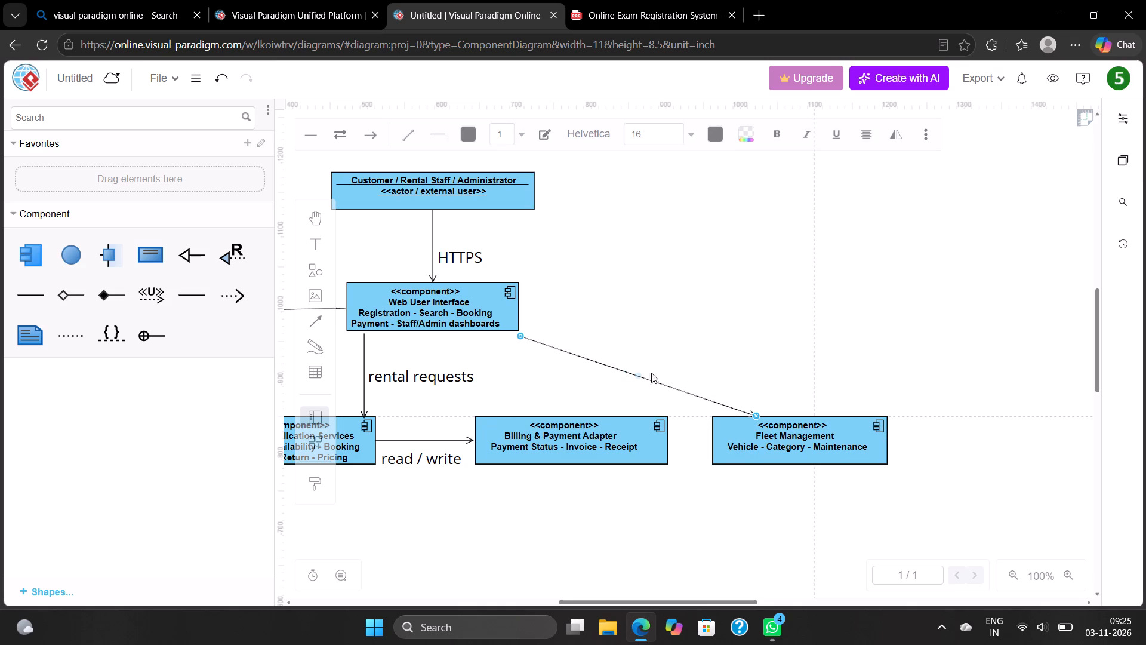
# Bend the Web User Interface to Fleet Management arrow into a right angle, starting at Web User Interface's lower right side and dropping vertically.
pyautogui.moveTo(637, 371); pyautogui.dragTo(694, 304)
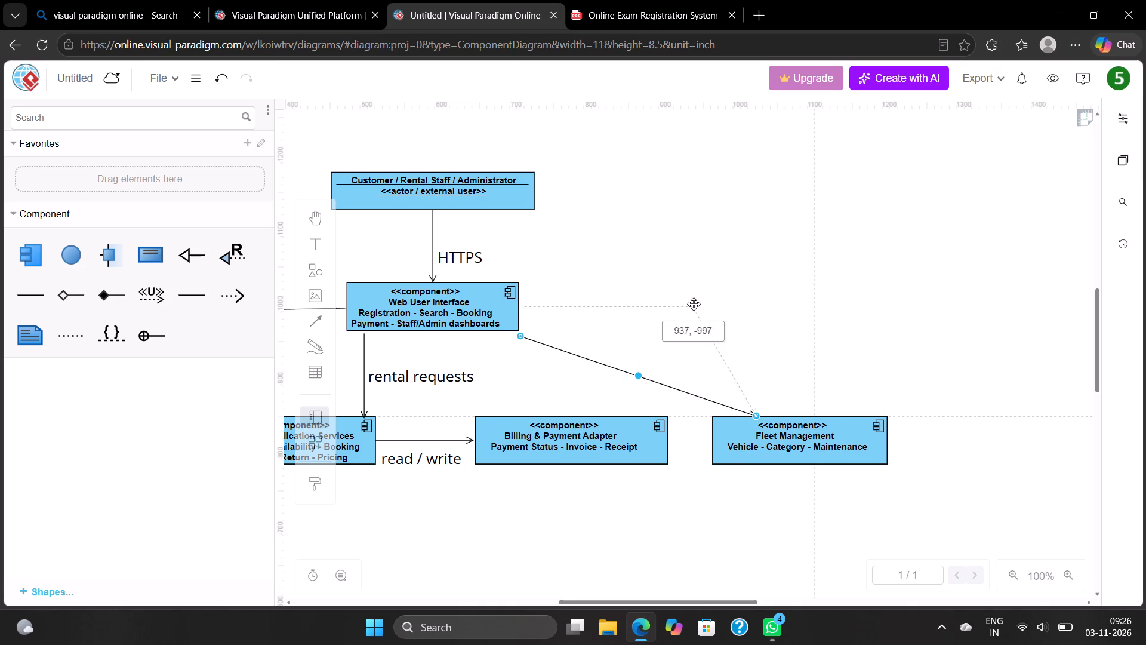
pyautogui.moveTo(694, 304); pyautogui.dragTo(742, 327)
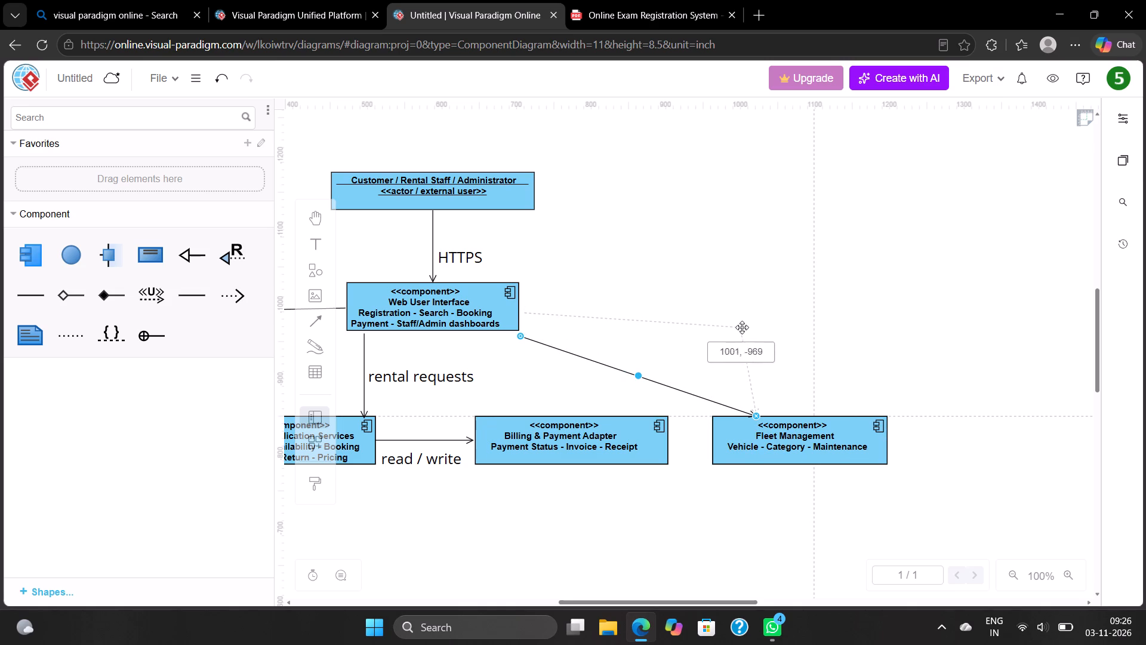
pyautogui.moveTo(742, 327); pyautogui.dragTo(754, 326)
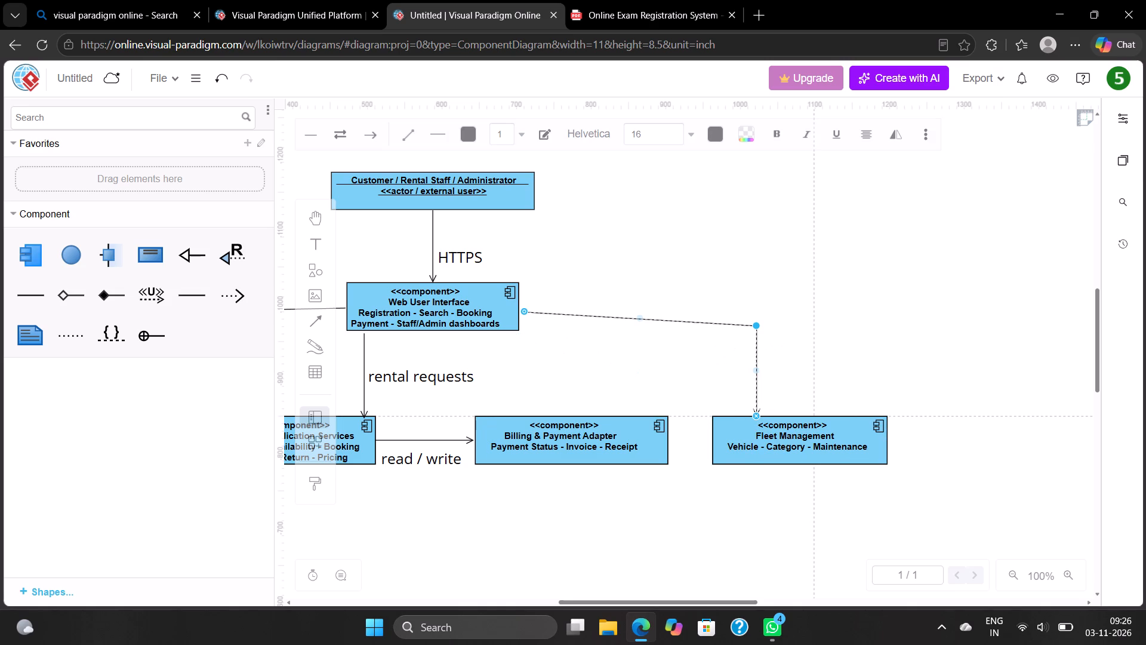
pyautogui.moveTo(524, 308); pyautogui.dragTo(523, 311)
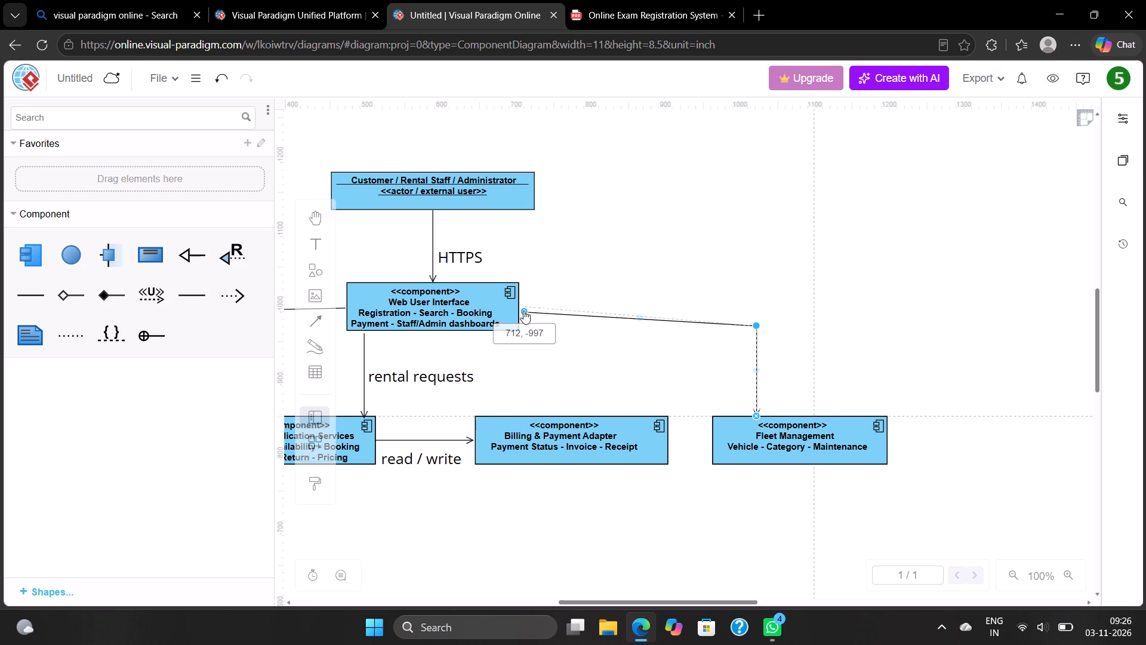
pyautogui.moveTo(523, 311); pyautogui.dragTo(520, 324)
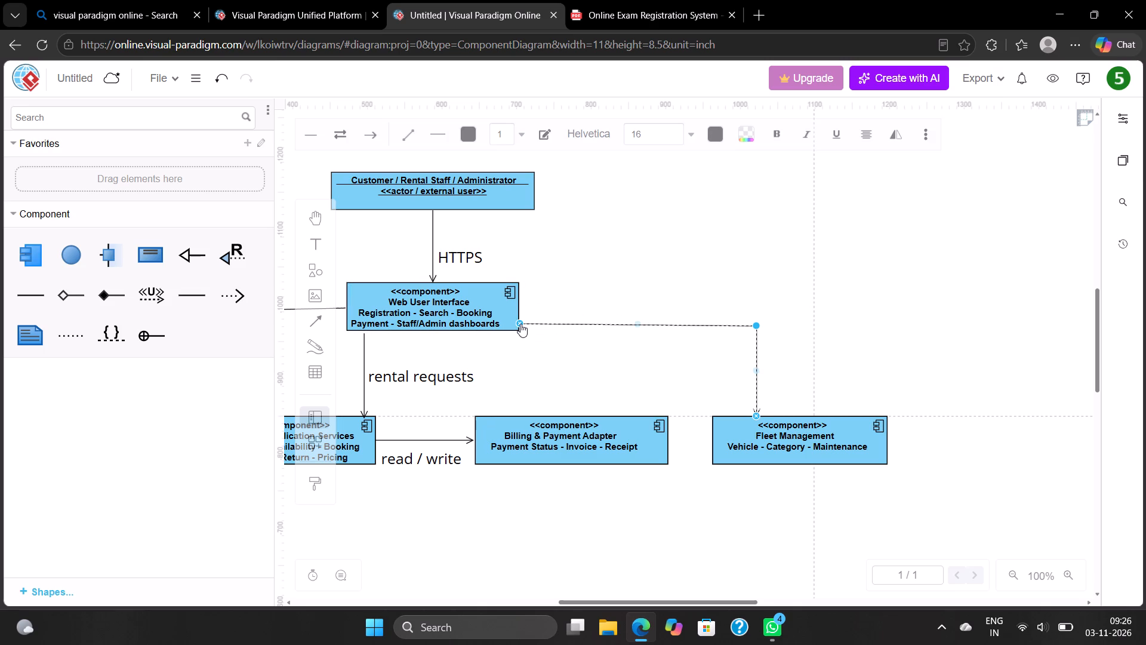
pyautogui.click(543, 289)
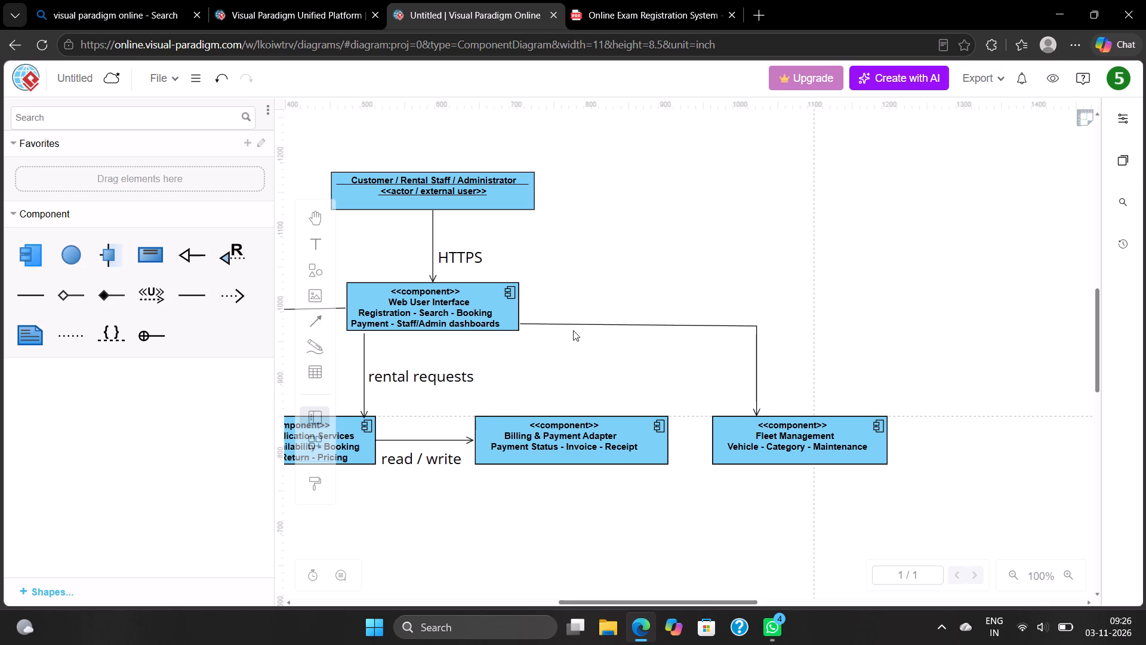
# Add the text label "authorized fleet actions" just below the horizontal part of the arrow leading to Fleet Management.
pyautogui.doubleClick(596, 341)
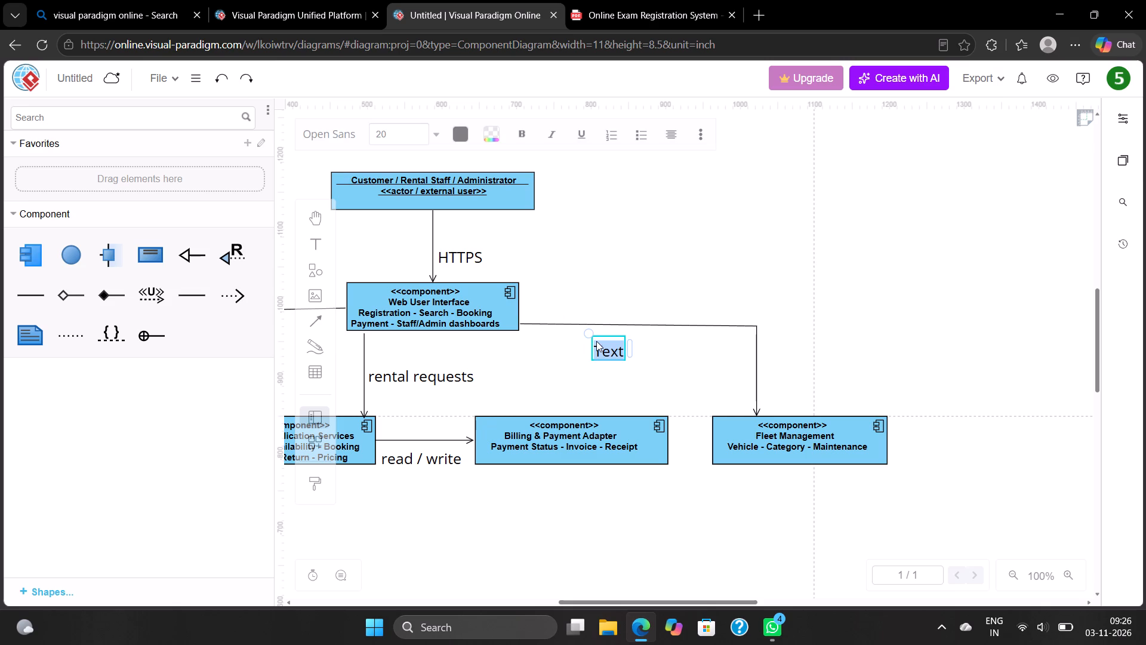
pyautogui.press('BackSpace')
pyautogui.write('authori')
pyautogui.write('zed')
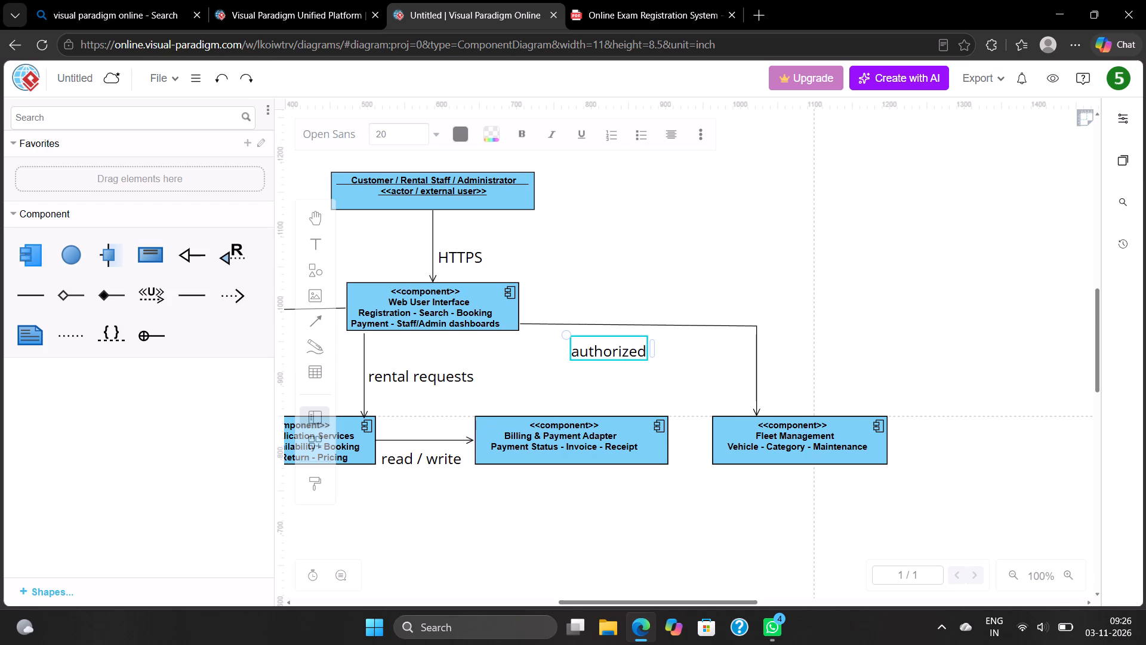
pyautogui.press('space')
pyautogui.write('fleet')
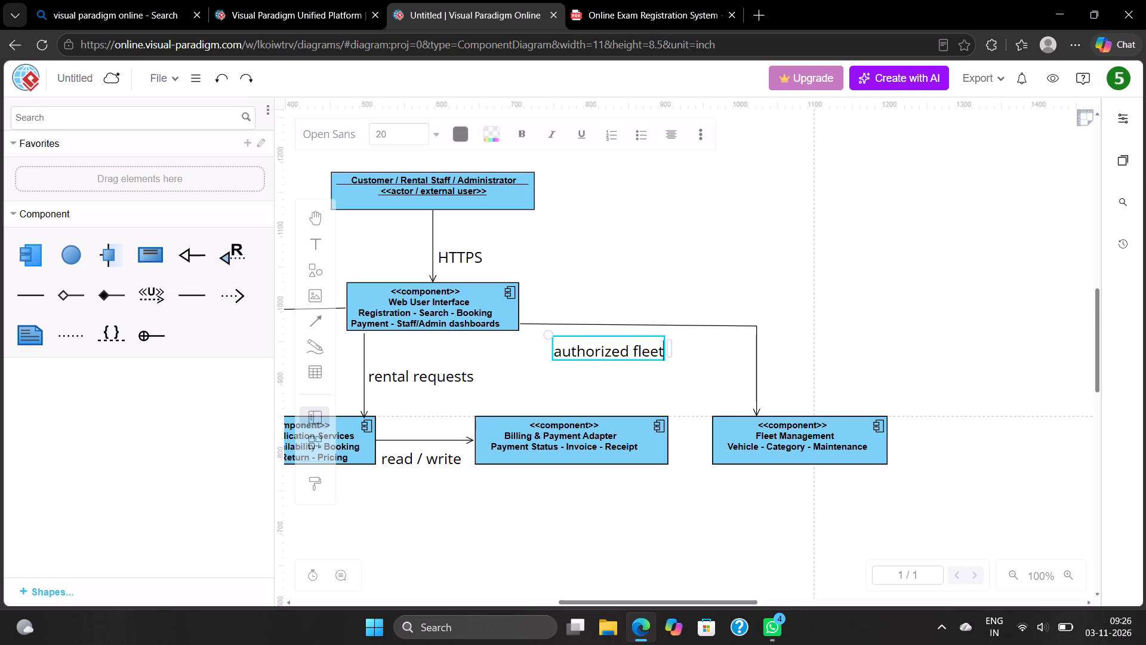
pyautogui.press('space')
pyautogui.write('actions')
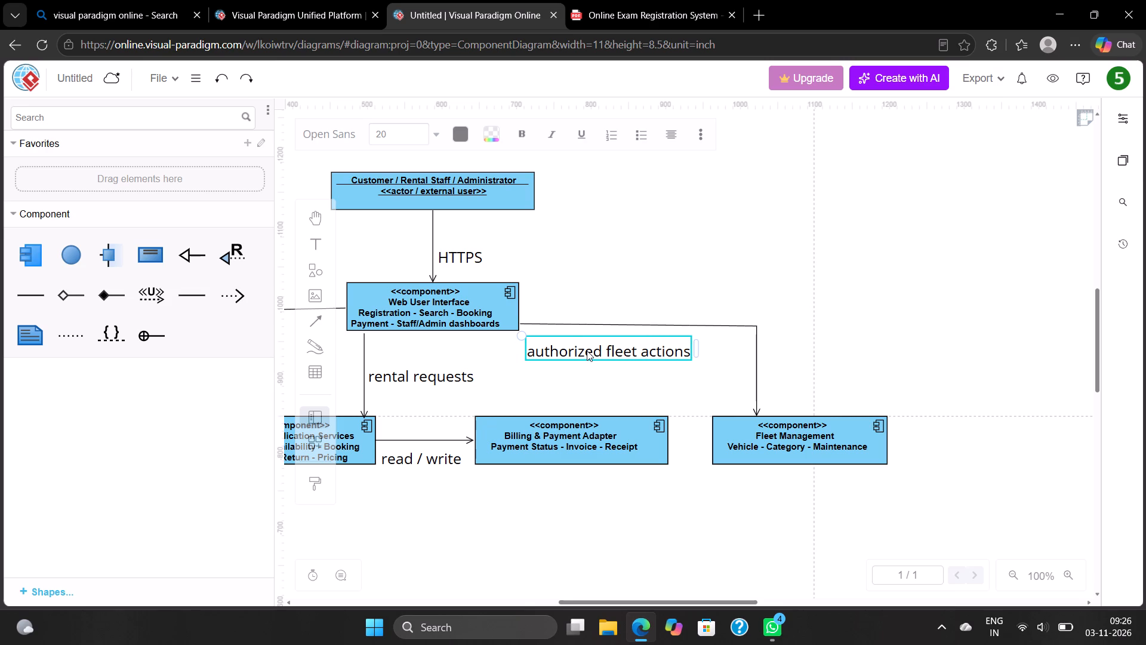
pyautogui.moveTo(587, 351); pyautogui.dragTo(600, 352)
pyautogui.click(604, 375)
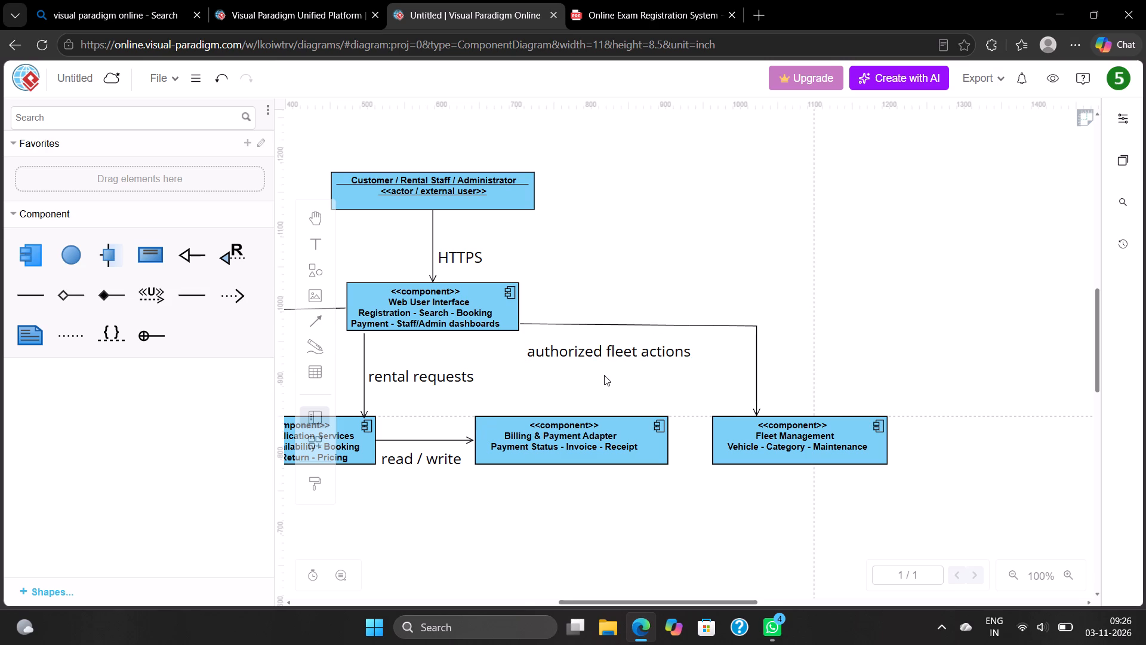
pyautogui.moveTo(609, 355); pyautogui.dragTo(633, 347)
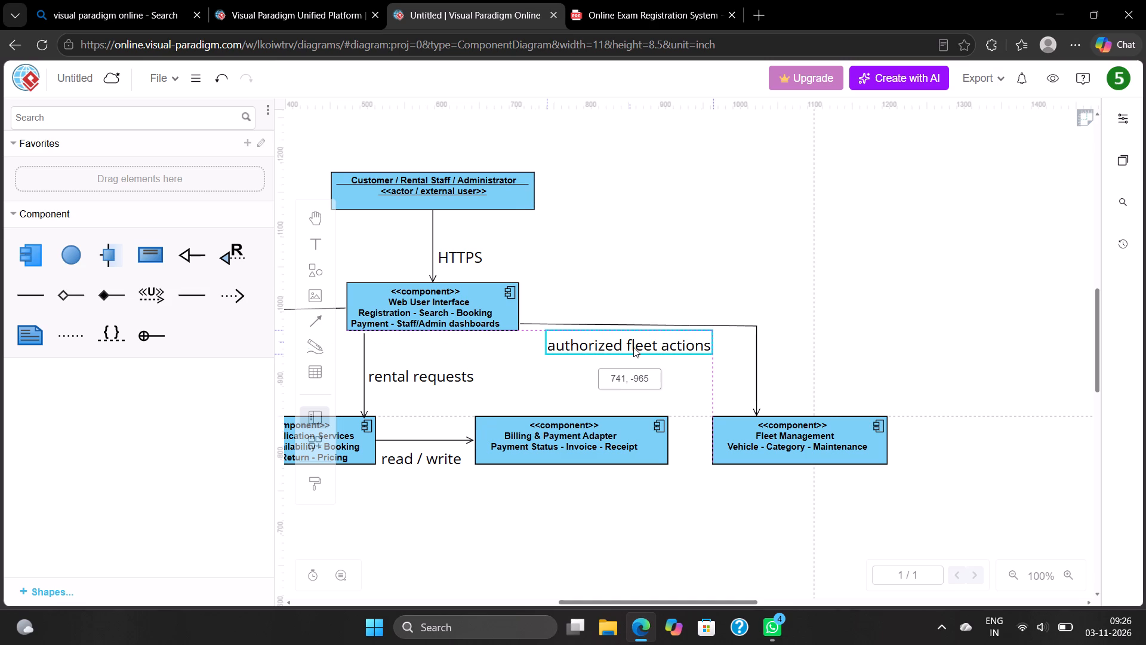
pyautogui.moveTo(633, 347); pyautogui.dragTo(636, 341)
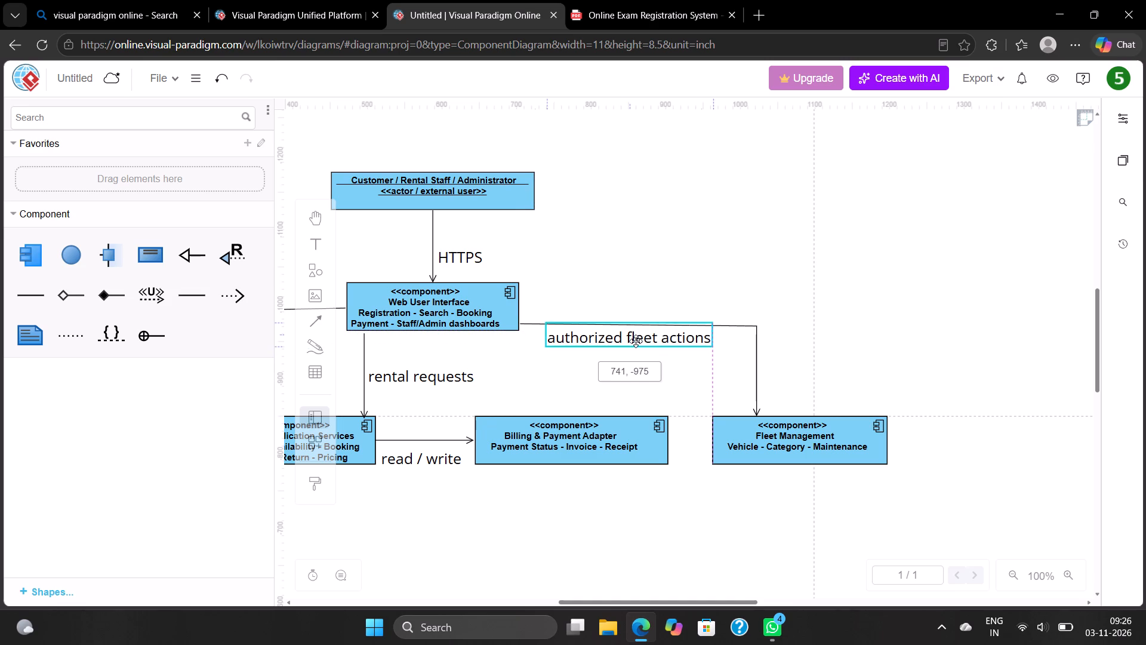
pyautogui.moveTo(636, 341); pyautogui.dragTo(657, 348)
pyautogui.click(661, 285)
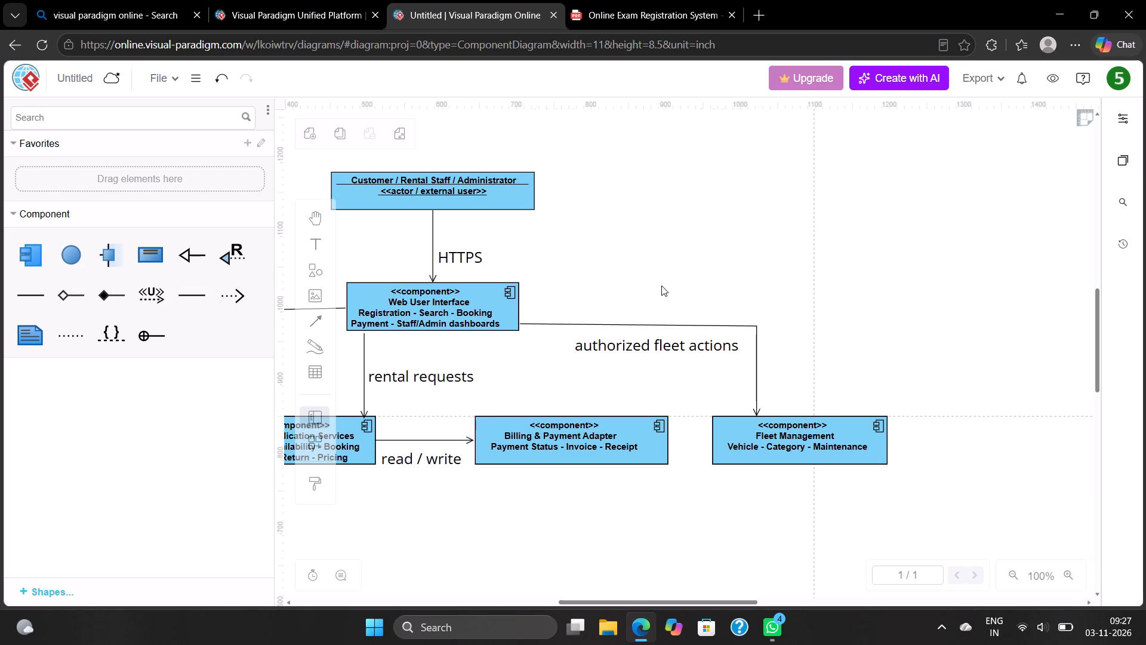
# Add a new component to the right of Fleet Management, aligned with its top edge and enlarged to about 280 by 64.
pyautogui.hscroll(-1, 831, 355)
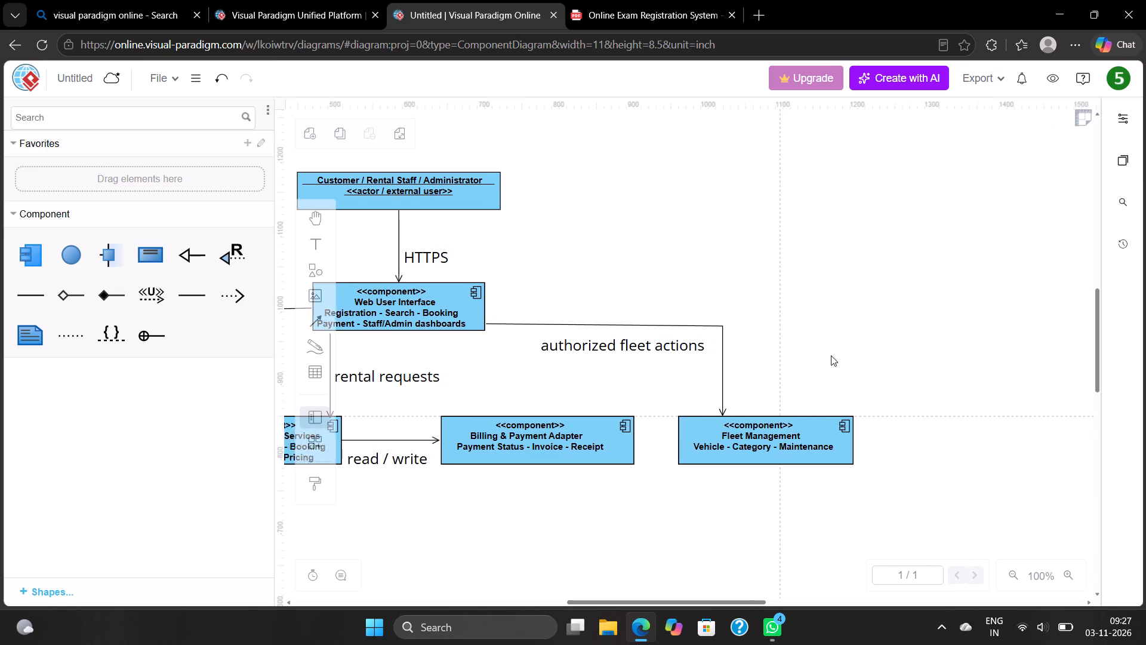
pyautogui.hscroll(-3, 831, 355)
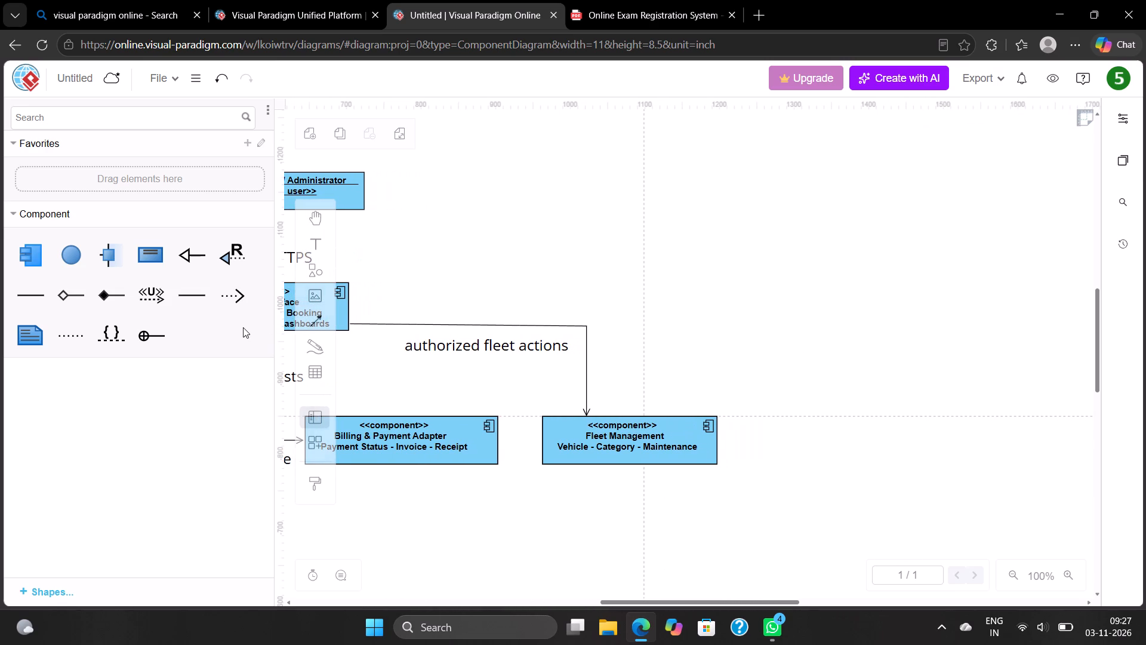
pyautogui.click(35, 257)
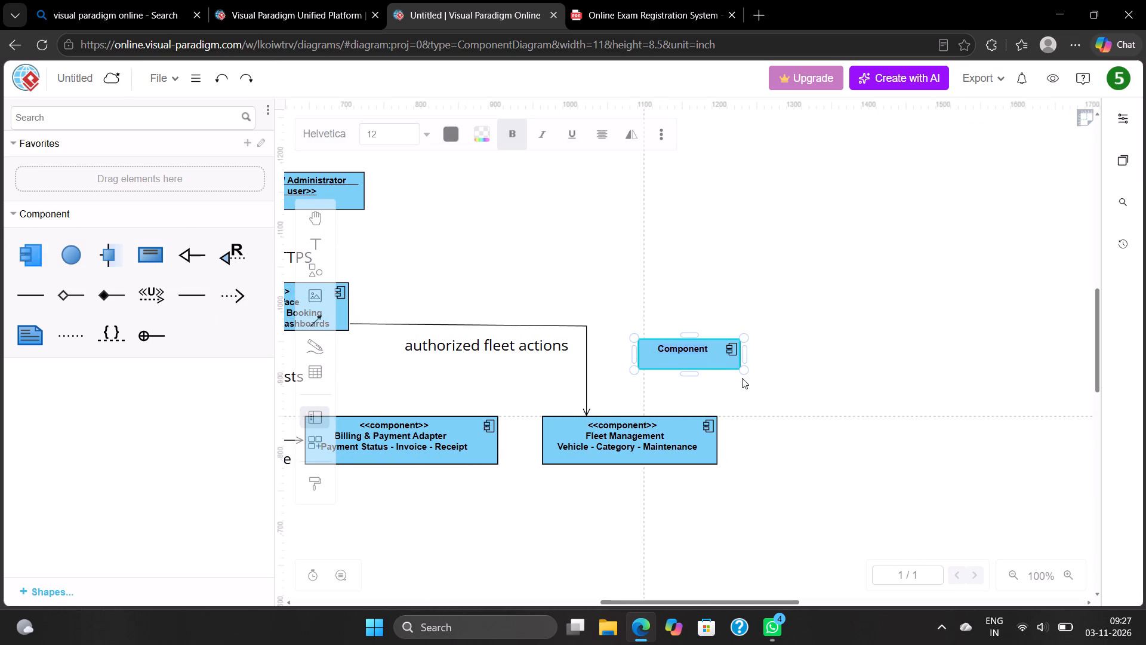
pyautogui.moveTo(713, 357); pyautogui.dragTo(844, 428)
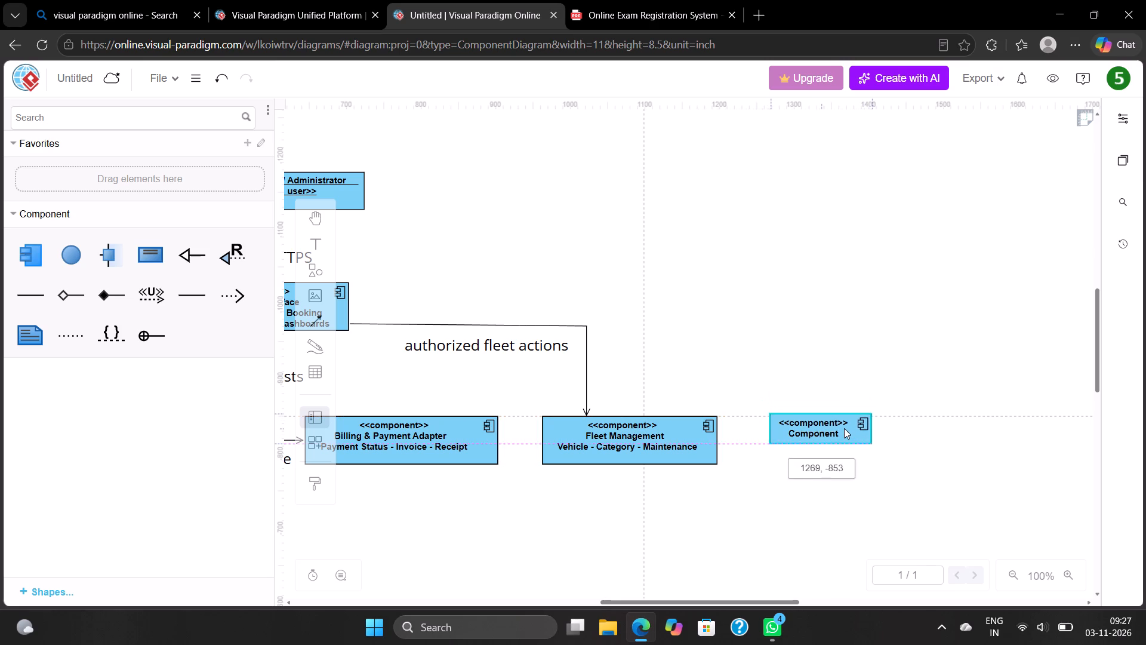
pyautogui.moveTo(844, 428); pyautogui.dragTo(841, 434)
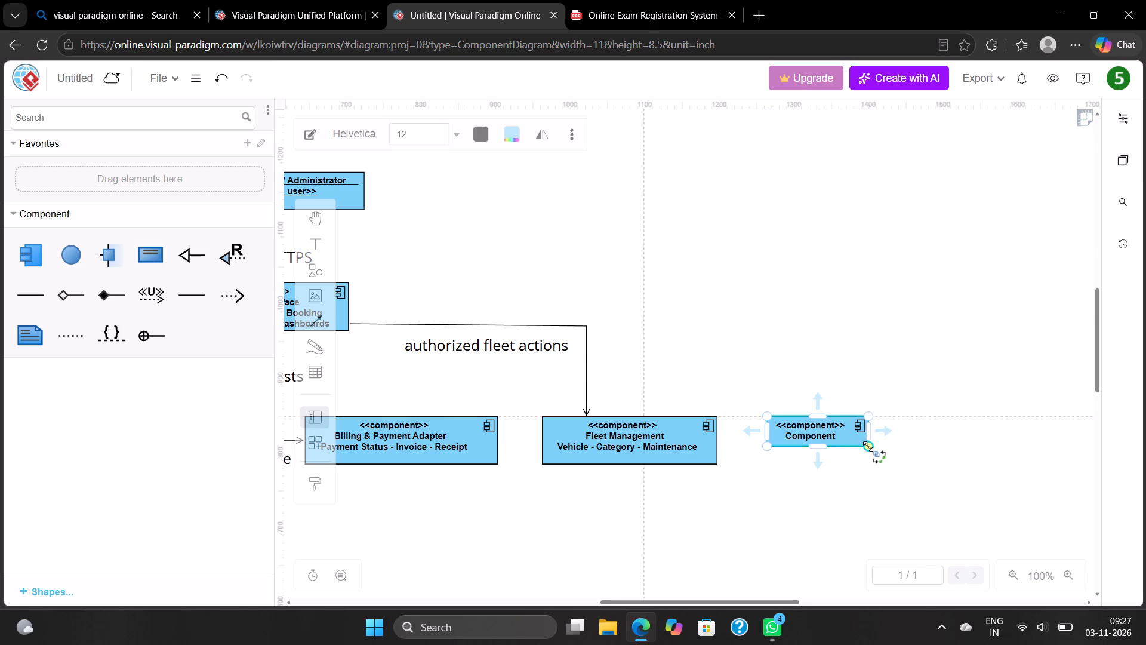
pyautogui.moveTo(868, 446); pyautogui.dragTo(966, 454)
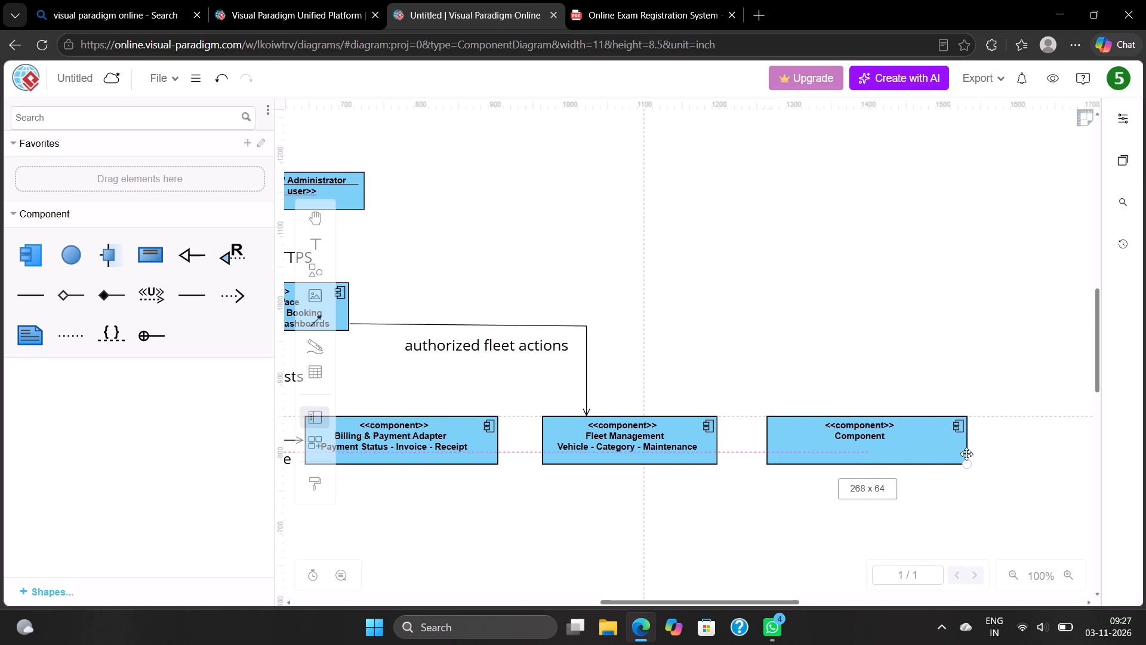
pyautogui.moveTo(966, 454); pyautogui.dragTo(960, 451)
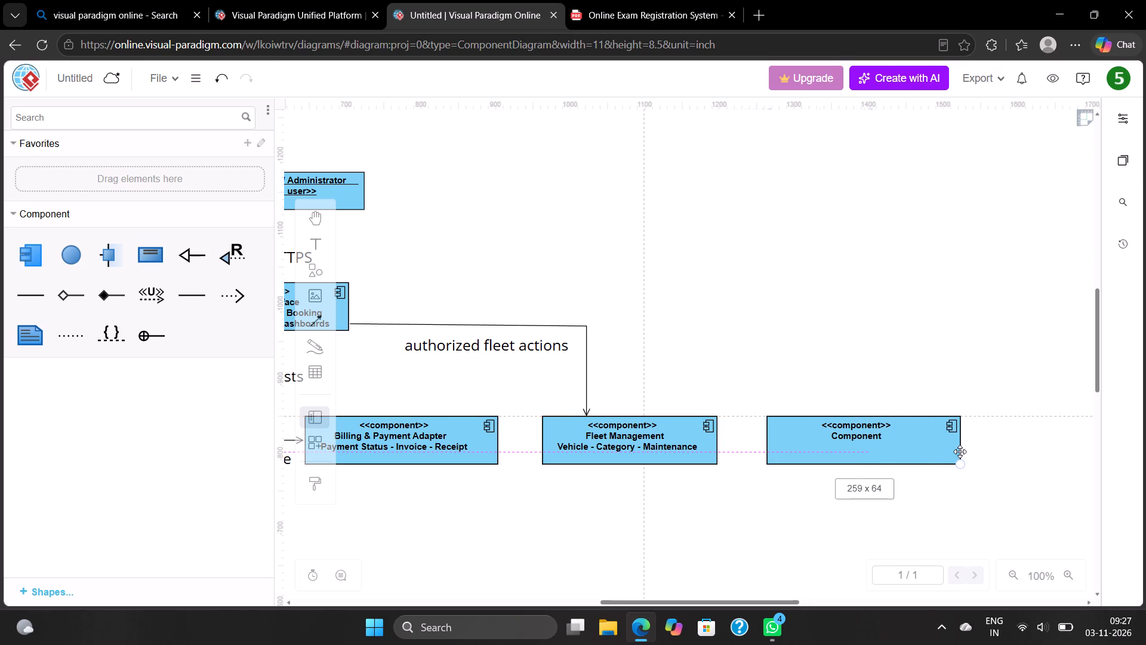
pyautogui.moveTo(960, 451); pyautogui.dragTo(974, 449)
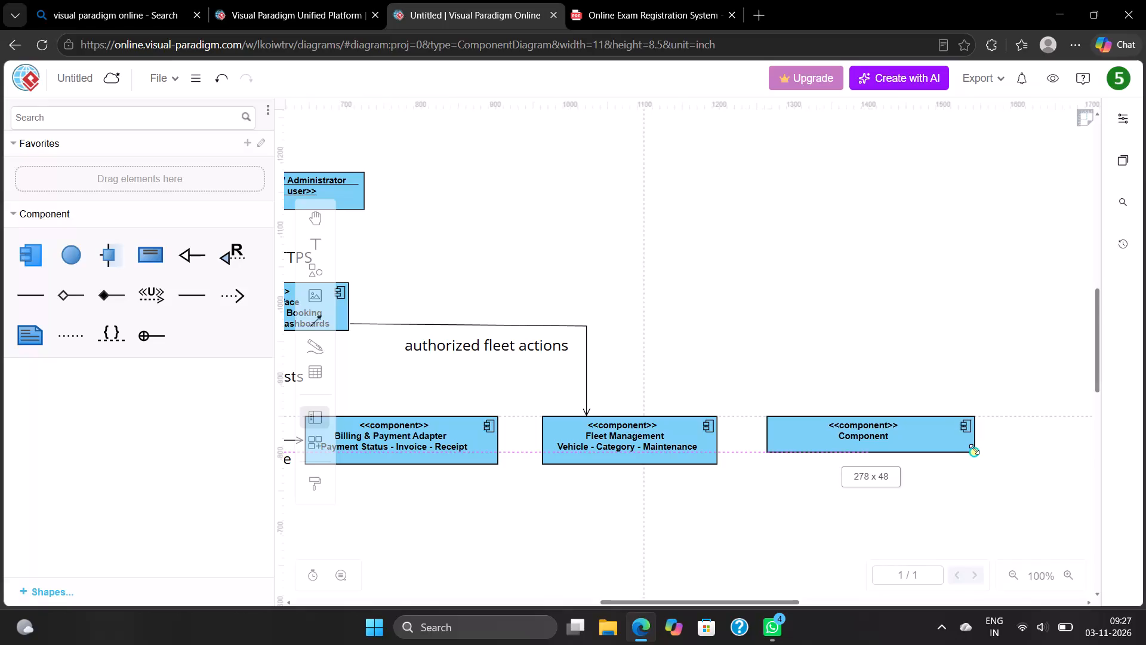
pyautogui.moveTo(974, 449); pyautogui.dragTo(977, 453)
# Replace the default name of the new component beside Fleet Management with "Reporting & Notification Service".
pyautogui.doubleClick(889, 438)
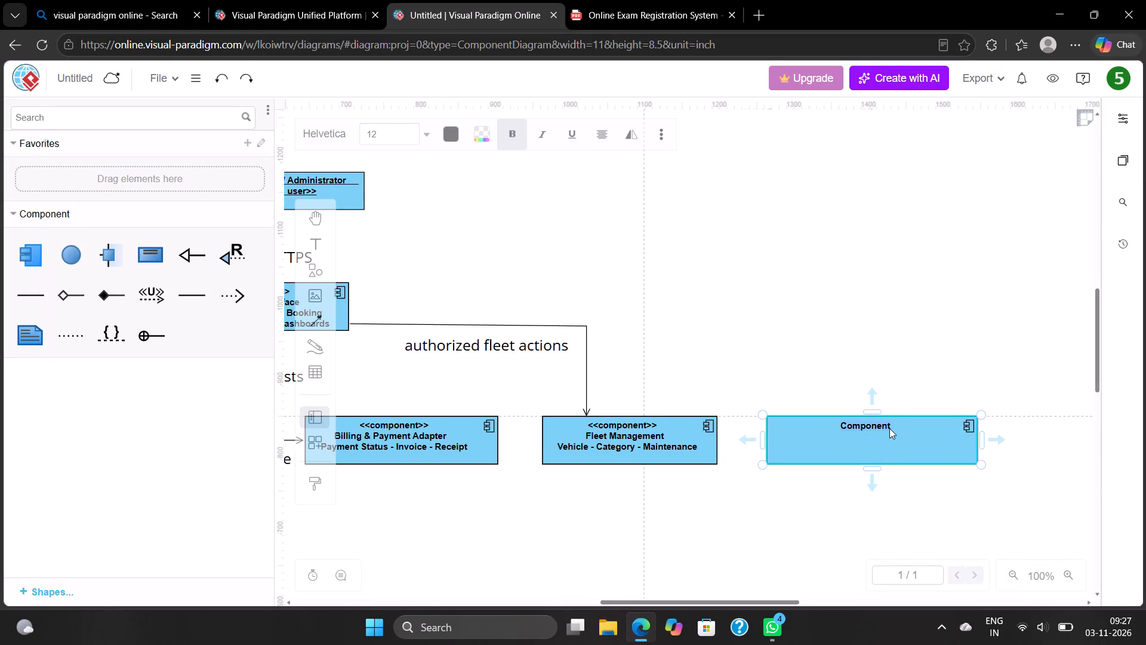
pyautogui.click(889, 428)
pyautogui.press('BackSpace')
pyautogui.press('BackSpace')
pyautogui.press('BackSpace')
pyautogui.press('BackSpace')
pyautogui.press('BackSpace')
pyautogui.press('BackSpace')
pyautogui.press('BackSpace')
pyautogui.press('BackSpace')
pyautogui.press('BackSpace')
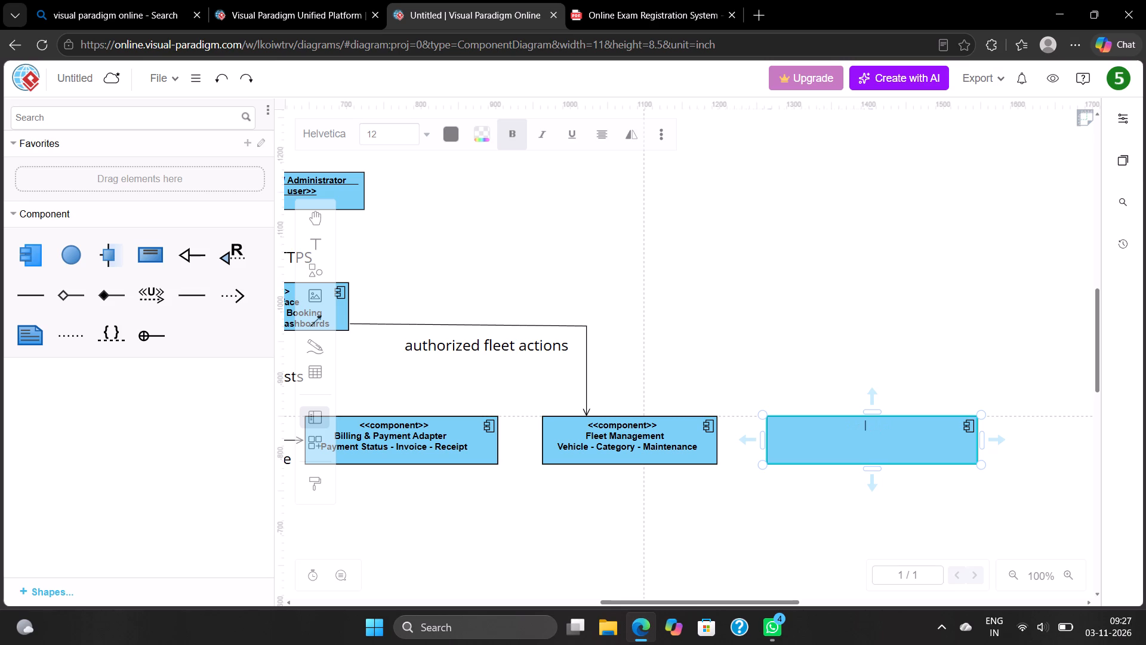
pyautogui.write('Reporting')
pyautogui.press('space')
pyautogui.write('& Notification')
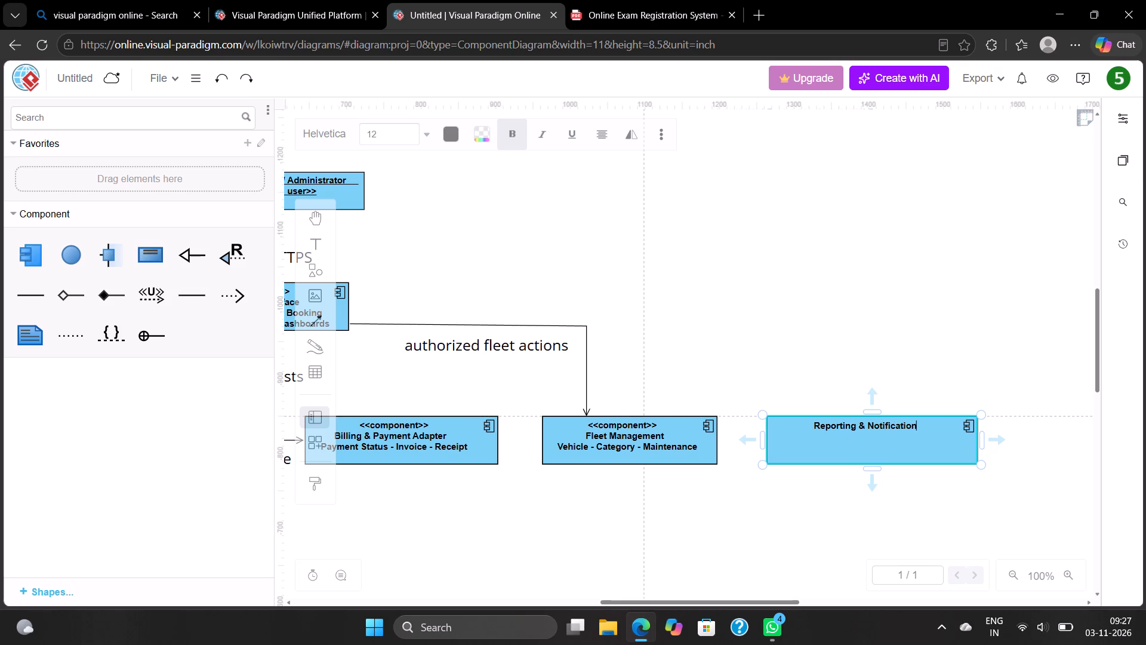
pyautogui.press('space')
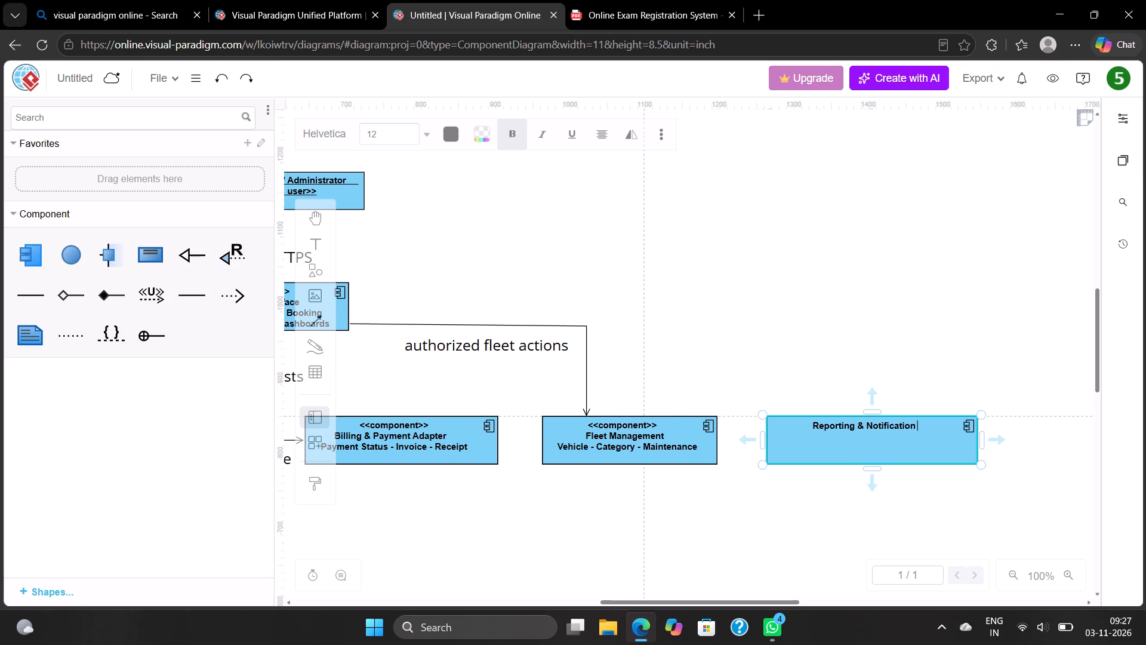
pyautogui.write('Service')
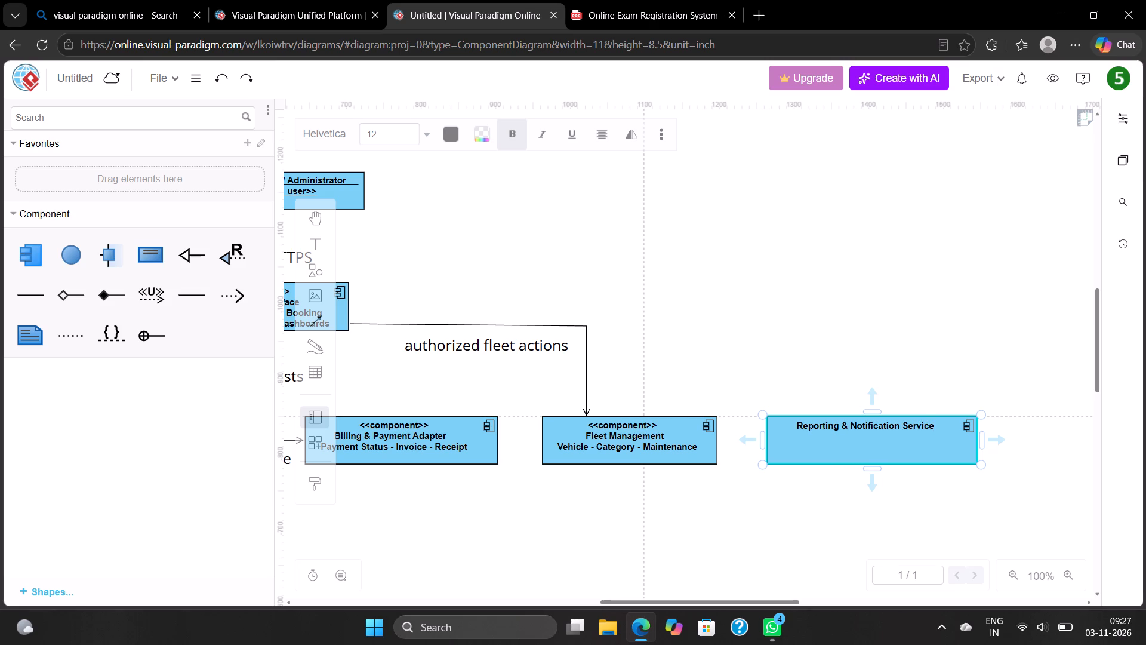
# Add the description "Operational reports - Email/SMS" on its own line beneath the Reporting & Notification Service name in the component.
pyautogui.press('space')
pyautogui.write('O[')
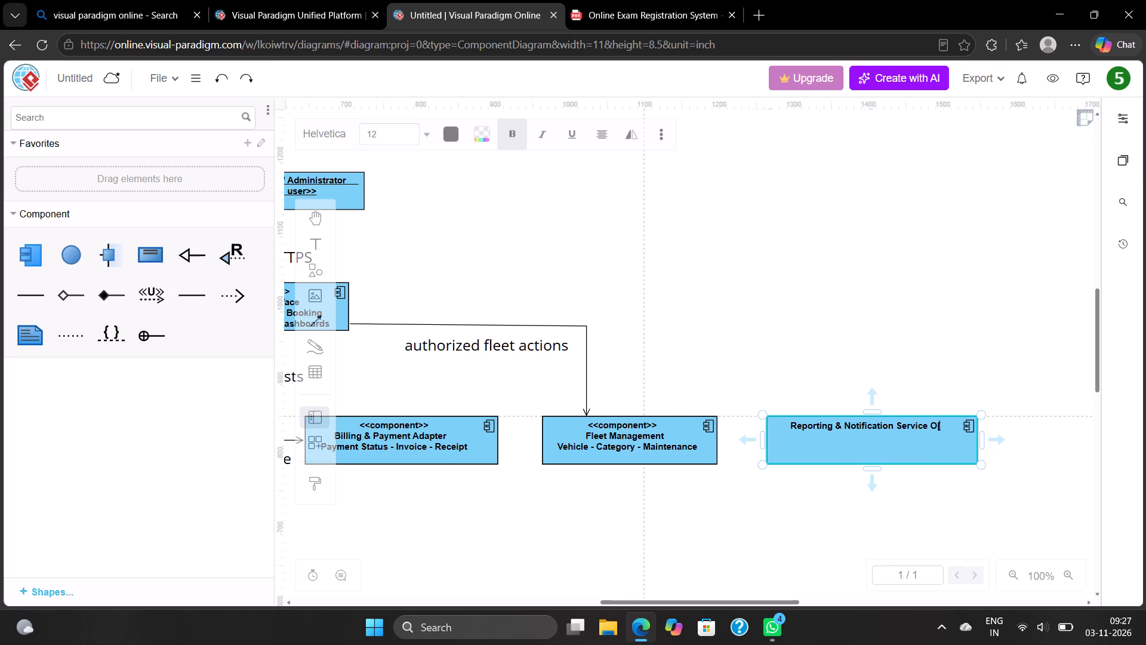
pyautogui.press('BackSpace')
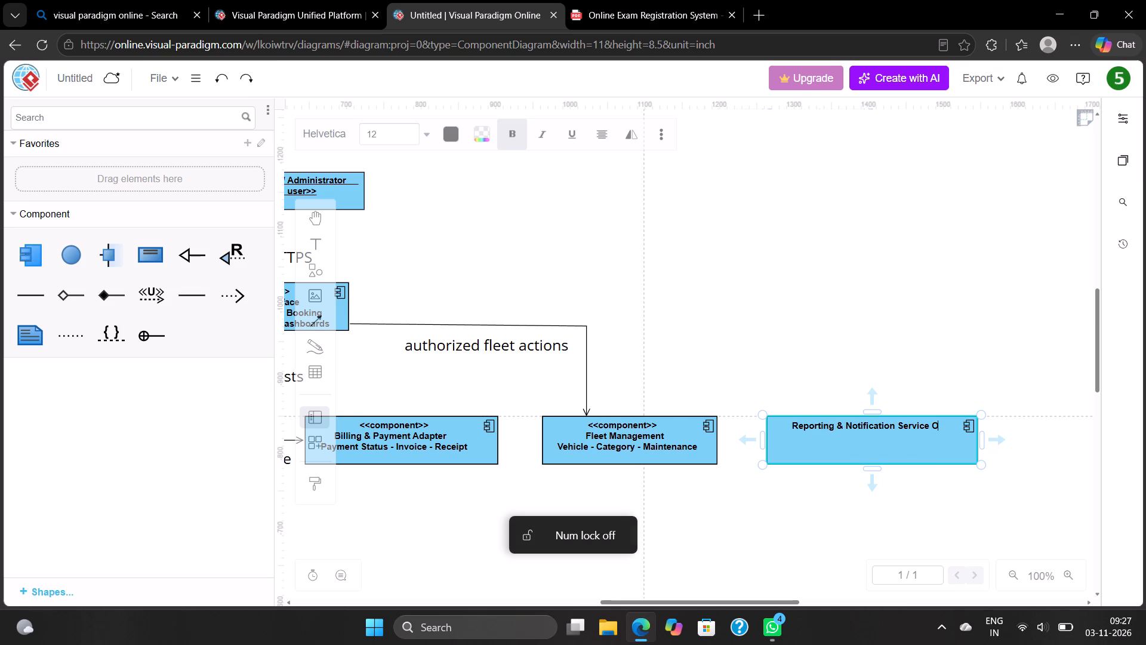
pyautogui.write('pe')
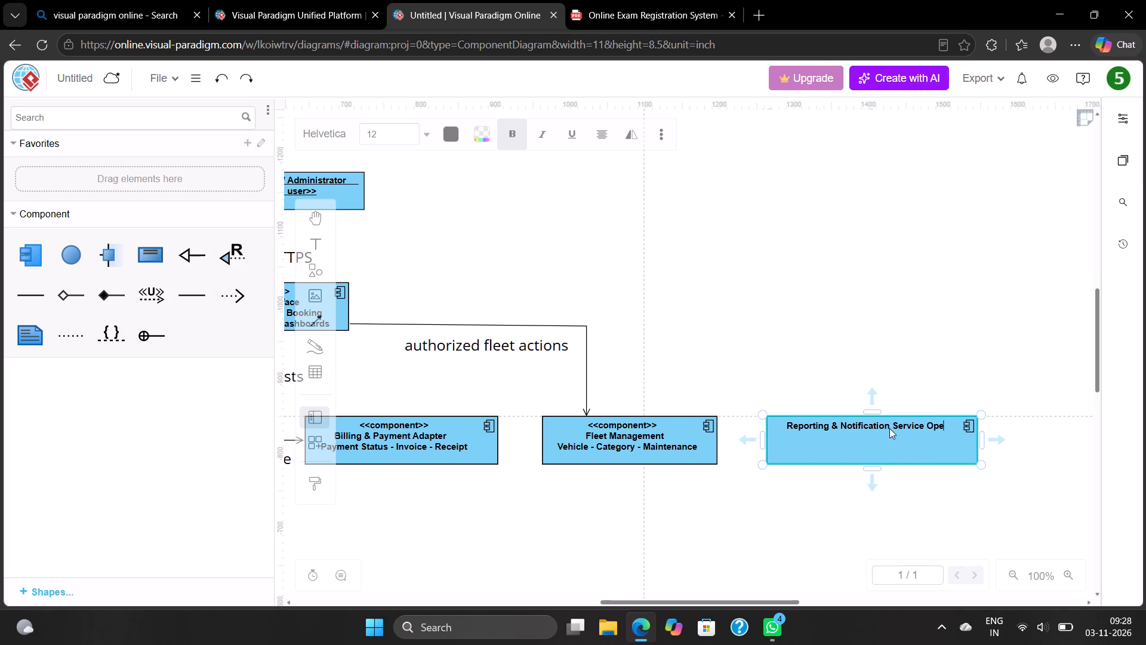
pyautogui.write('rational')
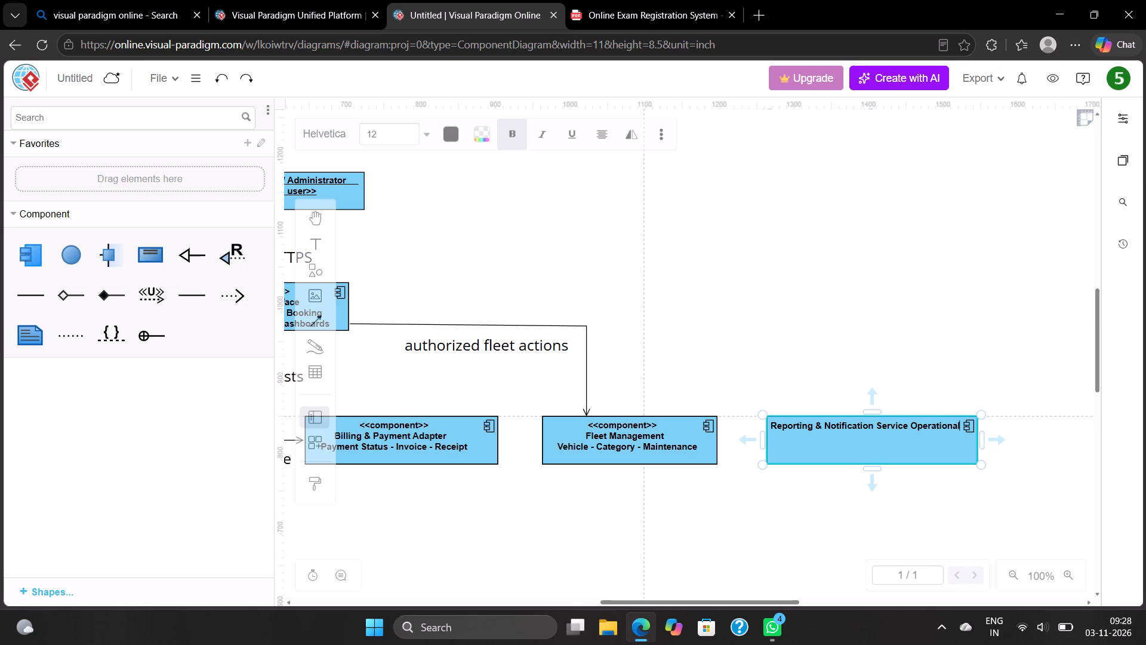
pyautogui.press('n')
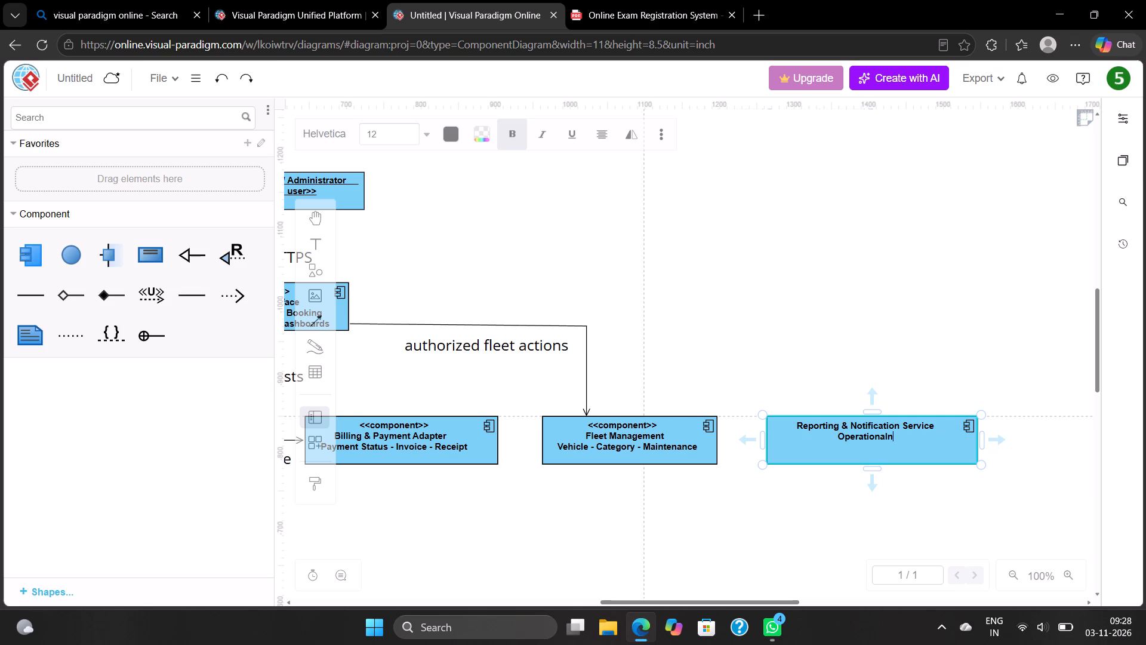
pyautogui.press('space')
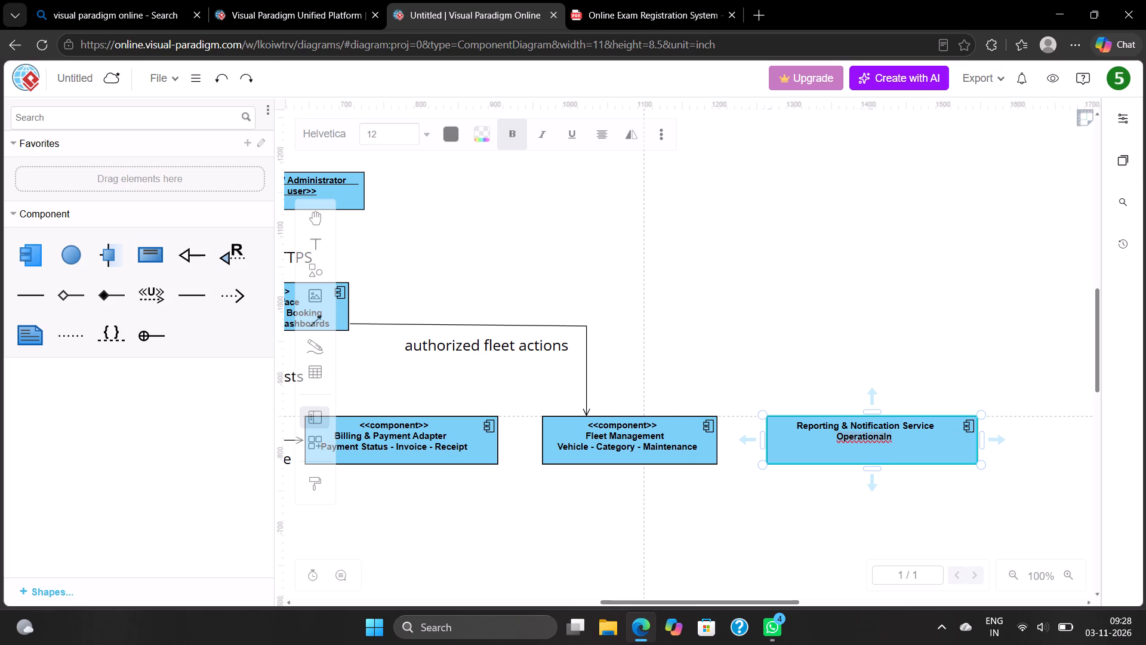
pyautogui.write('reports')
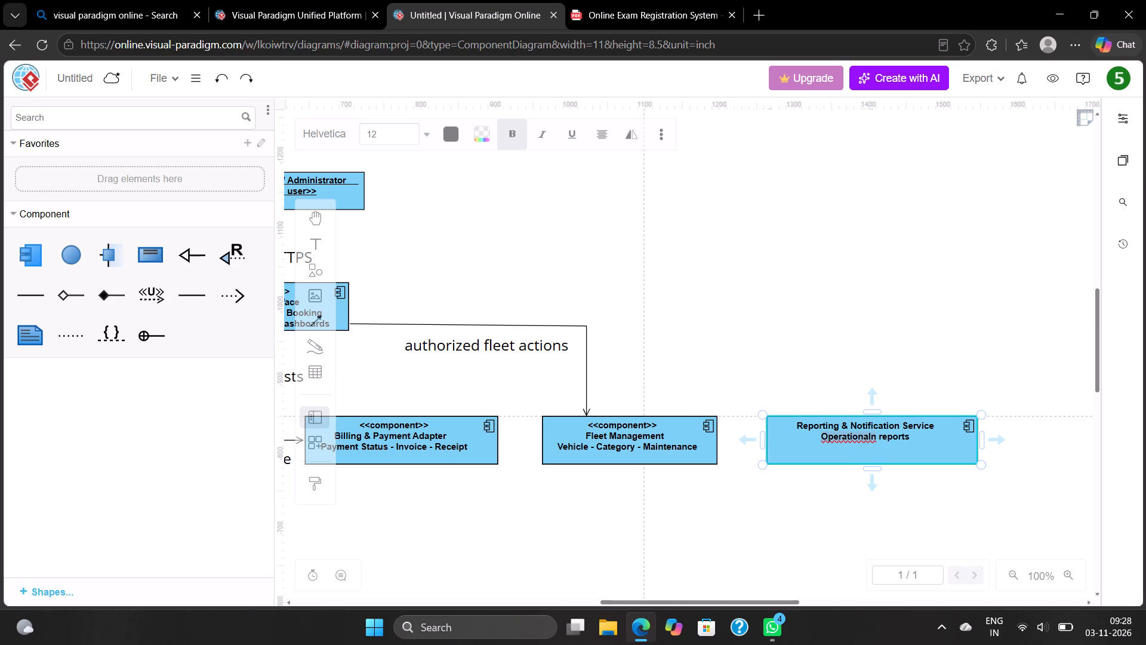
pyautogui.press('space')
pyautogui.write('-')
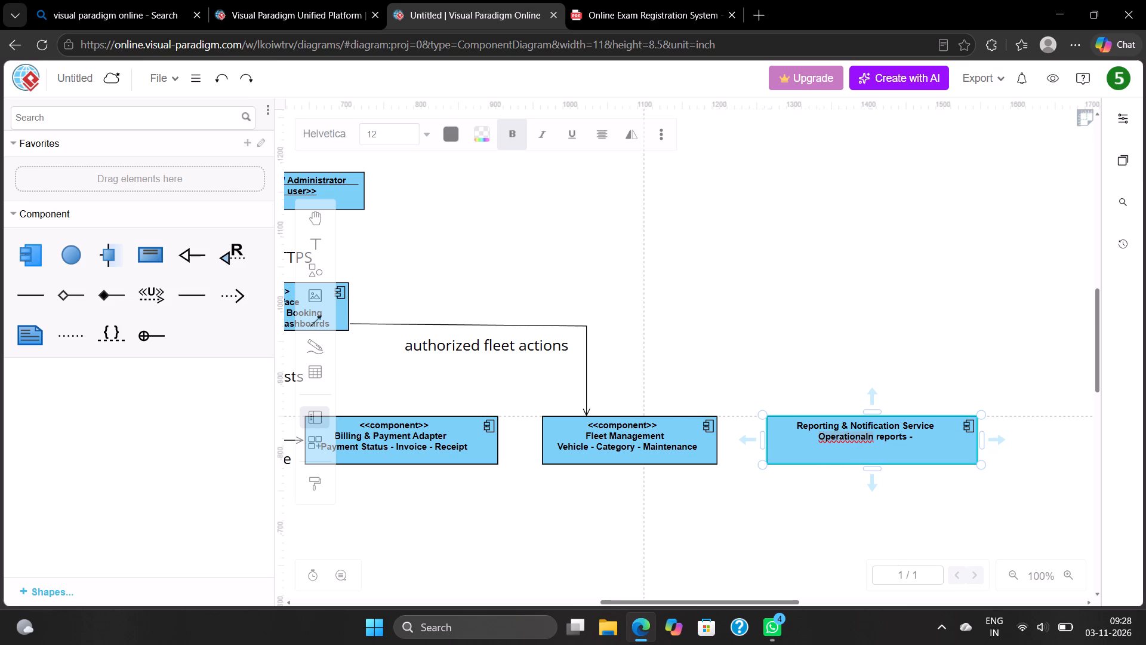
pyautogui.press('space')
pyautogui.write('Email')
pyautogui.press('/')
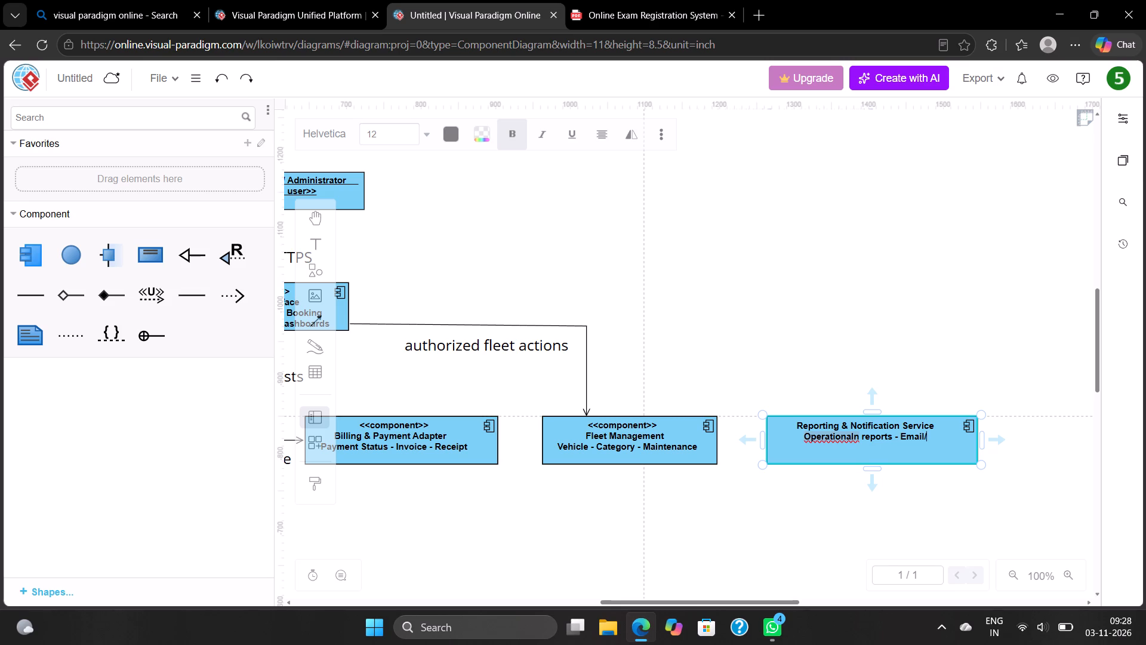
pyautogui.write('SMS')
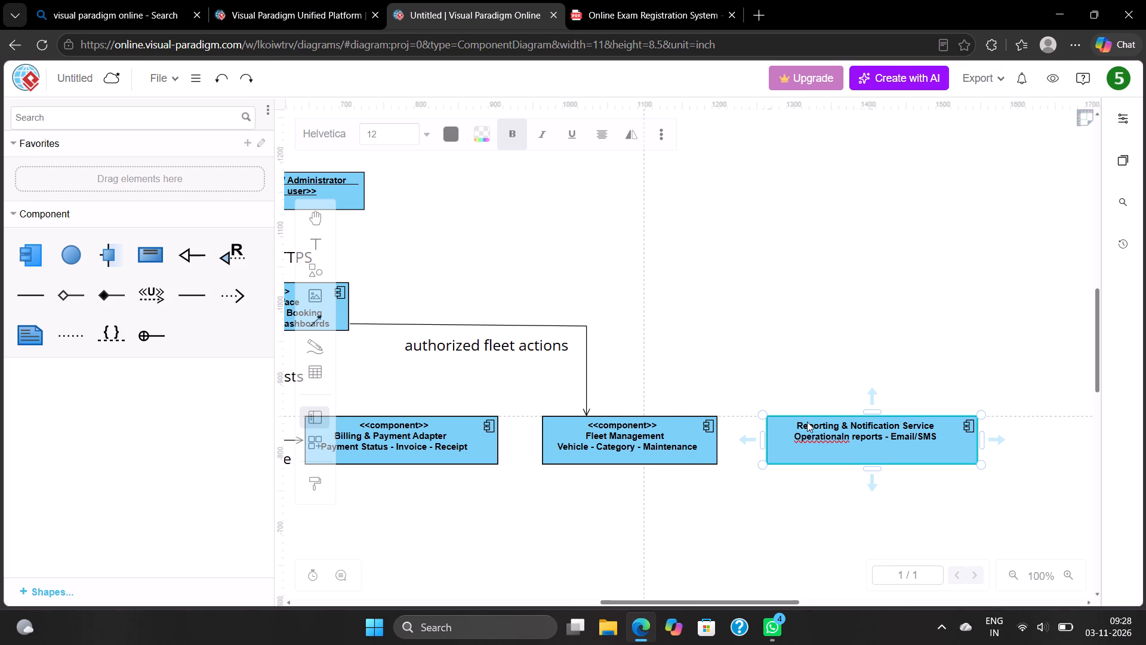
pyautogui.click(796, 426)
pyautogui.press('space')
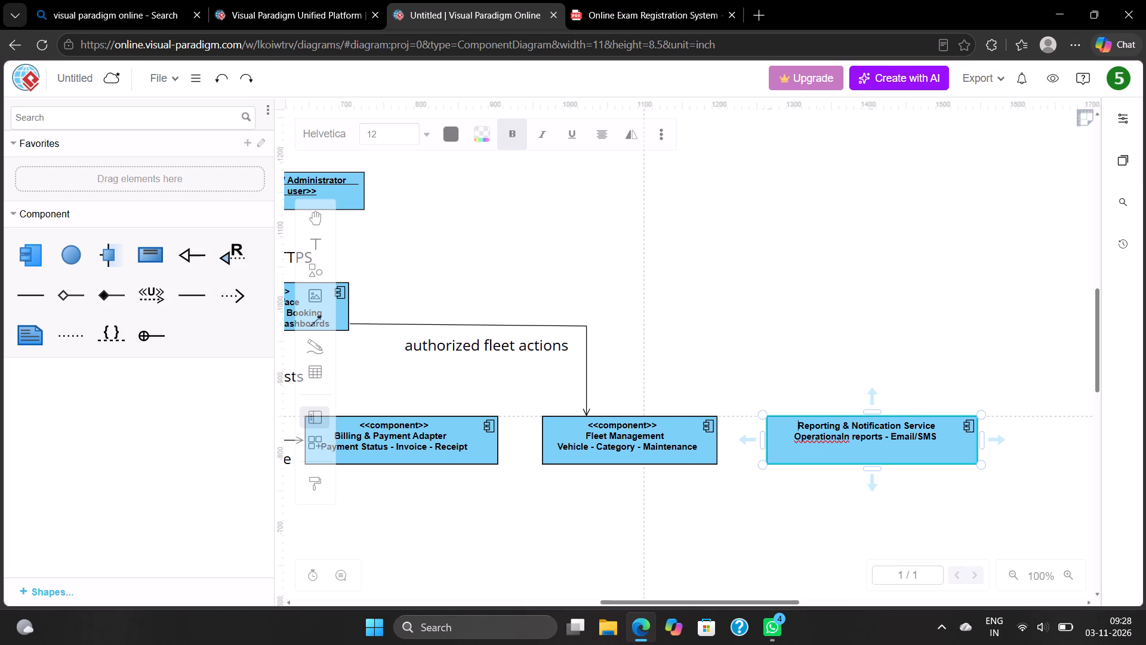
pyautogui.click(849, 438)
pyautogui.press('BackSpace')
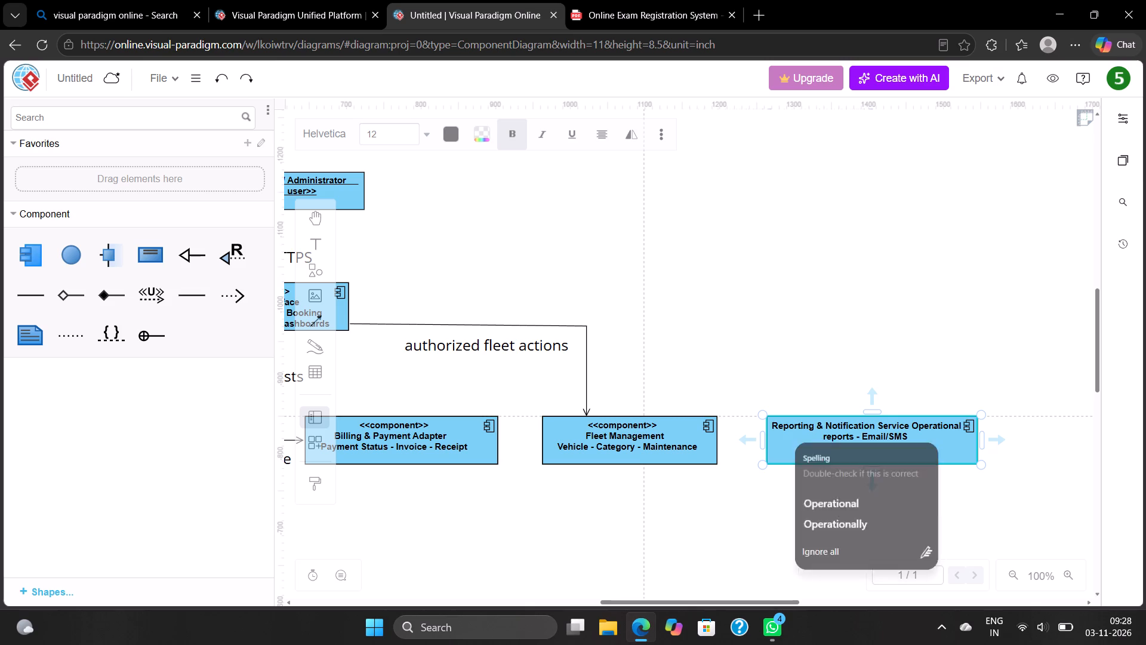
pyautogui.click(913, 426)
pyautogui.press('space')
pyautogui.press('space')
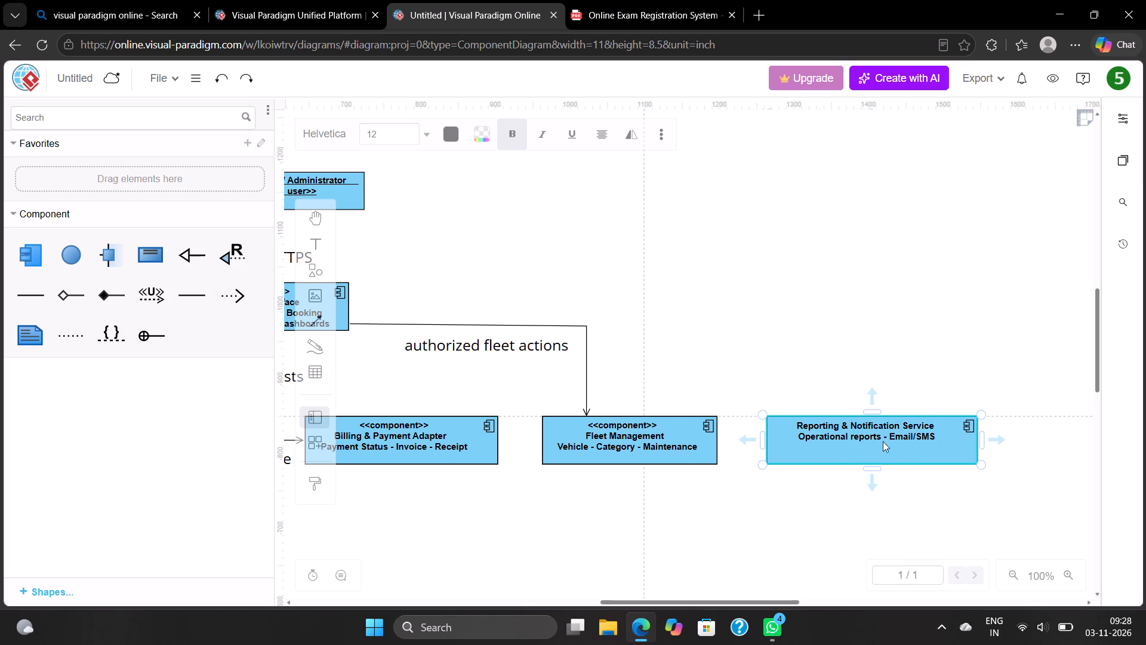
pyautogui.click(894, 382)
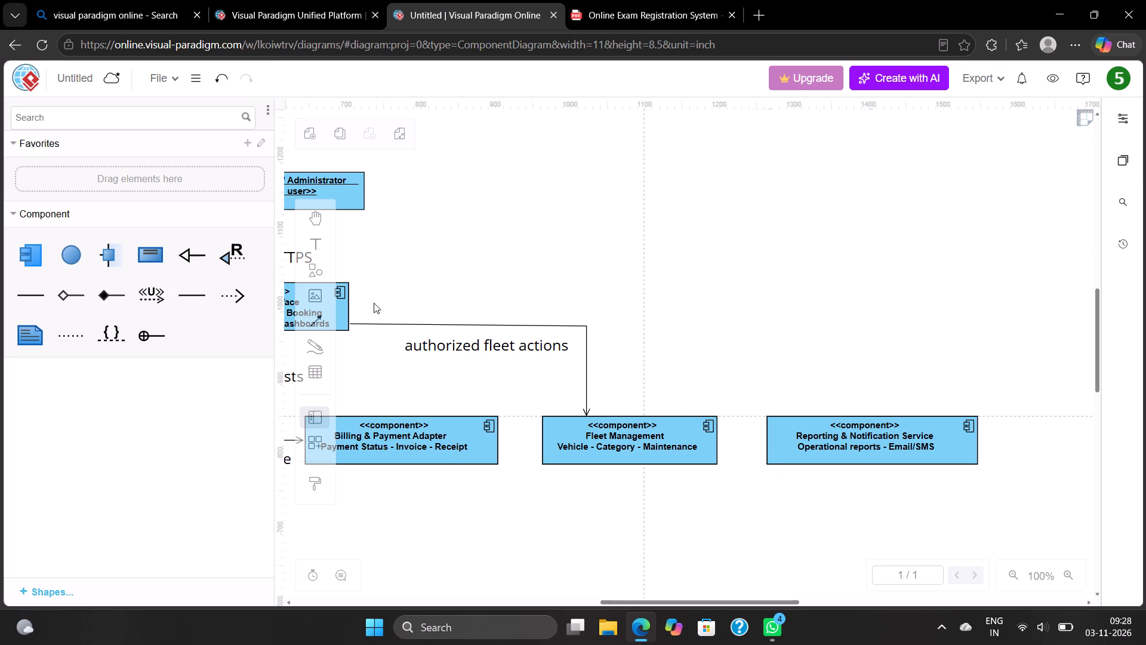
# Draw an arrow from the right side of Web User Interface to the Reporting & Notification Service component.
pyautogui.rightClick(319, 322)
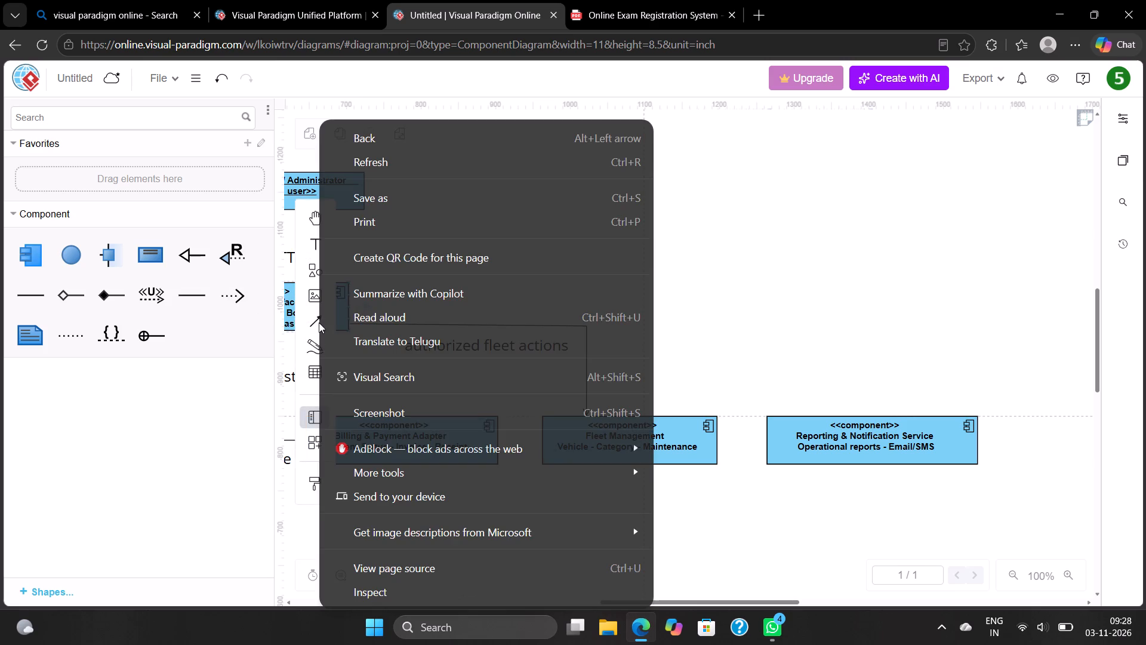
pyautogui.click(319, 322)
pyautogui.click(319, 322)
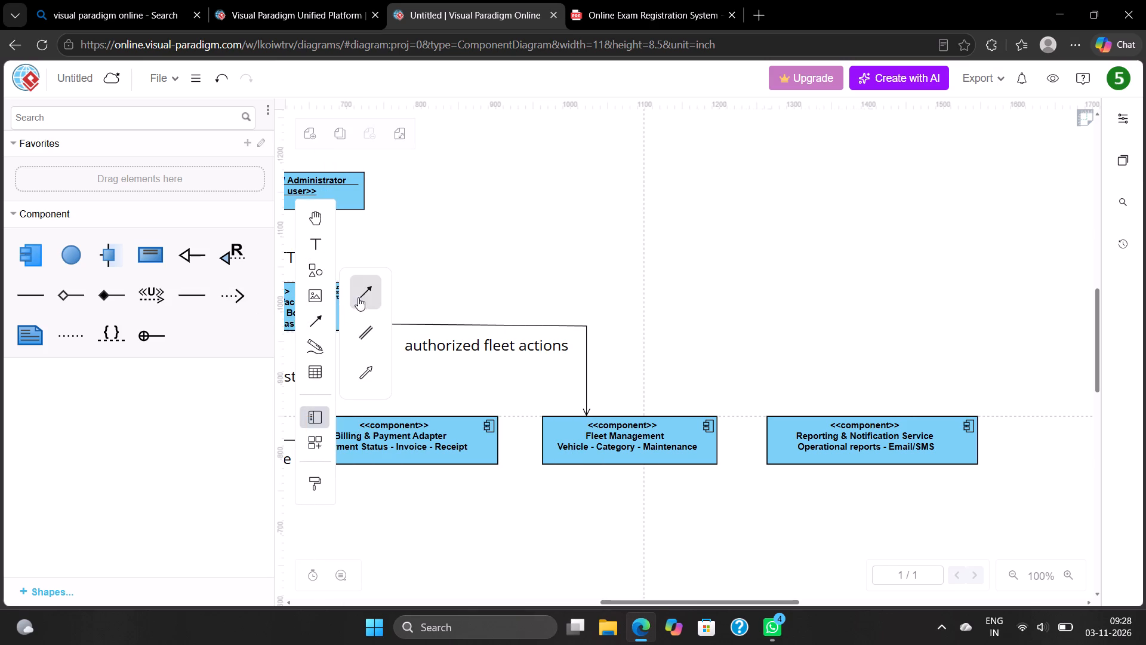
pyautogui.click(363, 296)
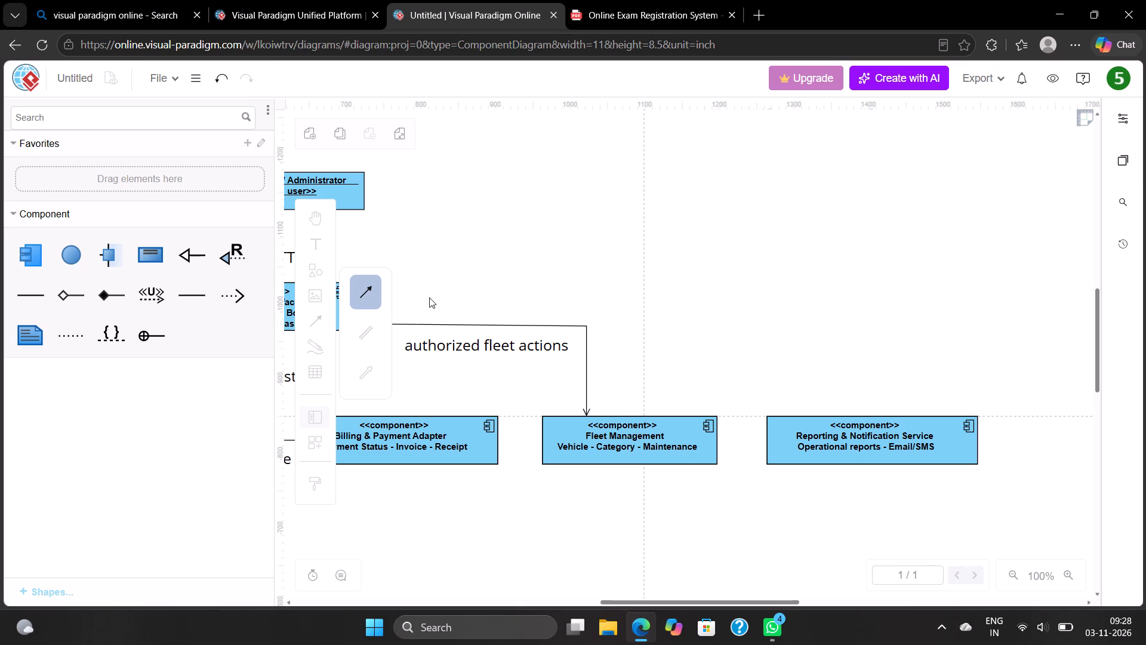
pyautogui.hscroll(1, 409, 295)
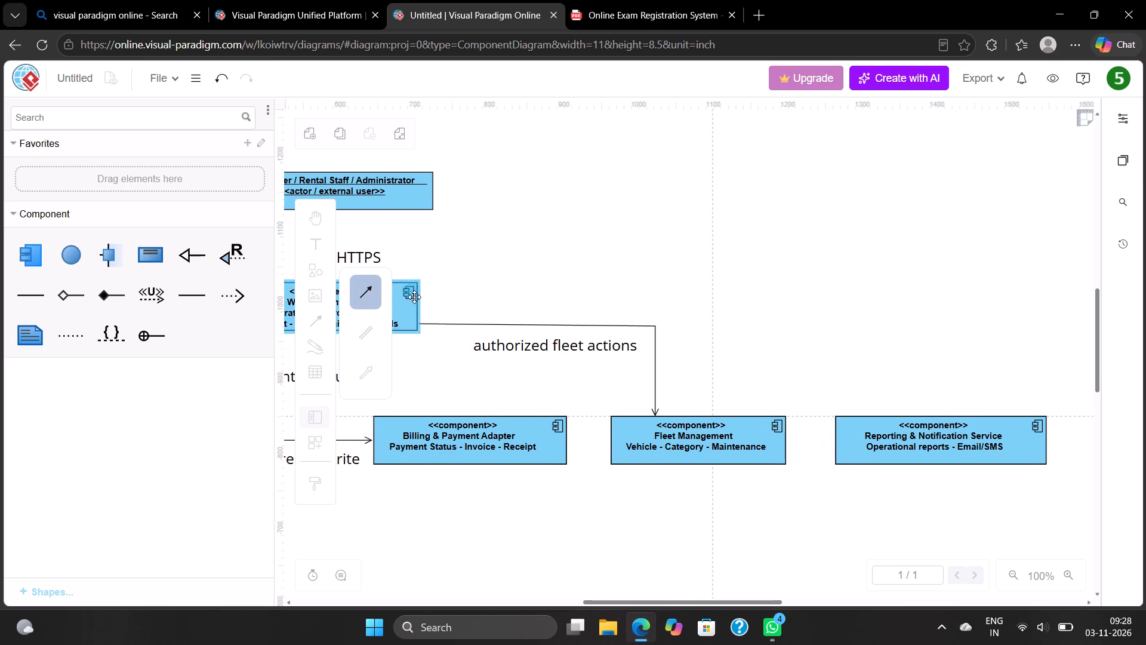
pyautogui.moveTo(420, 299); pyautogui.dragTo(858, 257)
pyautogui.hscroll(1, 738, 279)
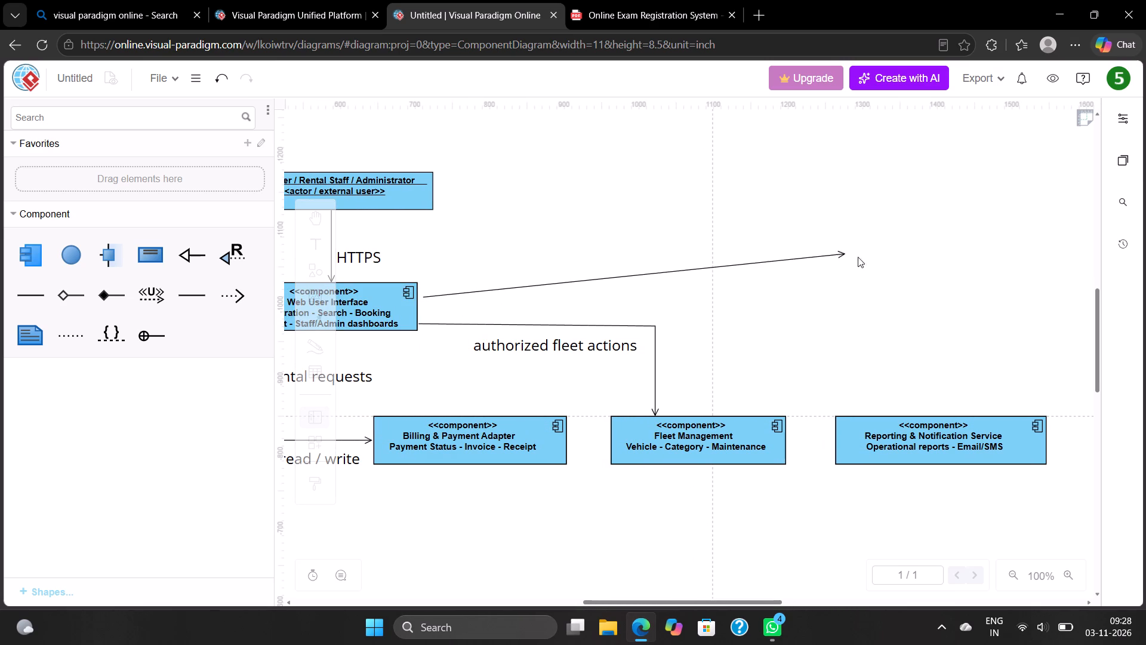
pyautogui.hscroll(1, 858, 257)
pyautogui.moveTo(858, 257); pyautogui.dragTo(922, 416)
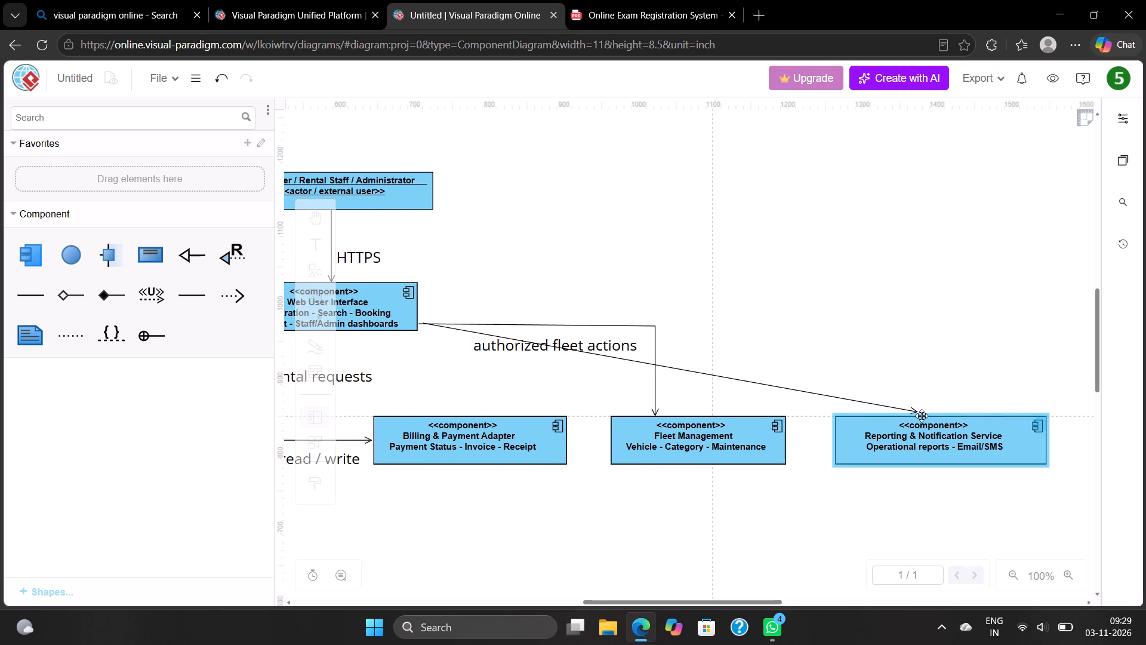
pyautogui.moveTo(922, 416); pyautogui.dragTo(928, 421)
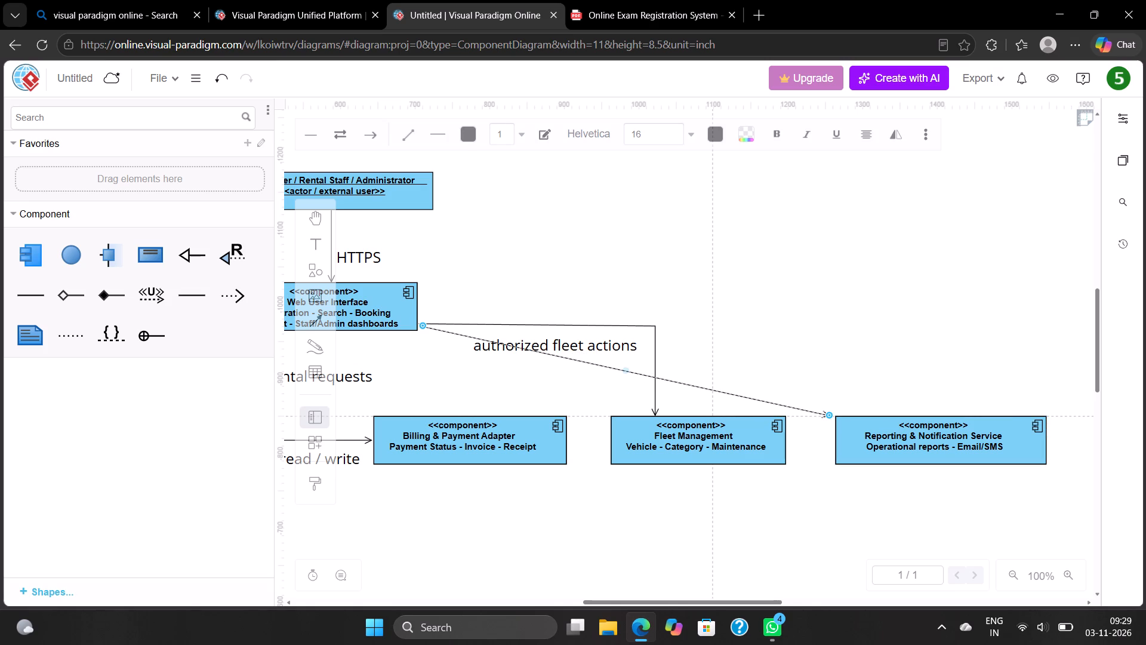
# Bend the new arrow into a right angle, running horizontally from Web User Interface and dropping onto Reporting & Notification Service's top edge.
pyautogui.moveTo(624, 370); pyautogui.dragTo(694, 307)
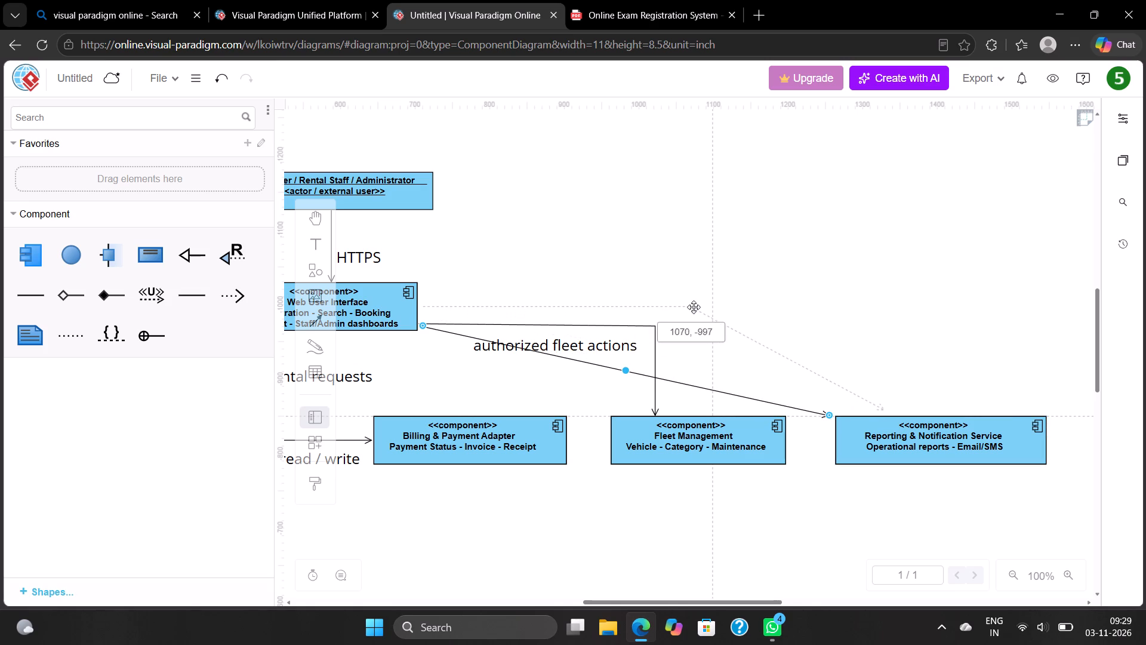
pyautogui.moveTo(694, 307); pyautogui.dragTo(866, 317)
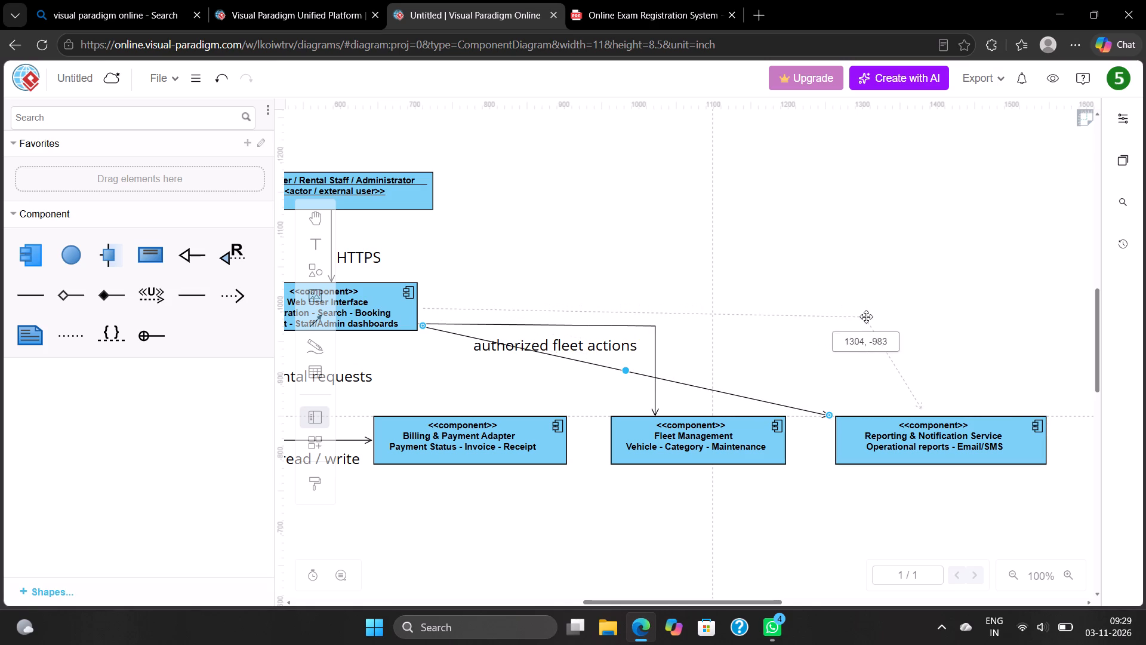
pyautogui.moveTo(866, 317); pyautogui.dragTo(939, 320)
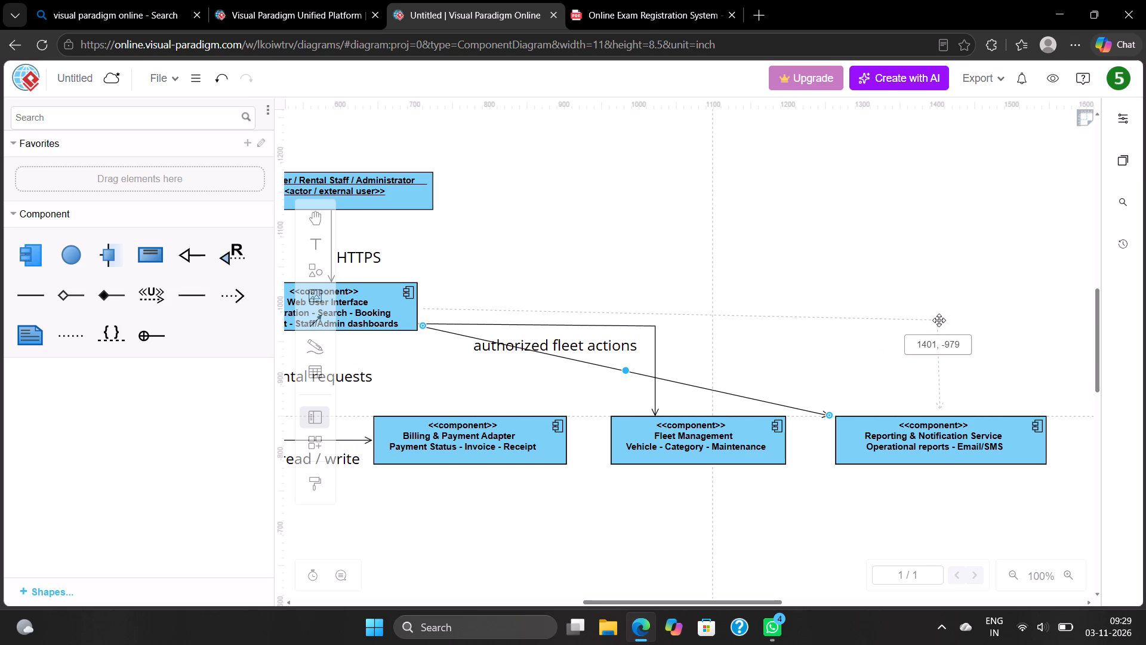
pyautogui.moveTo(939, 320); pyautogui.dragTo(938, 306)
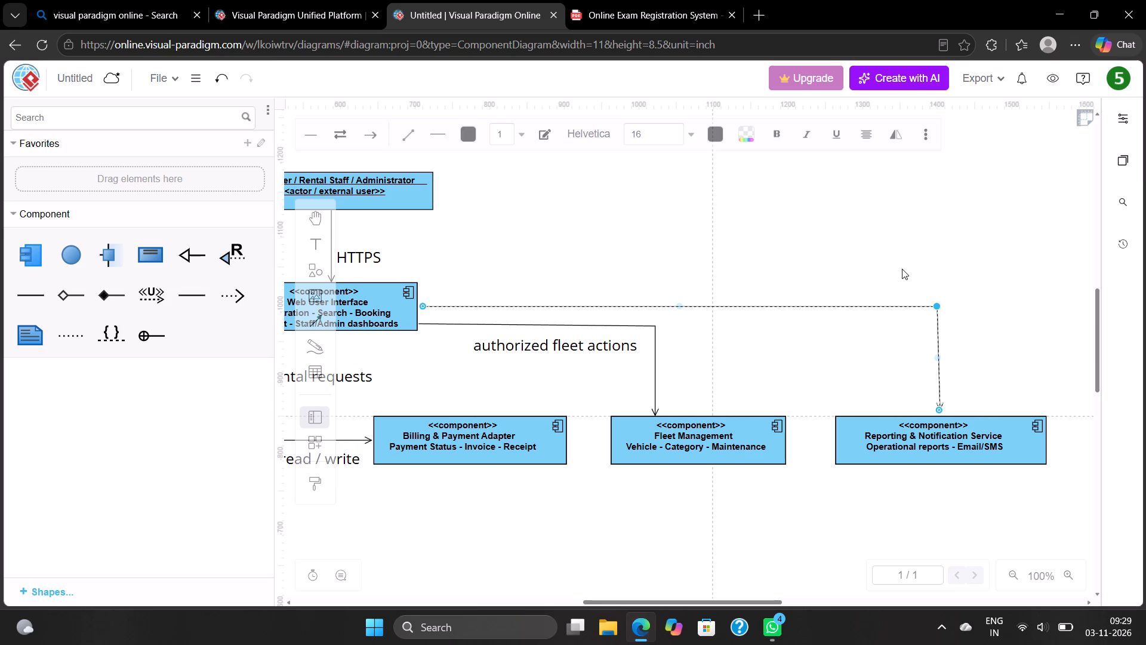
pyautogui.click(902, 269)
pyautogui.click(940, 407)
pyautogui.moveTo(939, 408); pyautogui.dragTo(936, 413)
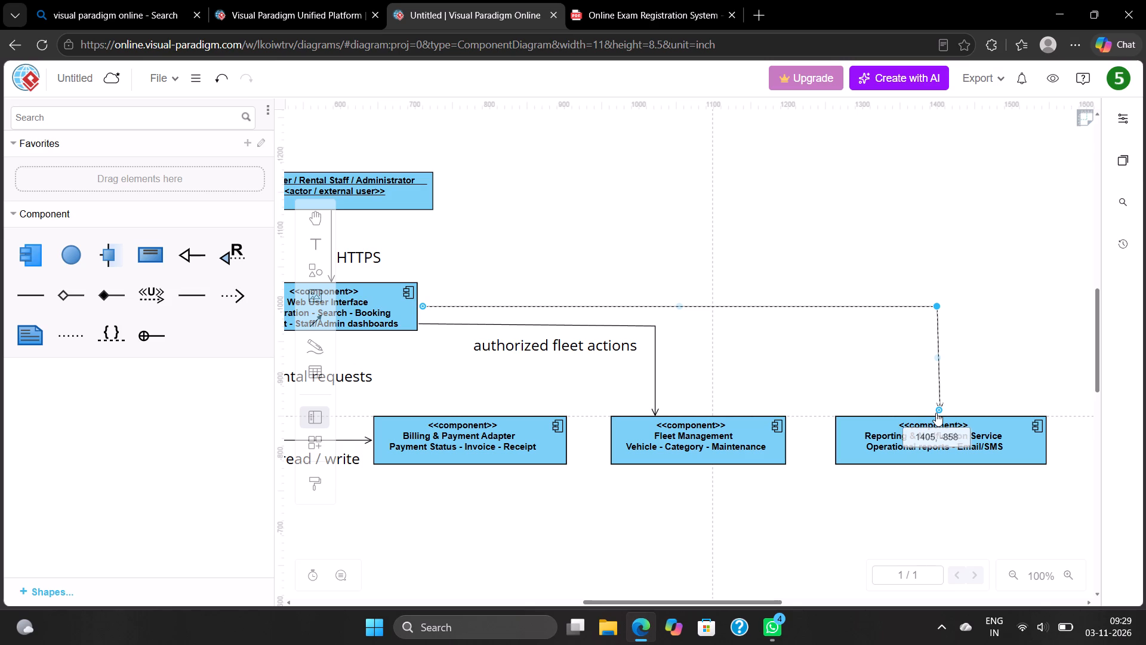
pyautogui.moveTo(936, 413); pyautogui.dragTo(936, 415)
pyautogui.click(939, 415)
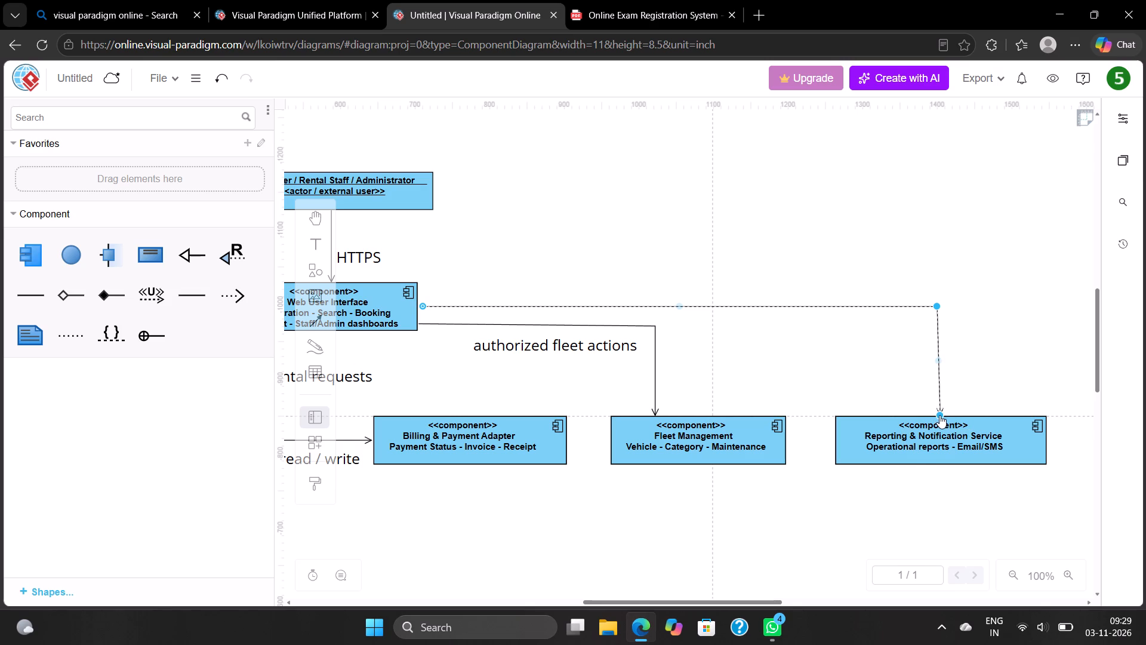
pyautogui.click(979, 334)
# Add the text label "report / notification view" on the horizontal part of the arrow leading to Reporting & Notification Service.
pyautogui.doubleClick(803, 300)
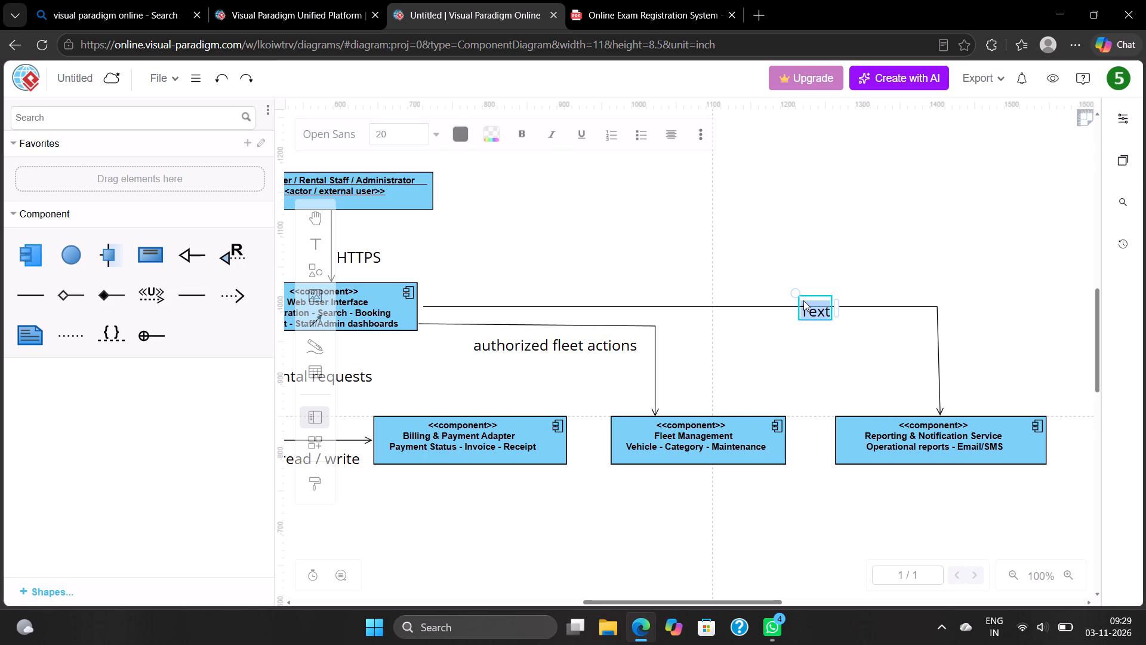
pyautogui.press('BackSpace')
pyautogui.write('report')
pyautogui.press('space')
pyautogui.write('/')
pyautogui.press('space')
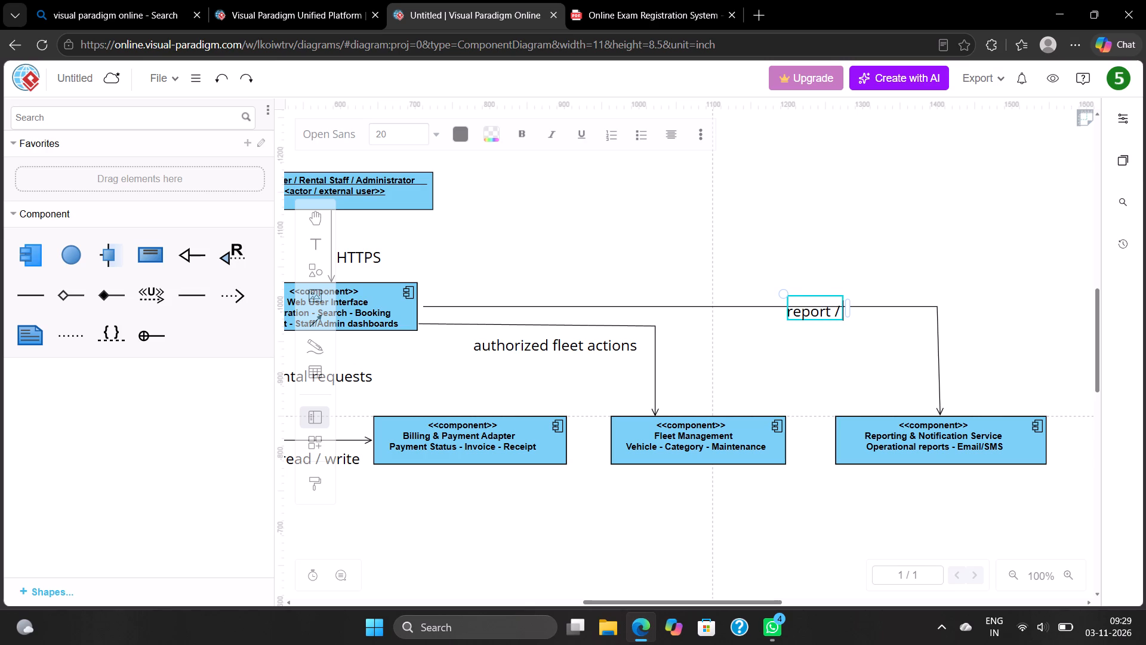
pyautogui.write('notification')
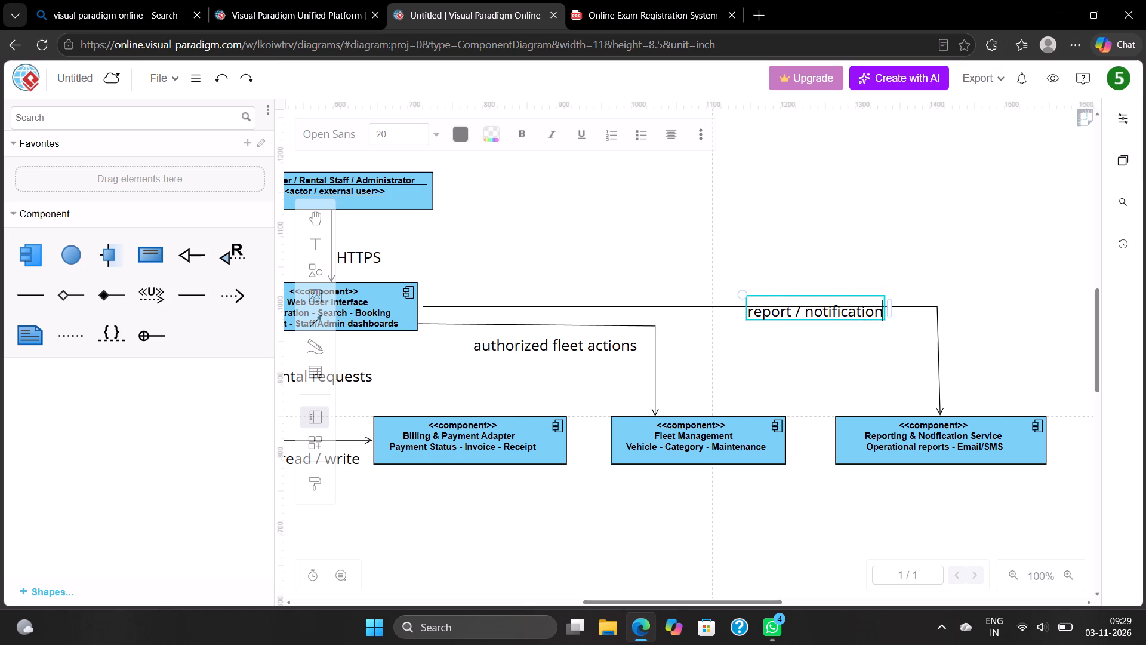
pyautogui.press('space')
pyautogui.write('view')
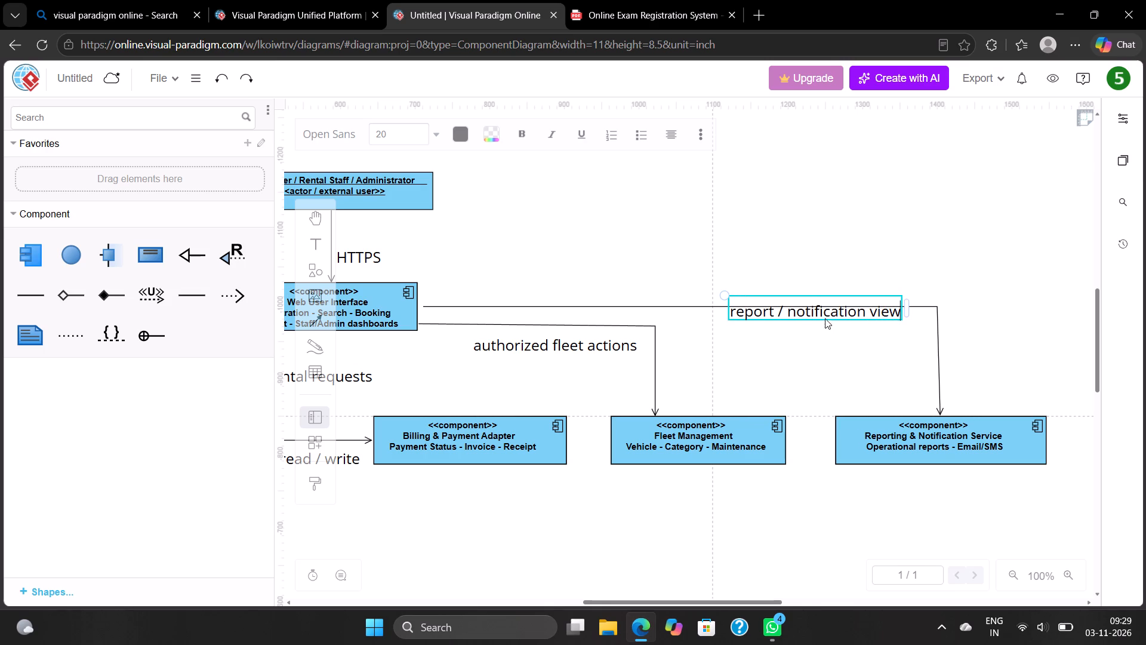
pyautogui.click(817, 332)
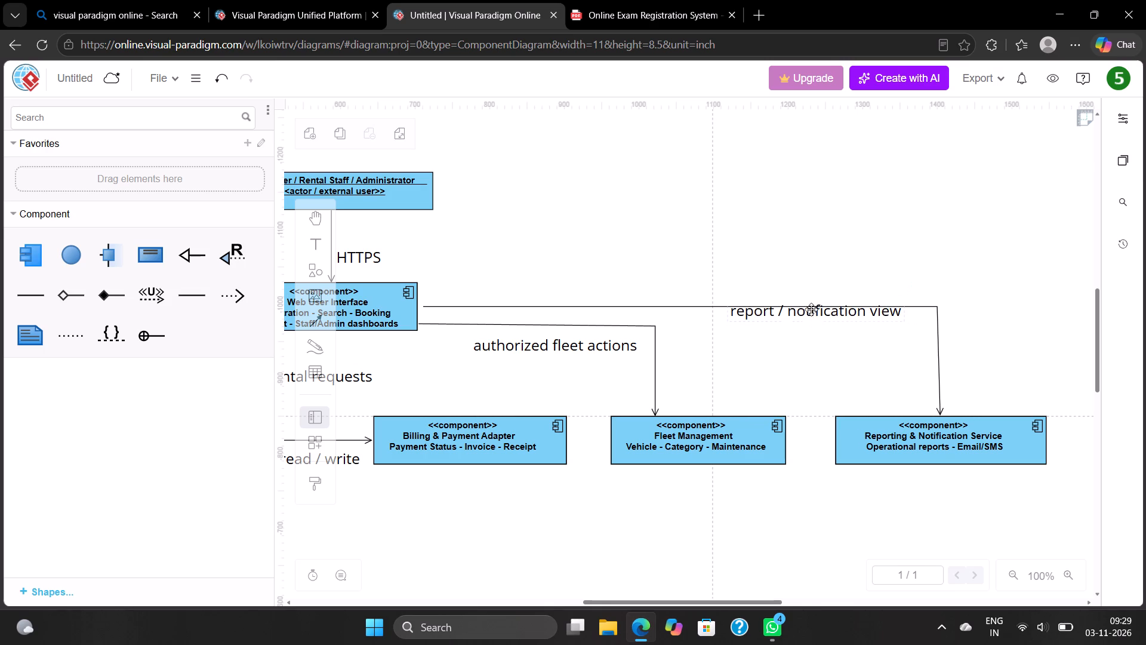
# Move the "report / notification view" label down so it sits just below the horizontal arrow line.
pyautogui.moveTo(811, 312); pyautogui.dragTo(811, 320)
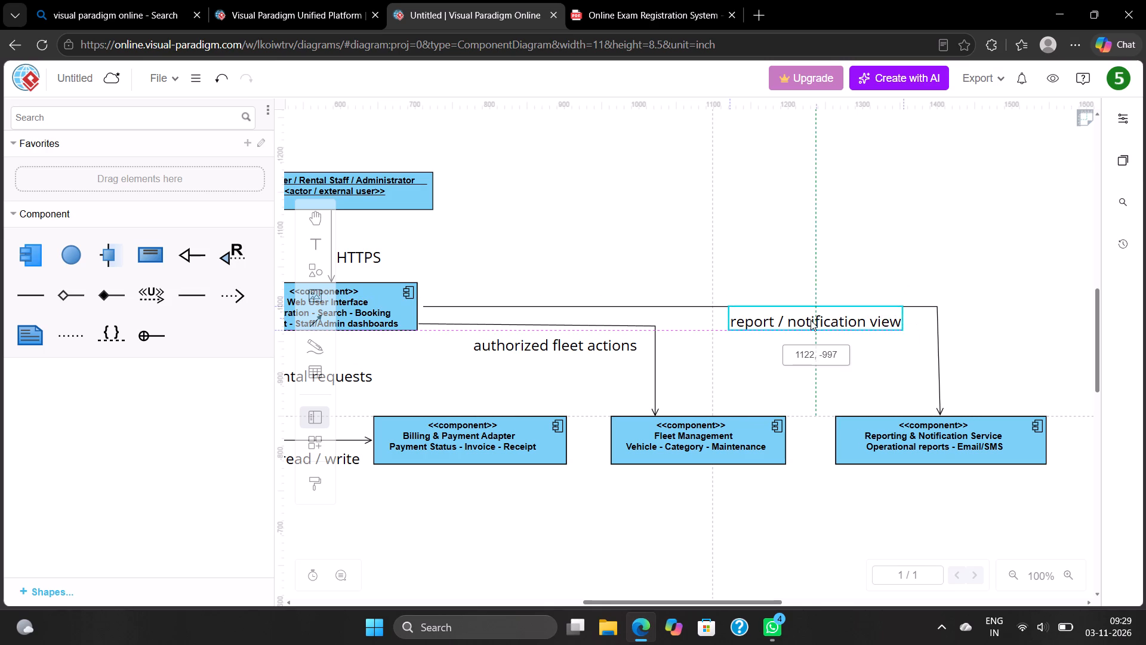
pyautogui.moveTo(811, 320); pyautogui.dragTo(815, 316)
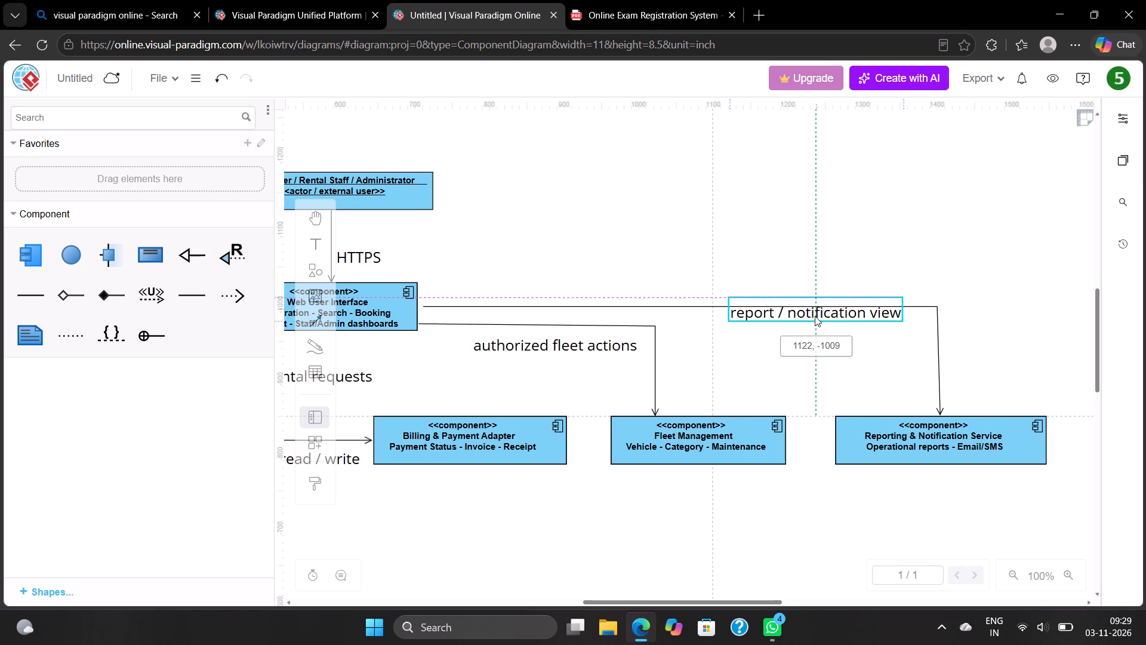
pyautogui.moveTo(815, 316); pyautogui.dragTo(815, 320)
pyautogui.click(810, 265)
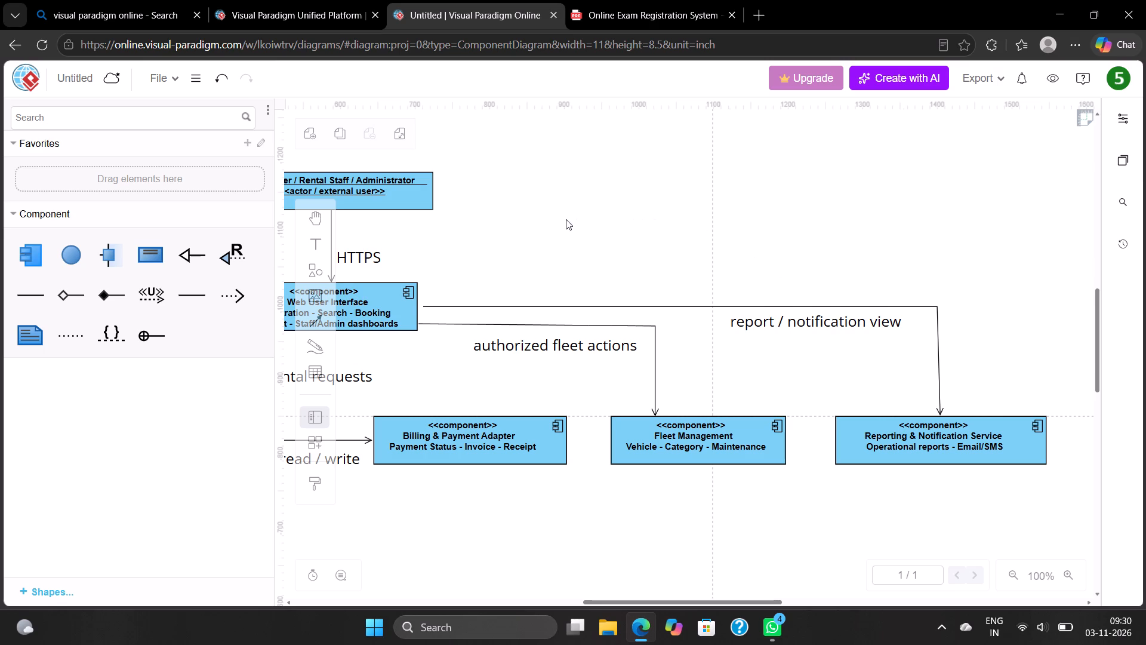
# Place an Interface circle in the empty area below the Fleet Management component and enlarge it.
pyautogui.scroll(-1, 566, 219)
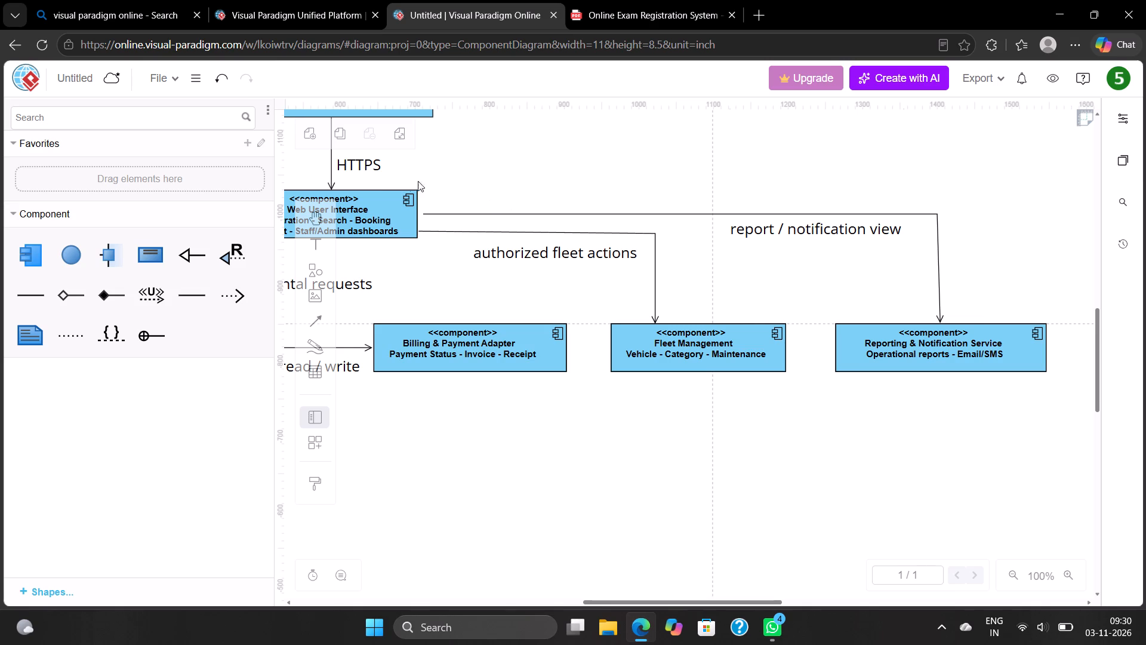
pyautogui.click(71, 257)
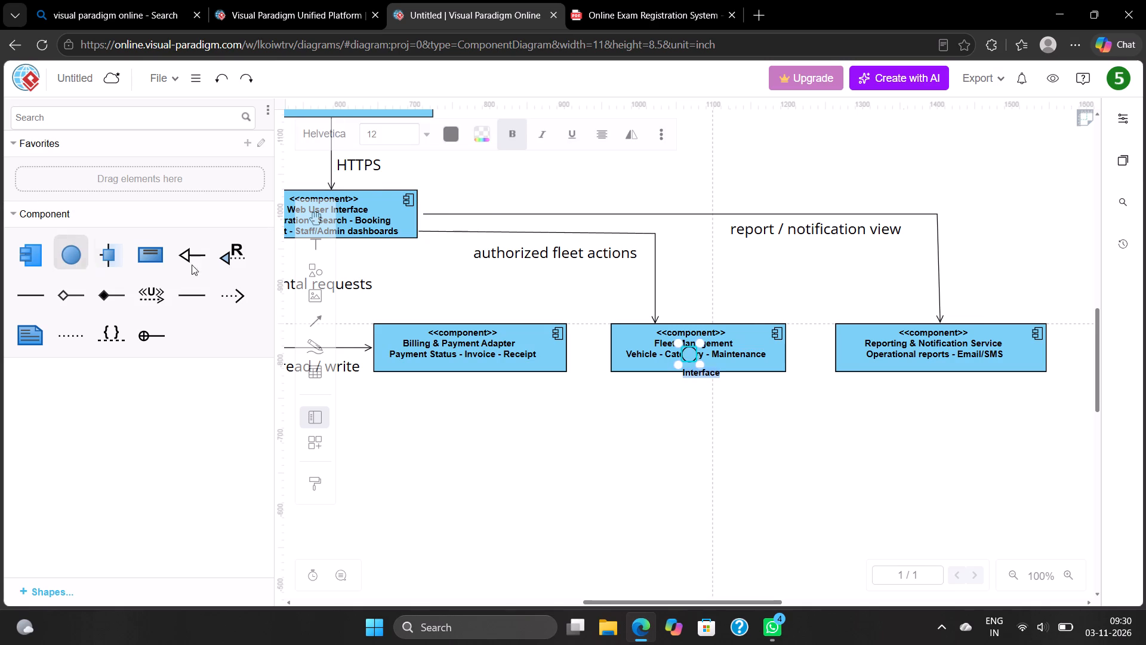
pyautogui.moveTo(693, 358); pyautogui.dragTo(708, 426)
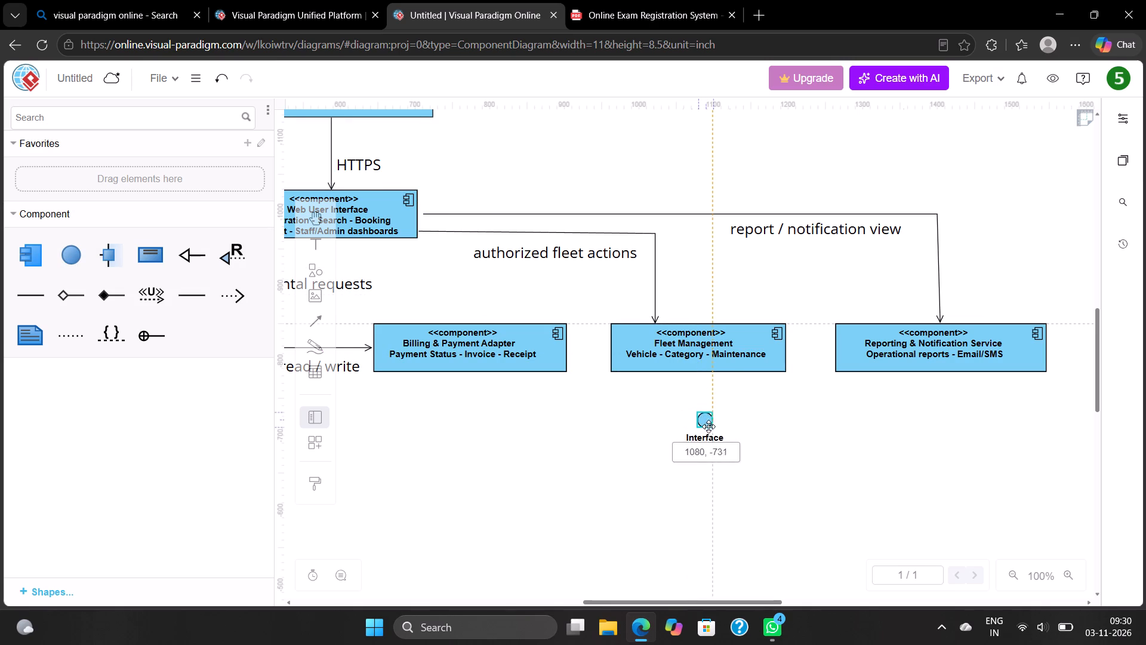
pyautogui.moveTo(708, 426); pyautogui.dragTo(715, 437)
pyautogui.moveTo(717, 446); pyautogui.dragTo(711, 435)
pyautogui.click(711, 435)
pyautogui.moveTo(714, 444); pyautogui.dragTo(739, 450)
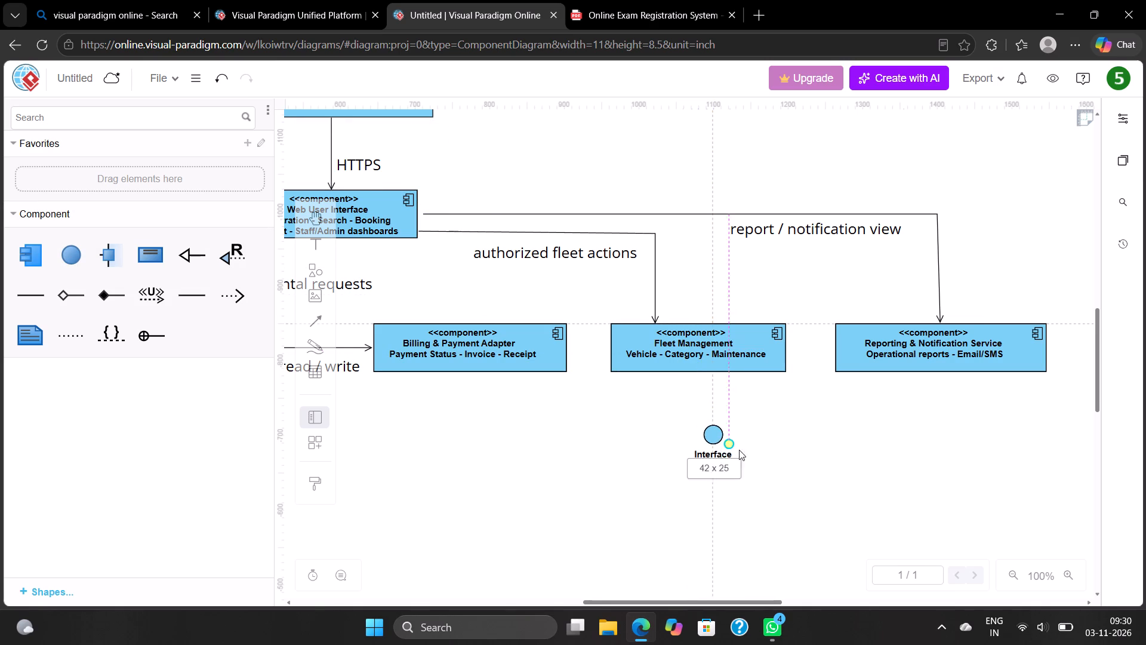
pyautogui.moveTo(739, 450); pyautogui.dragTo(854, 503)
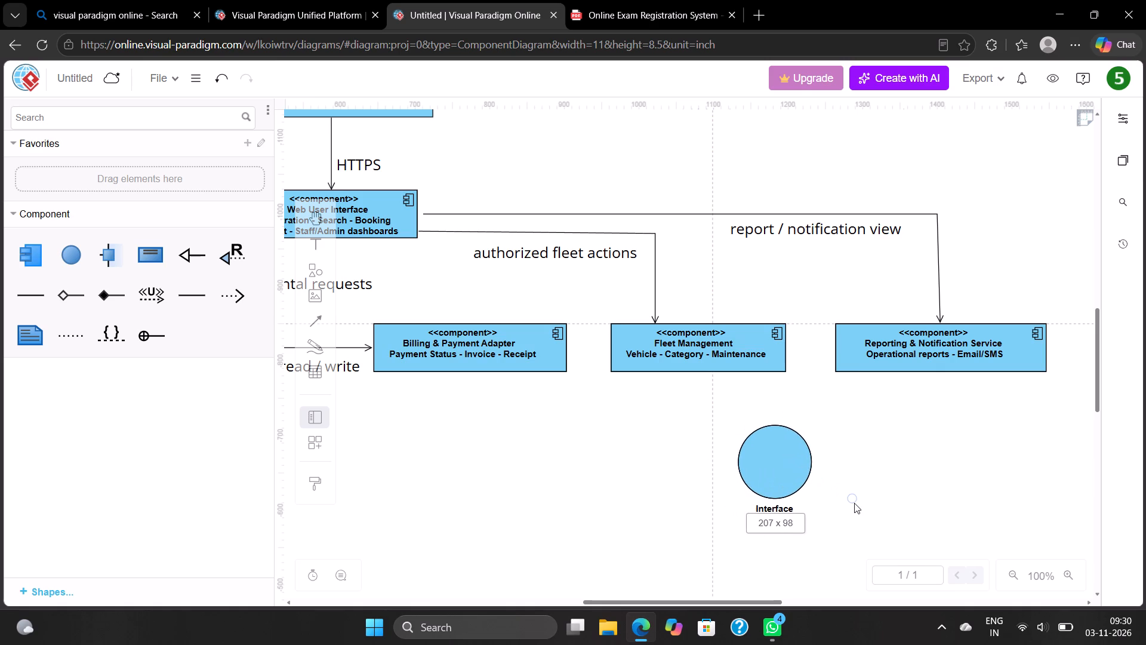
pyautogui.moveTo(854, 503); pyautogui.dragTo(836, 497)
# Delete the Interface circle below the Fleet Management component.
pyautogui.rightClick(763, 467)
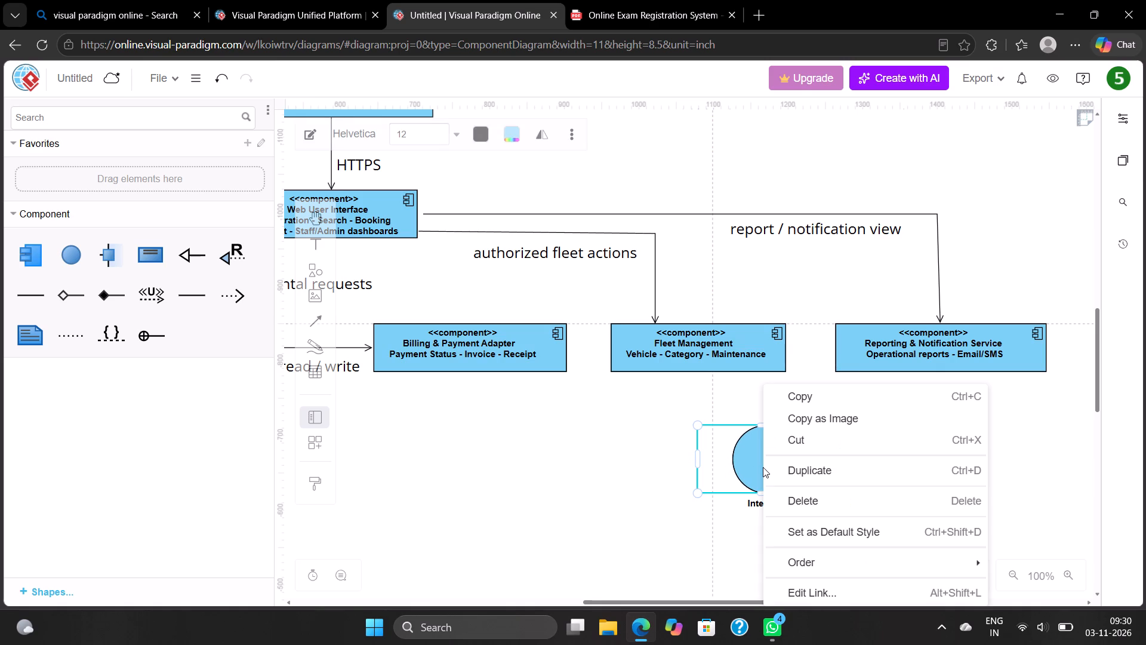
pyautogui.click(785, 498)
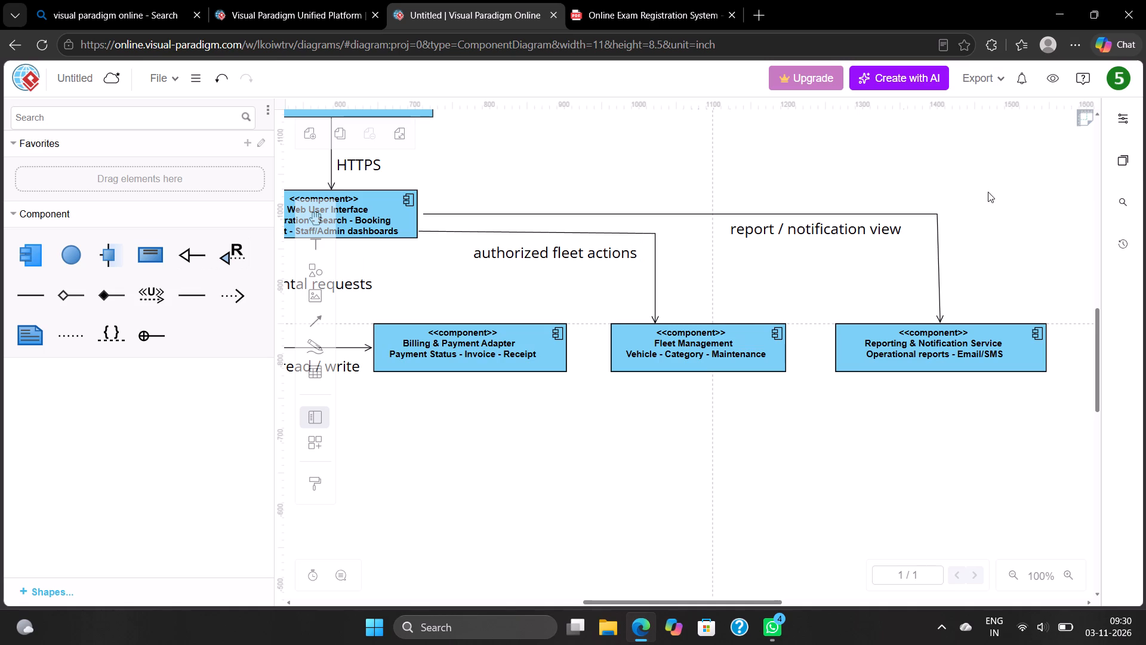
# Turn on the diagram grid with a spacing of 10 pt.
pyautogui.click(1127, 124)
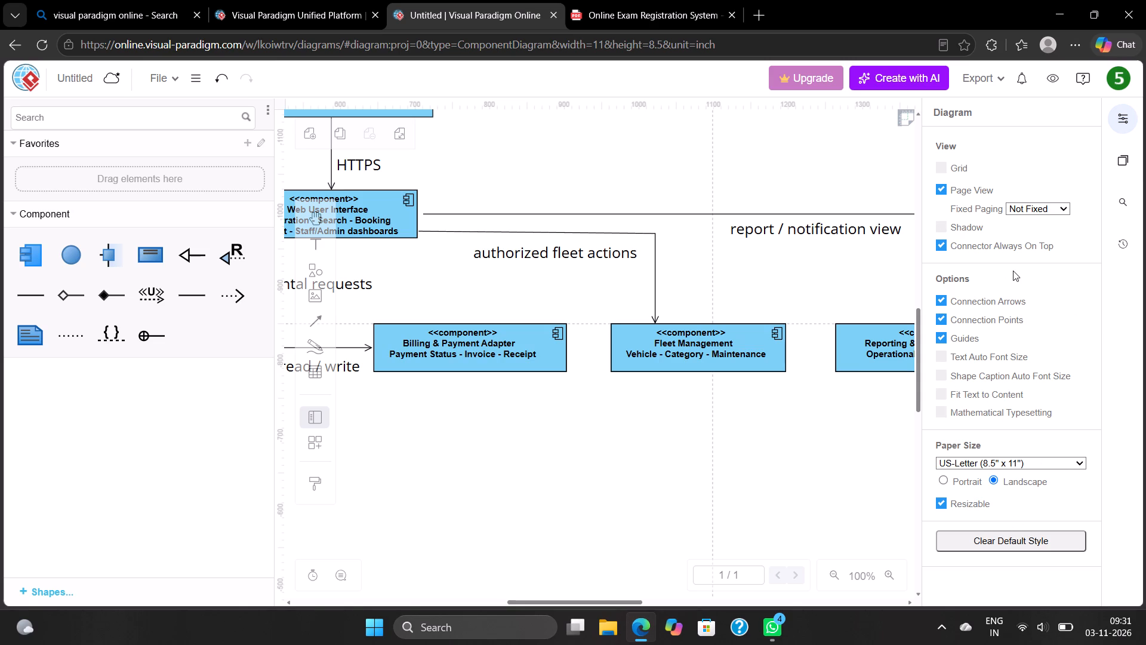
pyautogui.click(937, 110)
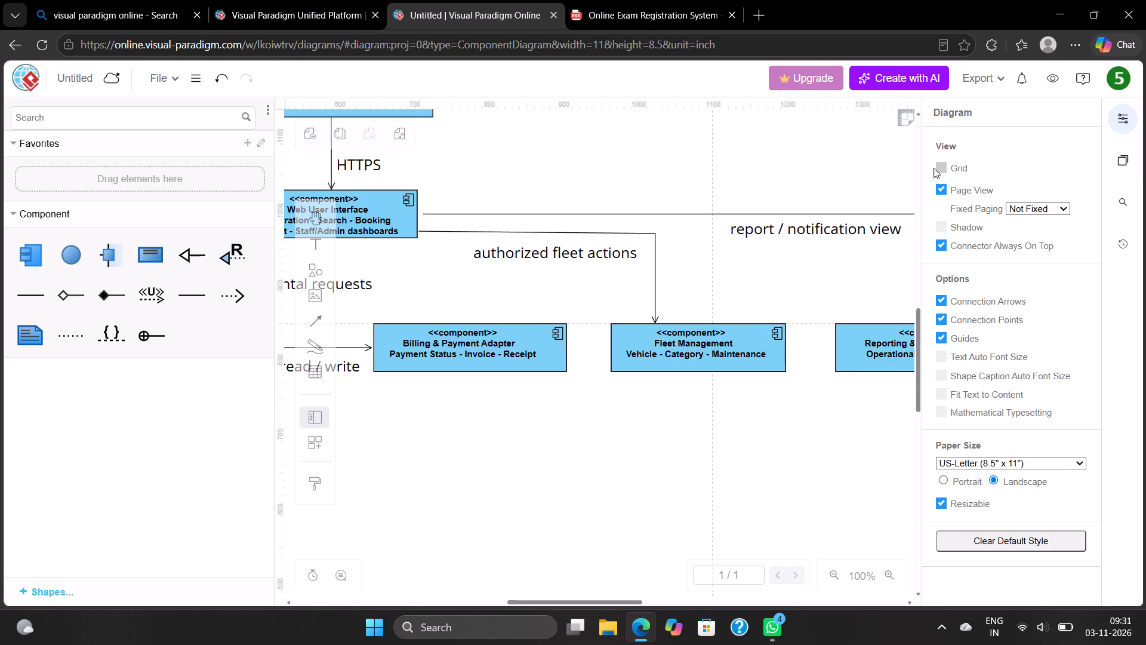
pyautogui.click(936, 167)
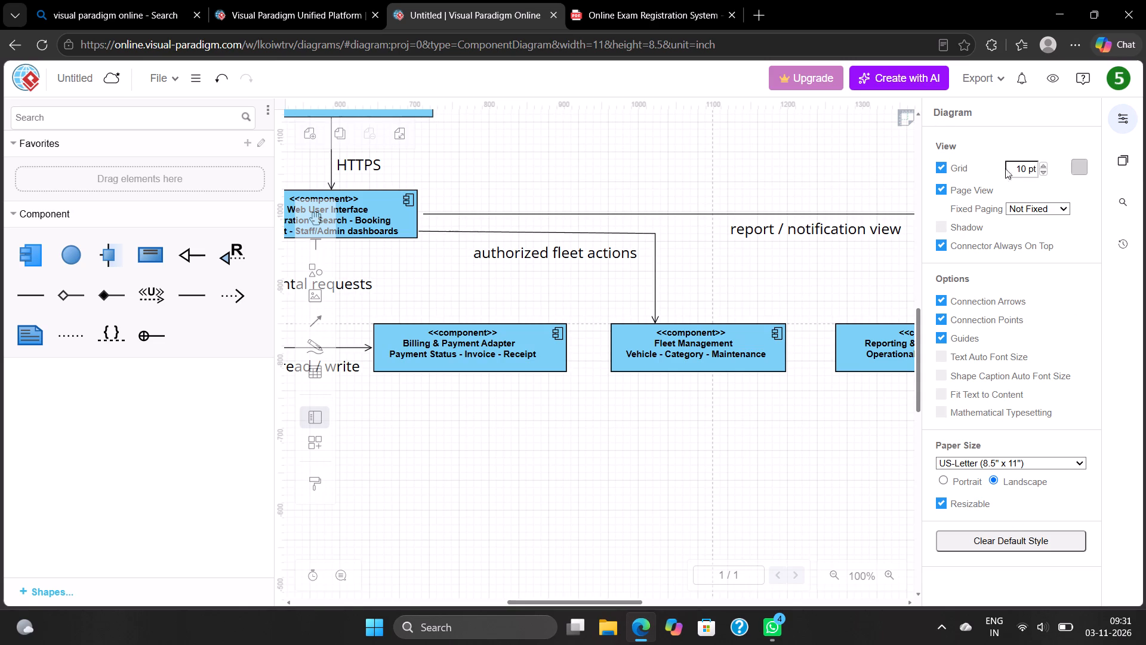
pyautogui.click(1044, 168)
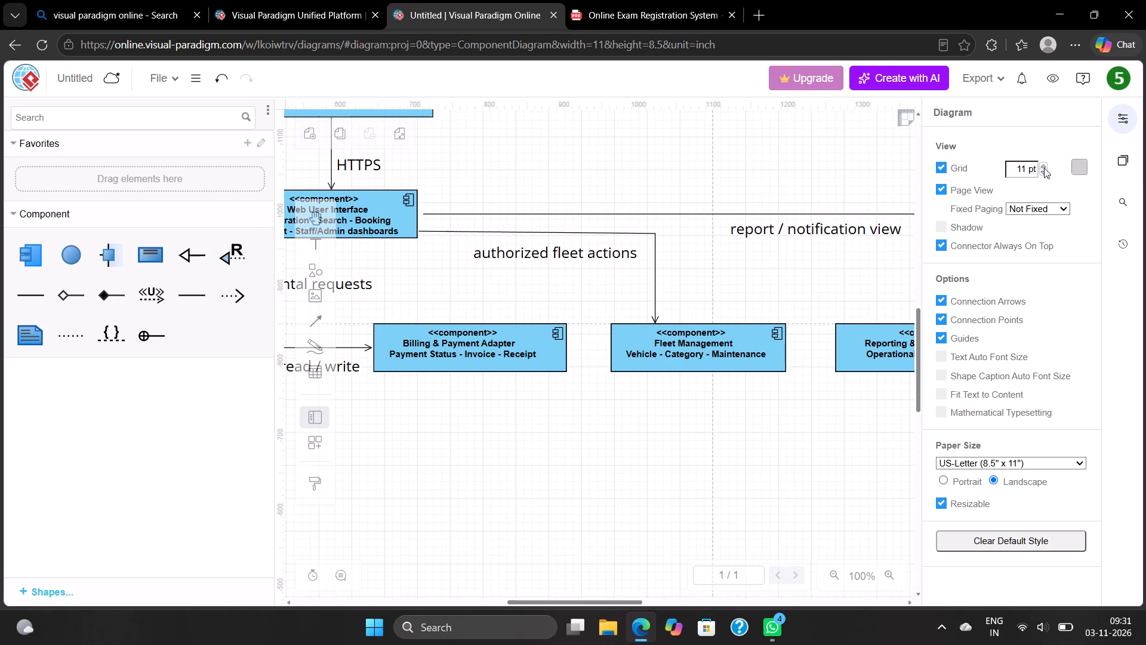
pyautogui.click(1043, 173)
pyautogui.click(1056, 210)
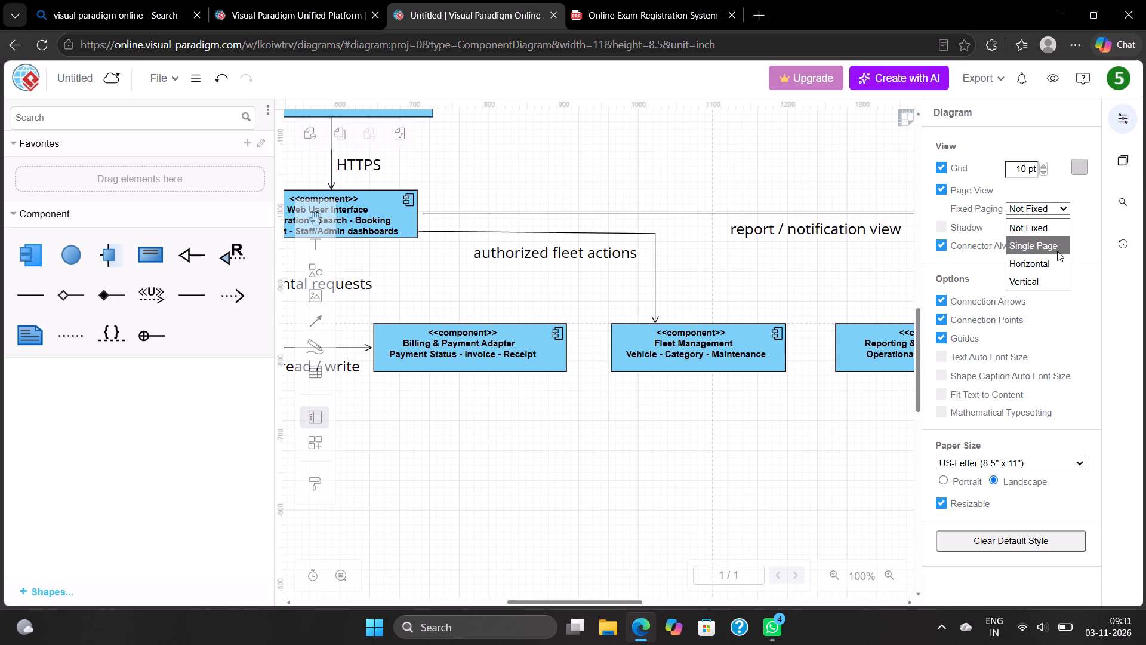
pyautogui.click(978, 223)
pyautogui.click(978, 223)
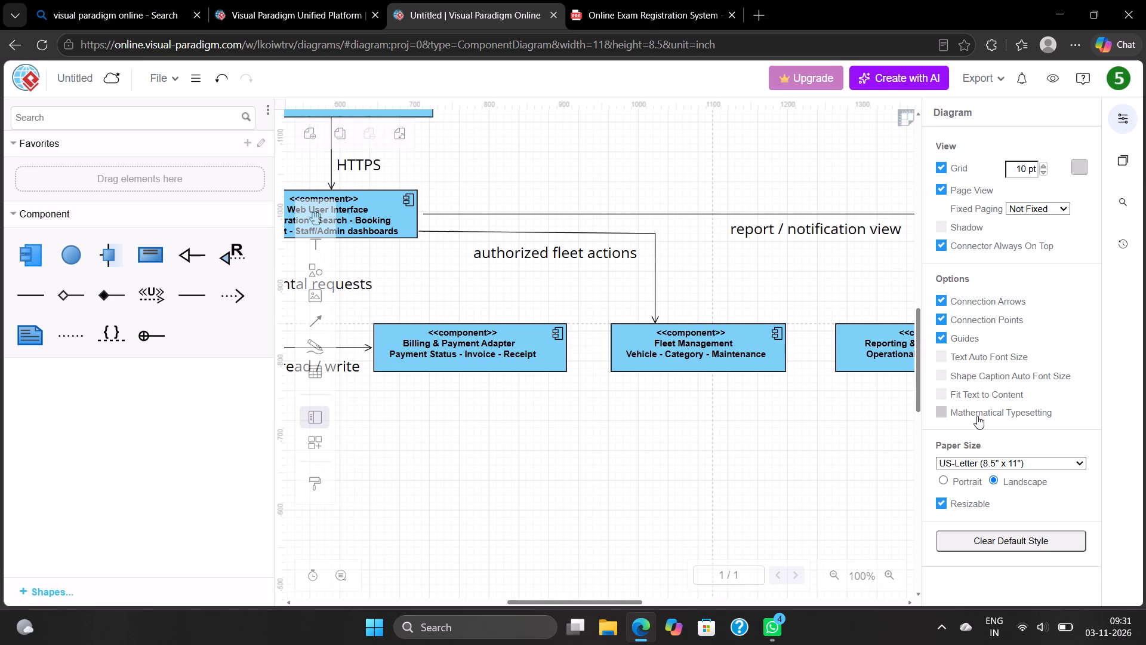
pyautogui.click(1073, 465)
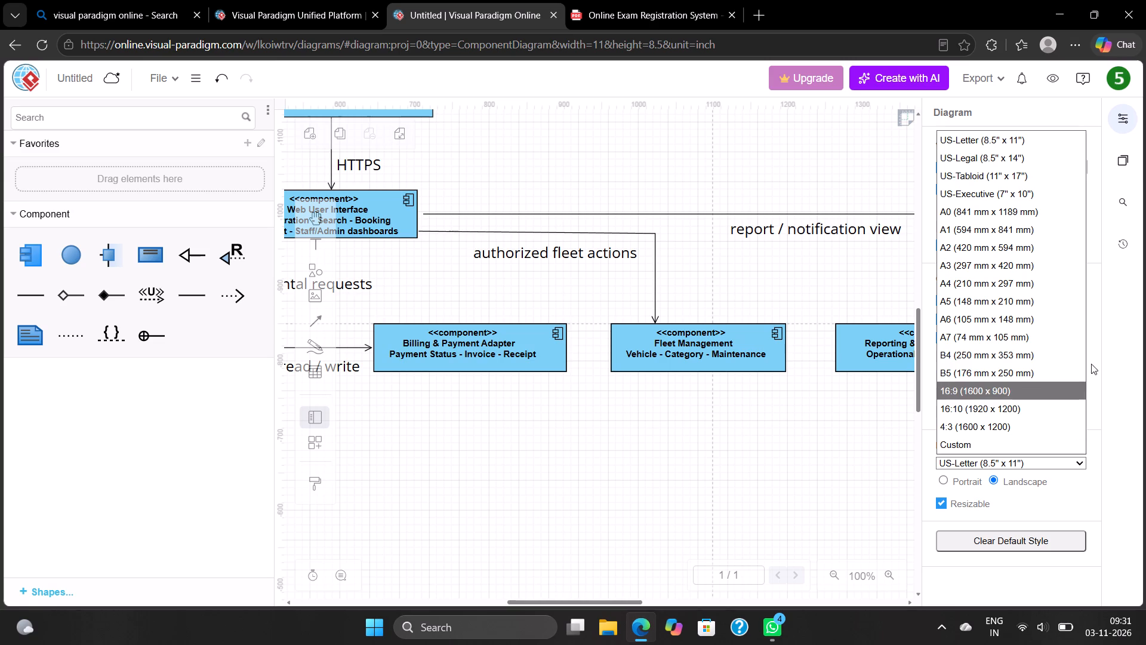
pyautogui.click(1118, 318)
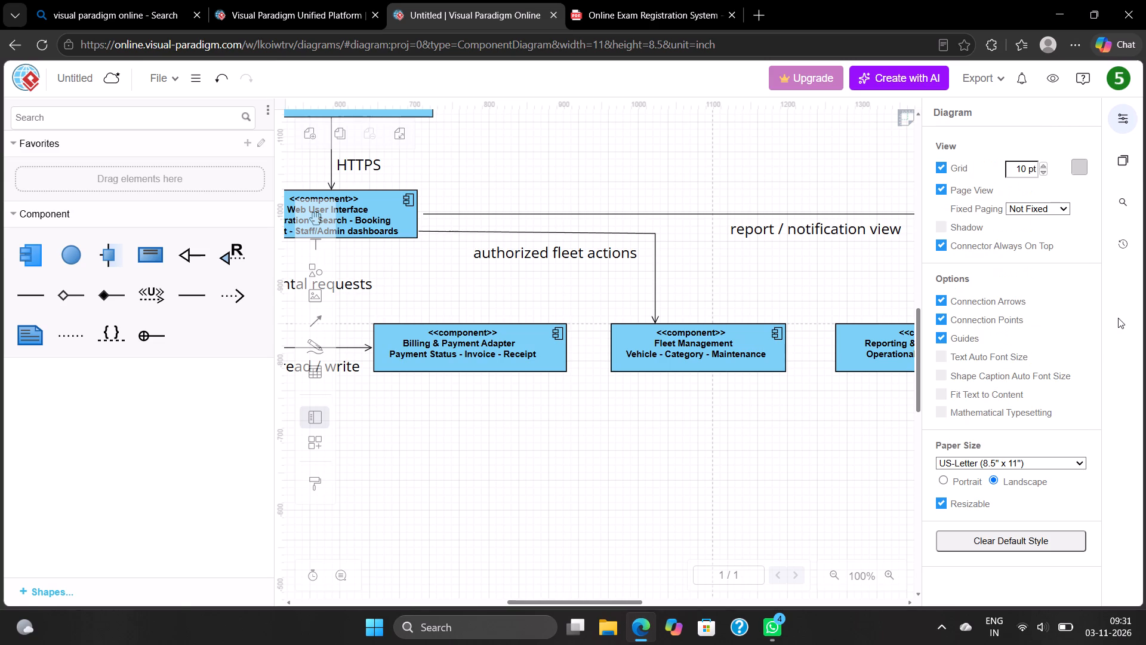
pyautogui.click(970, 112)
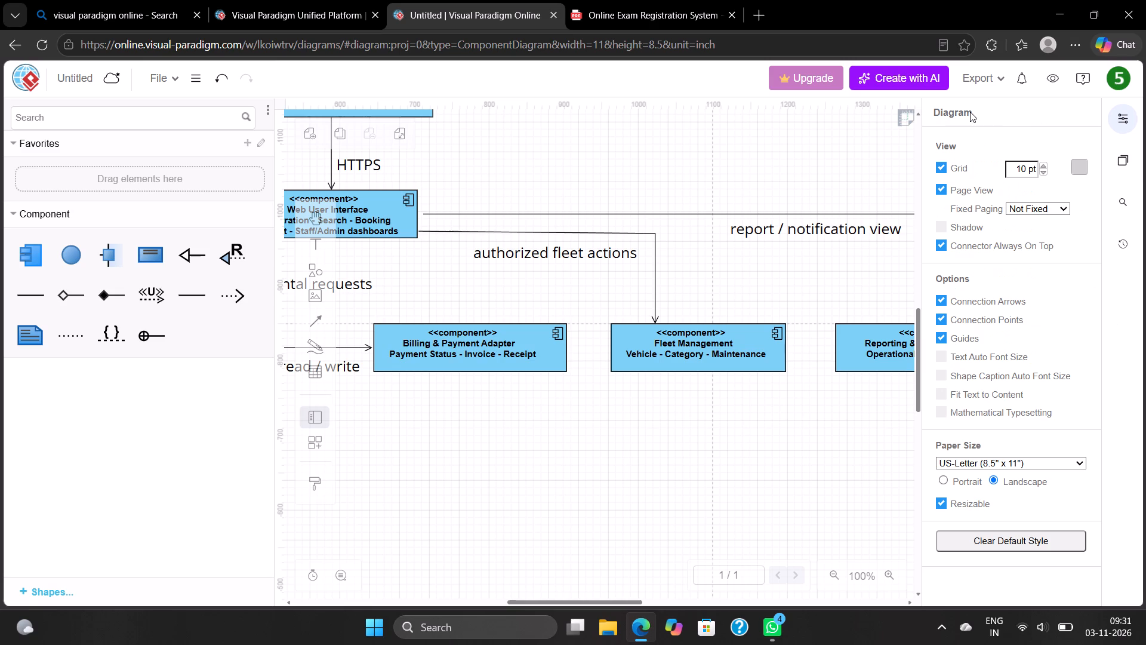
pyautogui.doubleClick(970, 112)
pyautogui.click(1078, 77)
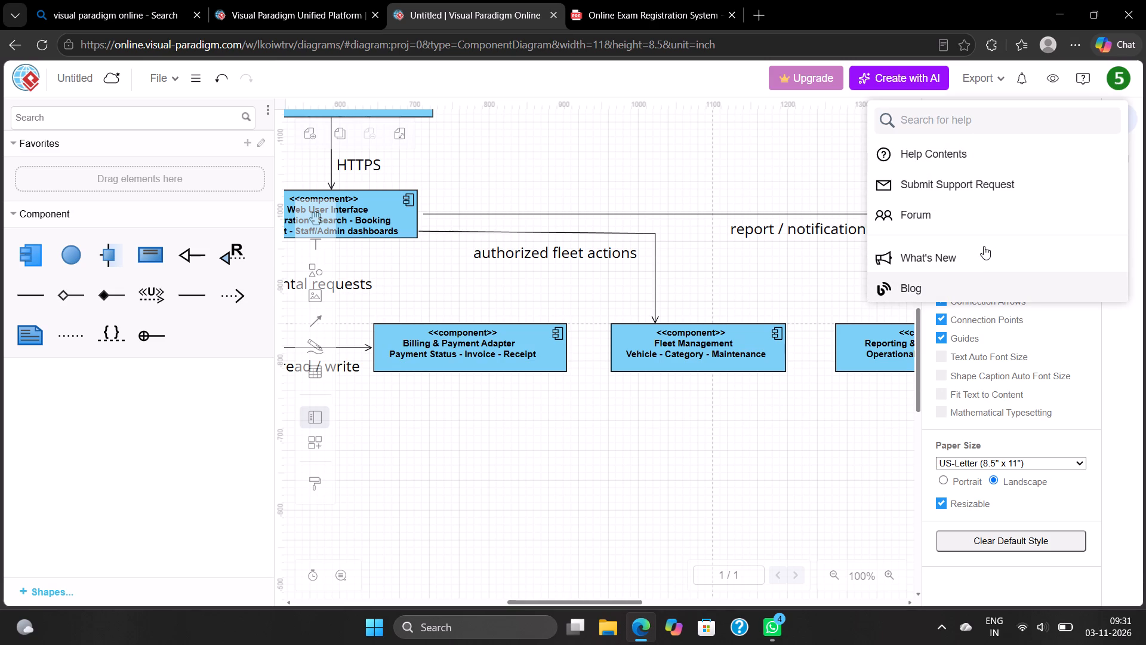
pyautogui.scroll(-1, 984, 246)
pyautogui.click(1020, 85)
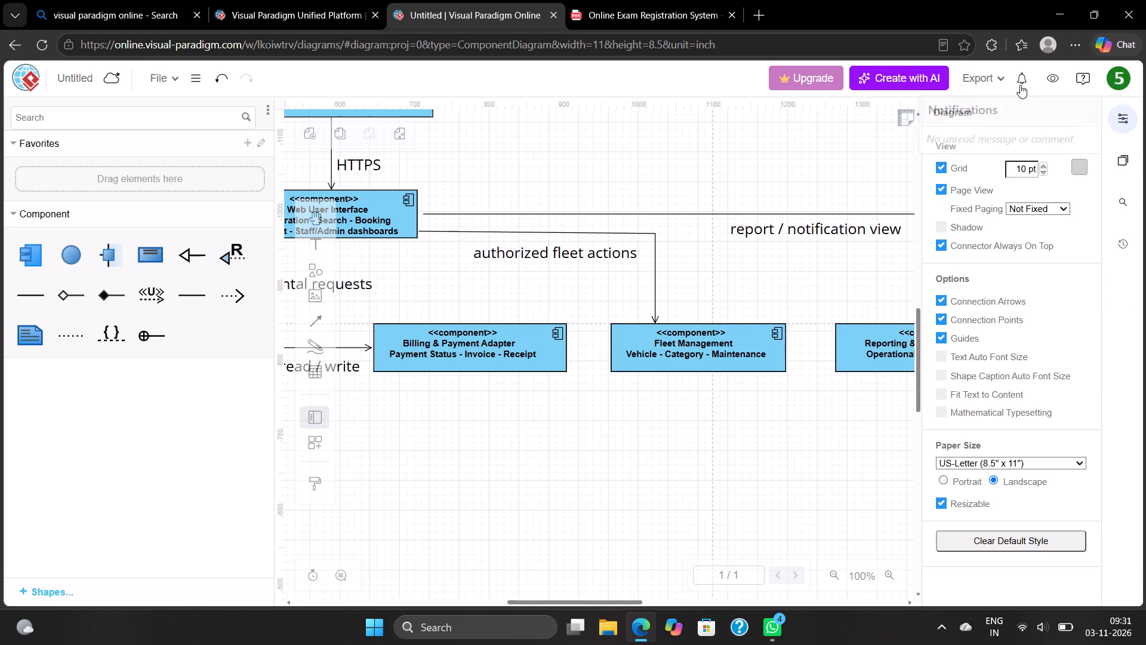
# Open the diagram shapes library and examine the Standard categories from General through Clipart for suitable shapes.
pyautogui.click(1055, 79)
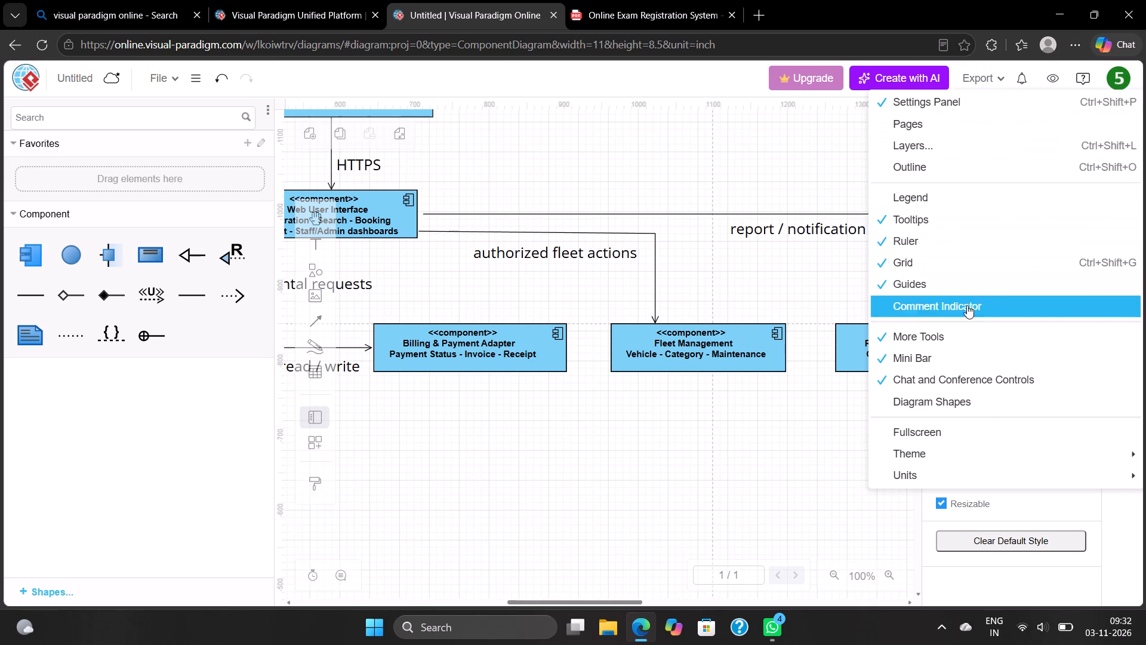
pyautogui.click(956, 405)
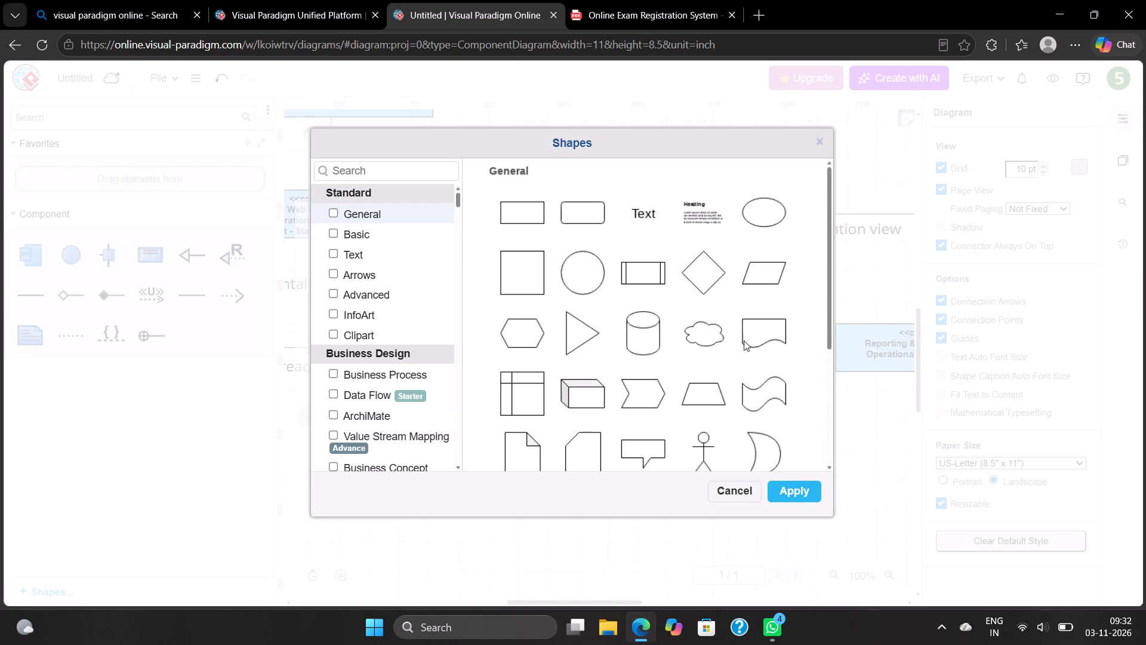
pyautogui.scroll(-4, 720, 341)
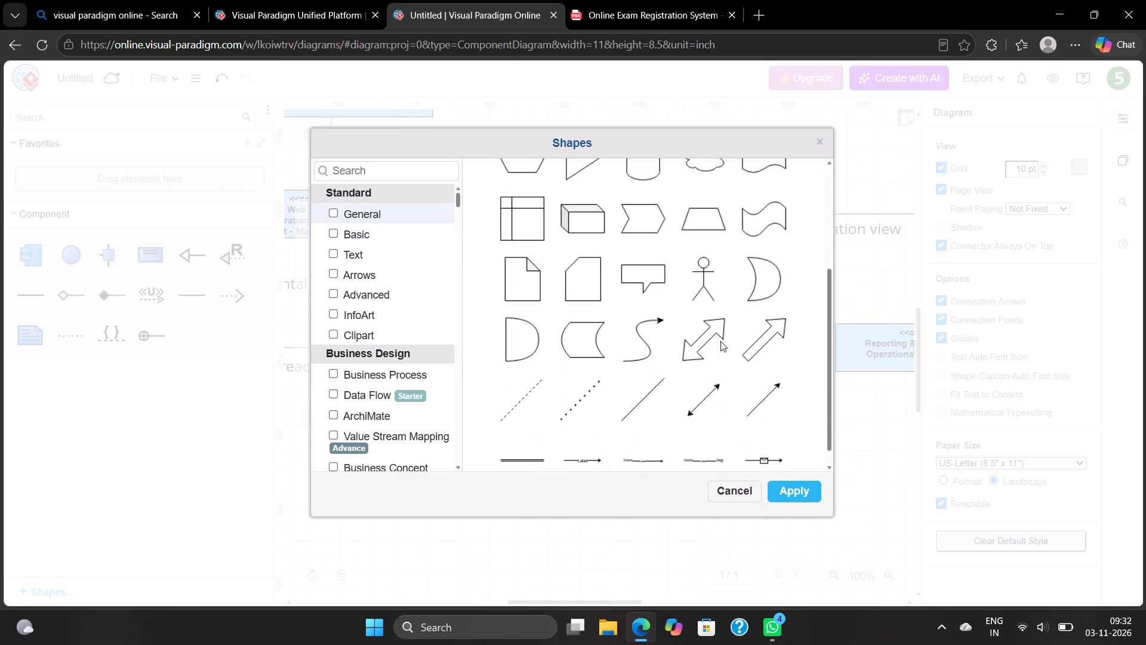
pyautogui.scroll(-3, 720, 341)
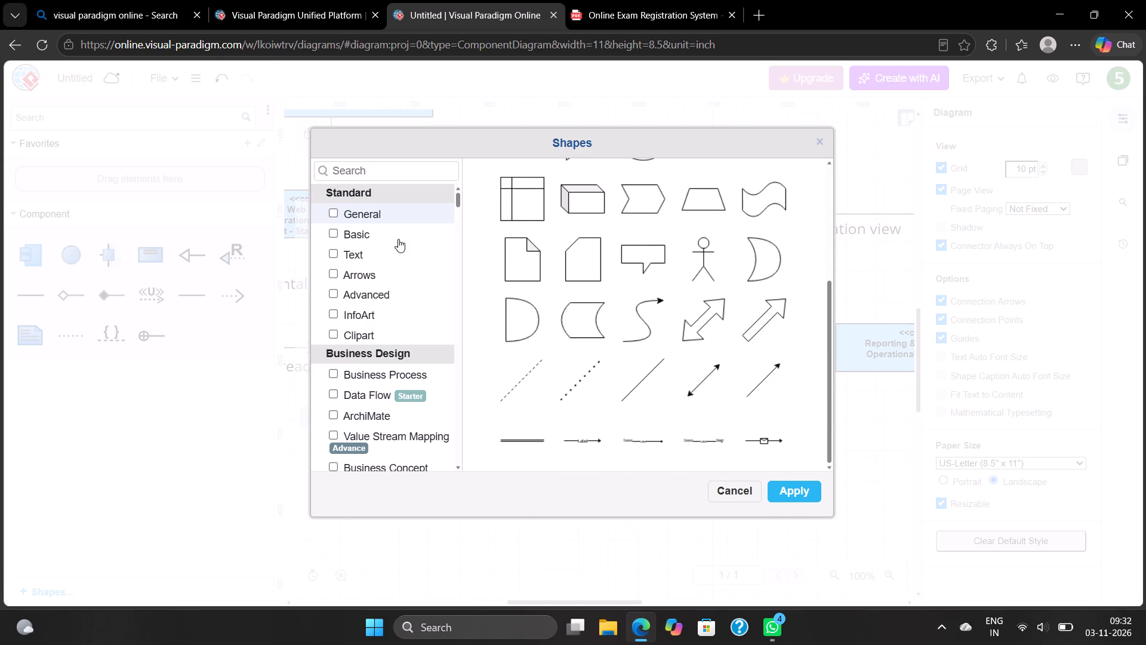
pyautogui.click(358, 230)
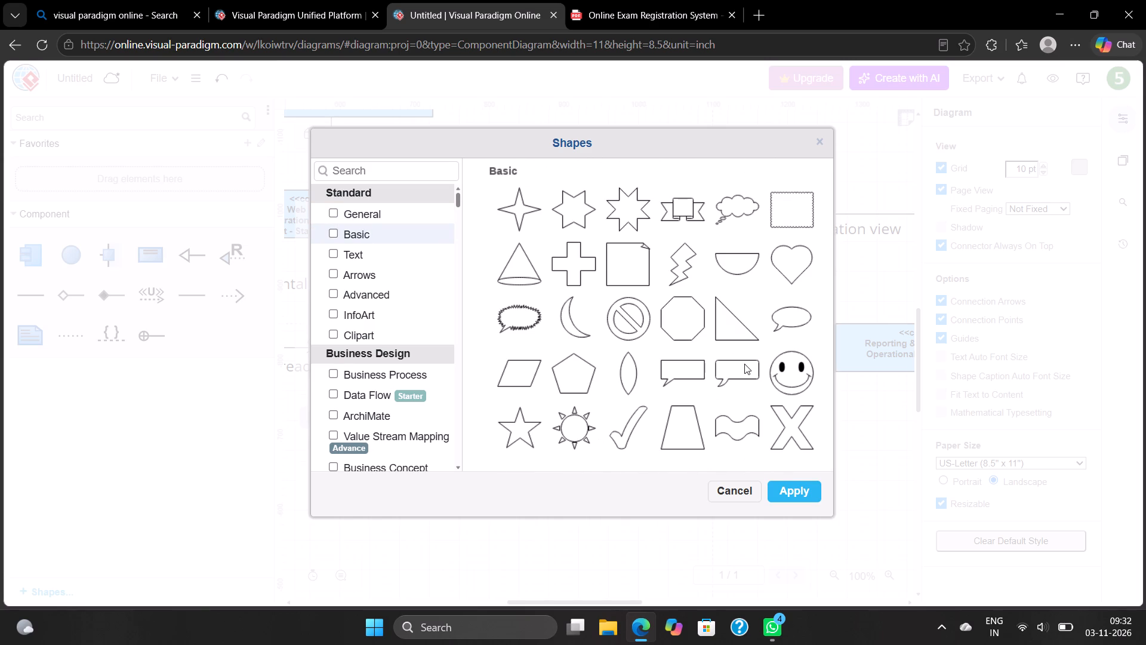
pyautogui.scroll(-5, 744, 364)
pyautogui.click(377, 250)
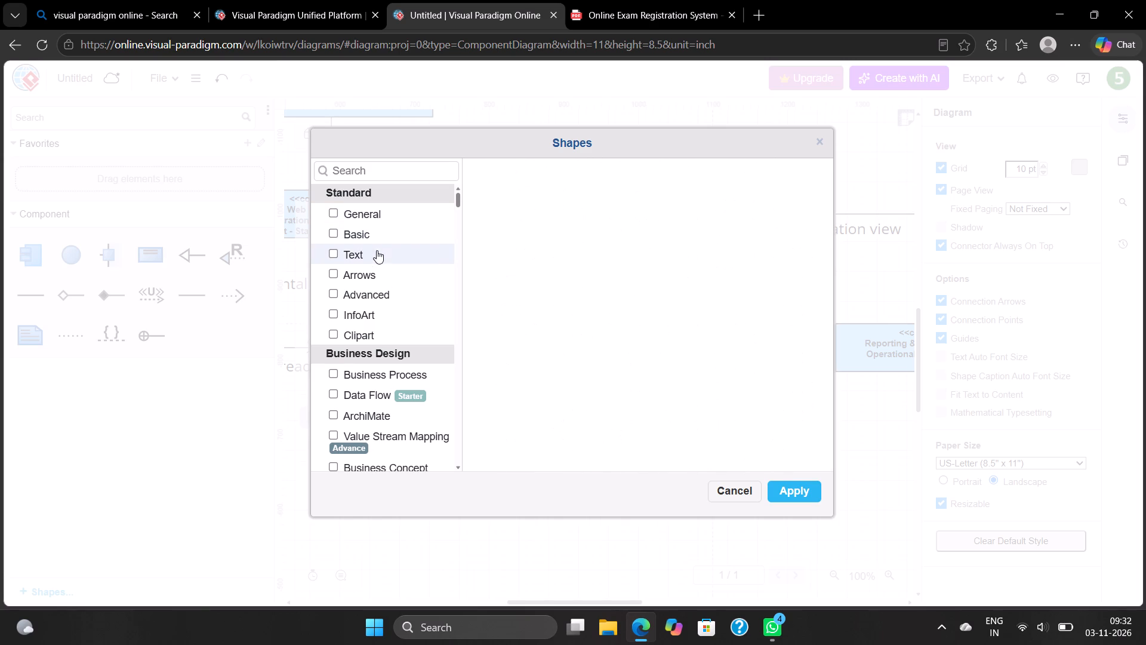
pyautogui.click(377, 278)
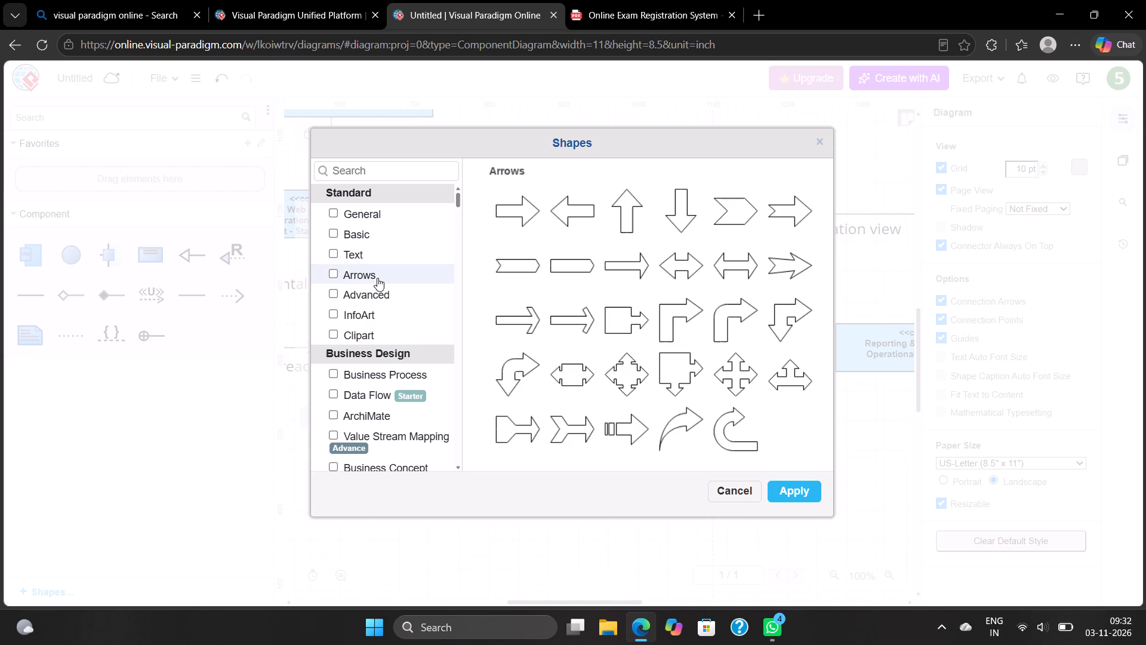
pyautogui.scroll(-5, 722, 340)
pyautogui.click(364, 297)
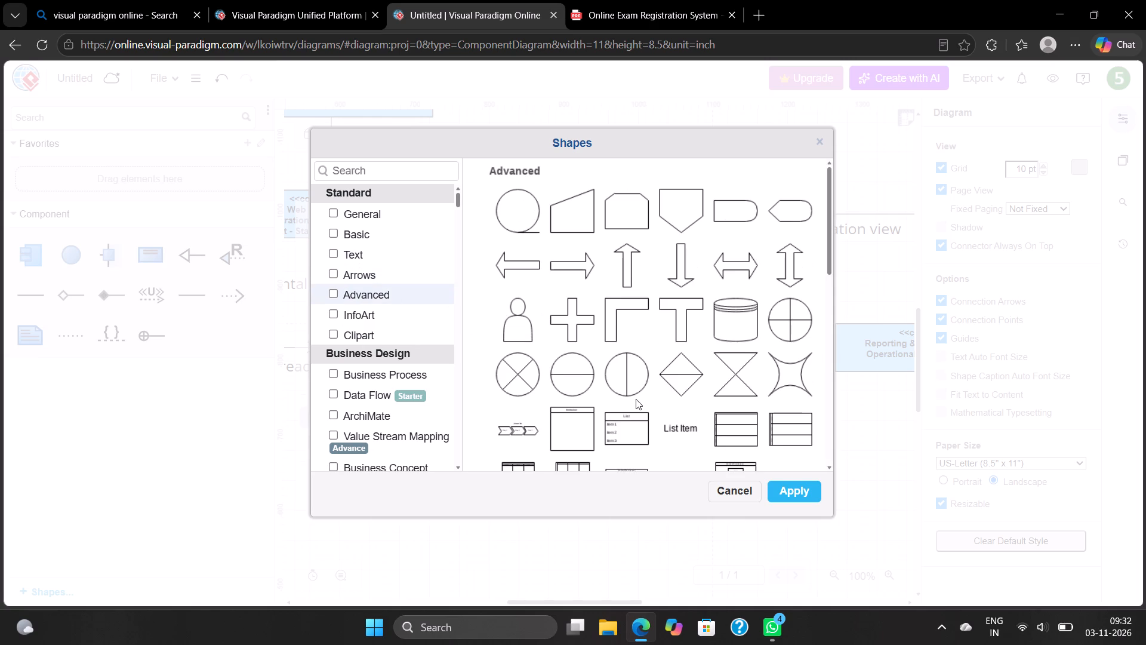
pyautogui.scroll(-3, 636, 399)
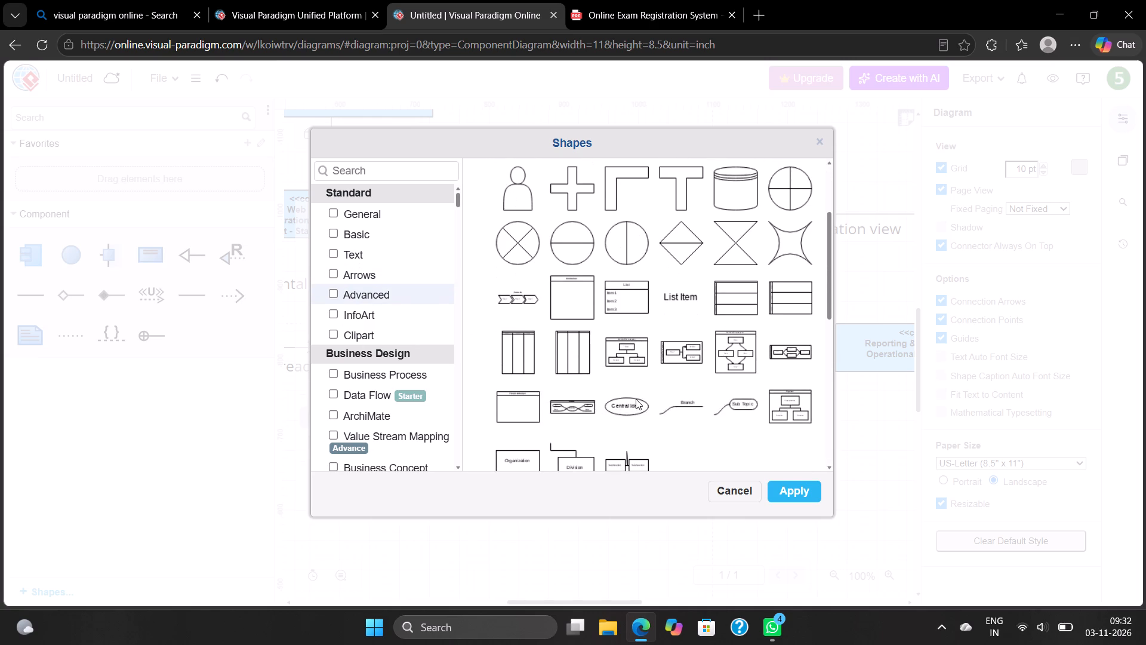
pyautogui.scroll(-4, 636, 399)
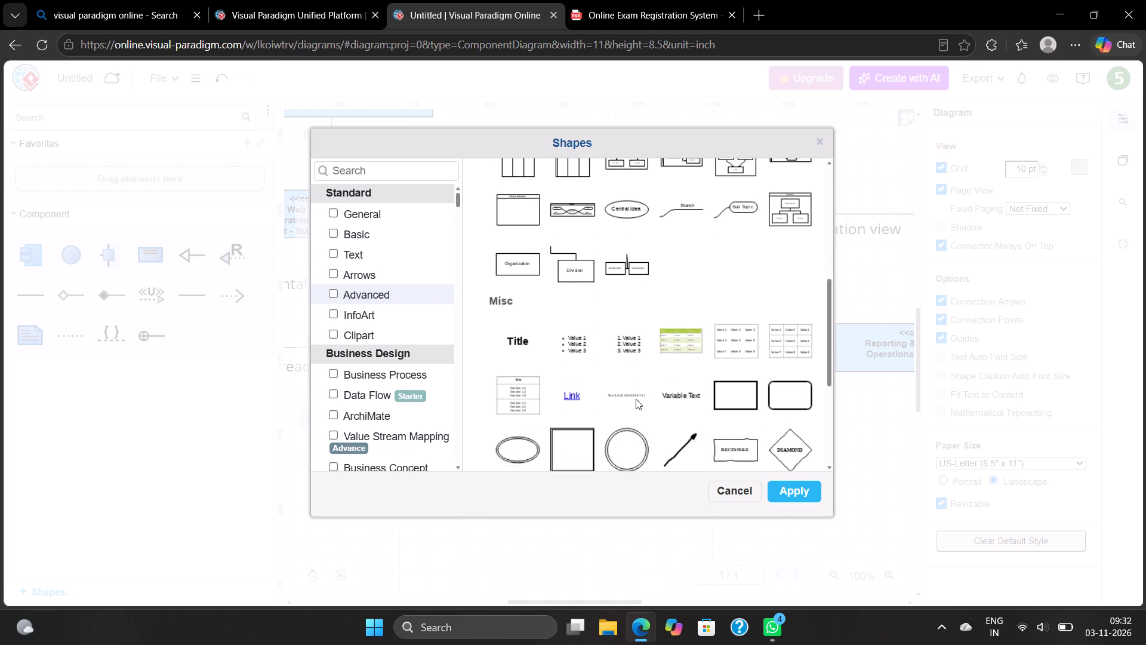
pyautogui.scroll(-4, 636, 399)
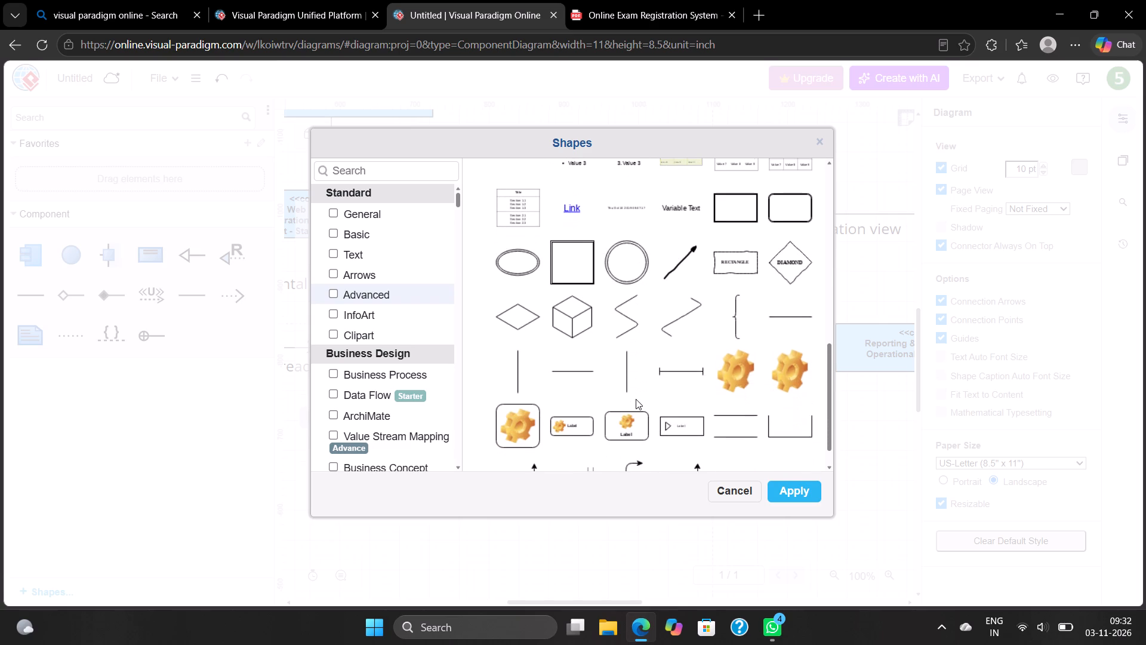
pyautogui.scroll(-1, 636, 399)
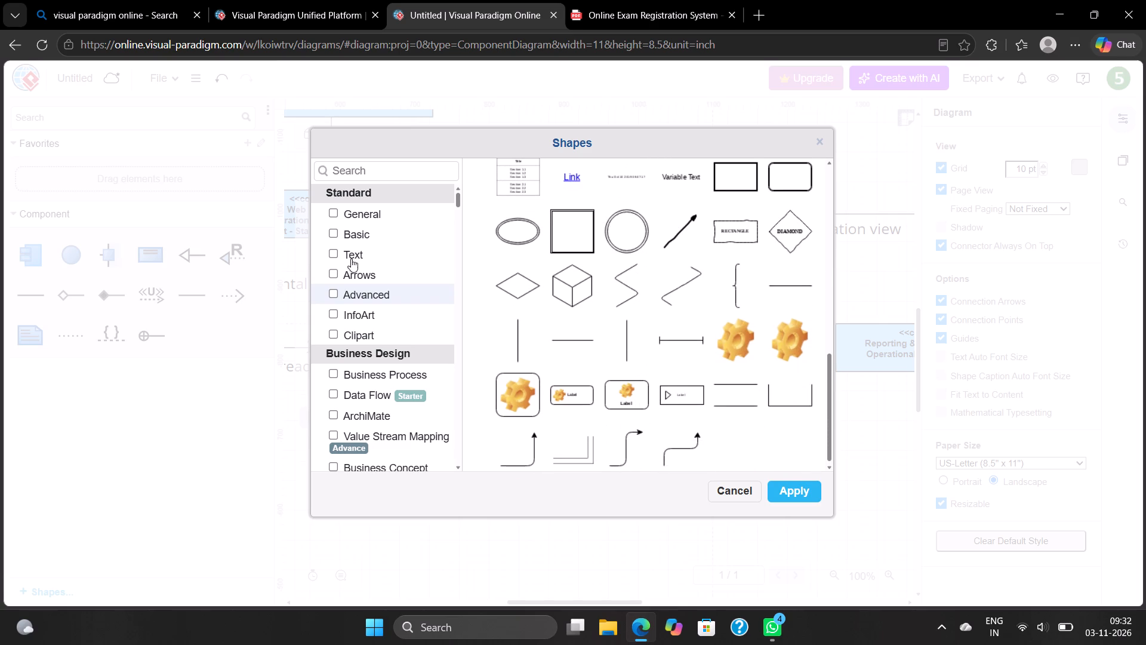
pyautogui.click(346, 309)
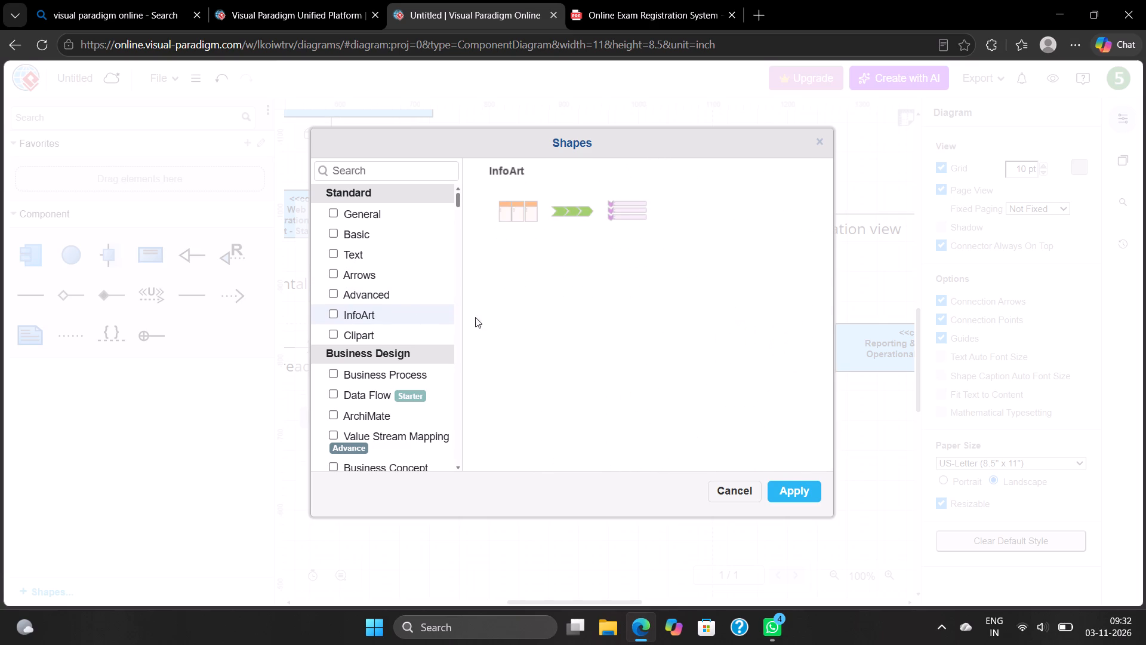
pyautogui.click(362, 331)
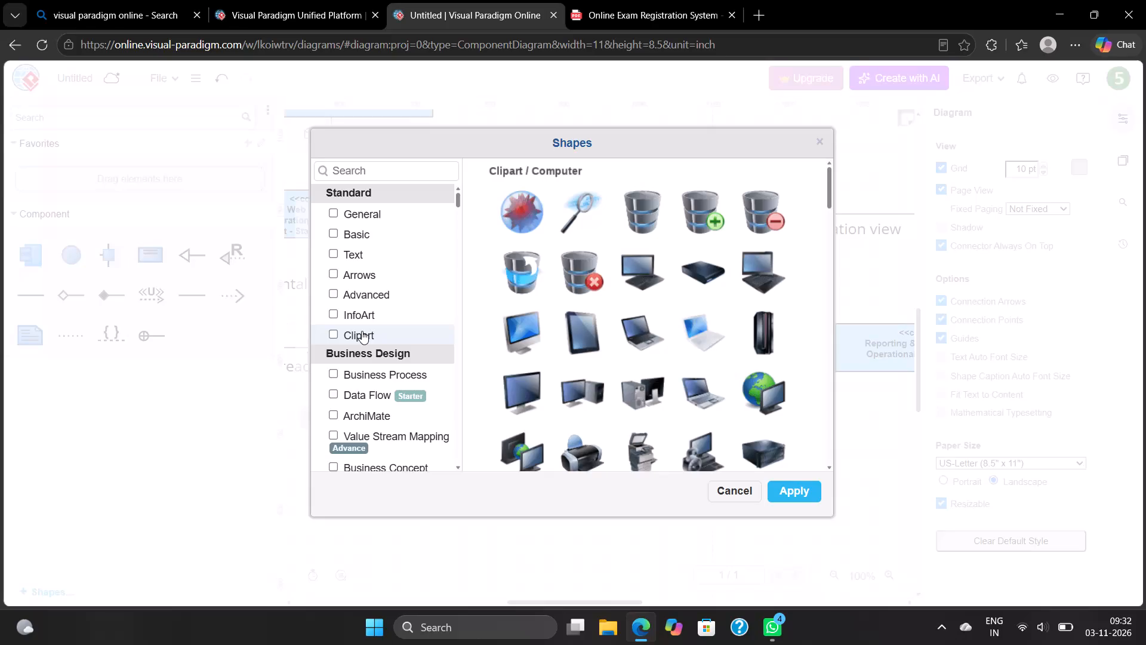
# Examine the Business Process, Data Flow and ArchiMate shape sets in the Business Design group, including the ArchiMate relationships.
pyautogui.click(363, 376)
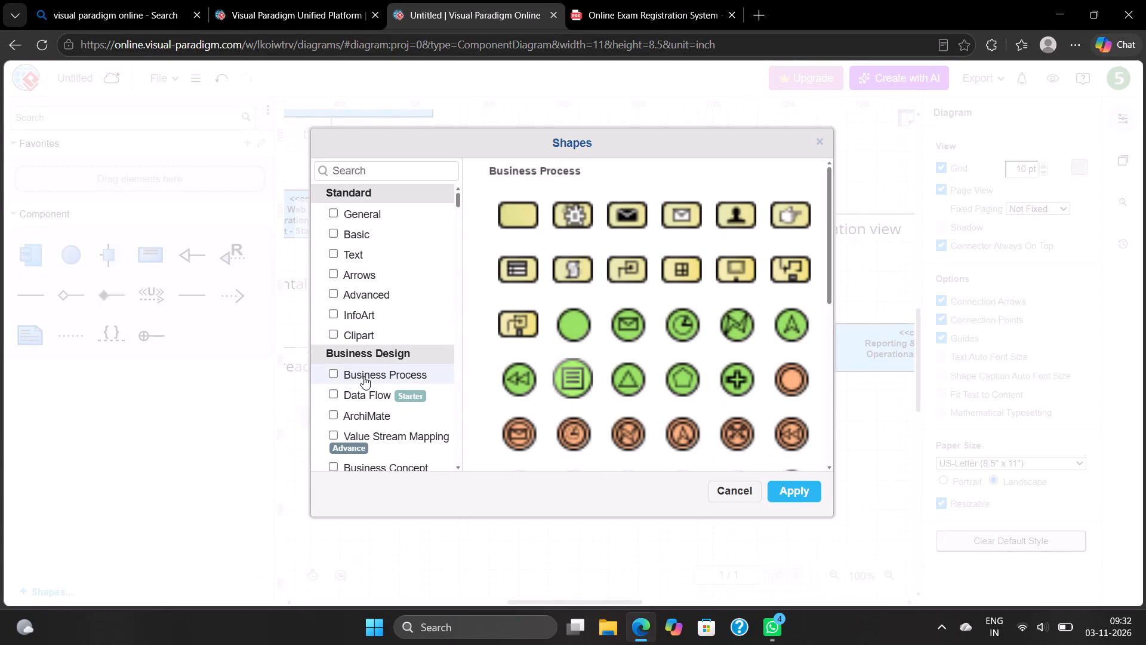
pyautogui.scroll(-6, 716, 335)
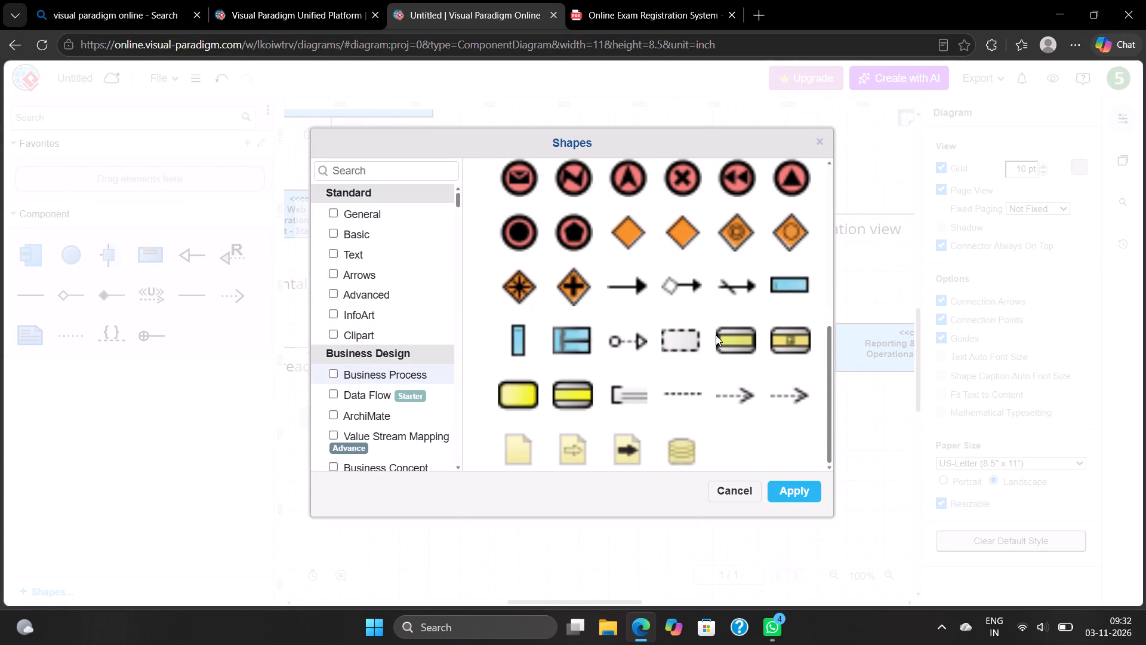
pyautogui.scroll(-3, 716, 335)
pyautogui.click(368, 397)
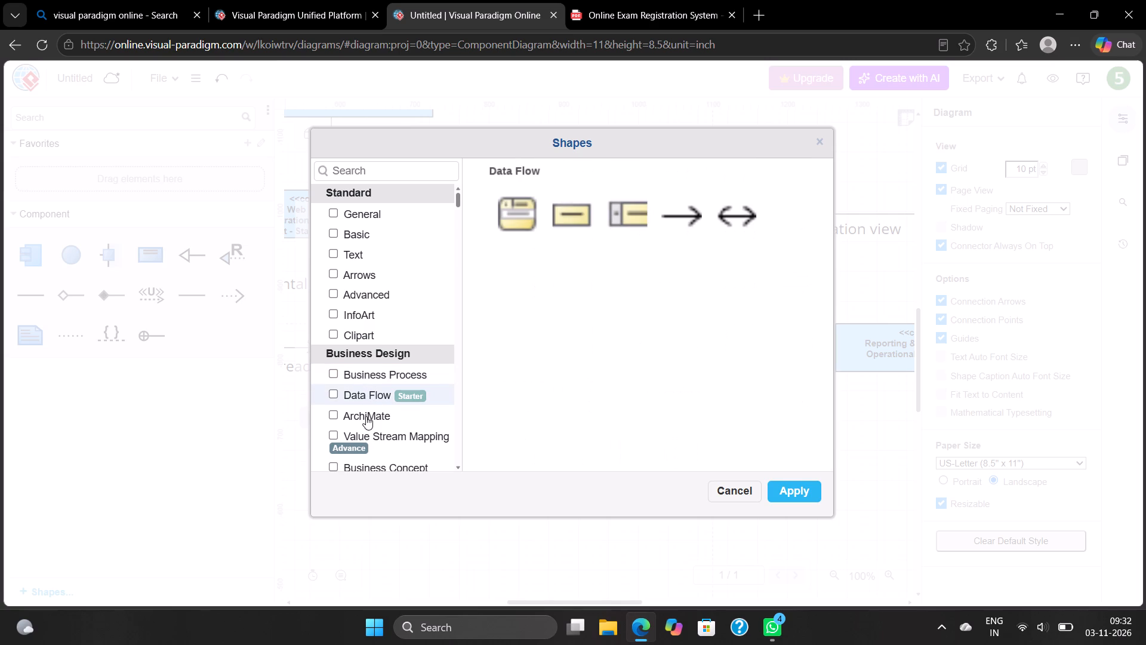
pyautogui.click(366, 416)
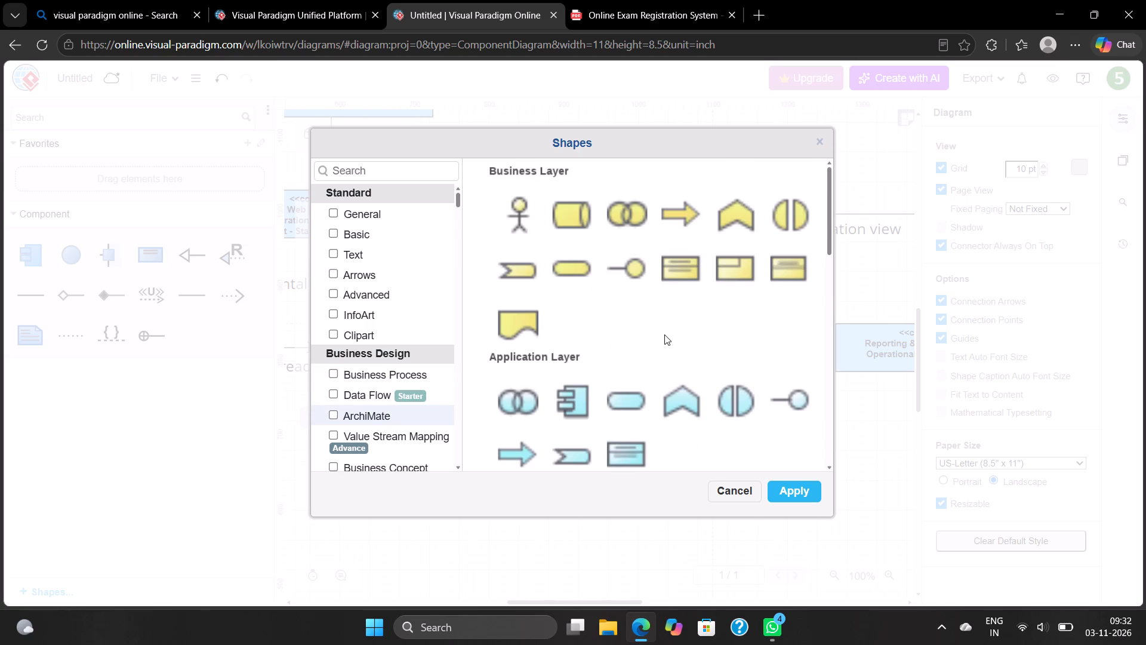
pyautogui.scroll(-2, 664, 331)
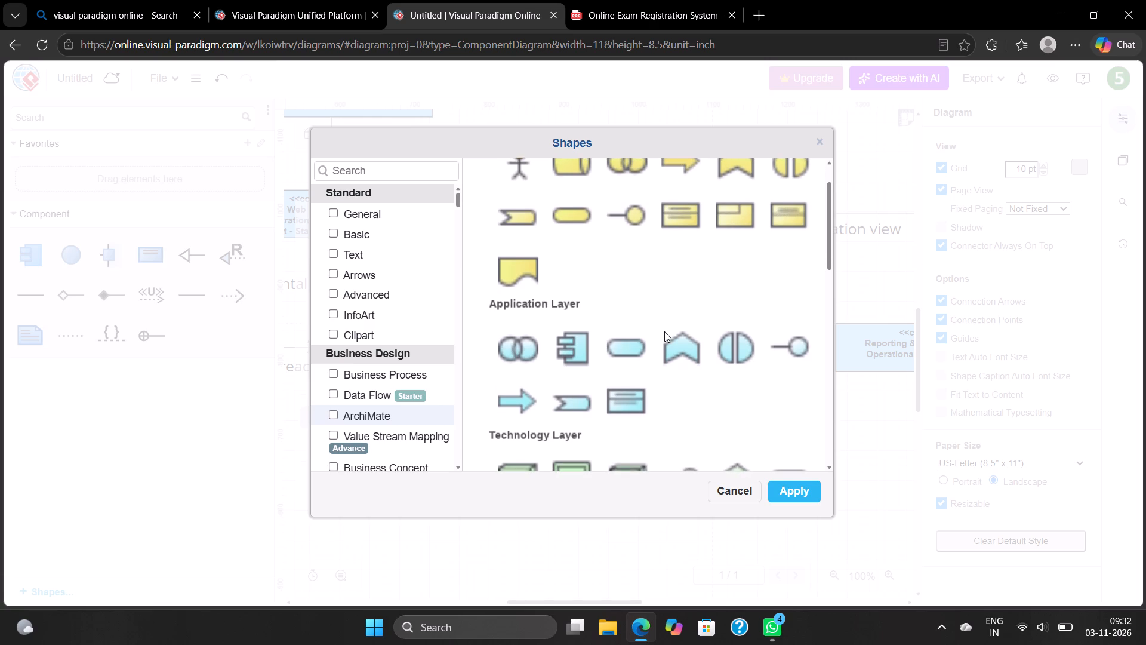
pyautogui.scroll(-2, 664, 331)
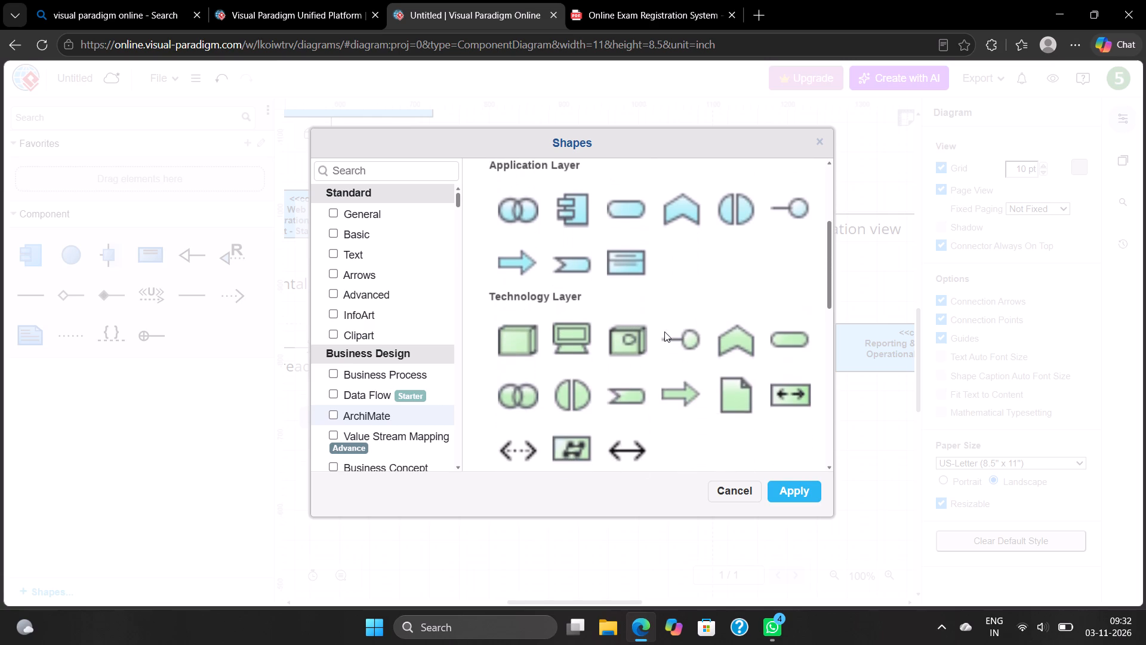
pyautogui.scroll(-3, 664, 331)
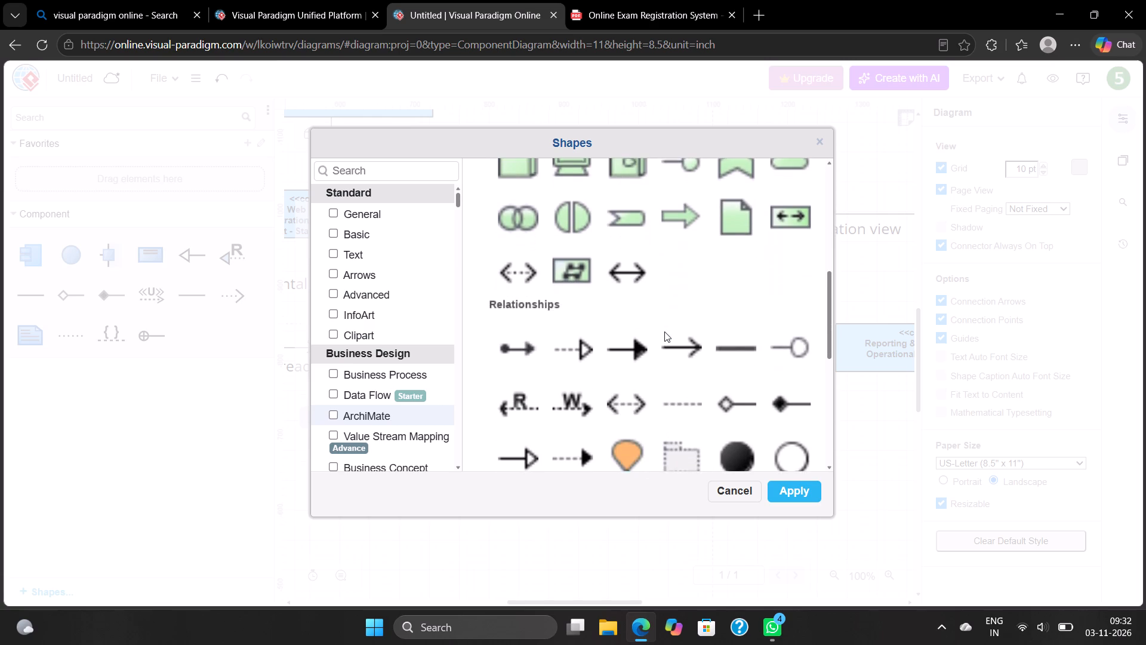
pyautogui.scroll(-3, 664, 331)
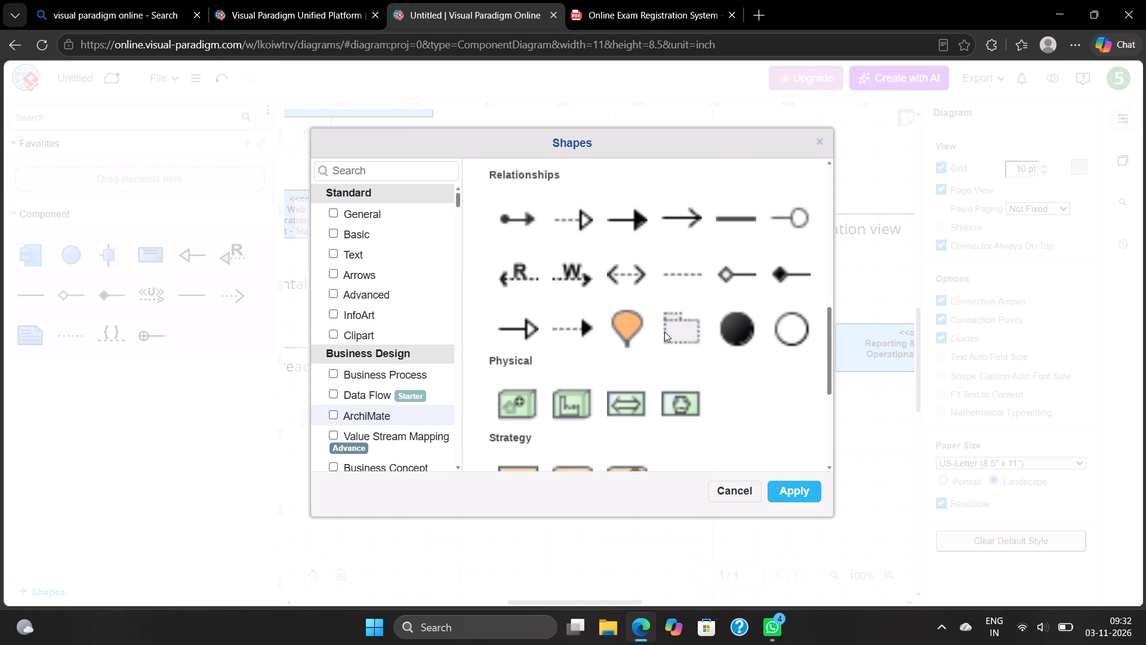
pyautogui.click(634, 211)
pyautogui.scroll(-3, 639, 282)
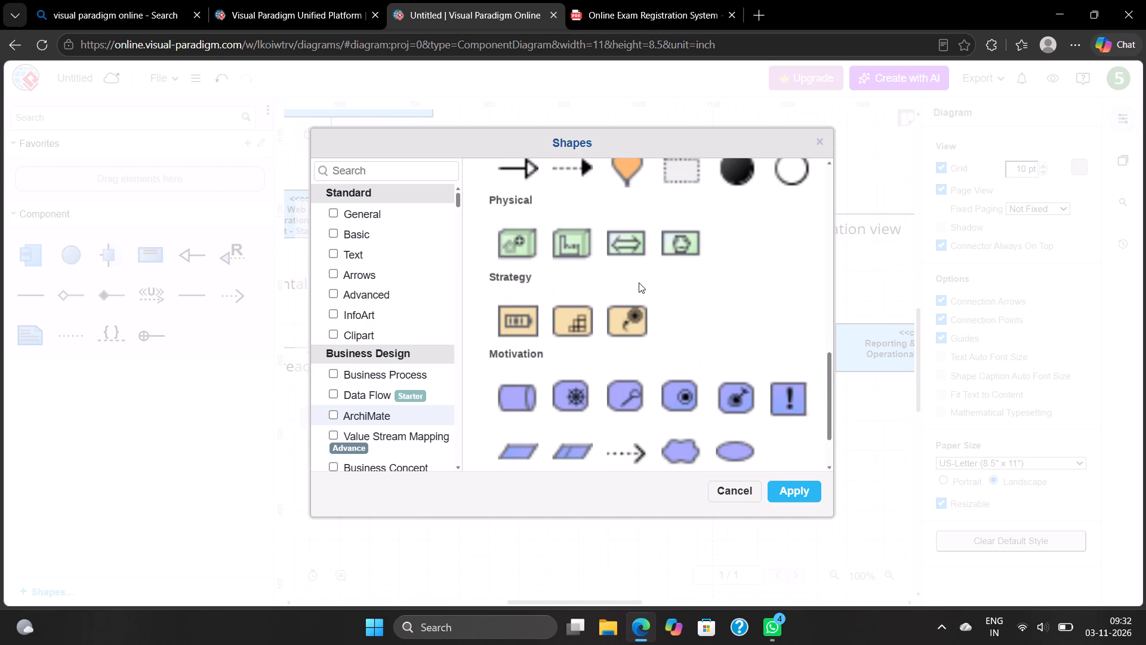
pyautogui.scroll(-5, 639, 282)
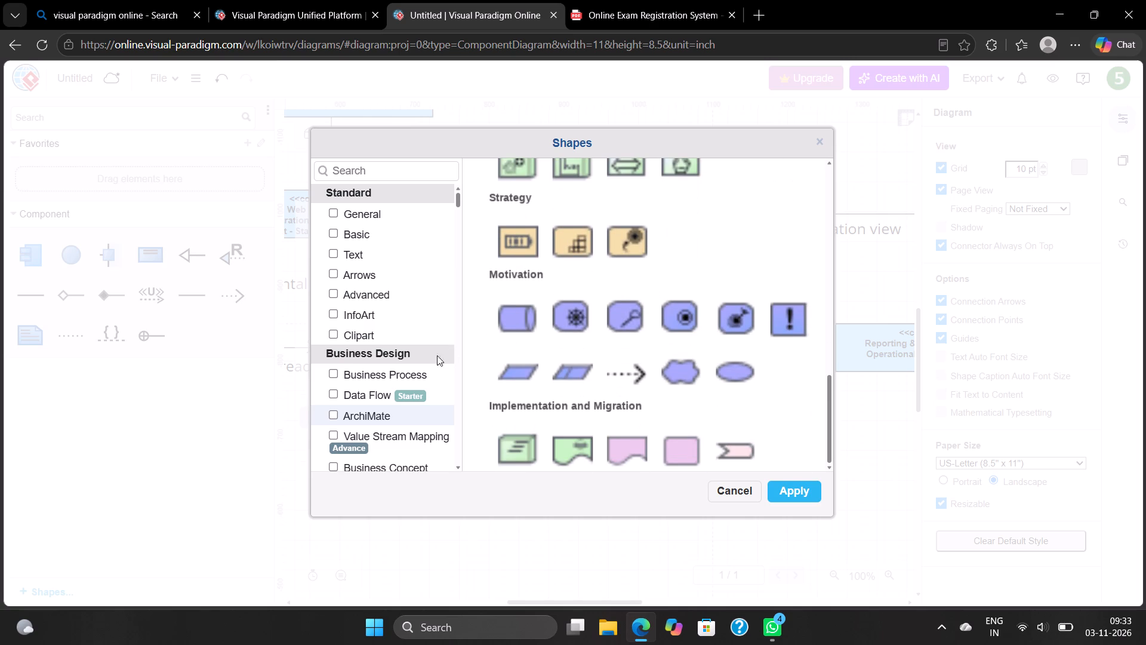
# Examine the Value Stream Mapping shape set, from the process symbols through to the Kanban shapes and arrows.
pyautogui.click(373, 430)
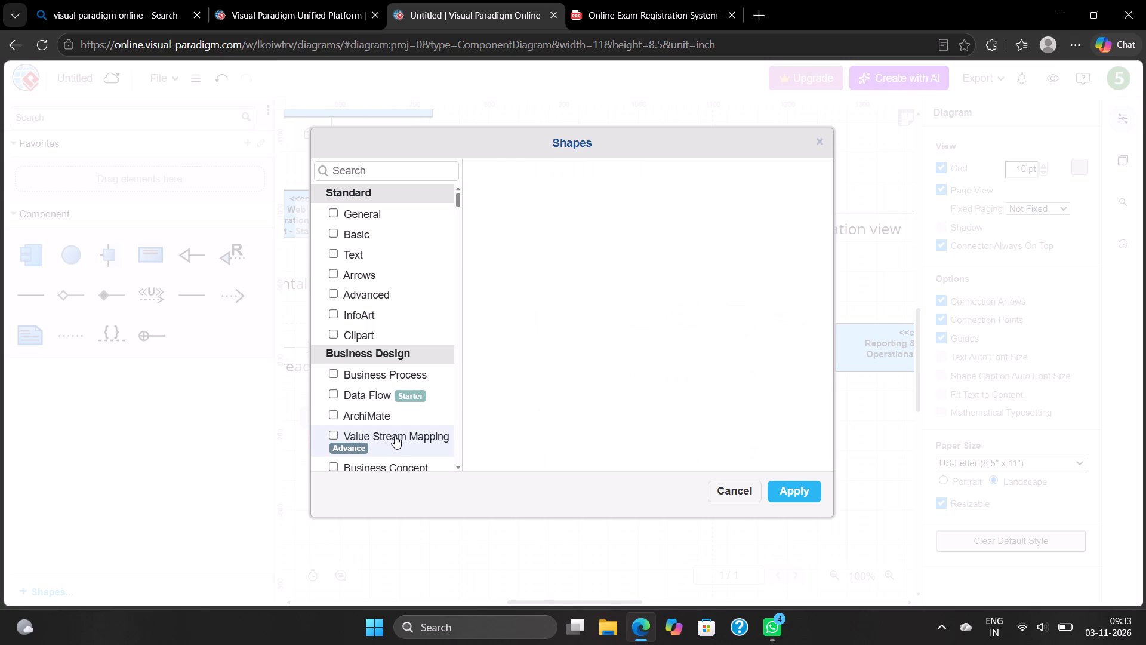
pyautogui.scroll(-1, 395, 435)
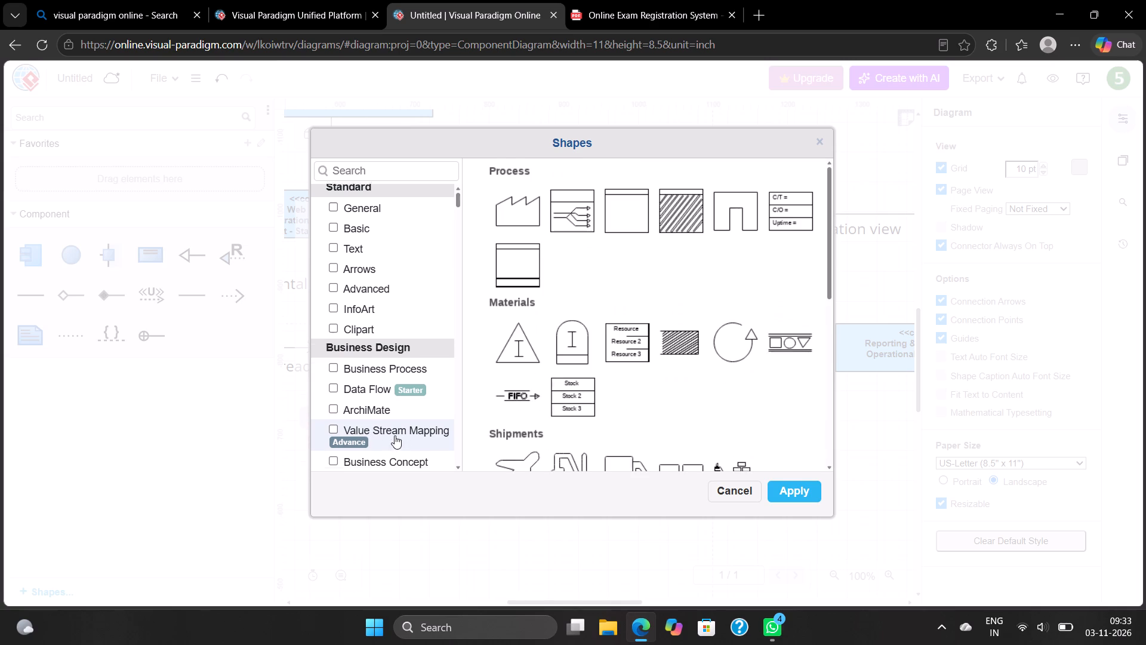
pyautogui.scroll(-2, 395, 435)
pyautogui.scroll(-1, 667, 354)
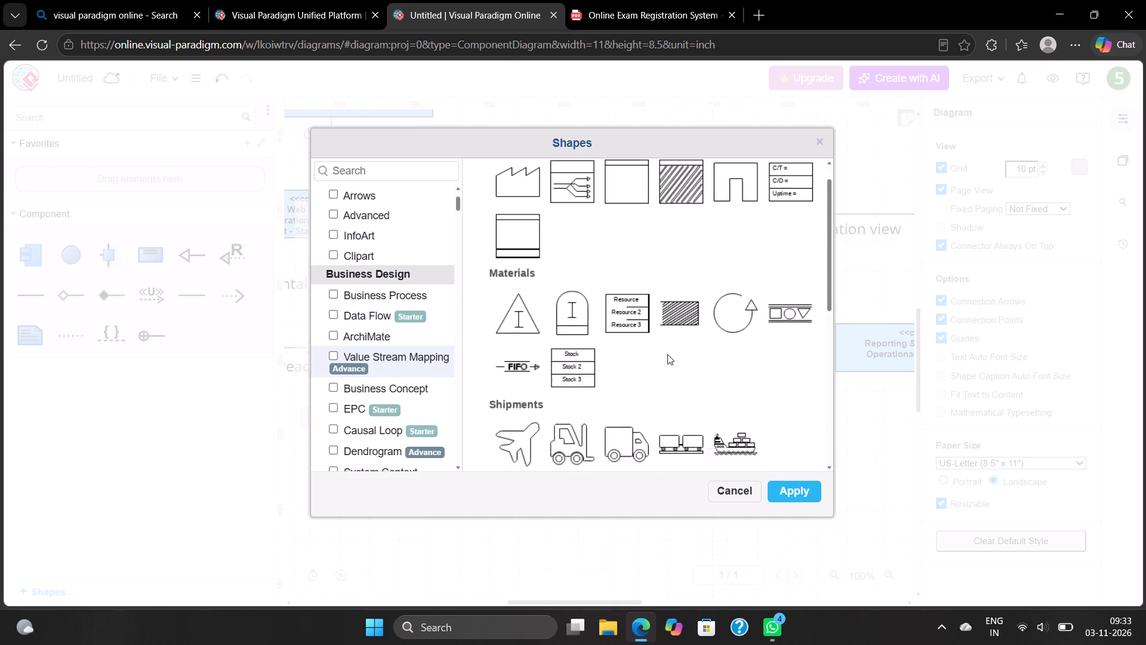
pyautogui.scroll(-8, 667, 354)
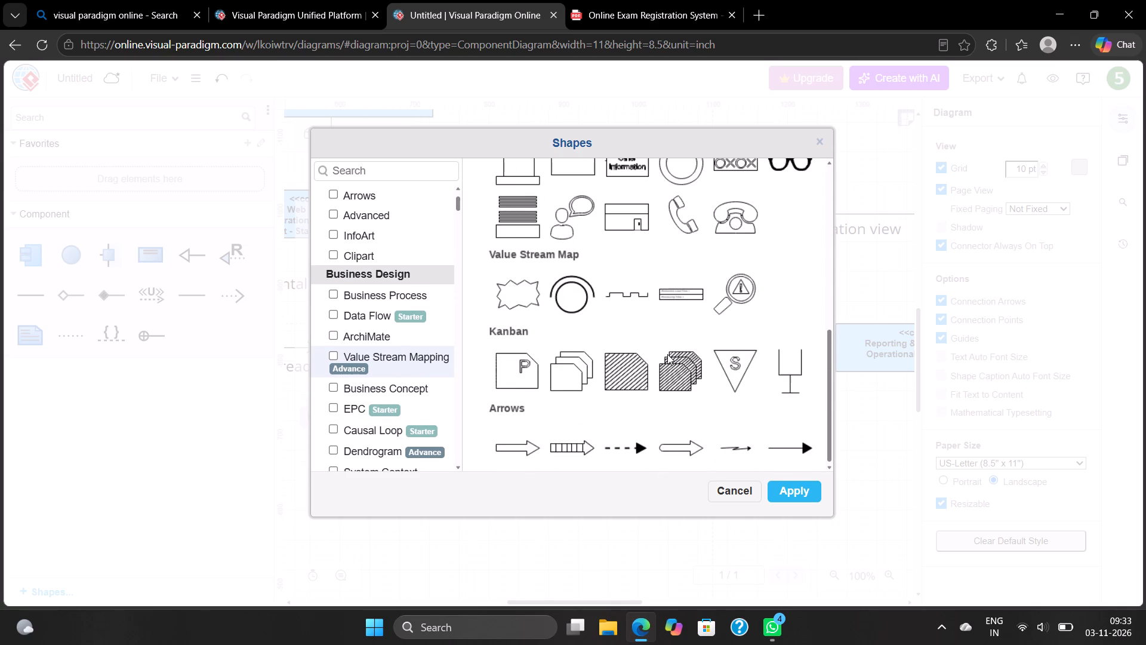
pyautogui.scroll(-2, 667, 354)
# Examine the Business Design shape sets from Business Concept through Causal Loop and Dendrogram to System Context.
pyautogui.click(371, 388)
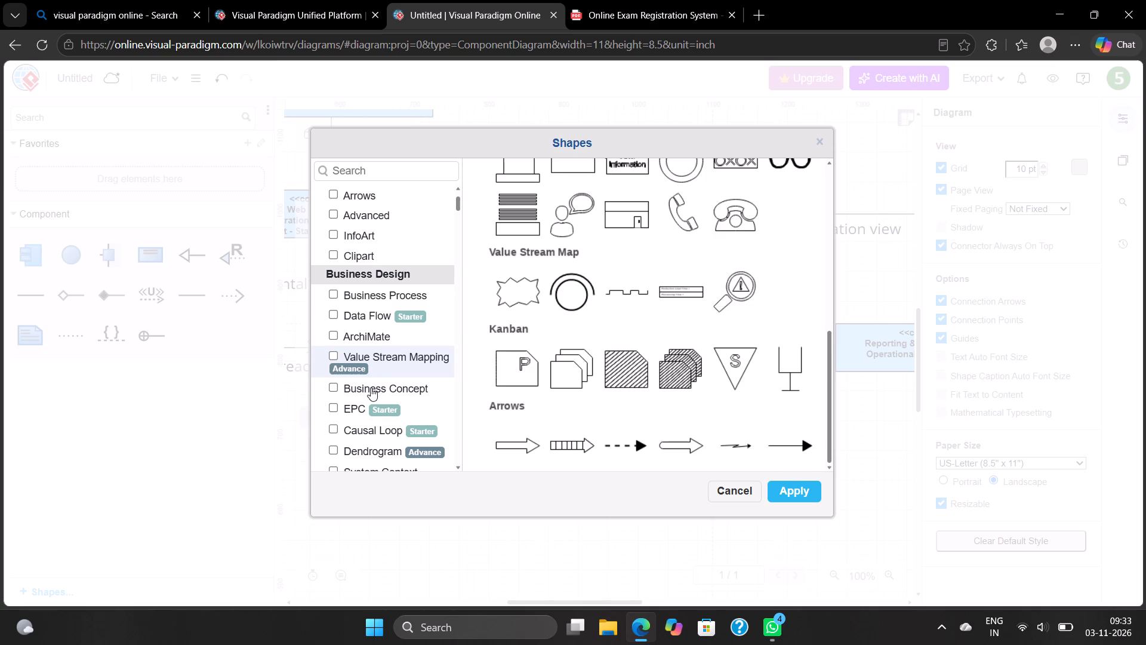
pyautogui.scroll(-1, 371, 388)
pyautogui.click(354, 368)
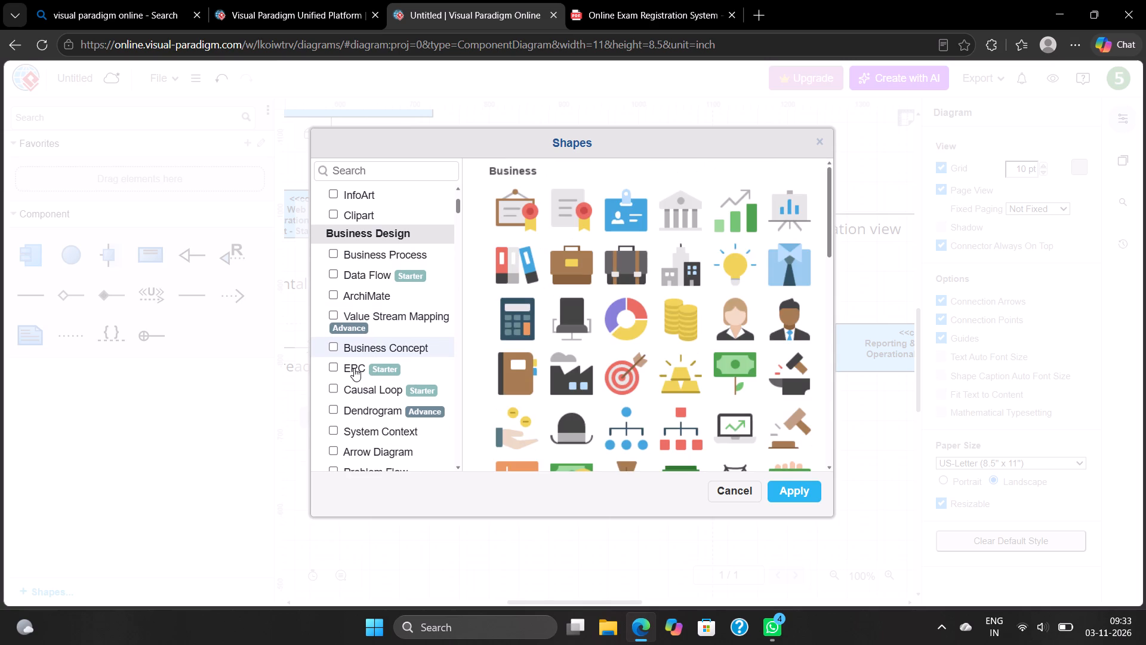
pyautogui.click(355, 383)
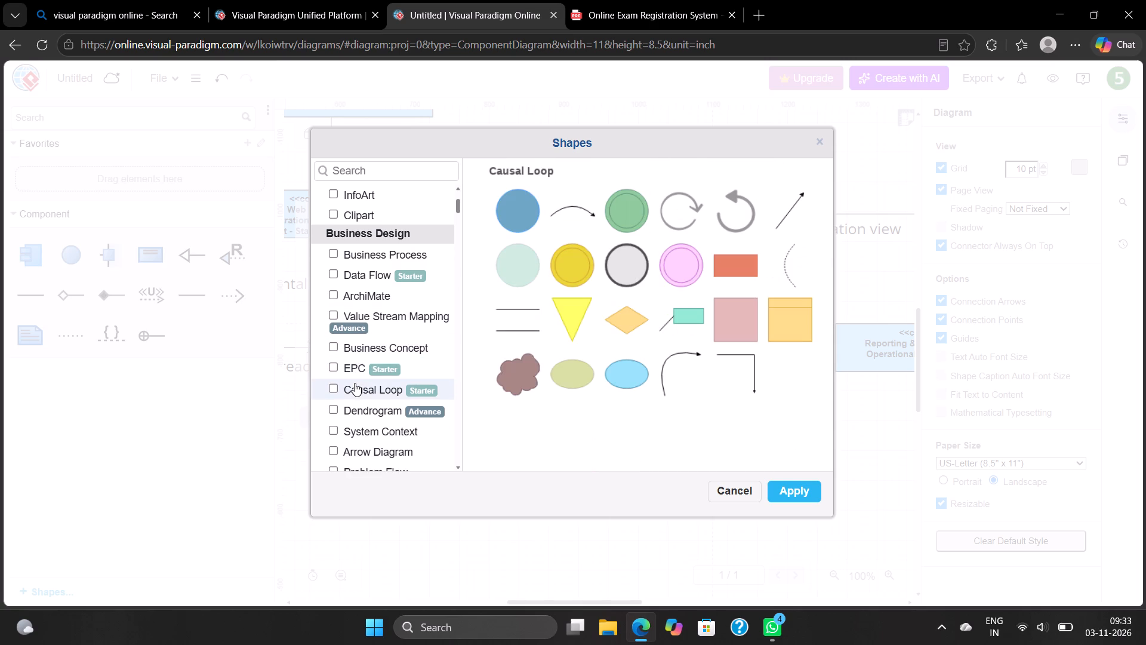
pyautogui.scroll(-2, 710, 330)
pyautogui.click(359, 410)
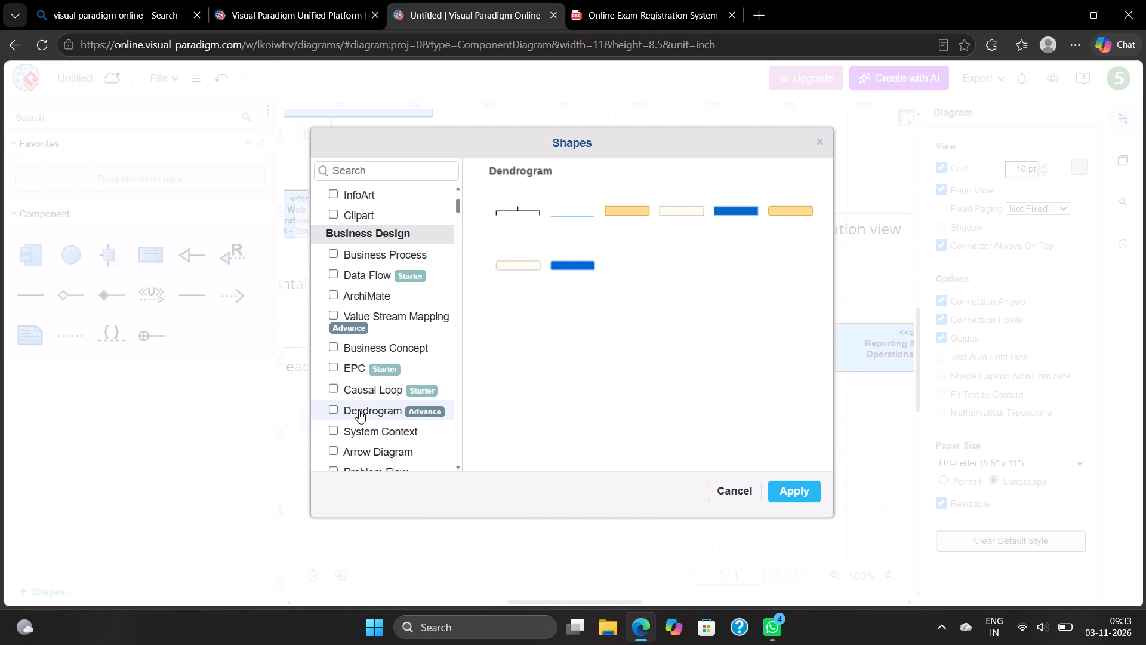
pyautogui.scroll(-1, 359, 410)
pyautogui.click(359, 410)
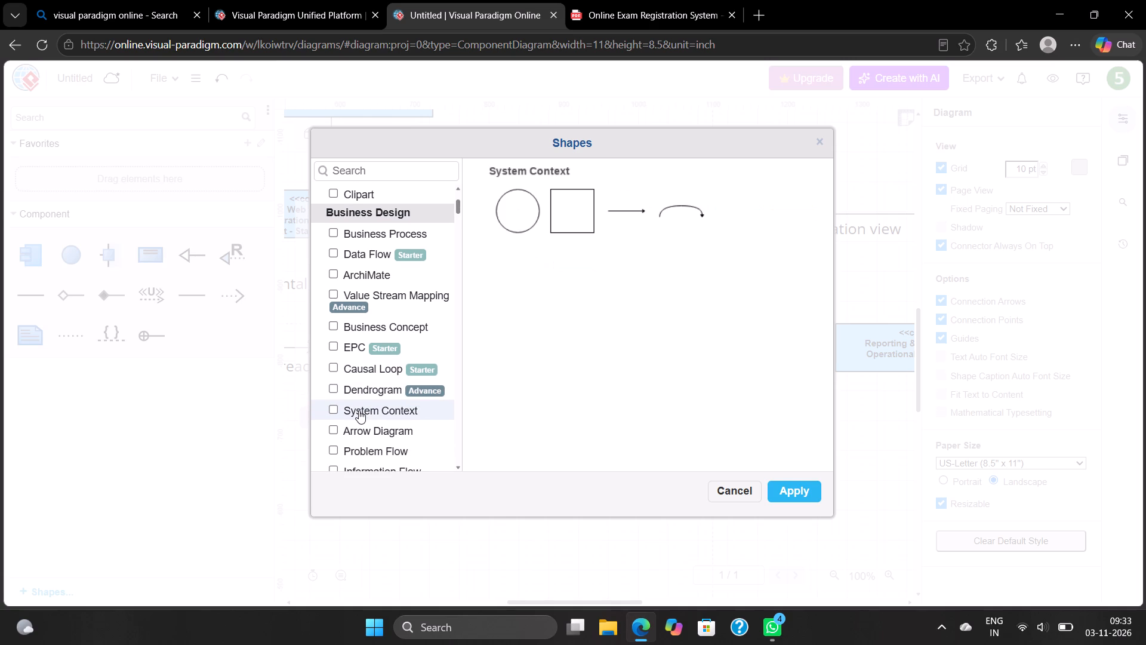
pyautogui.scroll(-2, 359, 410)
# Examine the remaining Business Design shape sets, from Arrow Diagram and Problem Flow through Affinity to Enterprise Architecture.
pyautogui.click(359, 410)
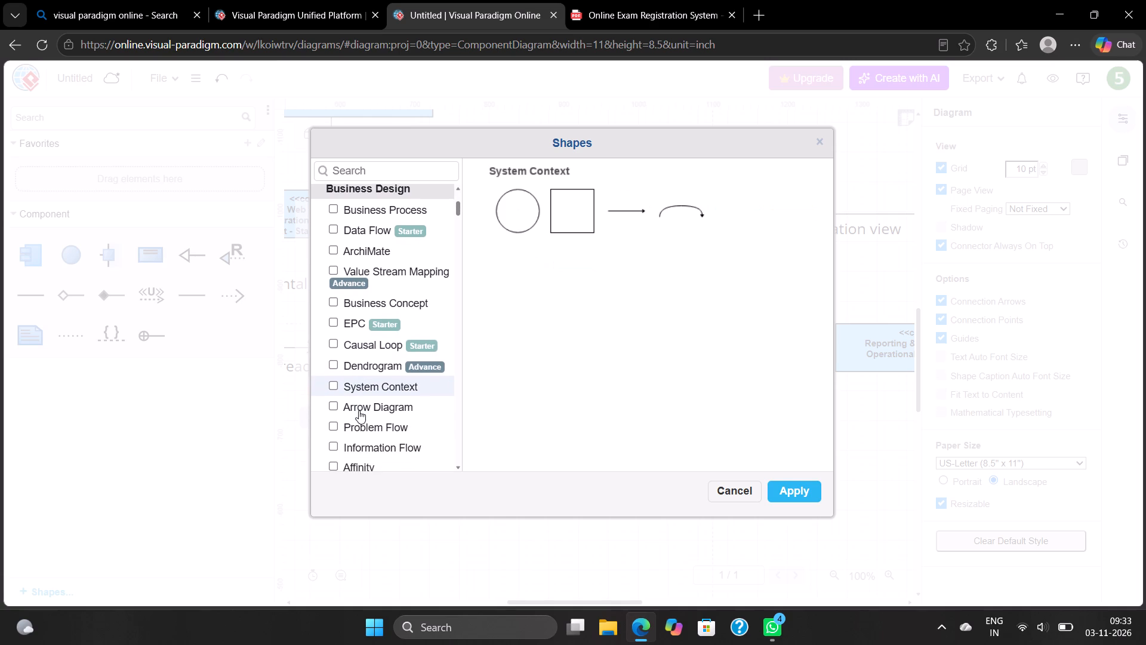
pyautogui.scroll(-1, 359, 410)
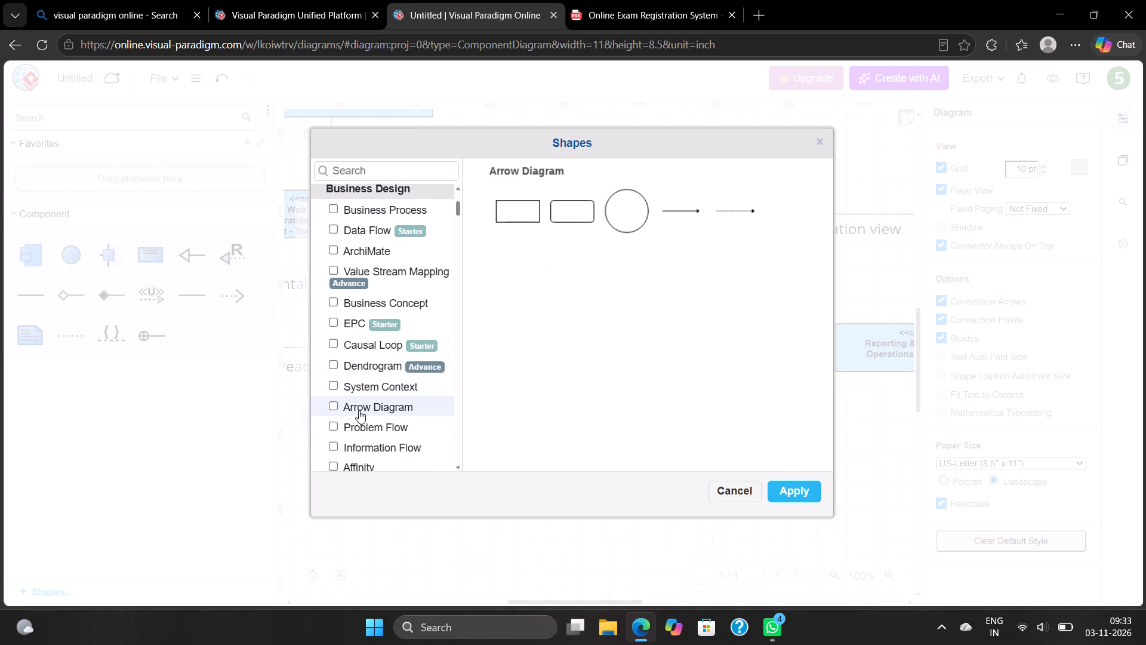
pyautogui.scroll(-2, 359, 410)
pyautogui.click(359, 410)
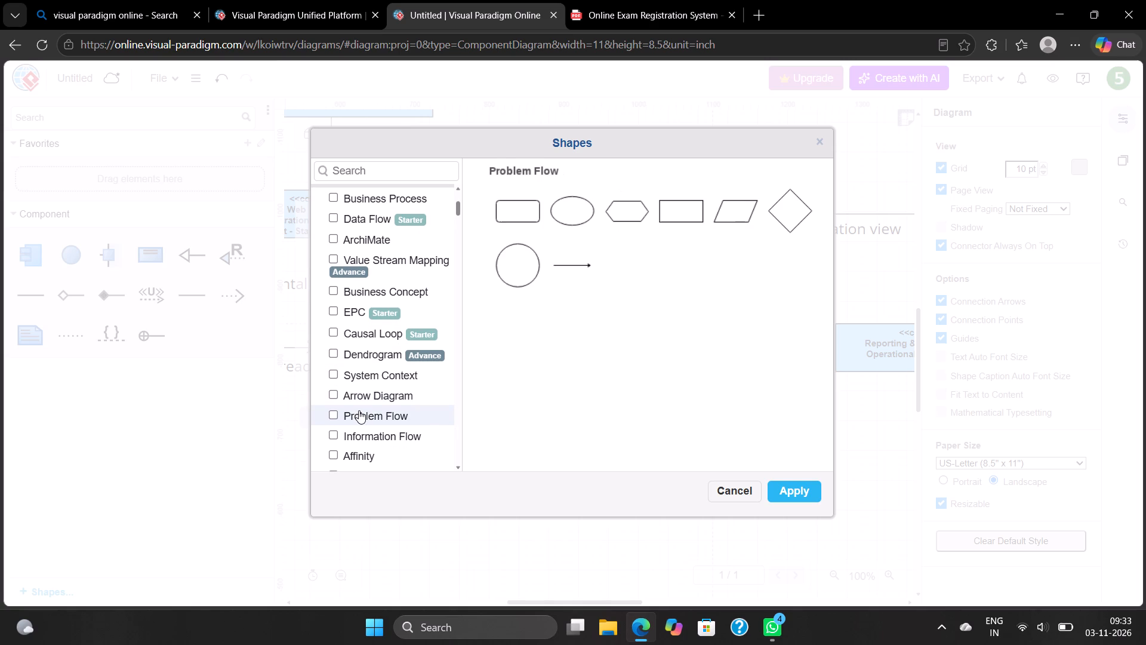
pyautogui.scroll(-1, 359, 410)
pyautogui.click(360, 406)
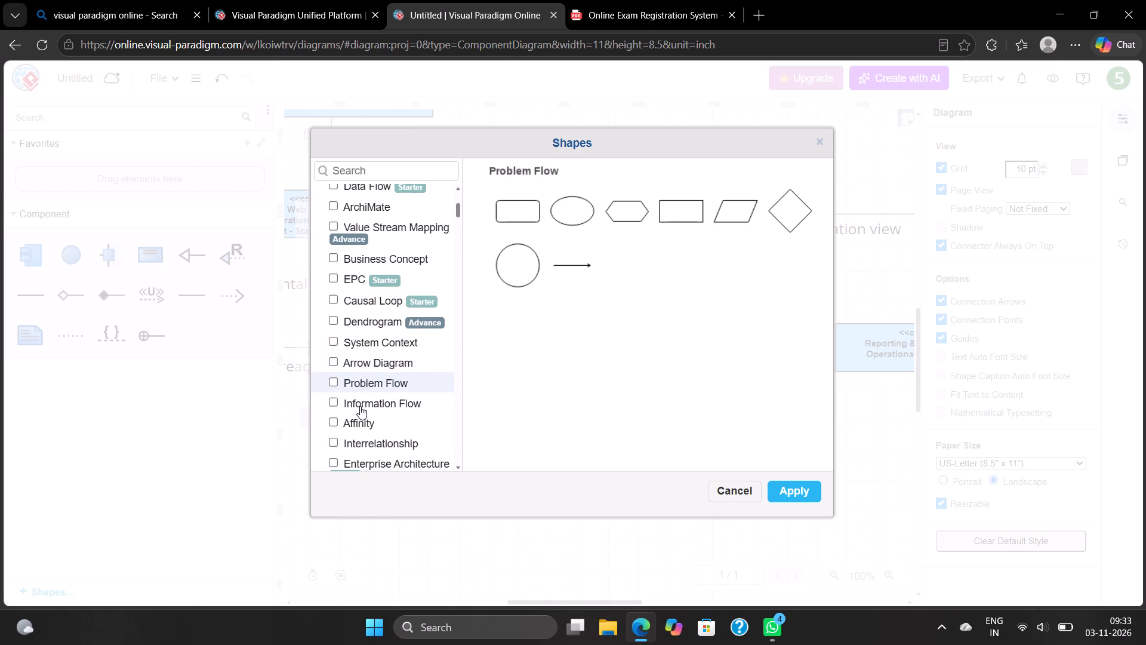
pyautogui.scroll(-1, 360, 406)
pyautogui.click(360, 406)
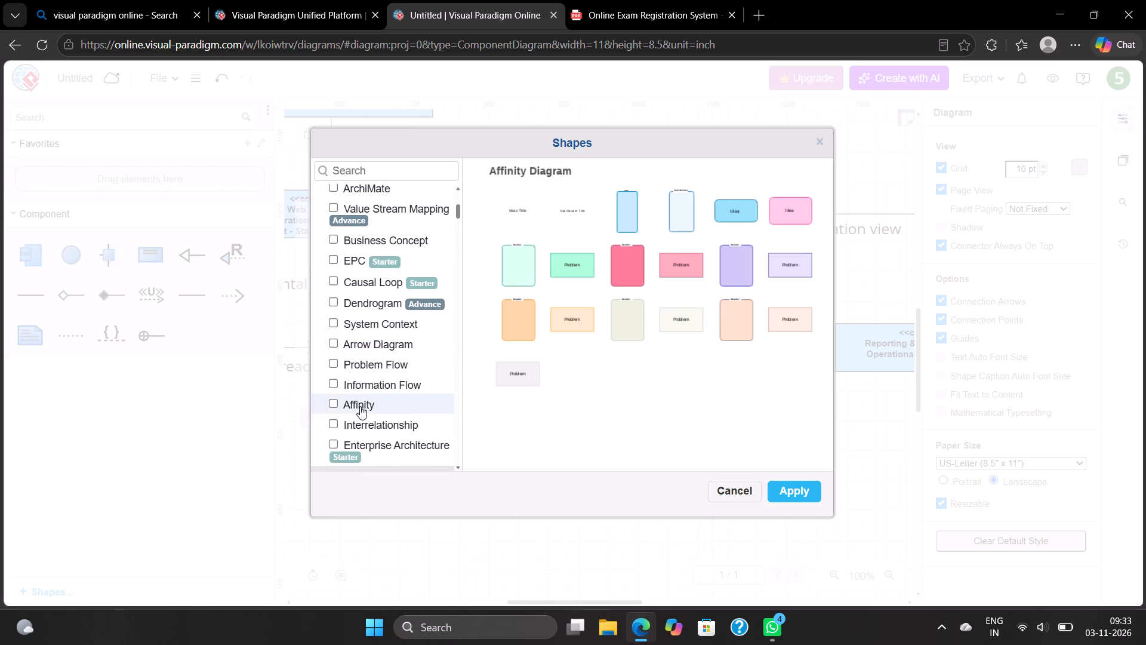
pyautogui.scroll(-1, 360, 406)
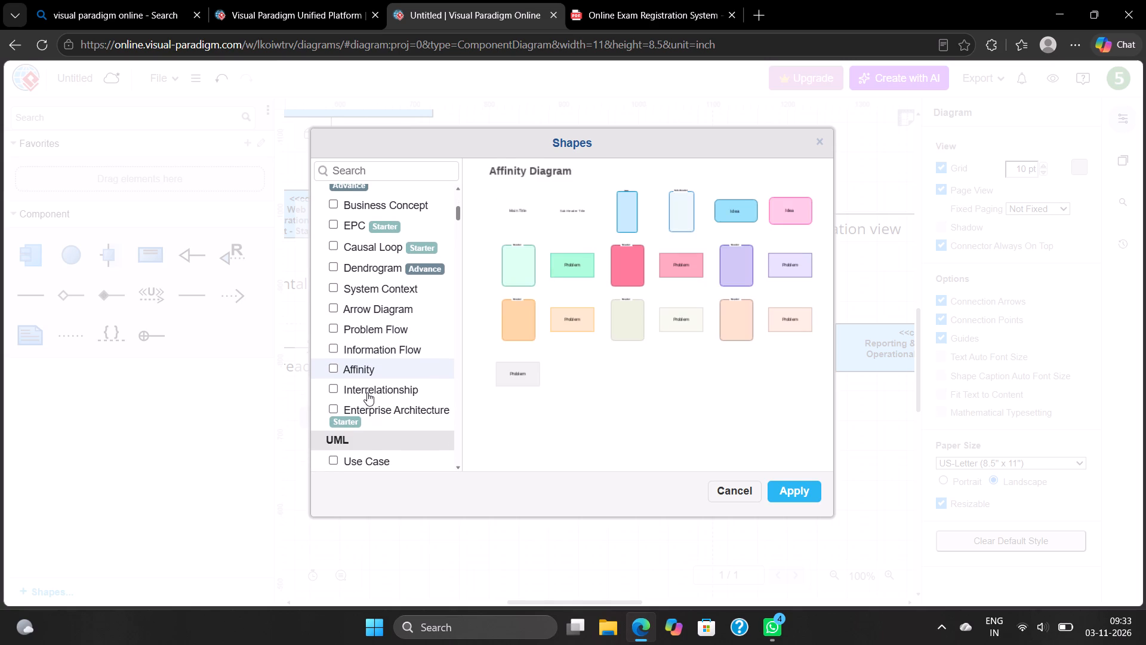
pyautogui.click(367, 392)
pyautogui.scroll(-2, 367, 392)
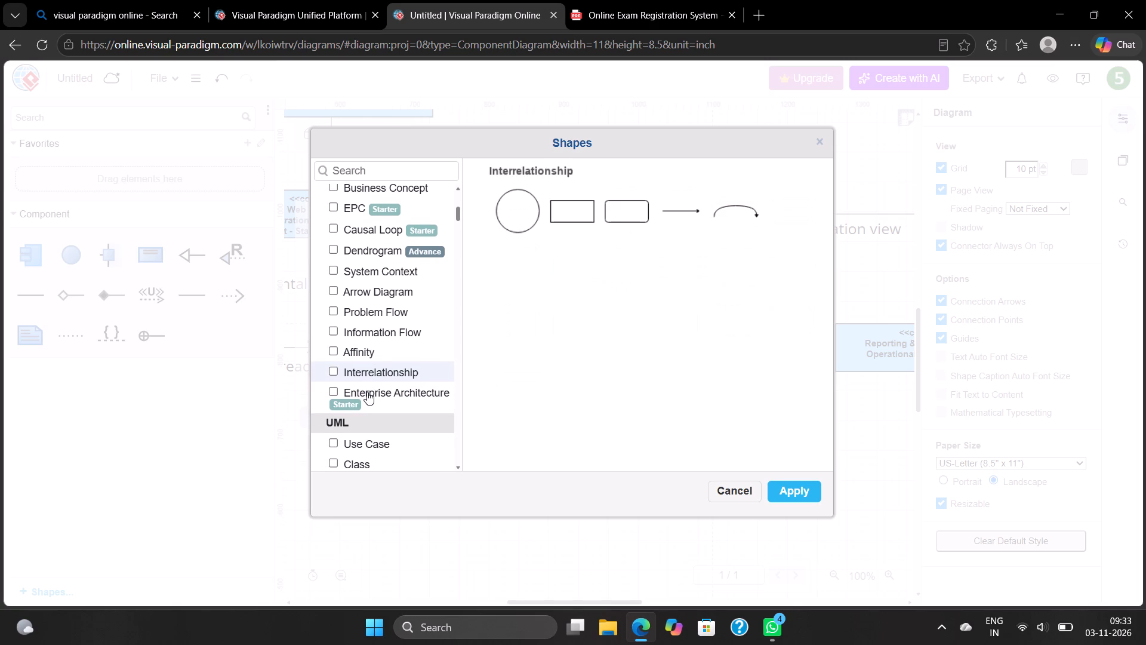
pyautogui.click(367, 392)
# Examine the Use Case and Class shape sets in the UML group.
pyautogui.scroll(-1, 367, 392)
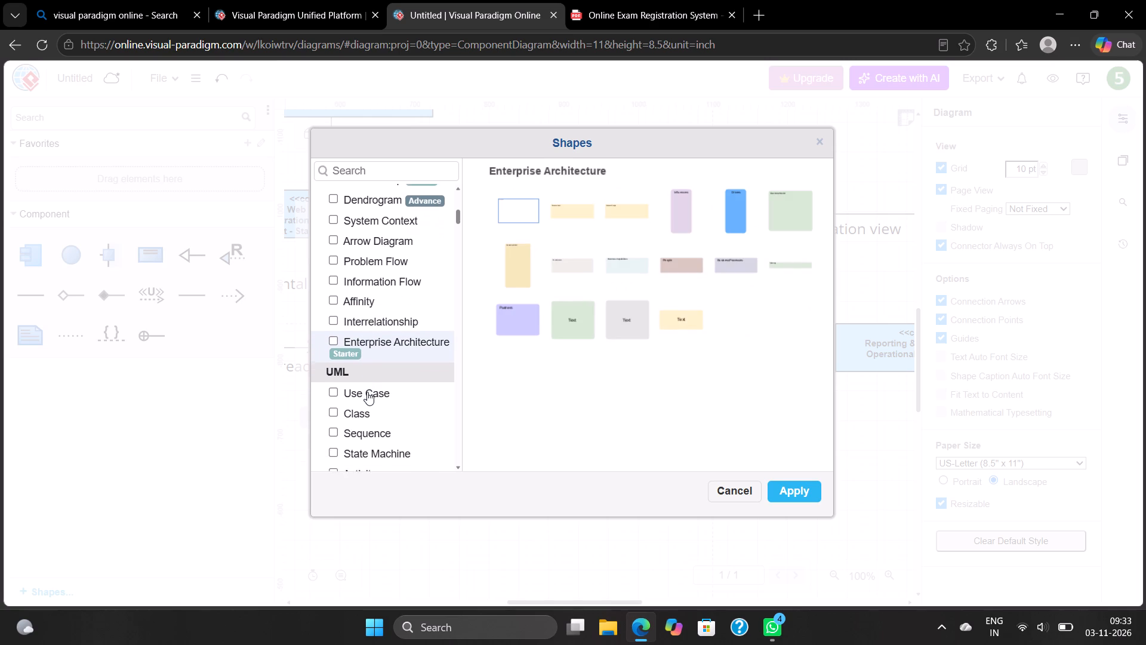
pyautogui.scroll(-1, 367, 392)
pyautogui.click(368, 387)
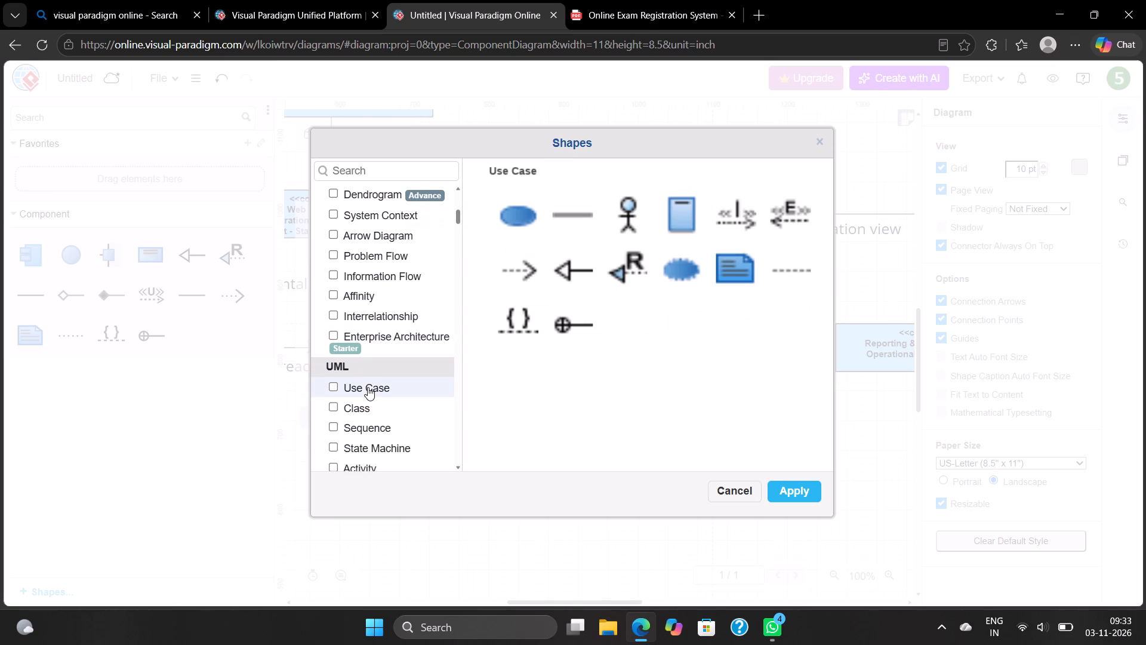
pyautogui.scroll(-1, 368, 387)
pyautogui.click(368, 387)
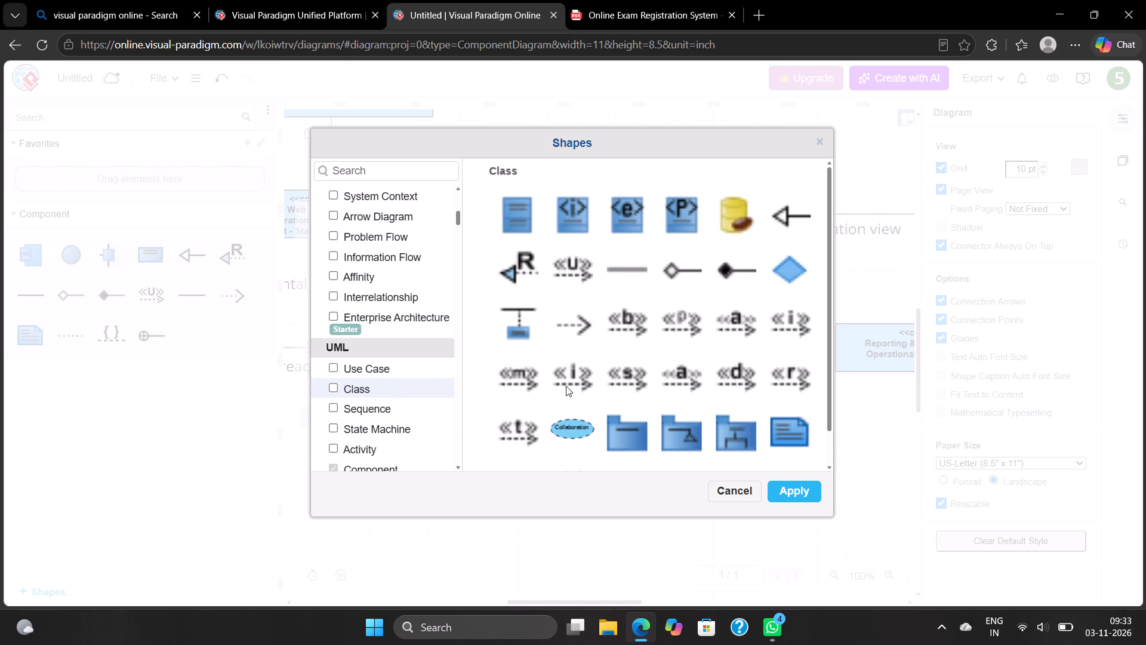
pyautogui.scroll(-1, 566, 386)
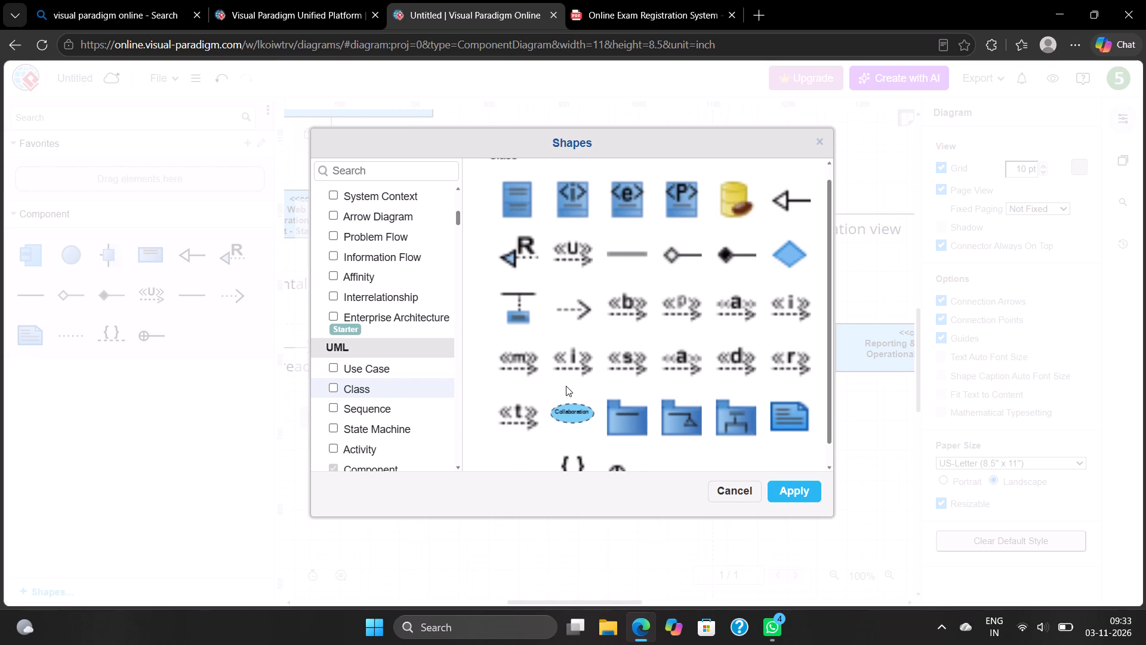
pyautogui.scroll(-2, 566, 386)
pyautogui.scroll(1, 566, 386)
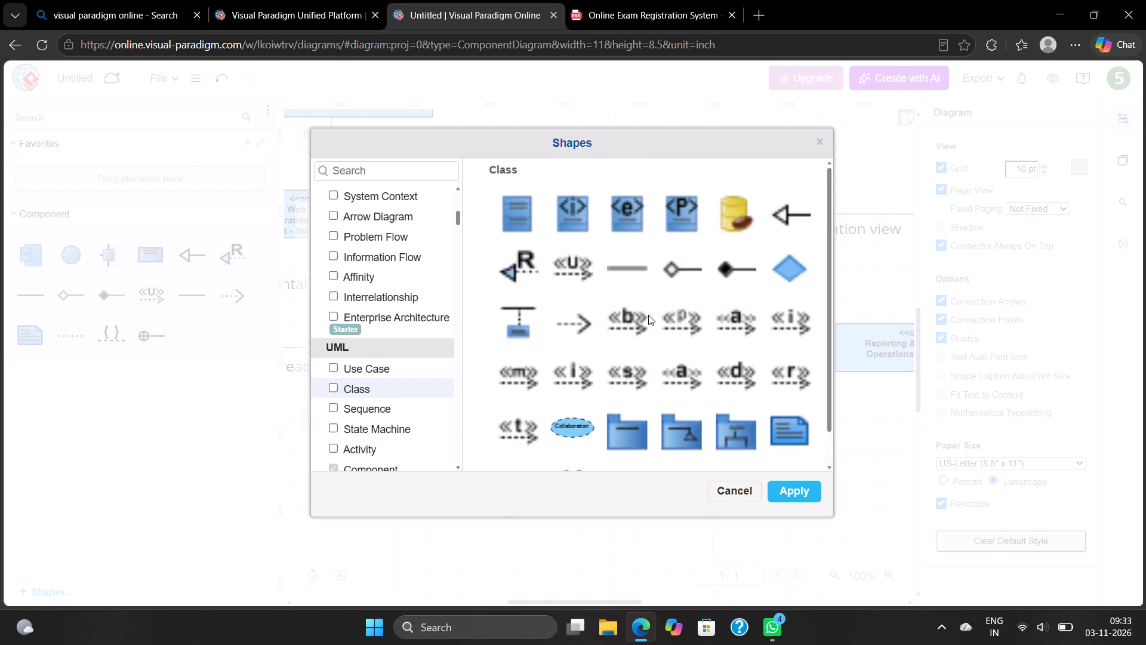
# Select the UML Class shape set for inclusion in the diagram's shape palette.
pyautogui.click(731, 220)
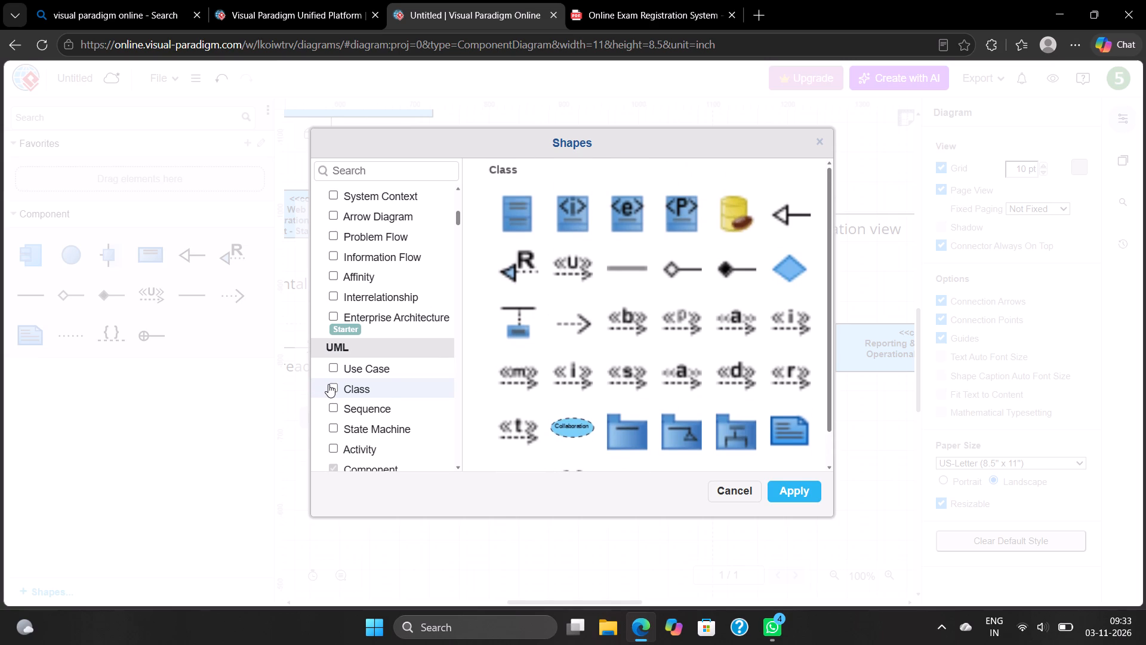
pyautogui.click(328, 384)
pyautogui.doubleClick(328, 384)
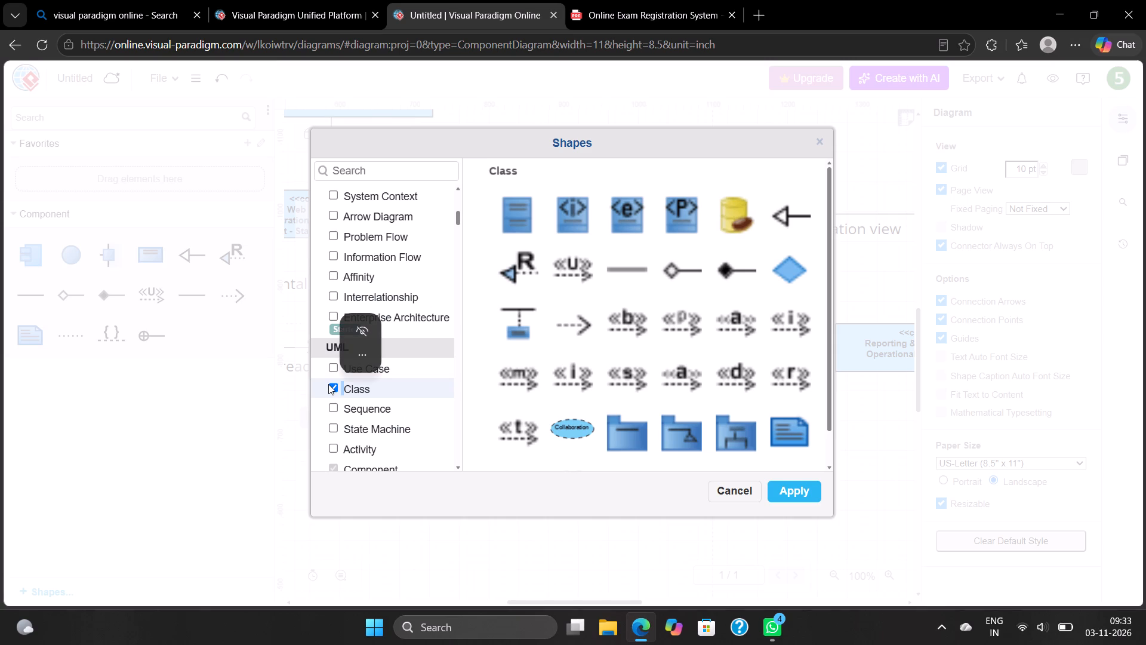
pyautogui.click(329, 384)
pyautogui.click(329, 384)
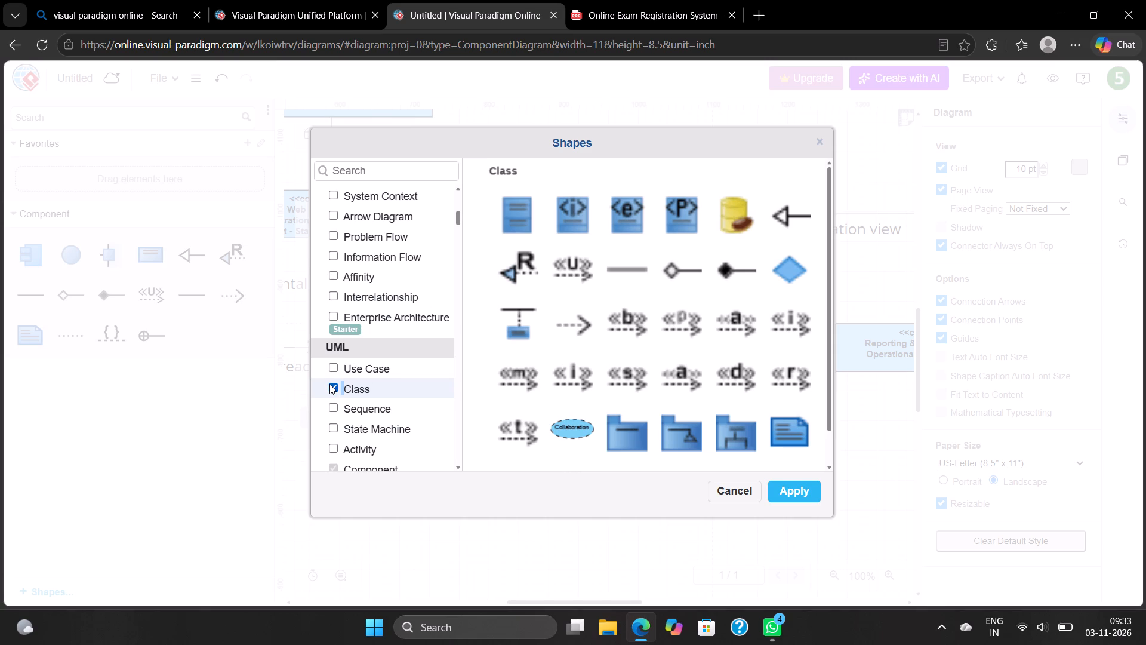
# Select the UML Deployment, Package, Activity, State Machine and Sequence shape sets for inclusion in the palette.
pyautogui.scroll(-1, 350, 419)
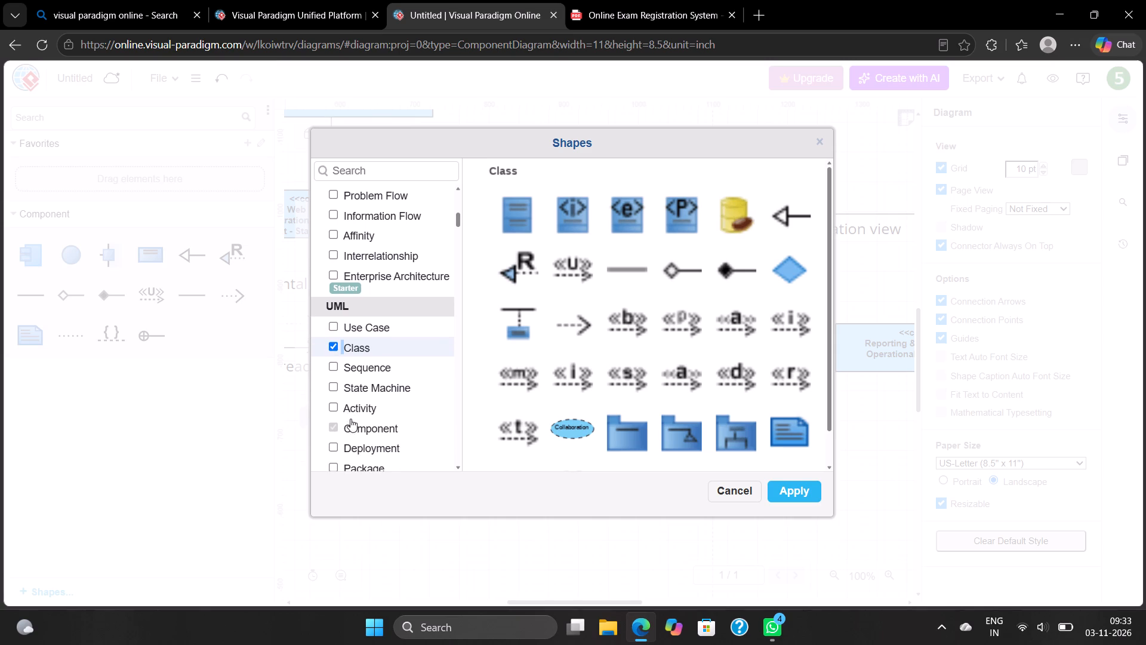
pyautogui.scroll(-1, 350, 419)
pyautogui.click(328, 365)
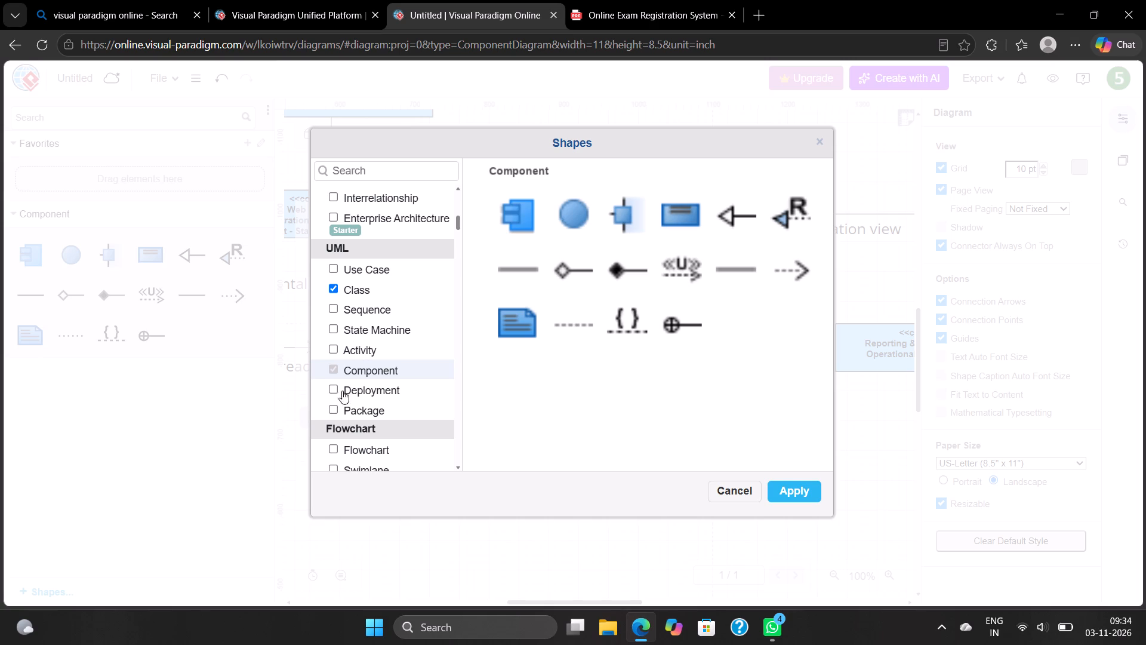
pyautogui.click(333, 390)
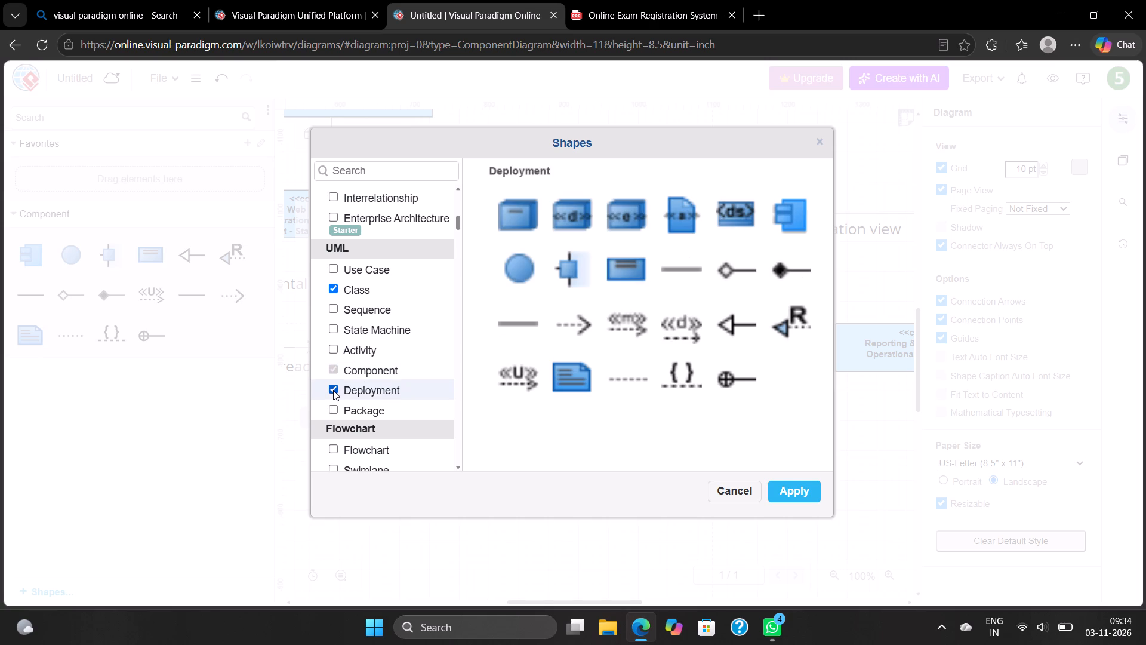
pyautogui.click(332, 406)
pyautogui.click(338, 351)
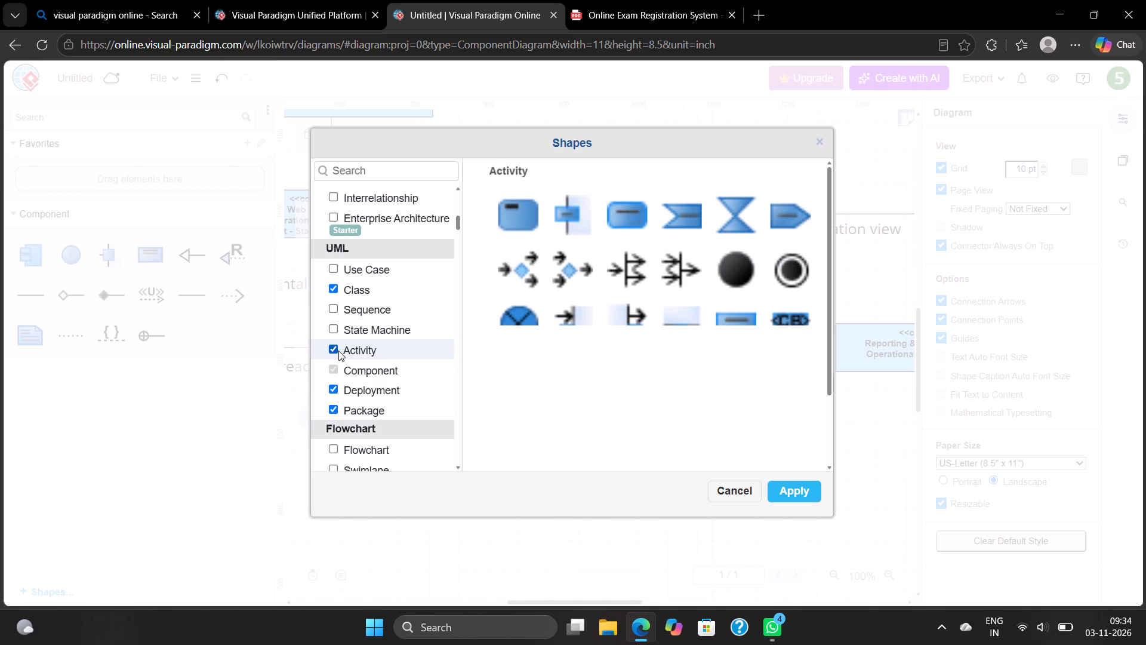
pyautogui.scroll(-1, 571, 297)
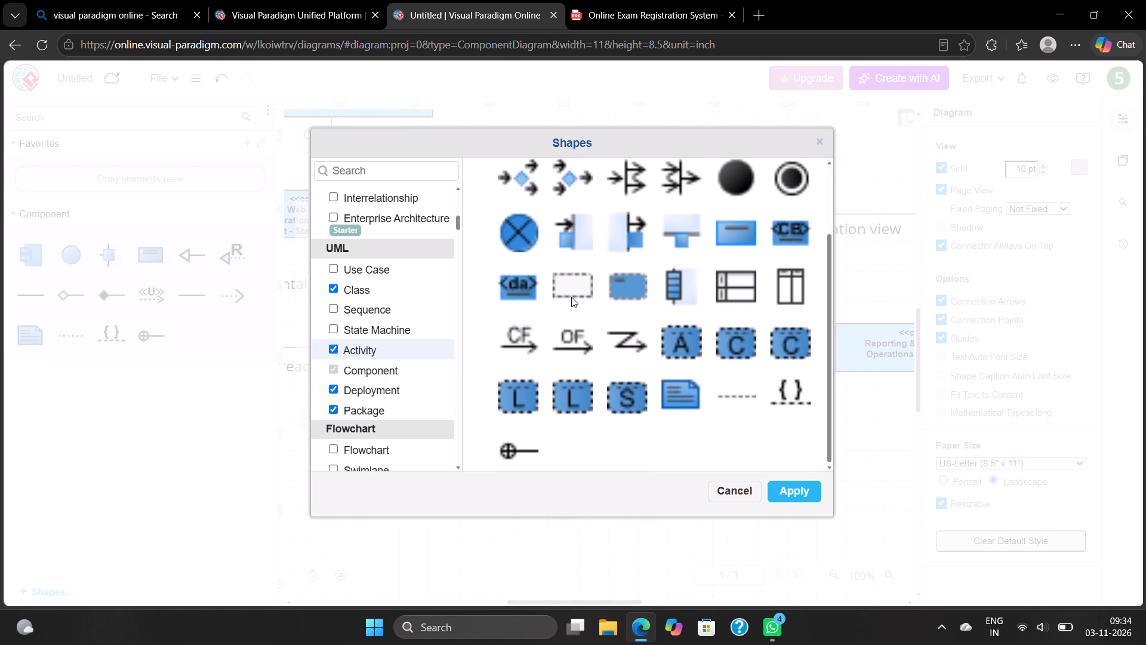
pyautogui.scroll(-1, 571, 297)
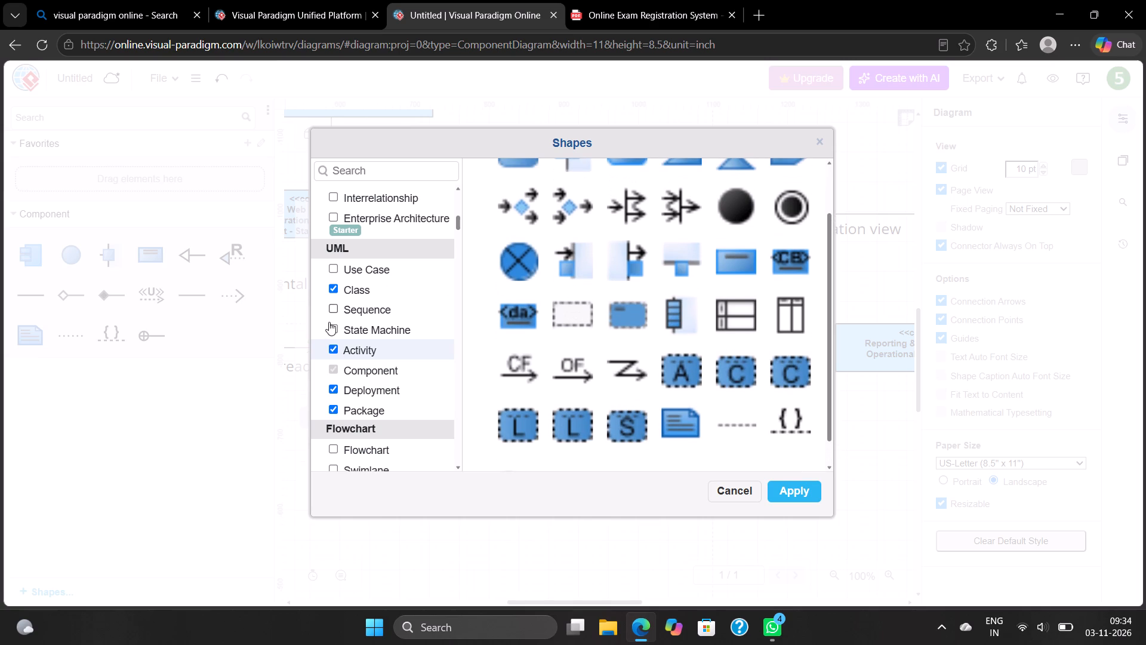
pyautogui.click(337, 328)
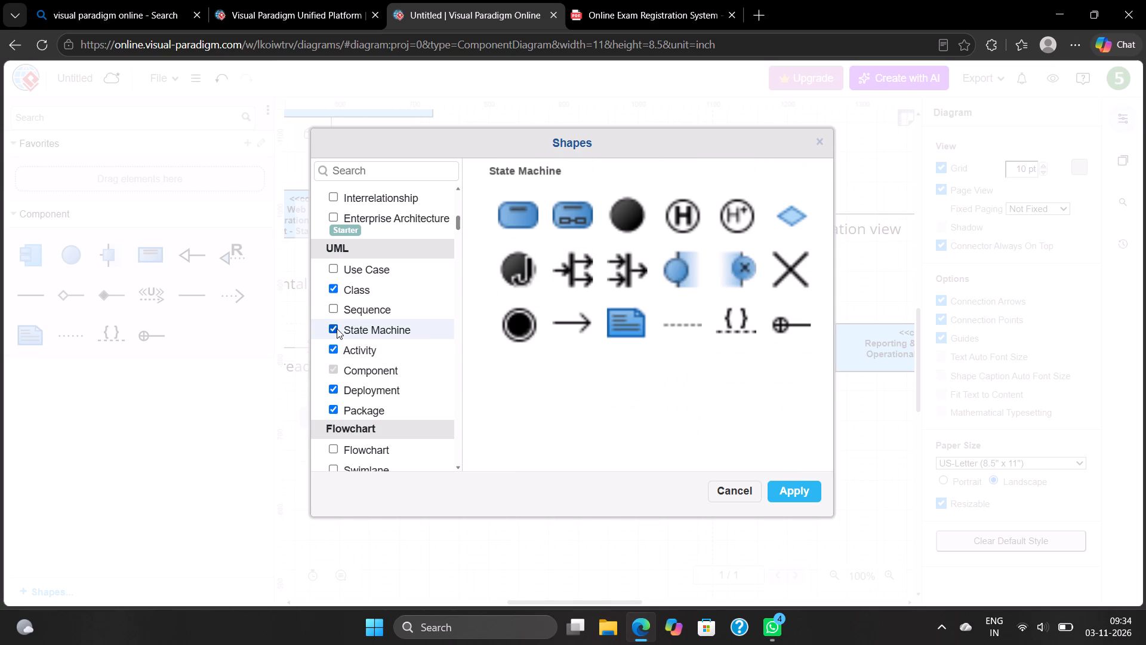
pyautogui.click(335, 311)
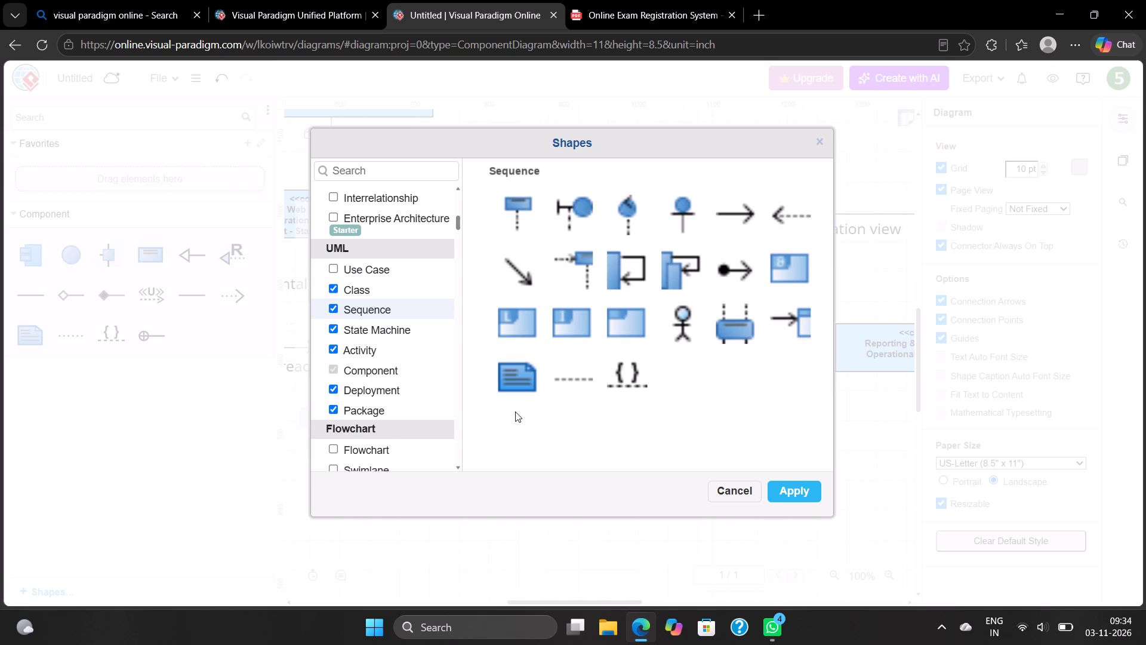
# Preview the Flowchart shape set and select it for inclusion in the diagram's shape palette.
pyautogui.scroll(-1, 386, 420)
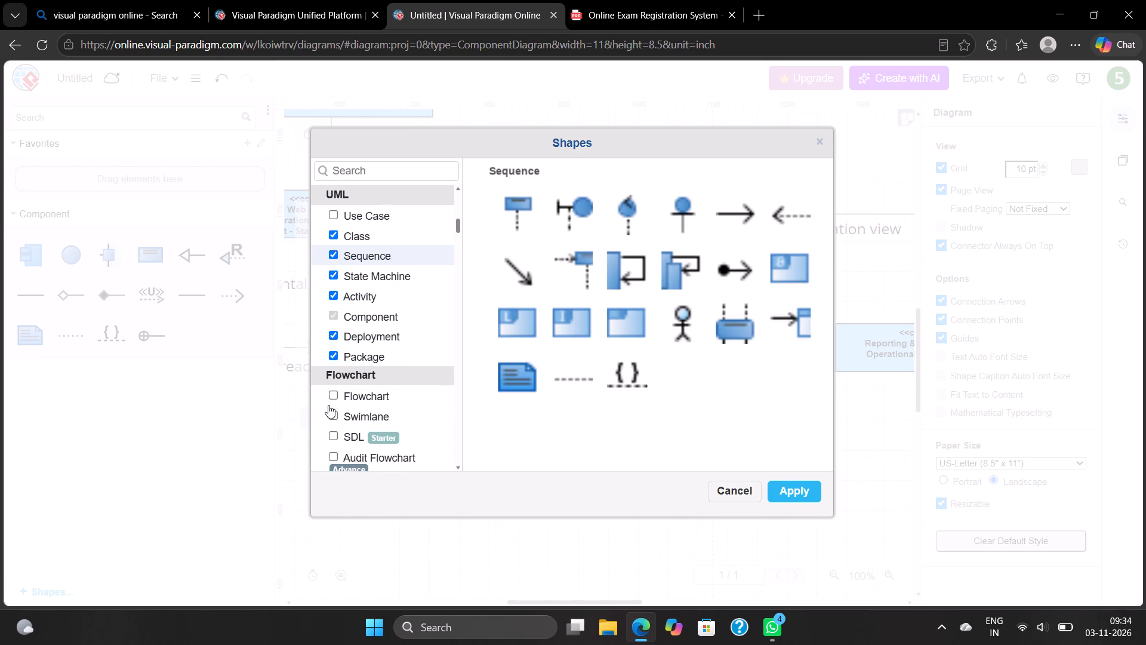
pyautogui.click(368, 395)
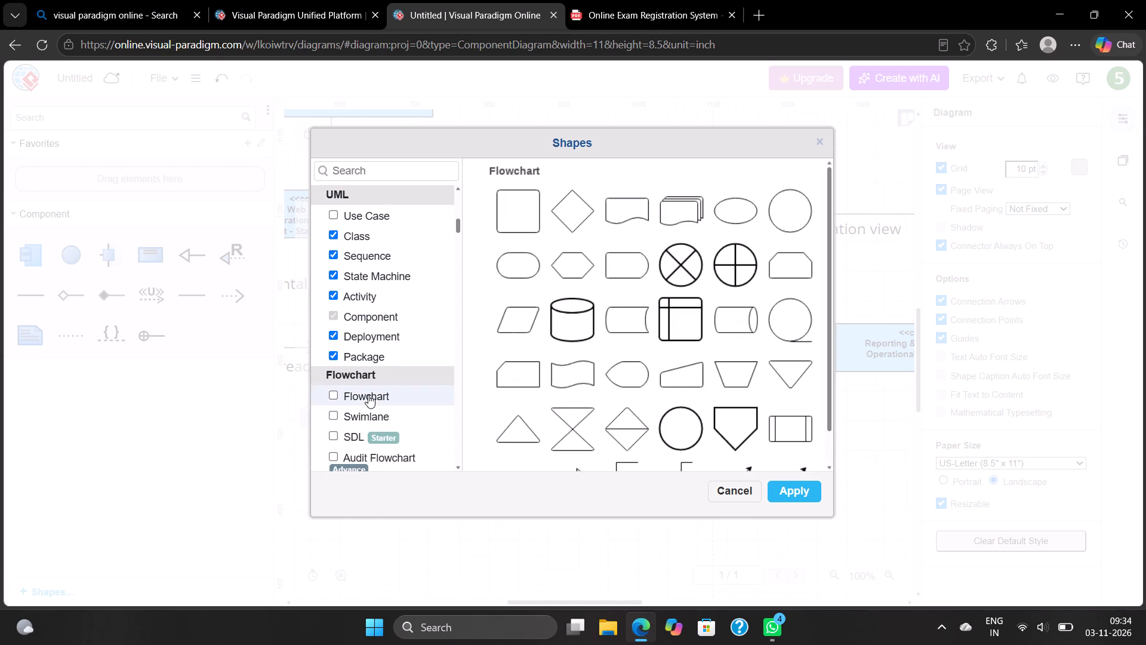
pyautogui.click(569, 333)
pyautogui.click(337, 395)
# Deselect the Package, Deployment, Activity, Sequence and State Machine sets, keeping Class and Flowchart, and apply the selection to the palette.
pyautogui.click(336, 354)
pyautogui.click(335, 333)
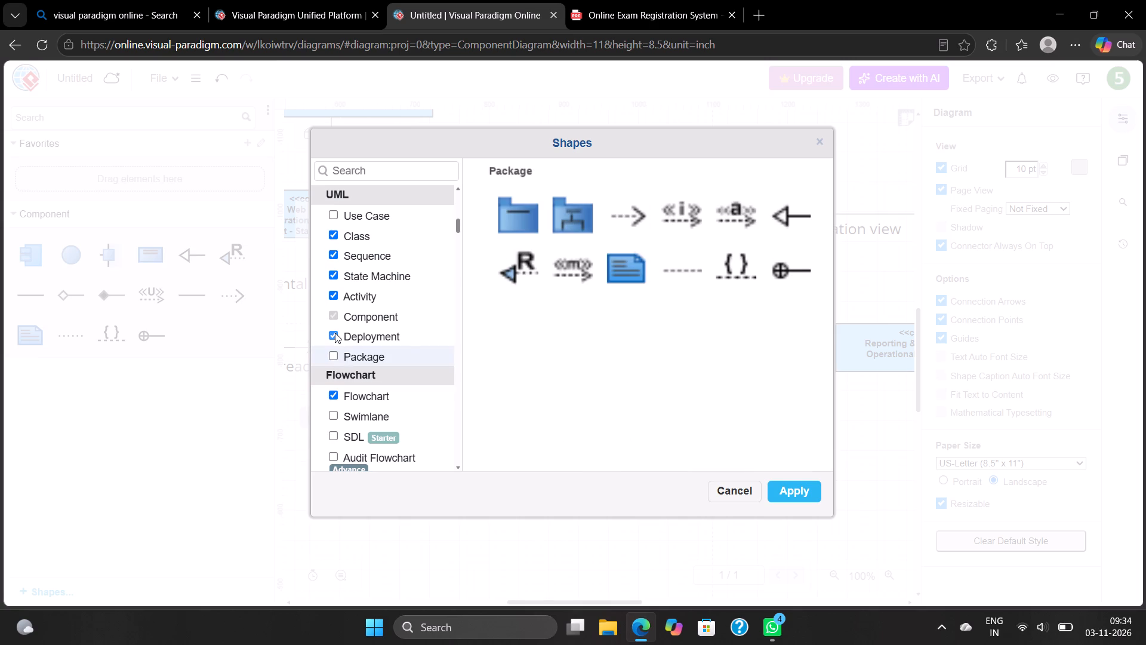
pyautogui.click(335, 297)
pyautogui.click(331, 269)
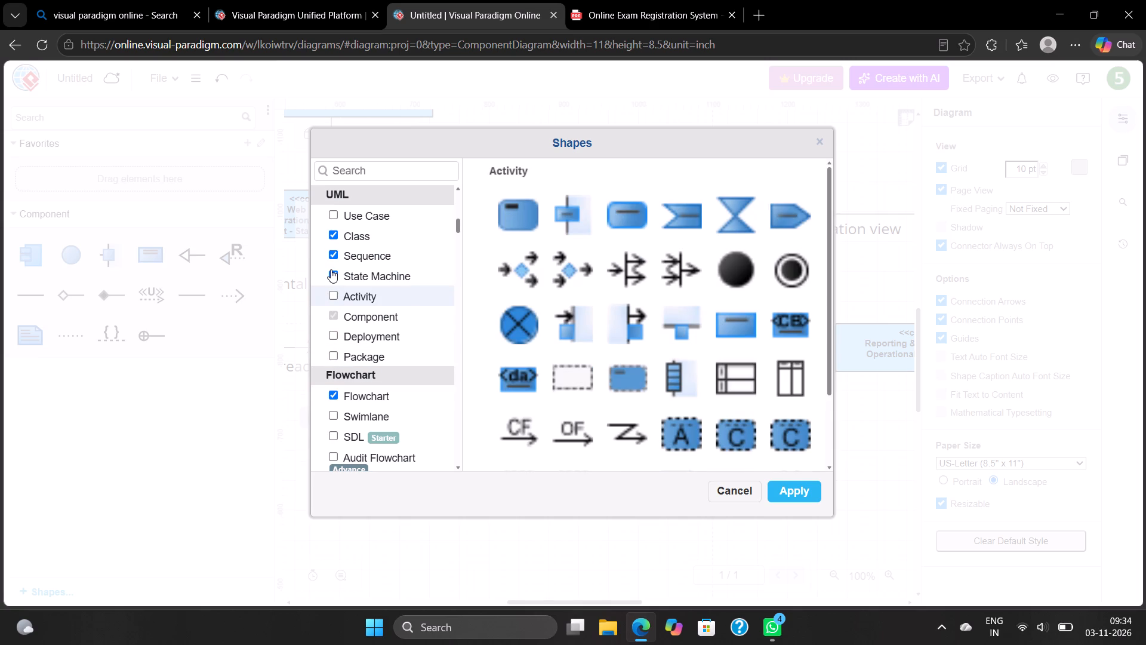
pyautogui.click(331, 249)
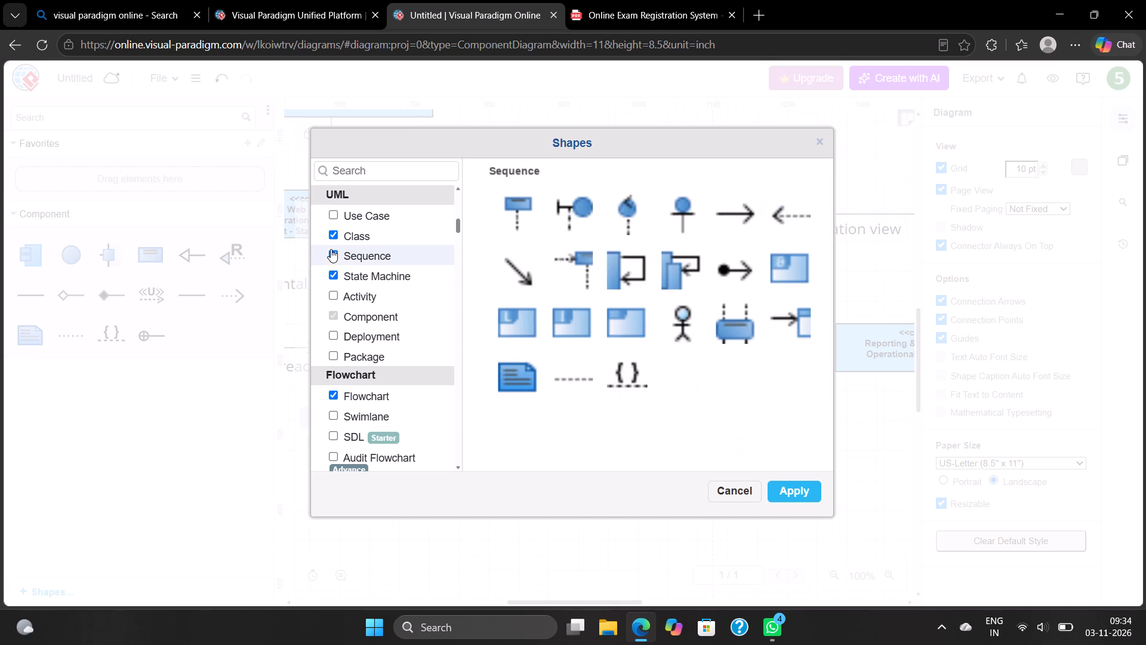
pyautogui.click(334, 255)
pyautogui.click(334, 274)
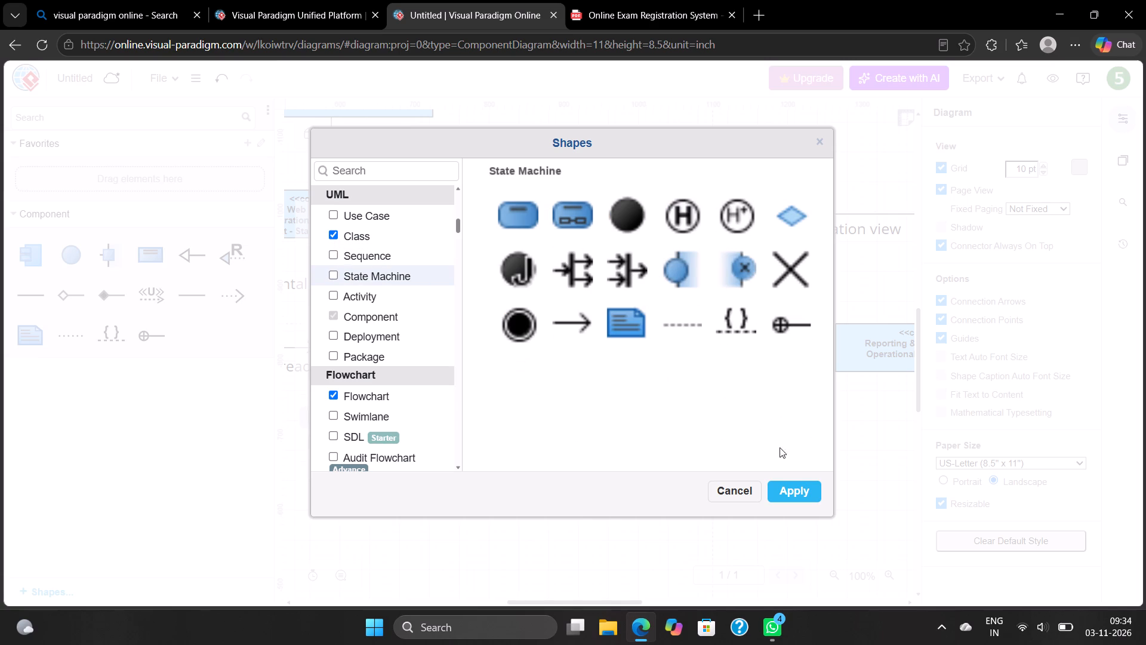
pyautogui.click(796, 489)
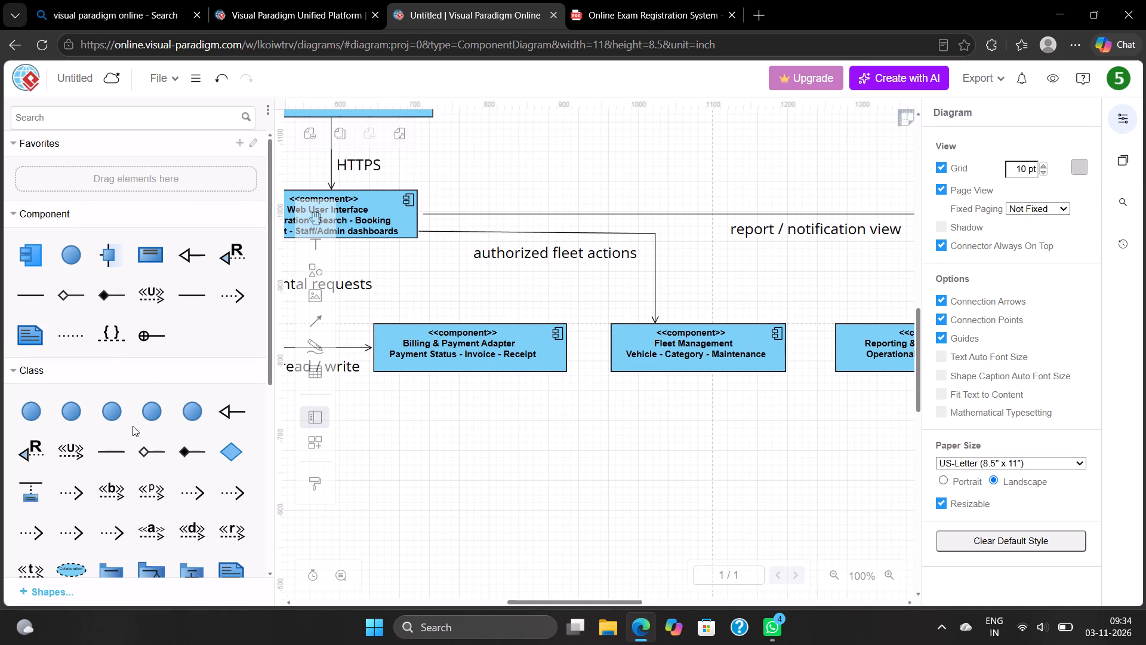
# Add a database cylinder from the Flowchart shapes and place it below the Fleet Management component.
pyautogui.scroll(-2, 133, 426)
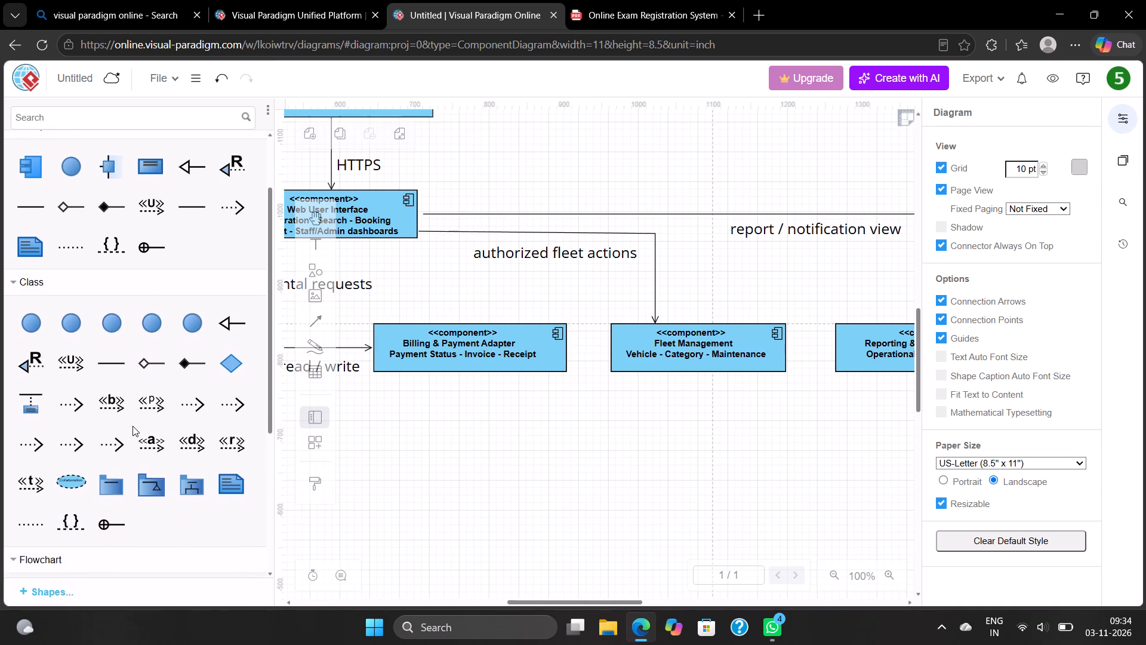
pyautogui.scroll(-5, 133, 426)
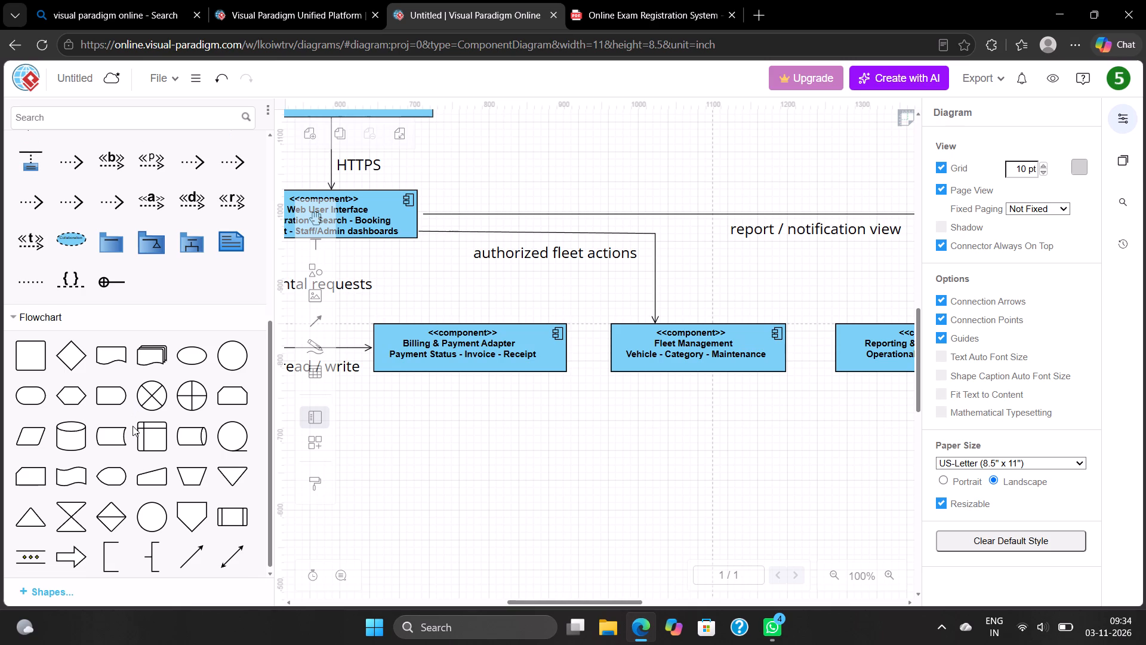
pyautogui.scroll(-1, 133, 426)
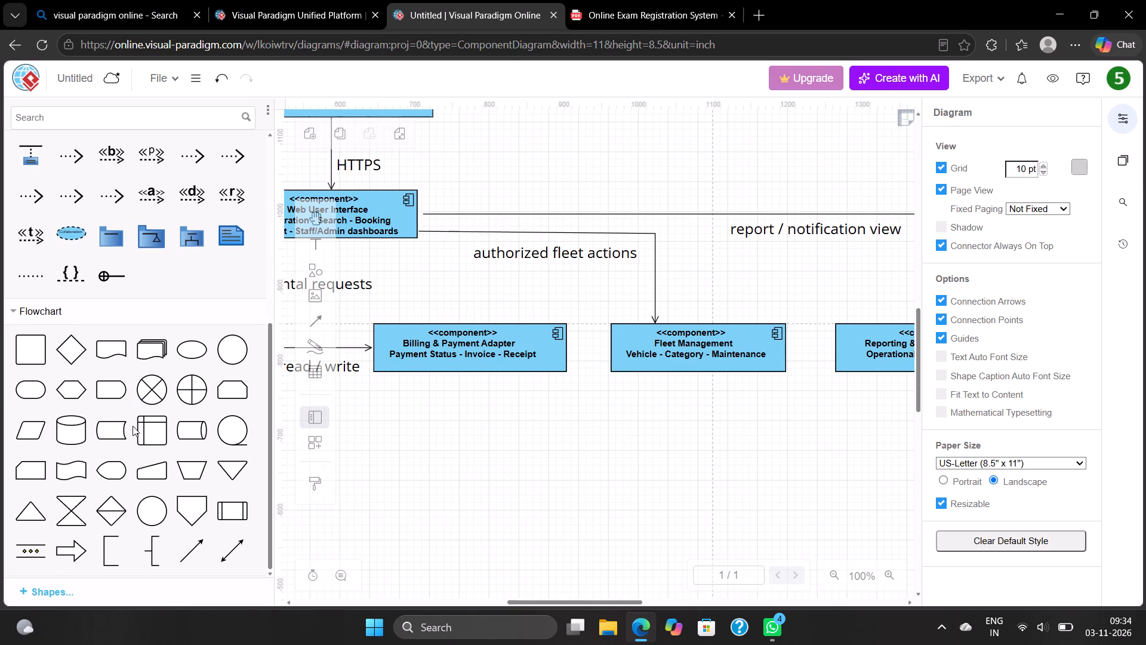
pyautogui.click(73, 431)
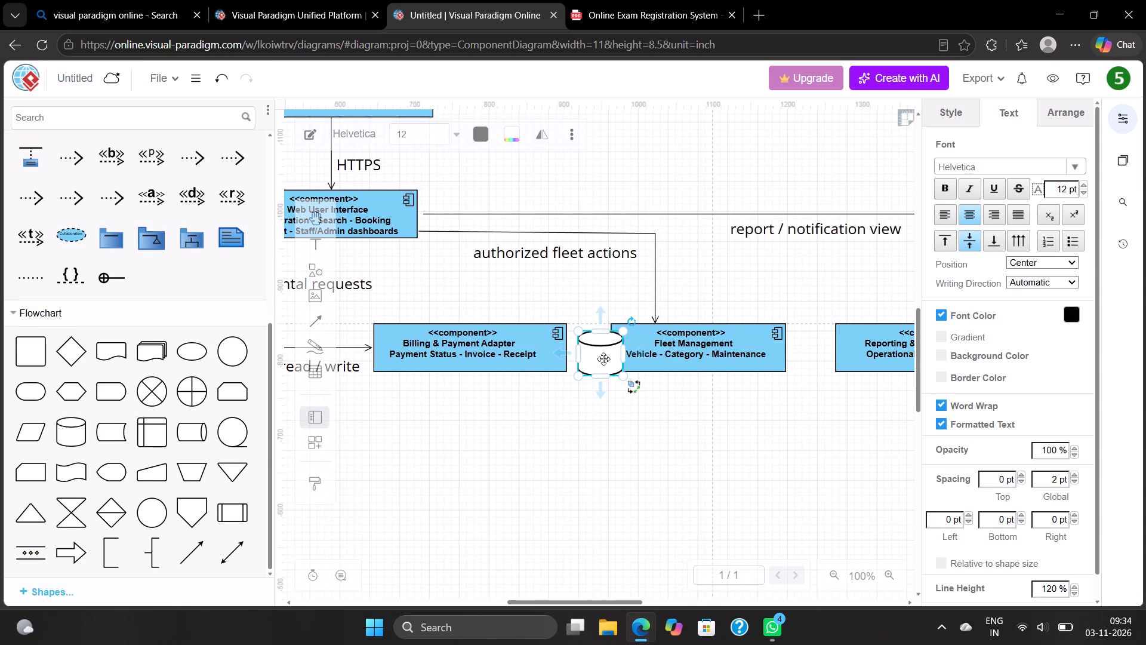
pyautogui.moveTo(603, 359); pyautogui.dragTo(637, 399)
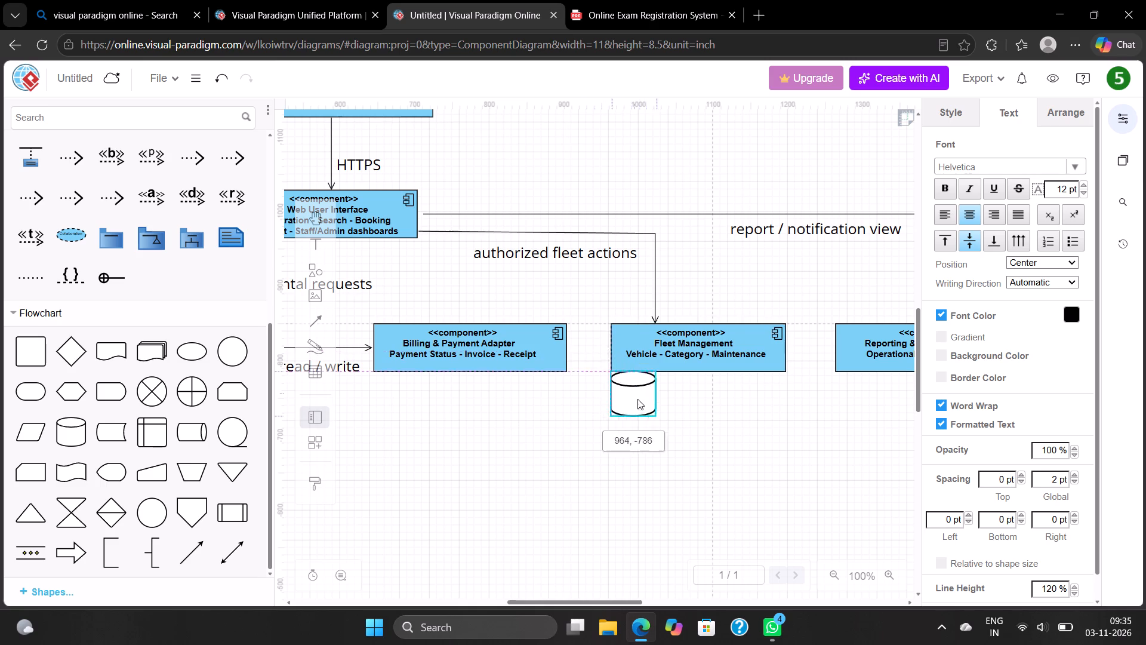
pyautogui.moveTo(637, 399); pyautogui.dragTo(697, 449)
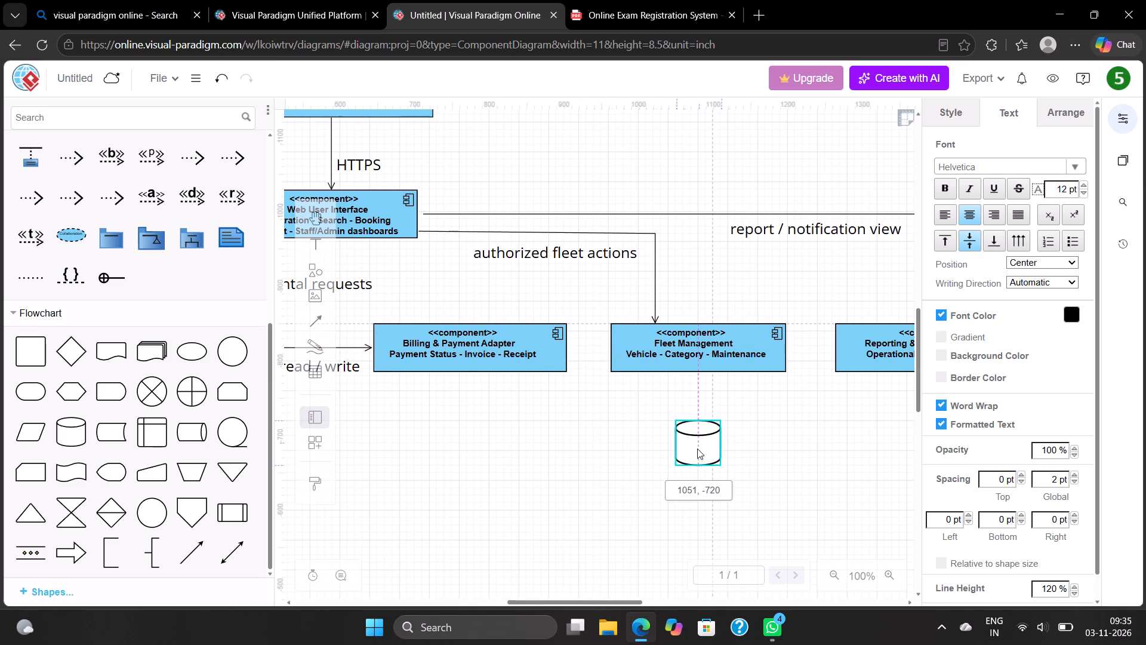
pyautogui.moveTo(697, 449); pyautogui.dragTo(693, 466)
# Enlarge the database cylinder to about the width of the Fleet Management component and make it slightly taller.
pyautogui.moveTo(713, 480); pyautogui.dragTo(782, 479)
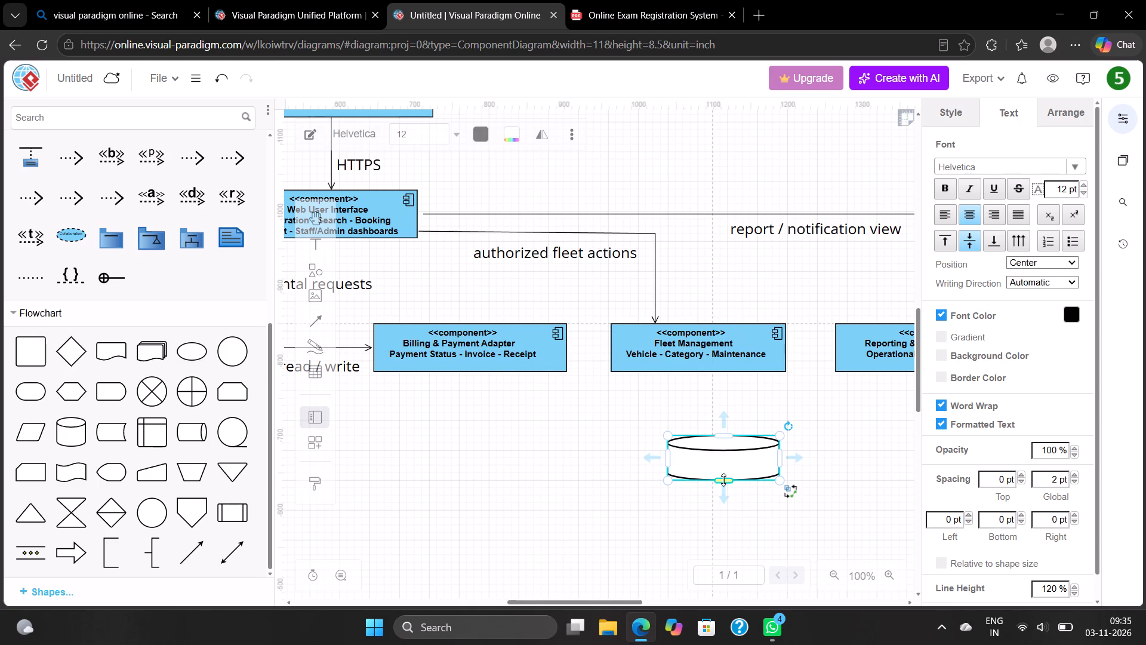
pyautogui.moveTo(671, 480); pyautogui.dragTo(624, 489)
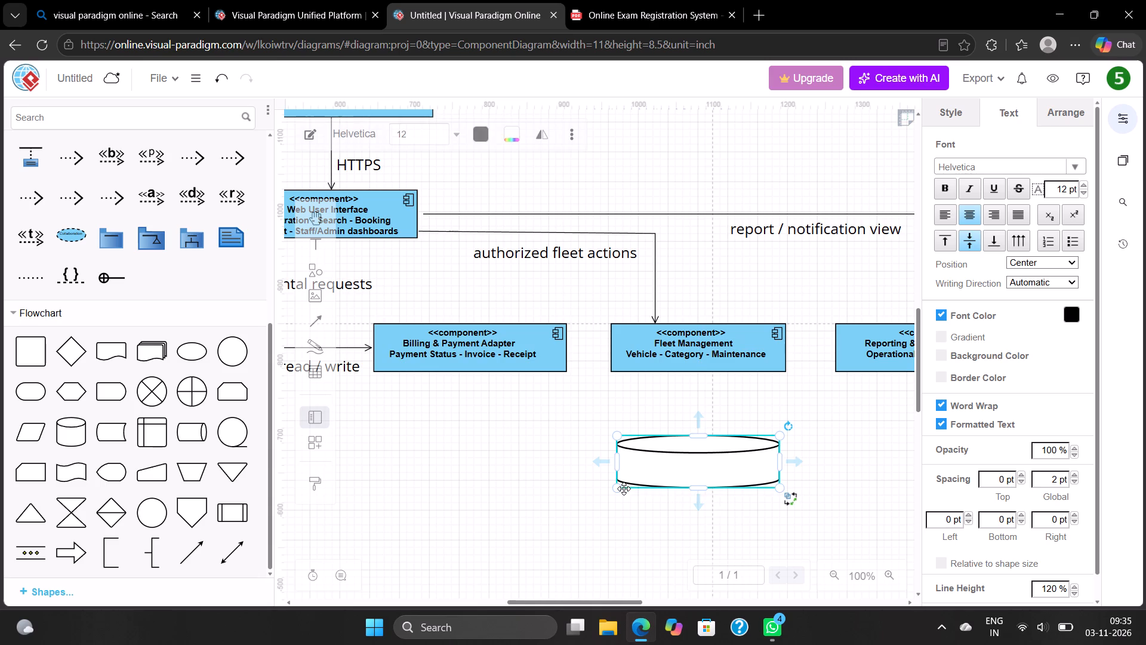
pyautogui.moveTo(778, 488); pyautogui.dragTo(789, 502)
# Apply the light blue preset style to the database cylinder.
pyautogui.doubleClick(720, 471)
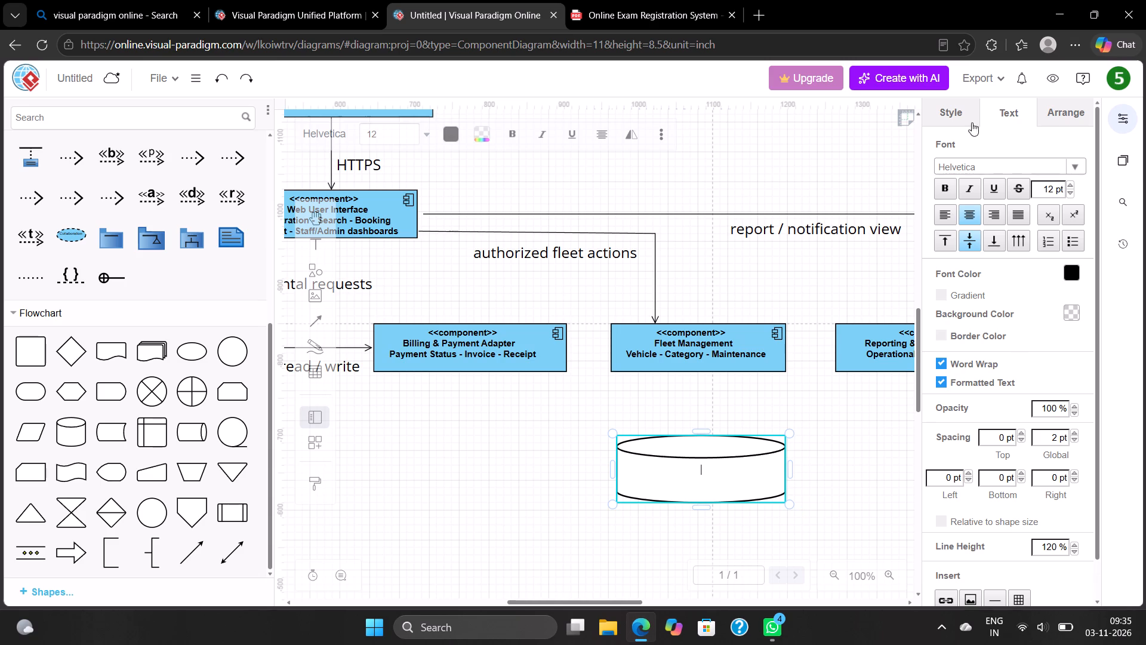
pyautogui.click(952, 116)
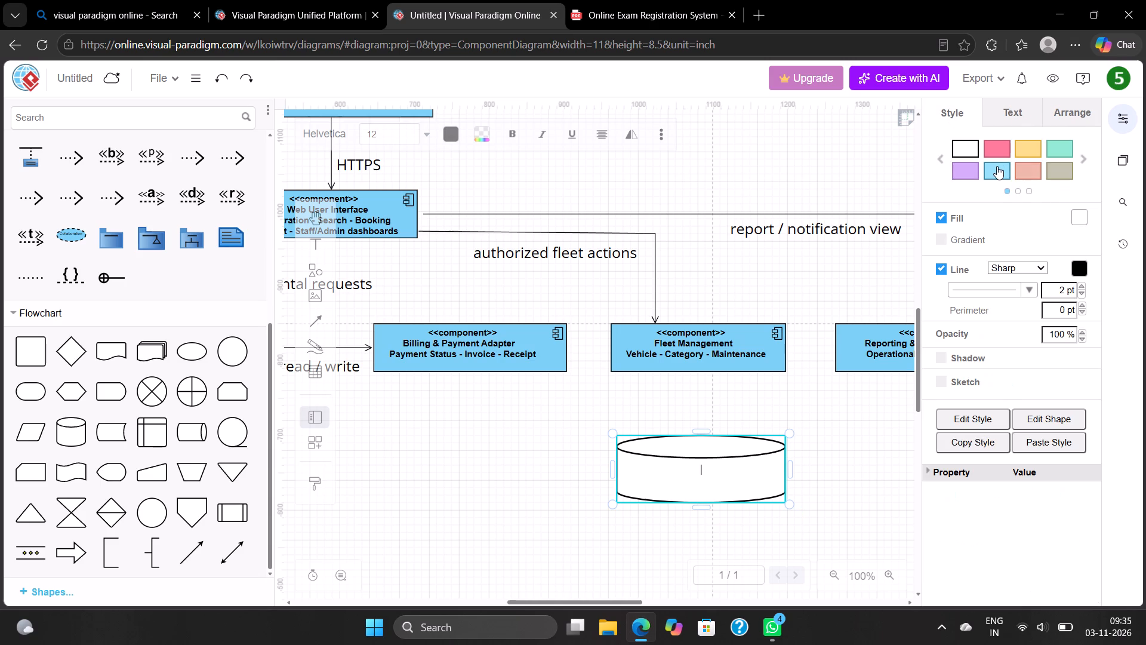
pyautogui.click(997, 166)
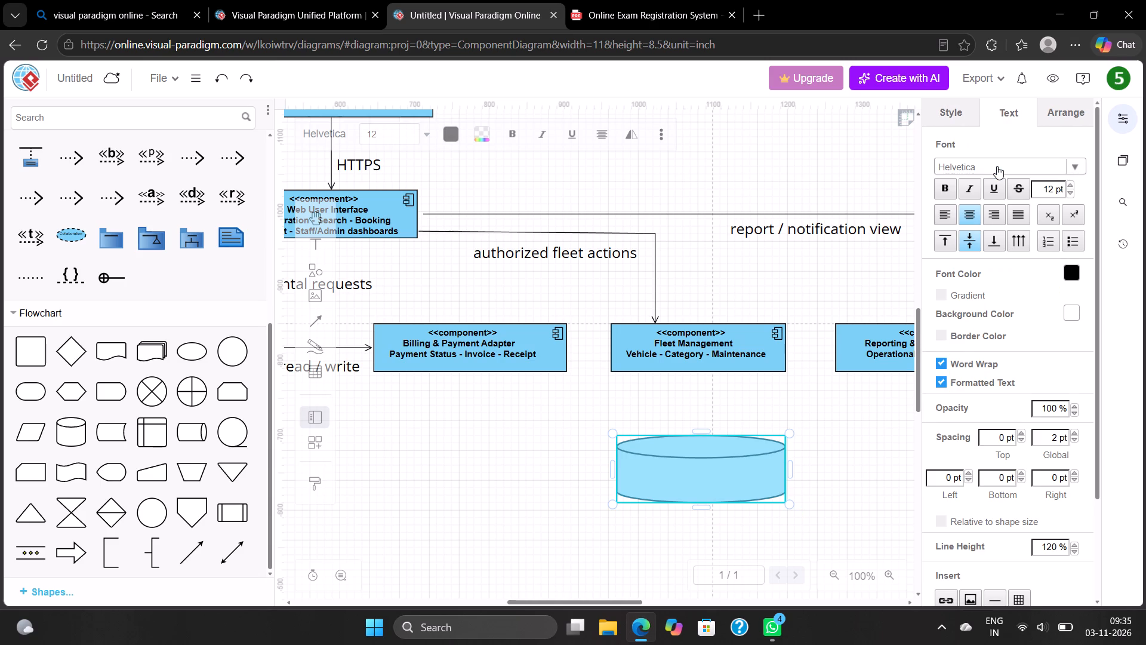
# Set the database cylinder's line colour to bright turquoise, trying the sky blue, teal and indigo default colours first, and close the formatting options.
pyautogui.click(945, 103)
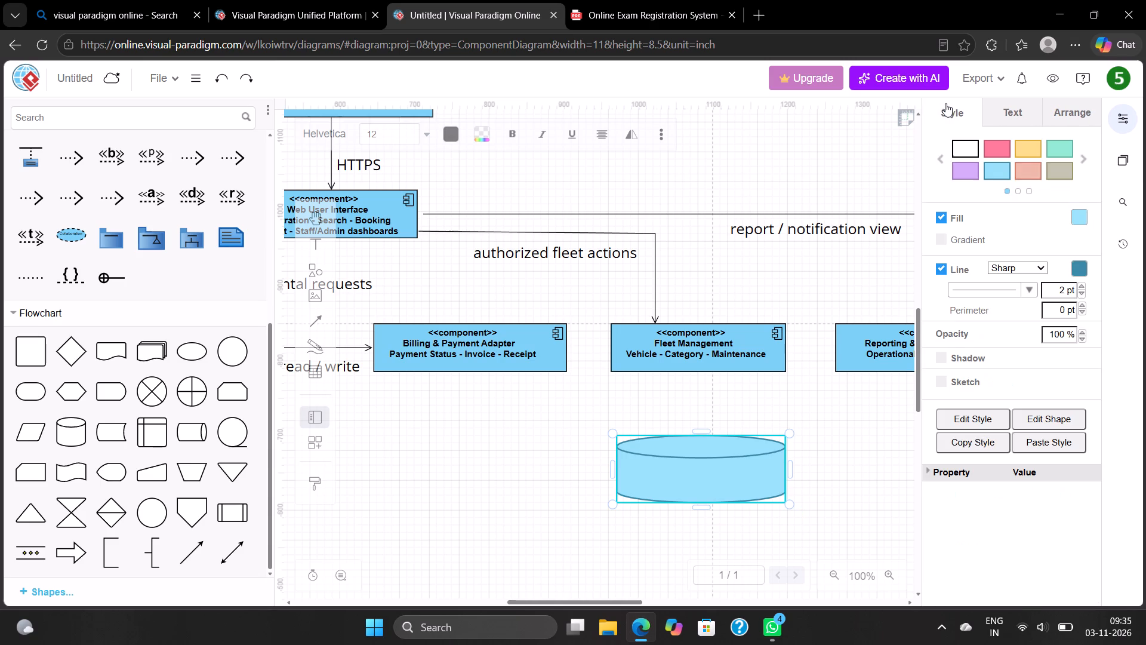
pyautogui.click(1075, 268)
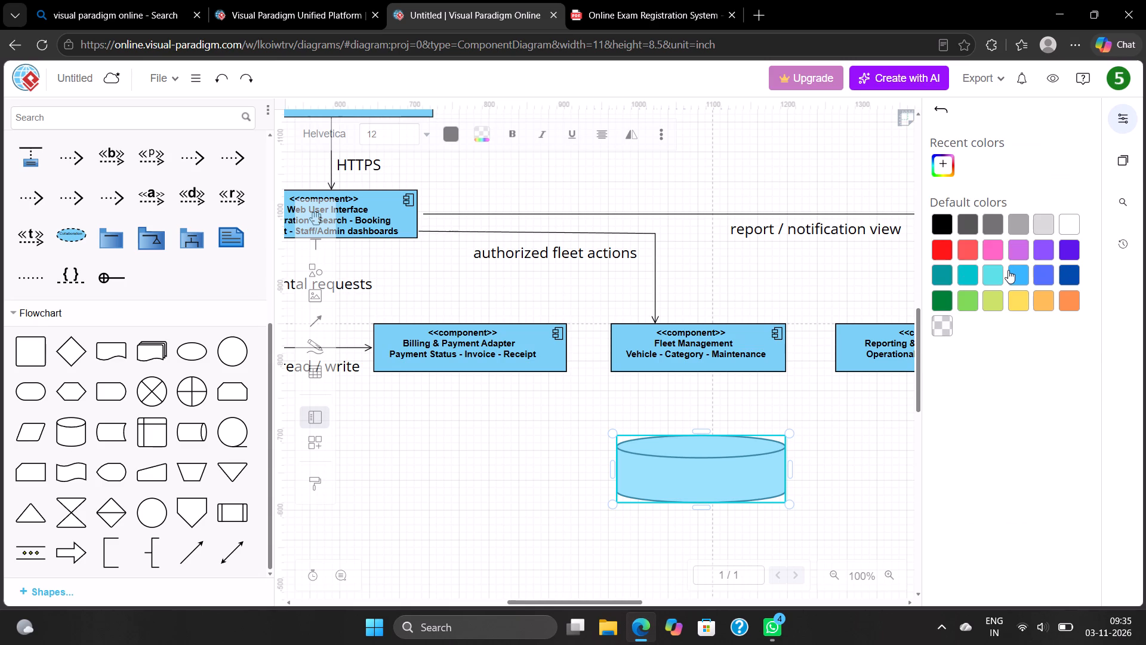
pyautogui.click(1008, 270)
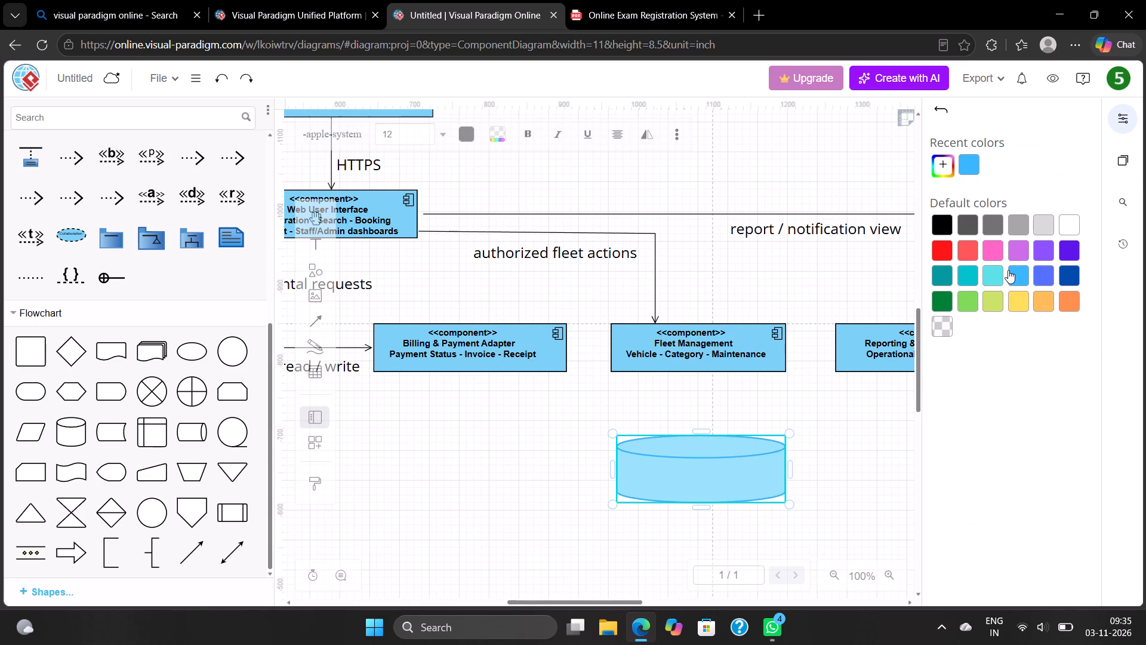
pyautogui.click(943, 281)
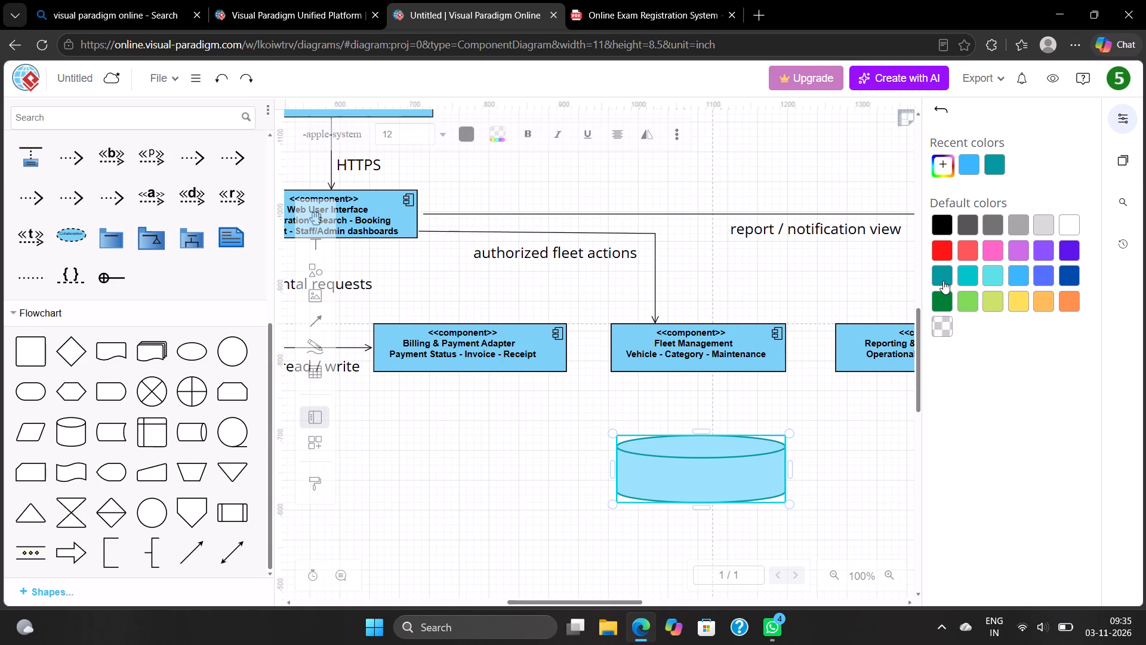
pyautogui.click(1039, 277)
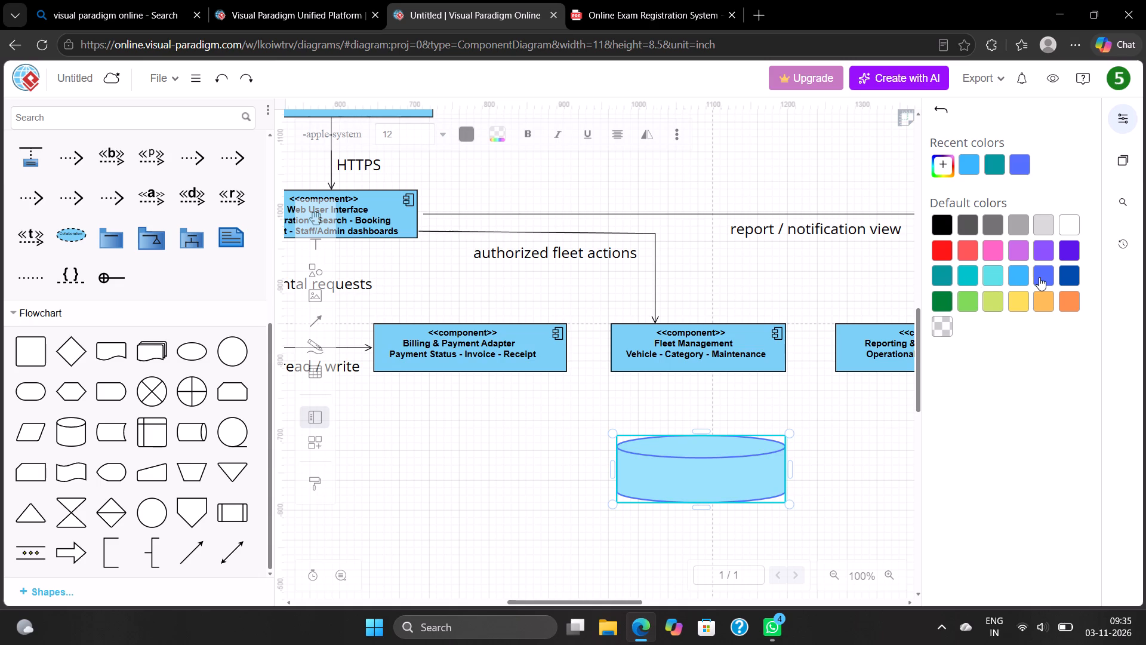
pyautogui.click(969, 277)
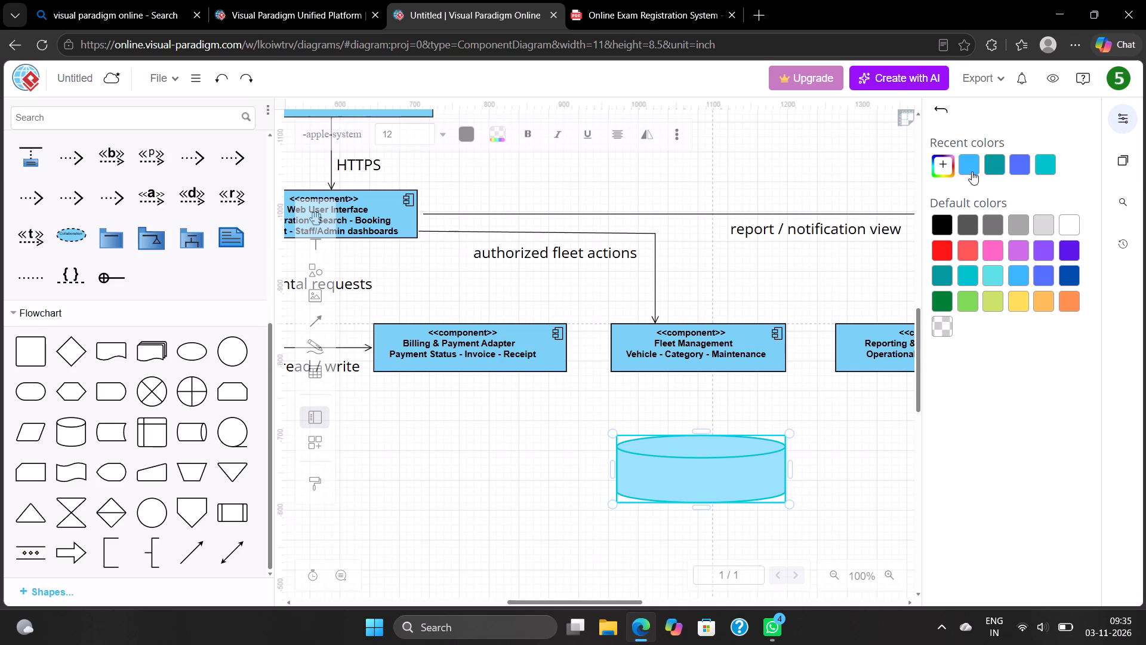
pyautogui.scroll(-2, 1016, 262)
pyautogui.click(901, 178)
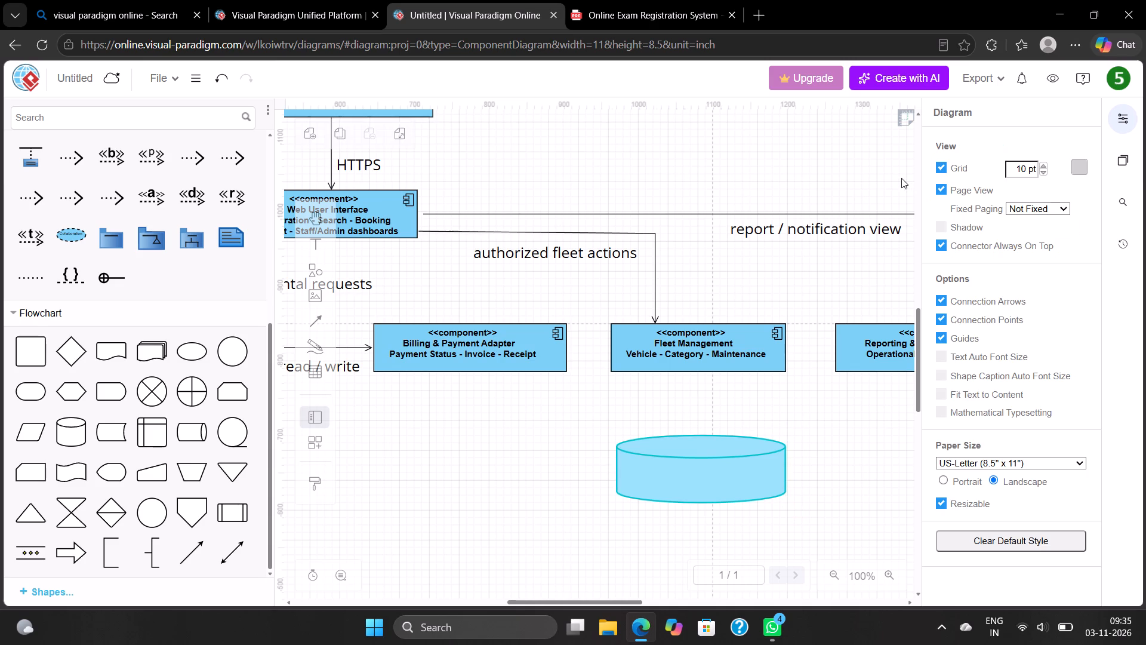
pyautogui.click(901, 178)
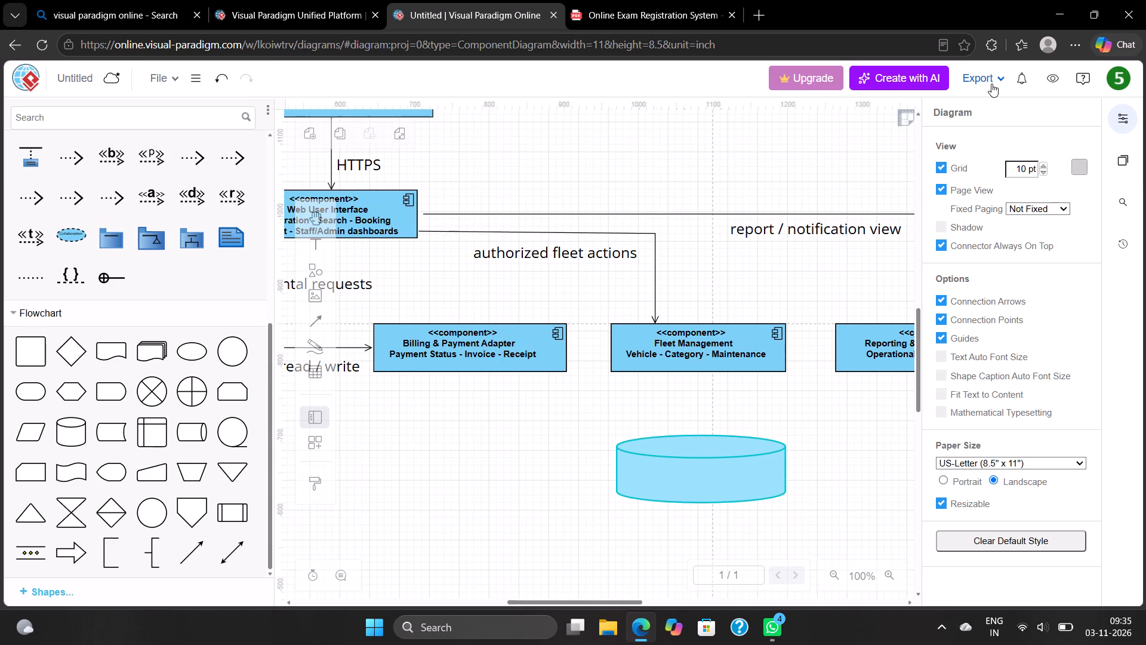
pyautogui.click(991, 83)
pyautogui.click(846, 146)
pyautogui.click(1119, 121)
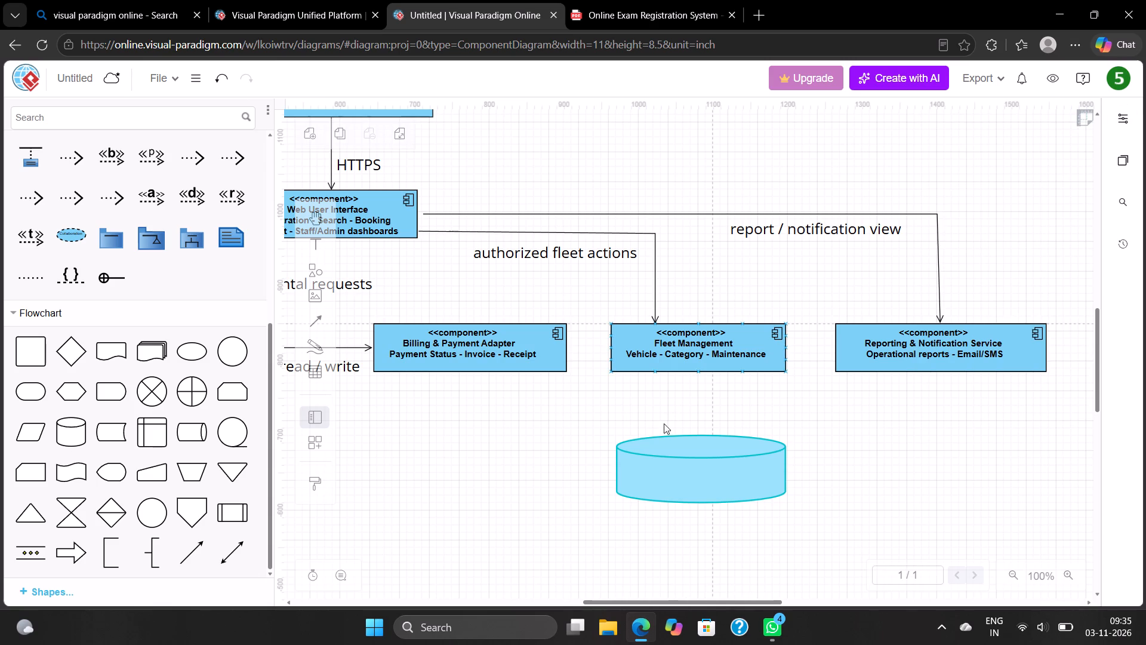
# Enter "Relational Database" as the first line of the database cylinder's label.
pyautogui.click(704, 468)
pyautogui.doubleClick(704, 468)
pyautogui.click(704, 468)
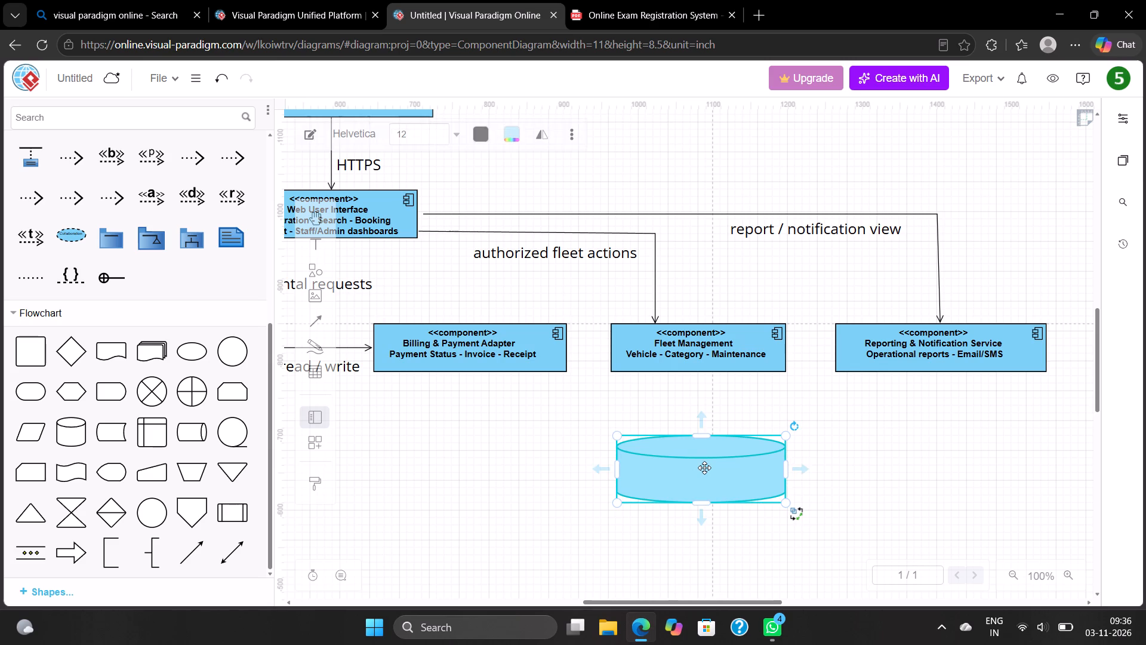
pyautogui.doubleClick(704, 468)
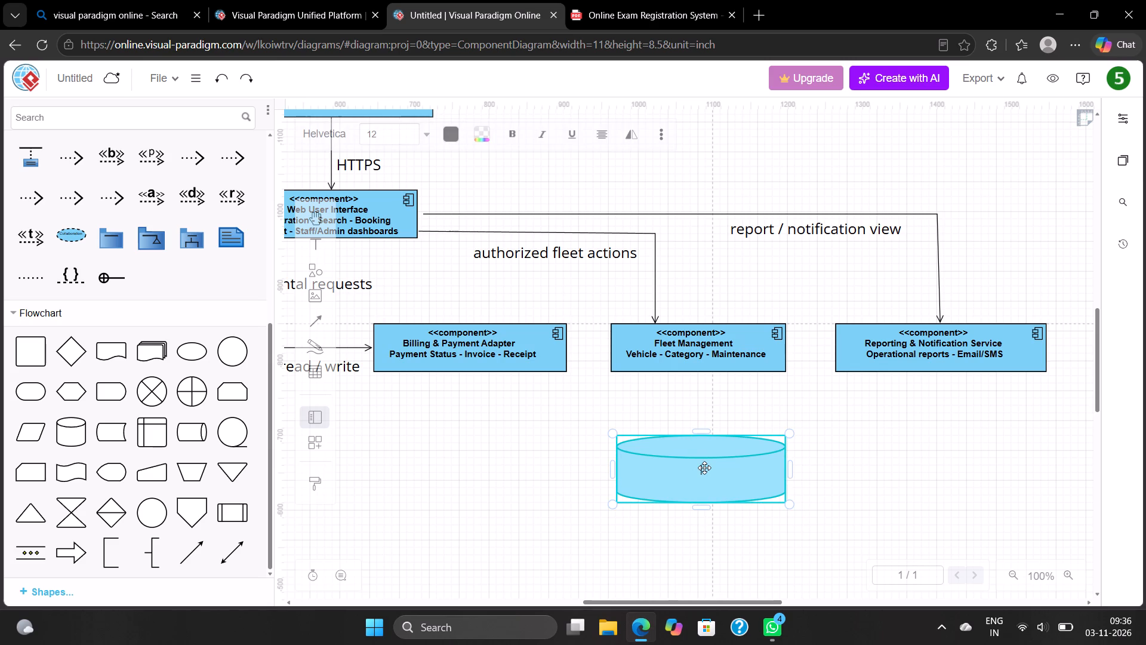
pyautogui.hotkey('shift', 'r')
pyautogui.write('ela')
pyautogui.write('tional')
pyautogui.press('space')
pyautogui.write('Database')
# Pad the label with spaces to reach a second line and enter "users - Vehicles - Bookings - Rentals" there.
pyautogui.press('space')
pyautogui.press('space')
pyautogui.press('space')
pyautogui.press('space')
pyautogui.press('space')
pyautogui.press('space')
pyautogui.press('space')
pyautogui.press('space')
pyautogui.press('space')
pyautogui.press('space')
pyautogui.press('space')
pyautogui.press('space')
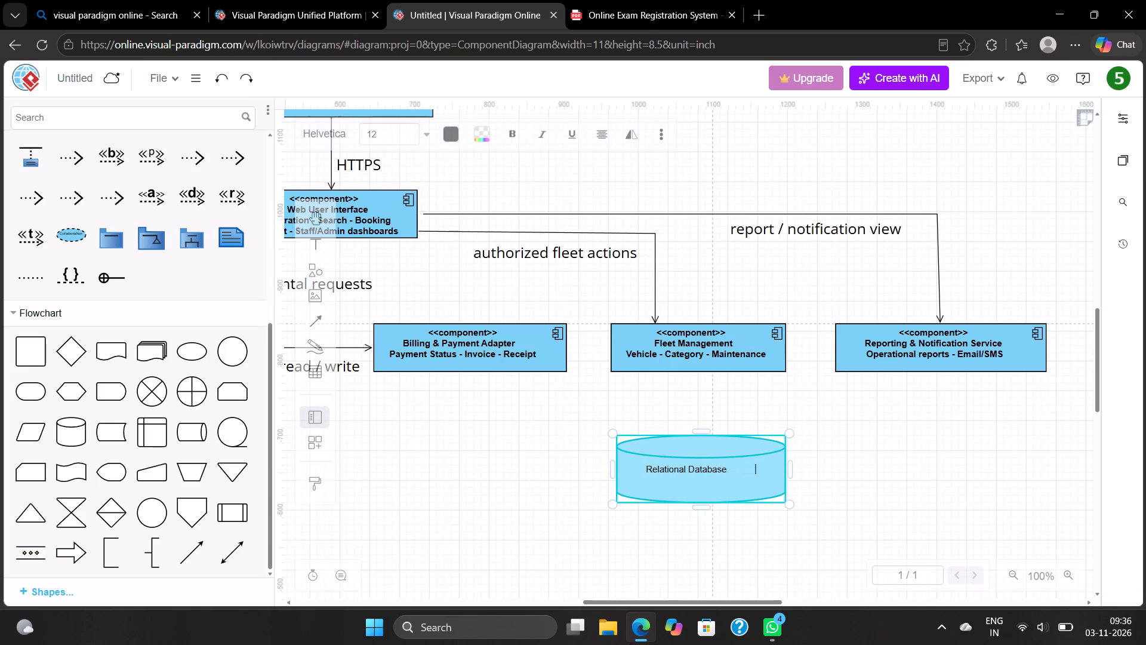
pyautogui.press('space')
pyautogui.press('space')
pyautogui.press('space')
pyautogui.press('space')
pyautogui.press('space')
pyautogui.press('space')
pyautogui.press('space')
pyautogui.press('space')
pyautogui.press('space')
pyautogui.press('space')
pyautogui.press('space')
pyautogui.press('space')
pyautogui.press('space')
pyautogui.press('space')
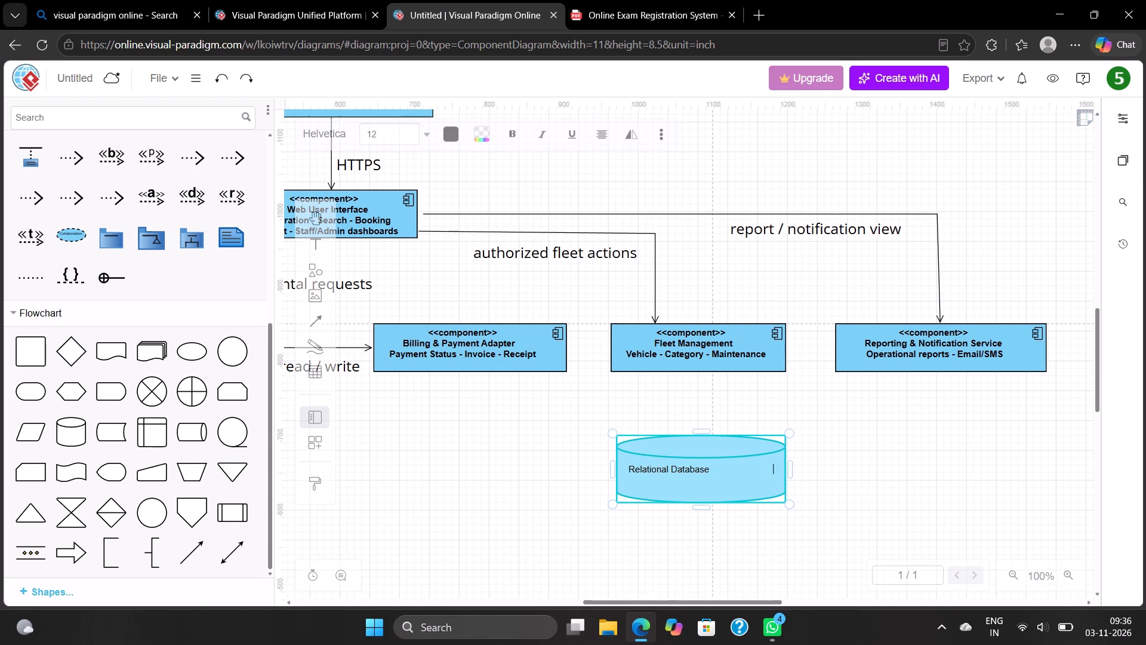
pyautogui.press('space')
pyautogui.press('space')
pyautogui.press('space')
pyautogui.press('space')
pyautogui.press('space')
pyautogui.press('space')
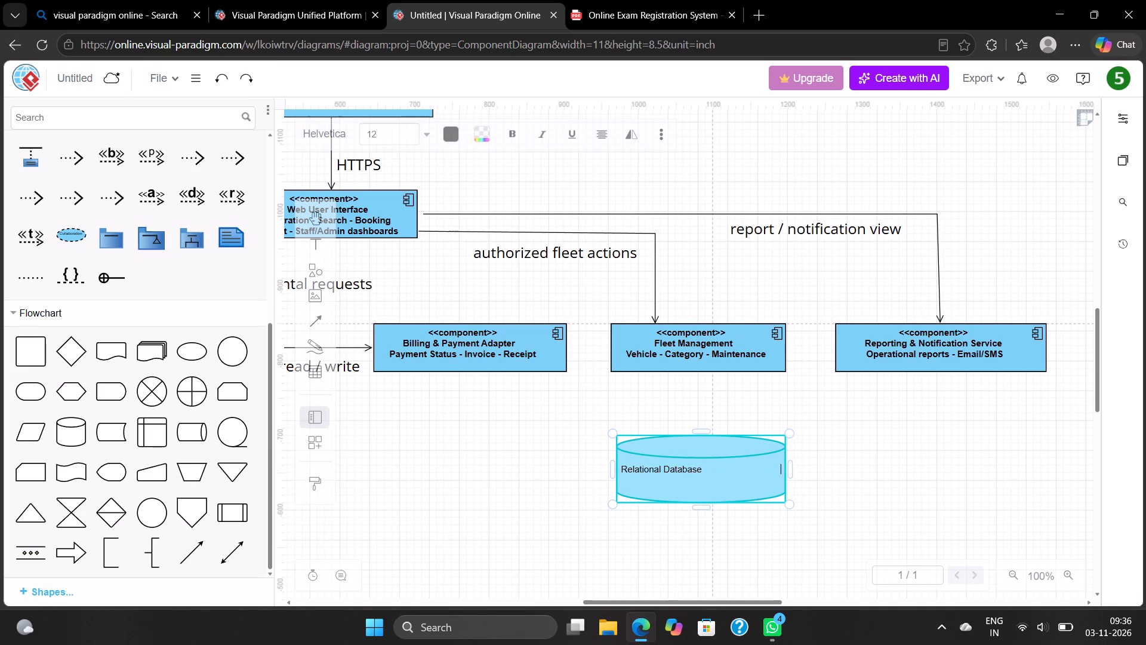
pyautogui.press('space')
pyautogui.press('space')
pyautogui.press('space')
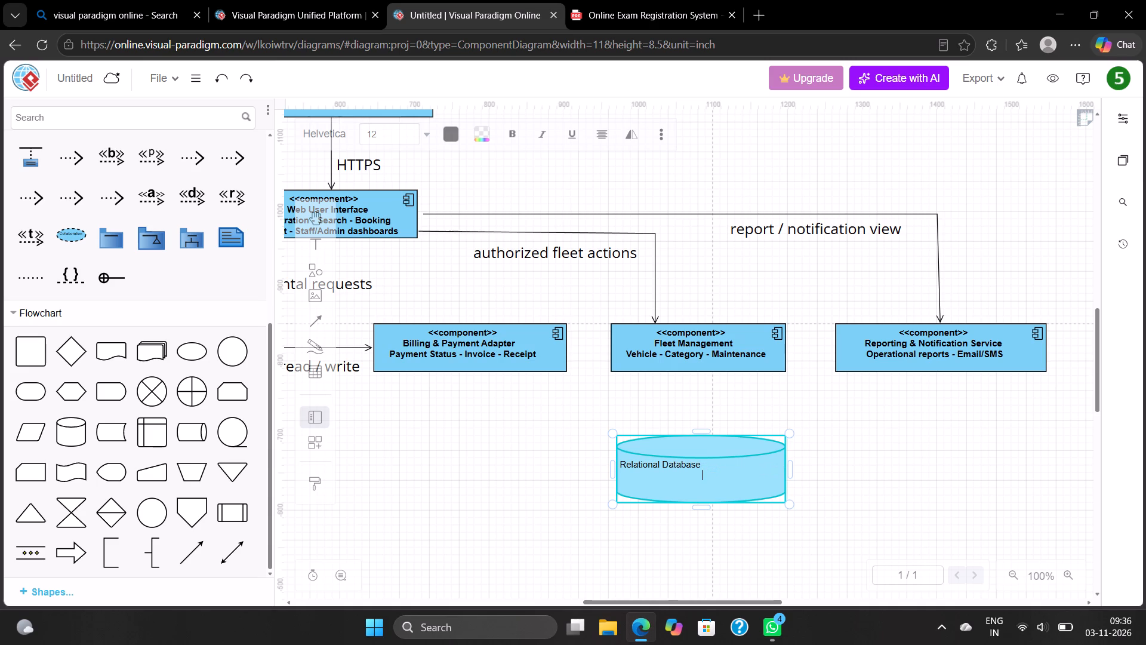
pyautogui.write('useta')
pyautogui.press('BackSpace')
pyautogui.press('BackSpace')
pyautogui.press('r')
pyautogui.write('s - Vehicles')
pyautogui.press('space')
pyautogui.write('-')
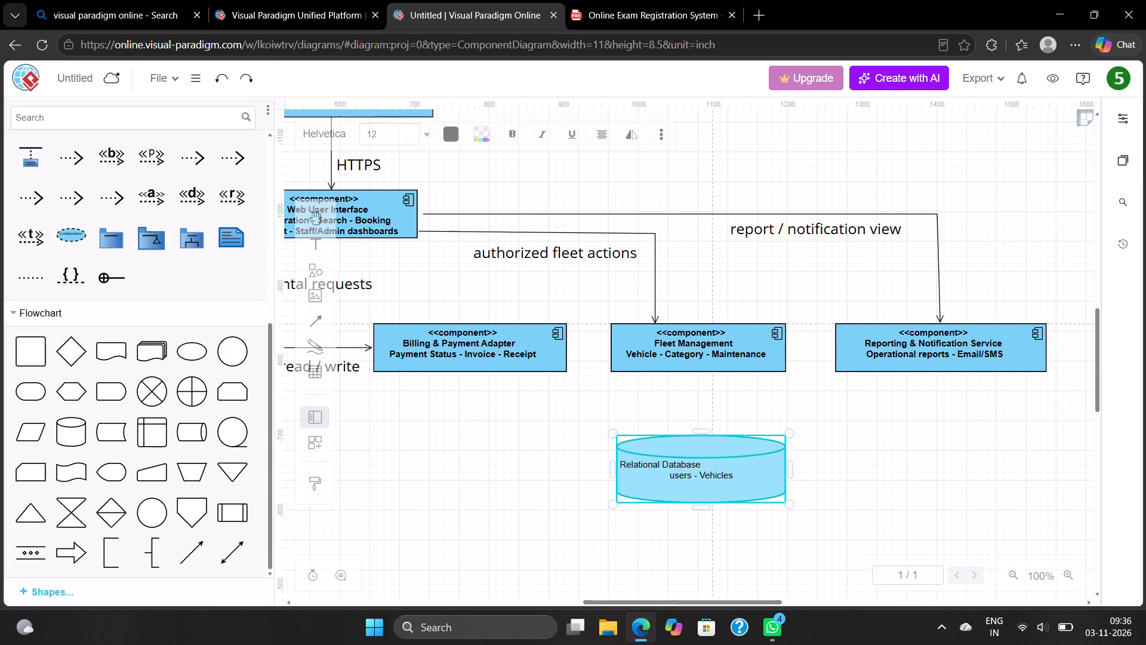
pyautogui.press('space')
pyautogui.write('Booking')
pyautogui.write('s -')
pyautogui.press('space')
pyautogui.write('Rentals')
pyautogui.press('space')
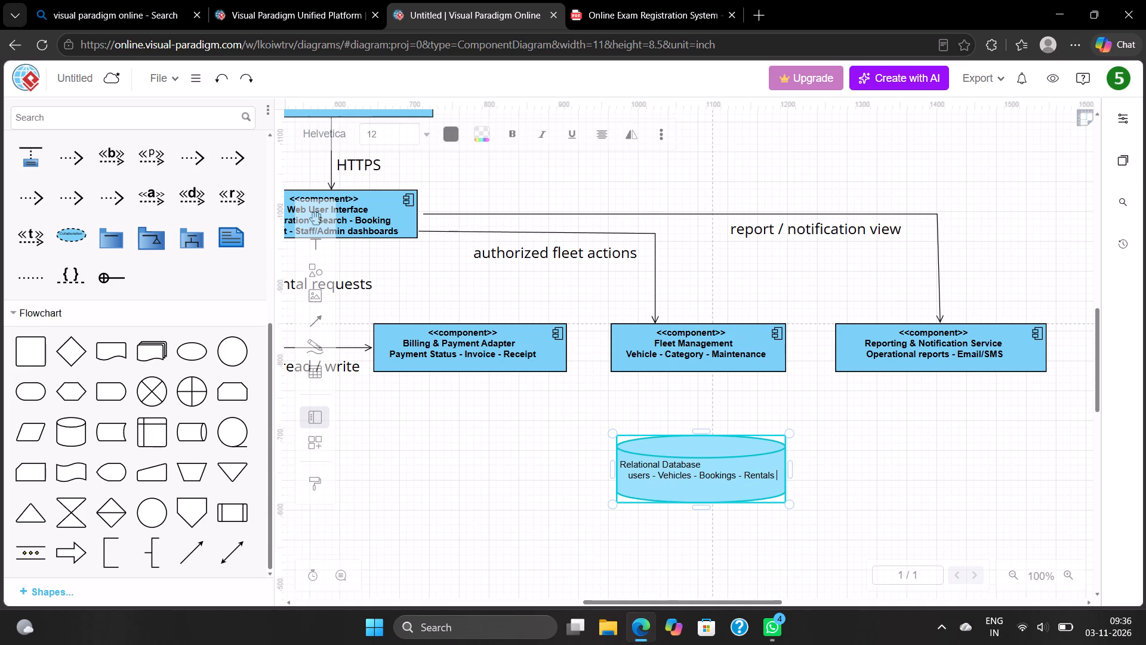
# Continue the cylinder's label with a third line reading "Payments - Maintenance - Audit".
pyautogui.hotkey('shift', 'p')
pyautogui.write('ayment')
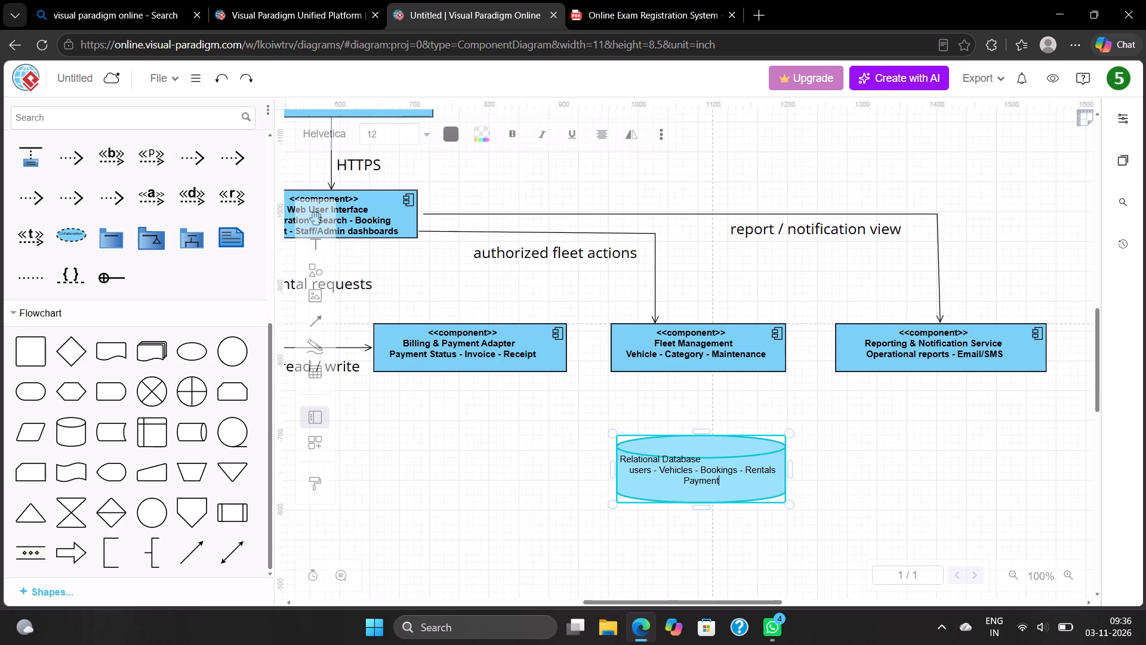
pyautogui.write('s -')
pyautogui.press('space')
pyautogui.write('Maint')
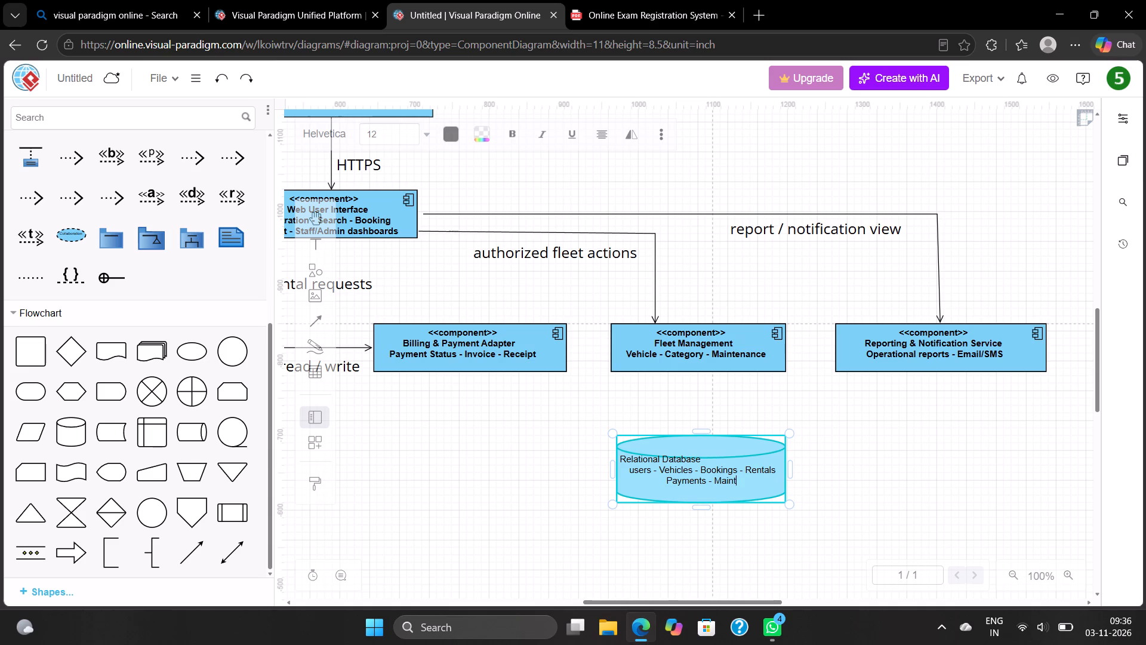
pyautogui.write('enance')
pyautogui.press('space')
pyautogui.write('-')
pyautogui.press('space')
pyautogui.hotkey('shift', 'a')
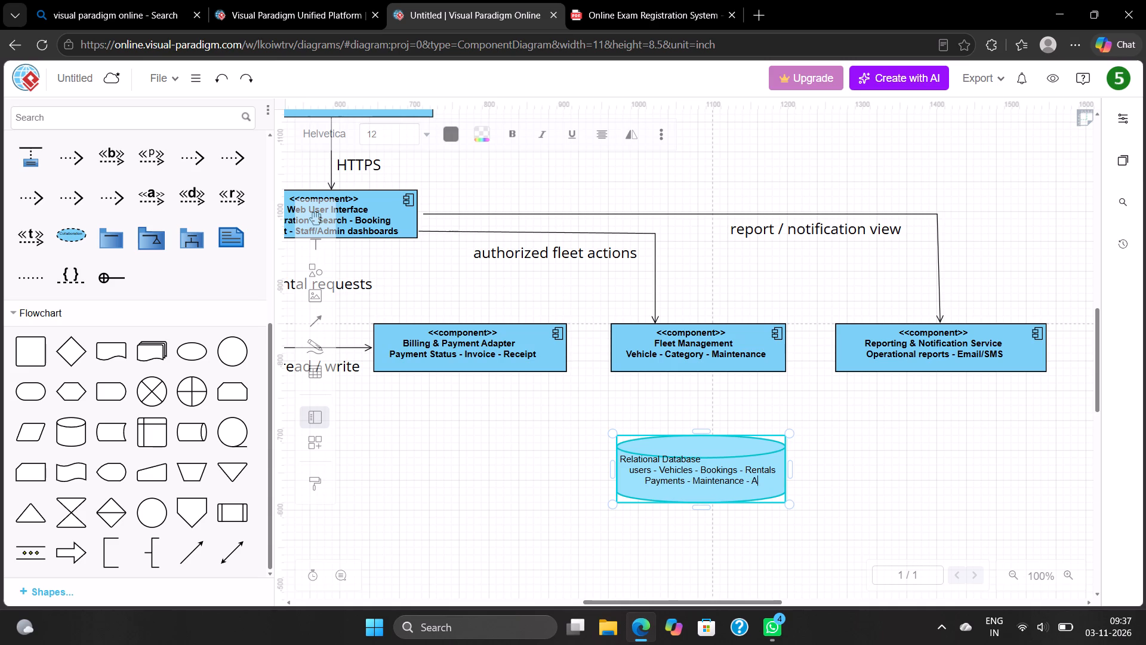
pyautogui.write('udit')
# Indent "Relational Database" with spaces to centre it on the first line of the database cylinder's label.
pyautogui.click(621, 459)
pyautogui.press('space')
pyautogui.press('space')
pyautogui.press('space')
pyautogui.press('space')
pyautogui.press('space')
pyautogui.press('space')
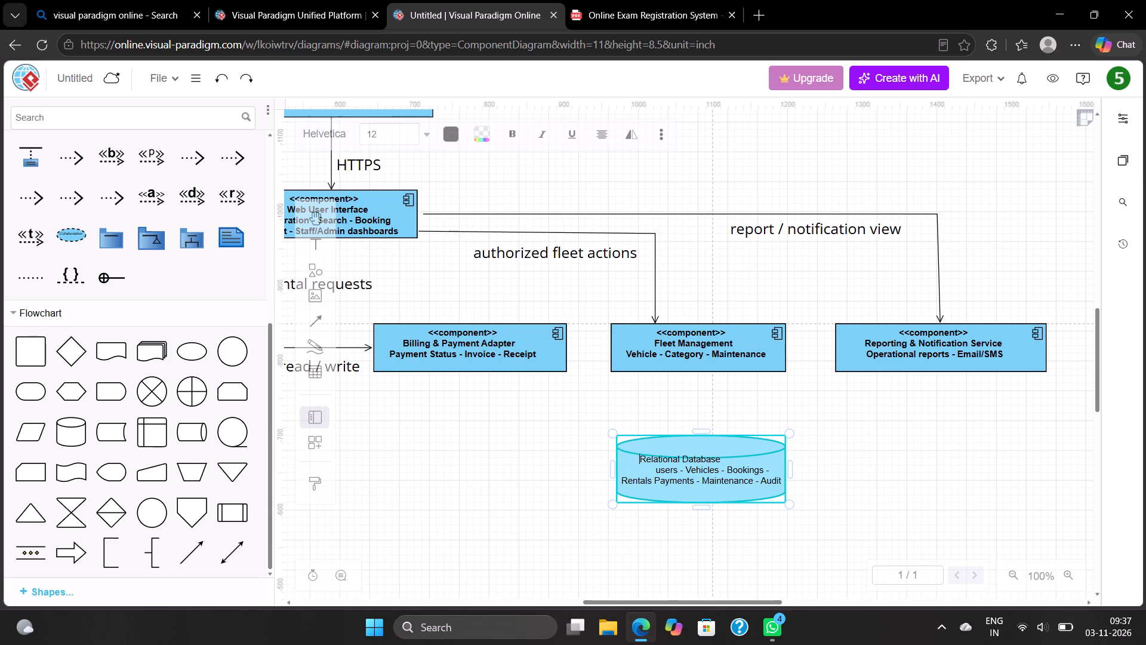
pyautogui.press('space')
pyautogui.press('space')
pyautogui.press('space')
pyautogui.press('space')
pyautogui.press('space')
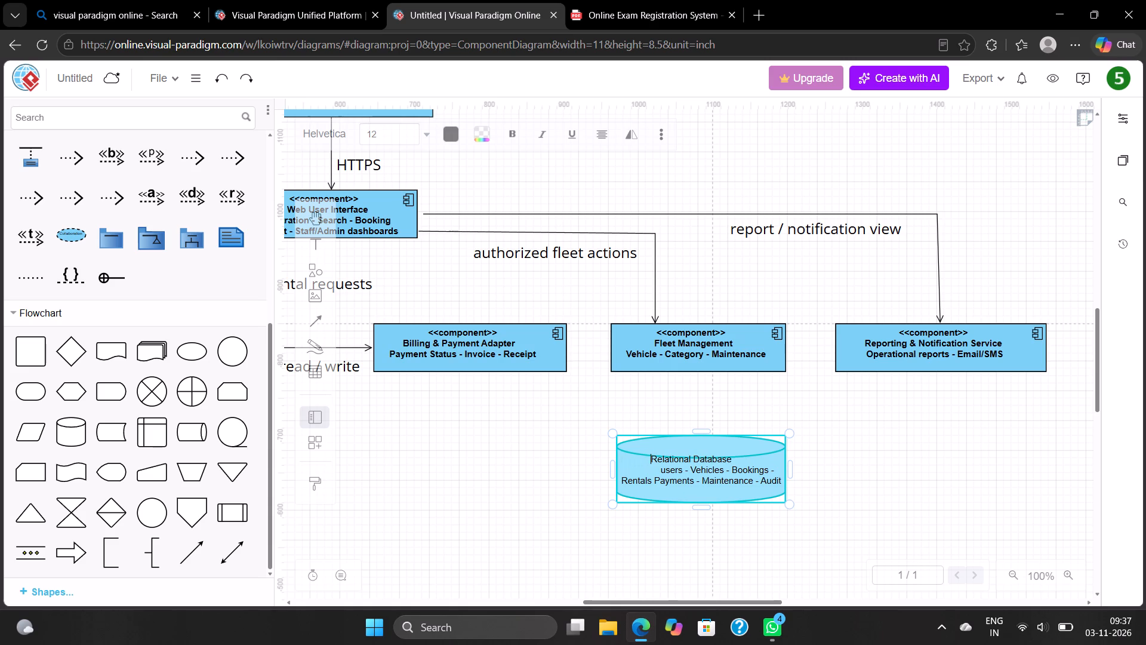
# Remove the surplus spaces before "users" so "users - Vehicles - Bookings - Rentals" fits on the label's second line.
pyautogui.click(659, 472)
pyautogui.press('BackSpace')
pyautogui.press('BackSpace')
pyautogui.press('BackSpace')
pyautogui.press('BackSpace')
pyautogui.press('BackSpace')
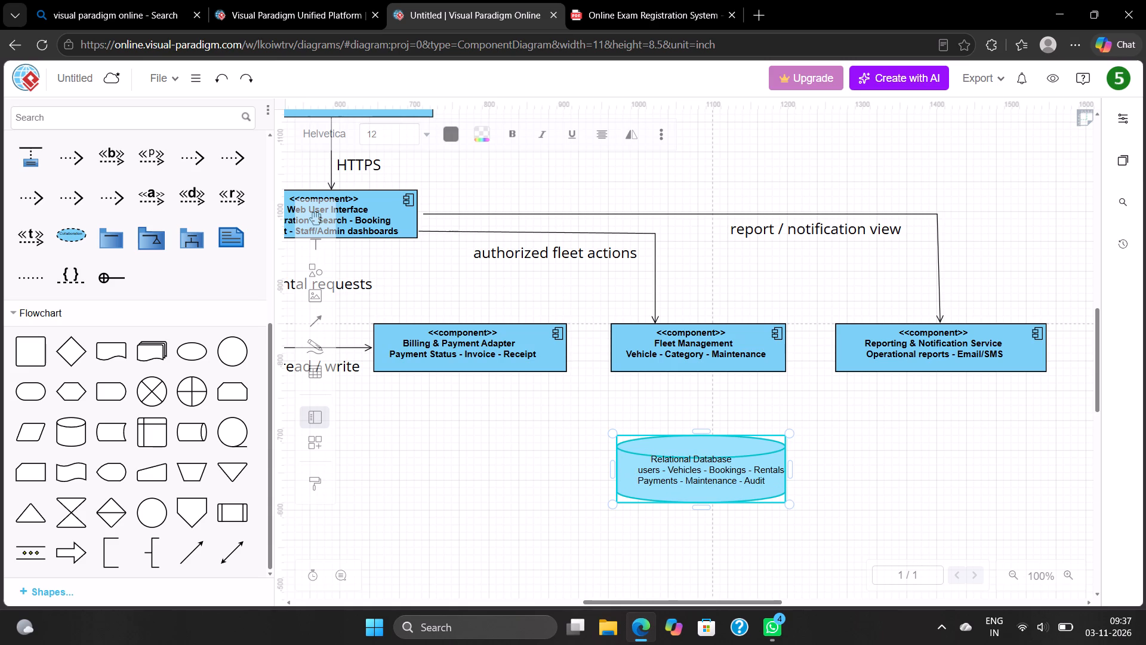
pyautogui.press('BackSpace')
pyautogui.press('BackSpace')
pyautogui.press('BackSpace')
pyautogui.press('BackSpace')
pyautogui.press('BackSpace')
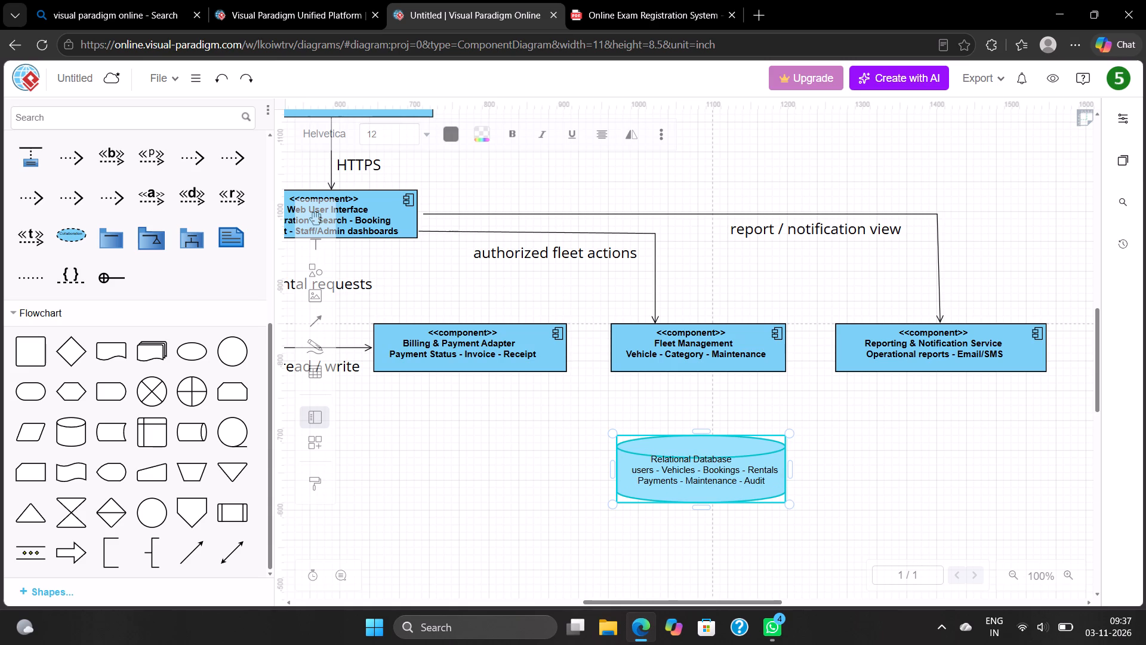
pyautogui.press('BackSpace')
# Enlarge the database cylinder to about 238 x 110 and shift it slightly down and to the right.
pyautogui.moveTo(790, 502); pyautogui.dragTo(800, 515)
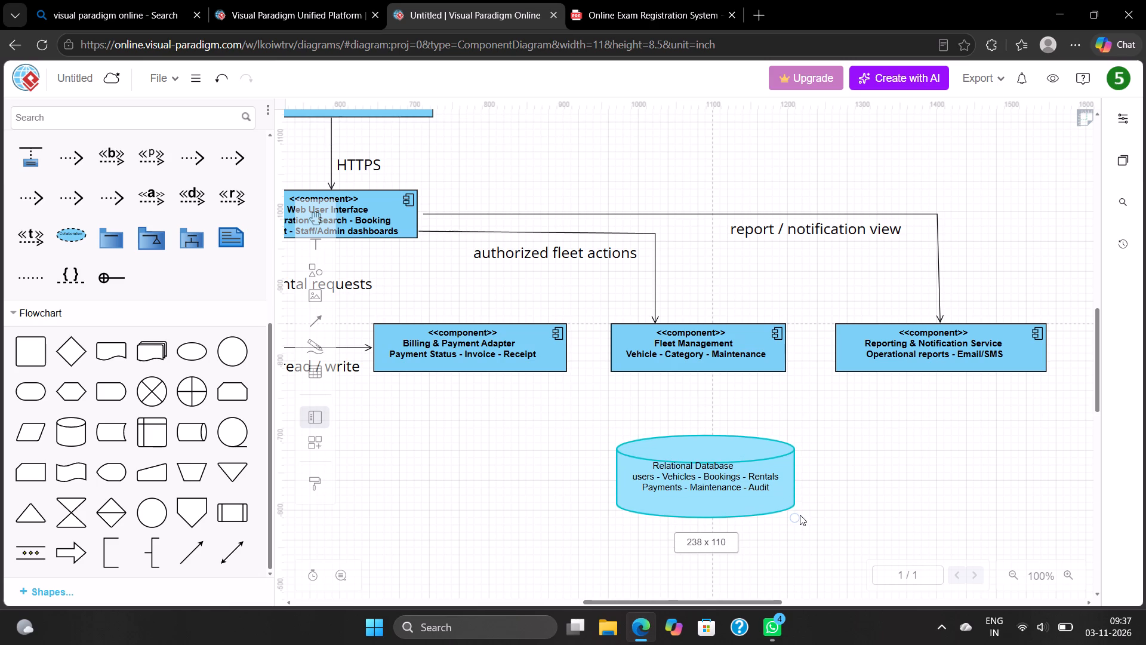
pyautogui.click(648, 467)
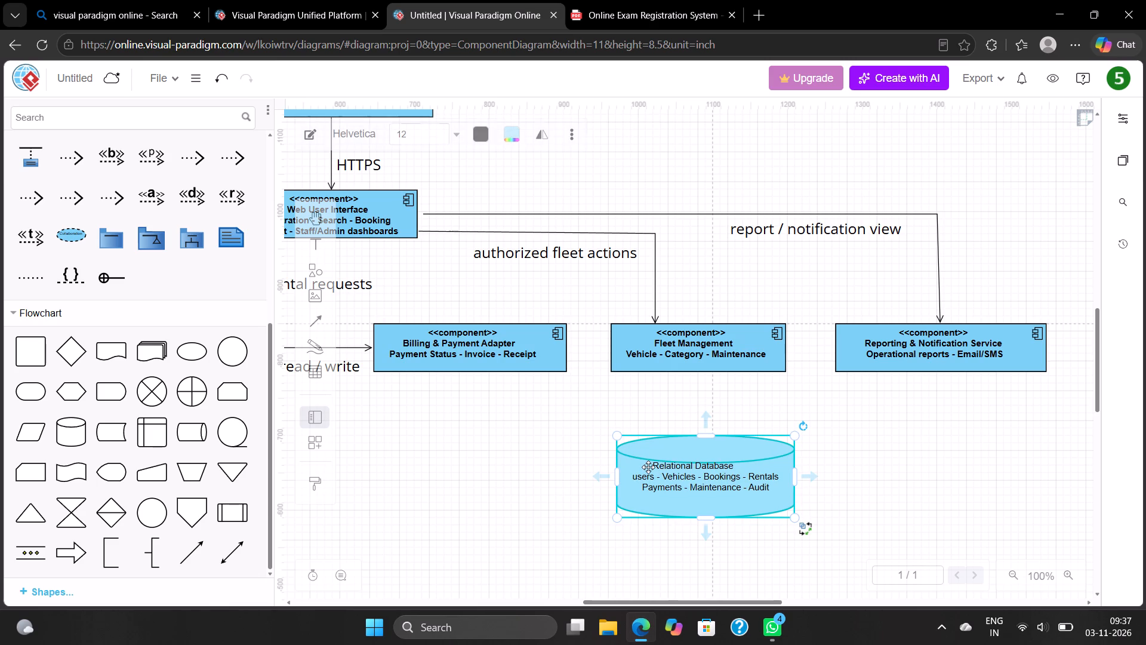
pyautogui.click(648, 467)
pyautogui.moveTo(654, 466); pyautogui.dragTo(654, 466)
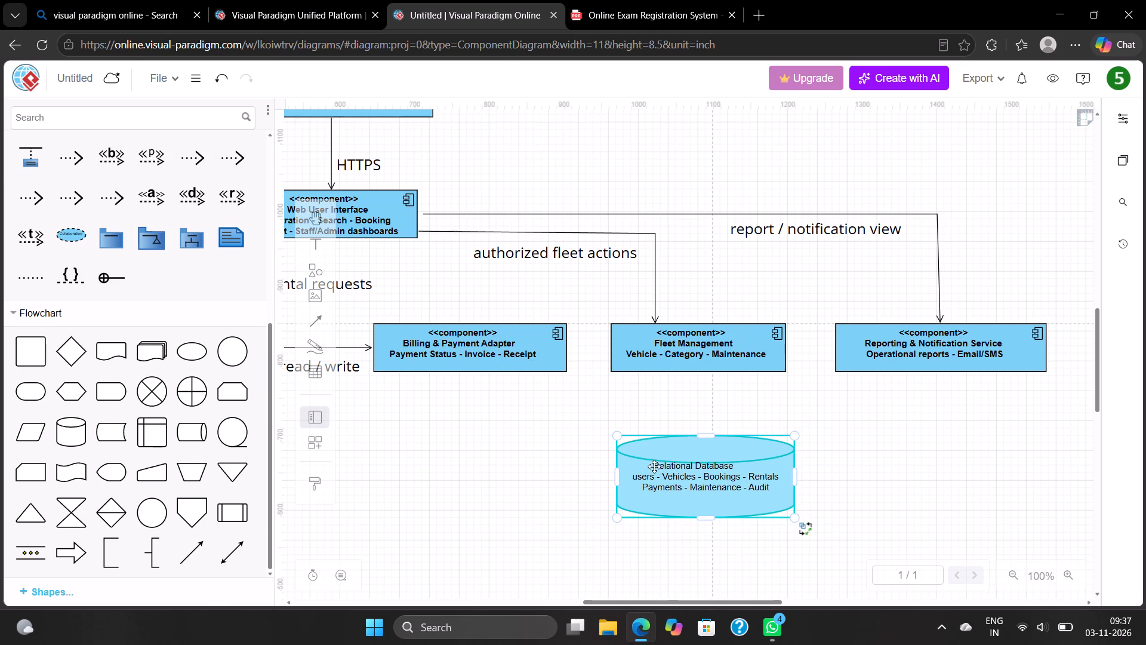
pyautogui.moveTo(654, 466); pyautogui.dragTo(660, 471)
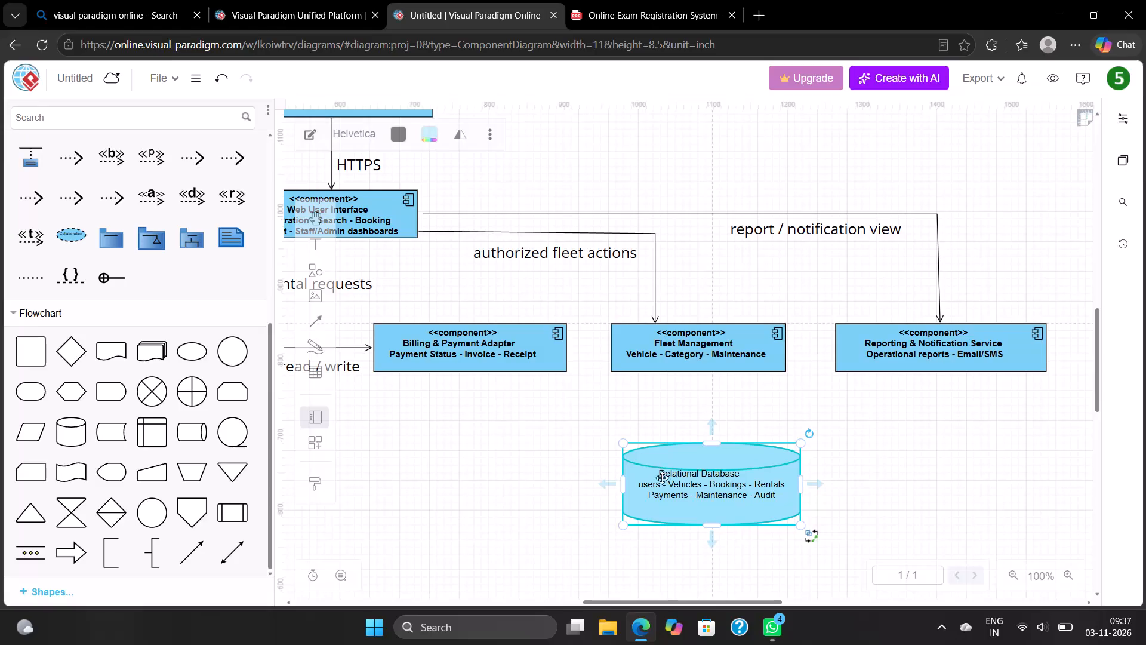
# Reopen the cylinder's label and pad the space before "Relational Database" with many more spaces to push it further along.
pyautogui.doubleClick(660, 474)
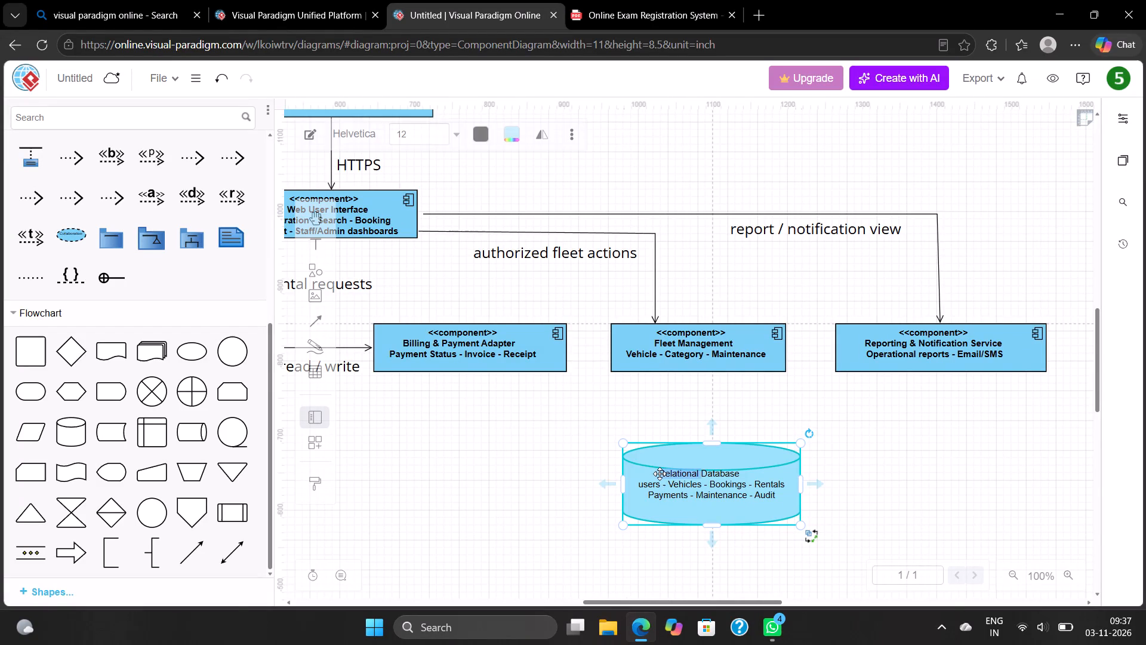
pyautogui.click(660, 474)
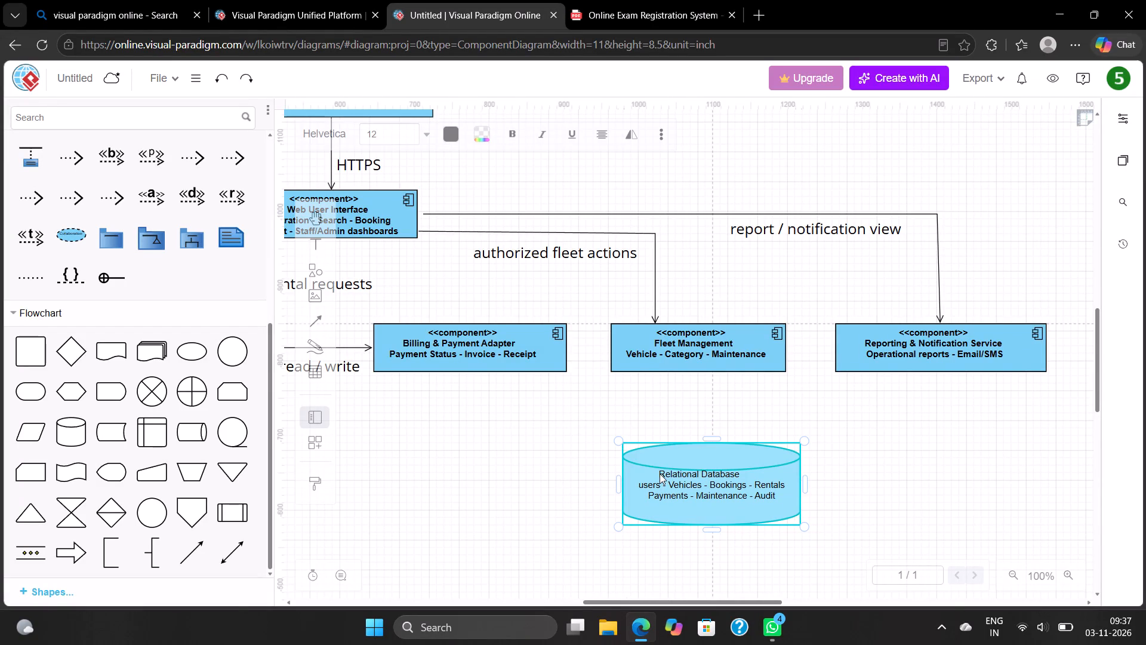
pyautogui.press('space')
pyautogui.press('space')
pyautogui.press('space')
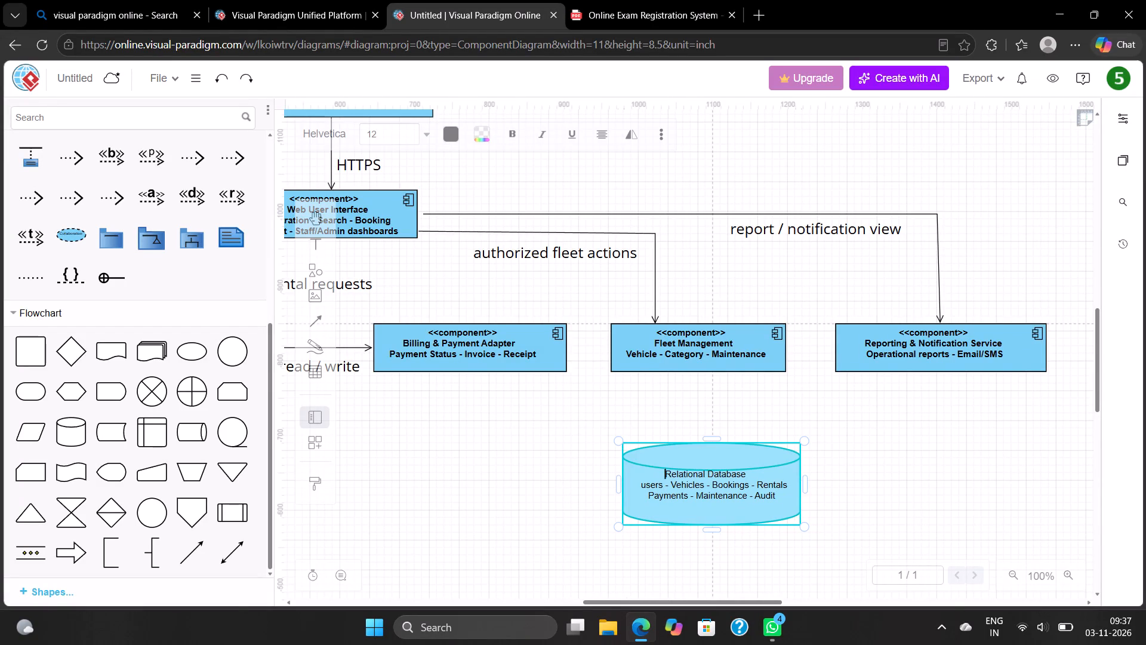
pyautogui.press('space')
pyautogui.press('space')
pyautogui.press('space')
pyautogui.press('space')
pyautogui.press('space')
pyautogui.press('space')
pyautogui.press('space')
pyautogui.press('space')
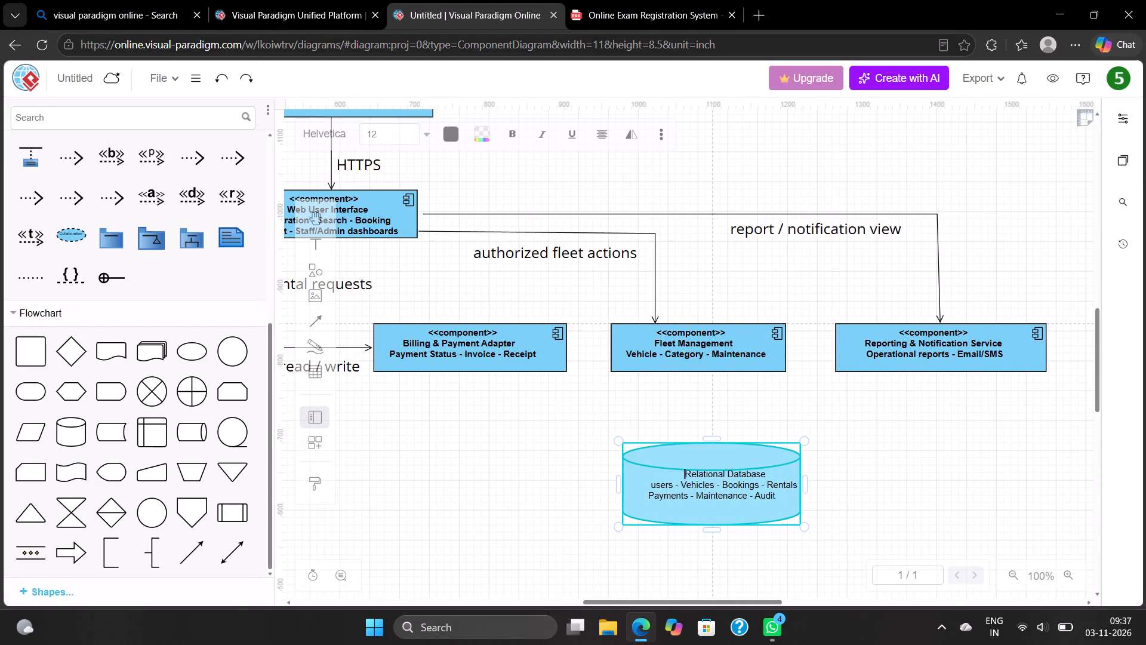
pyautogui.press('space')
pyautogui.press('space')
pyautogui.press('space')
pyautogui.press('space')
pyautogui.press('space')
pyautogui.press('space')
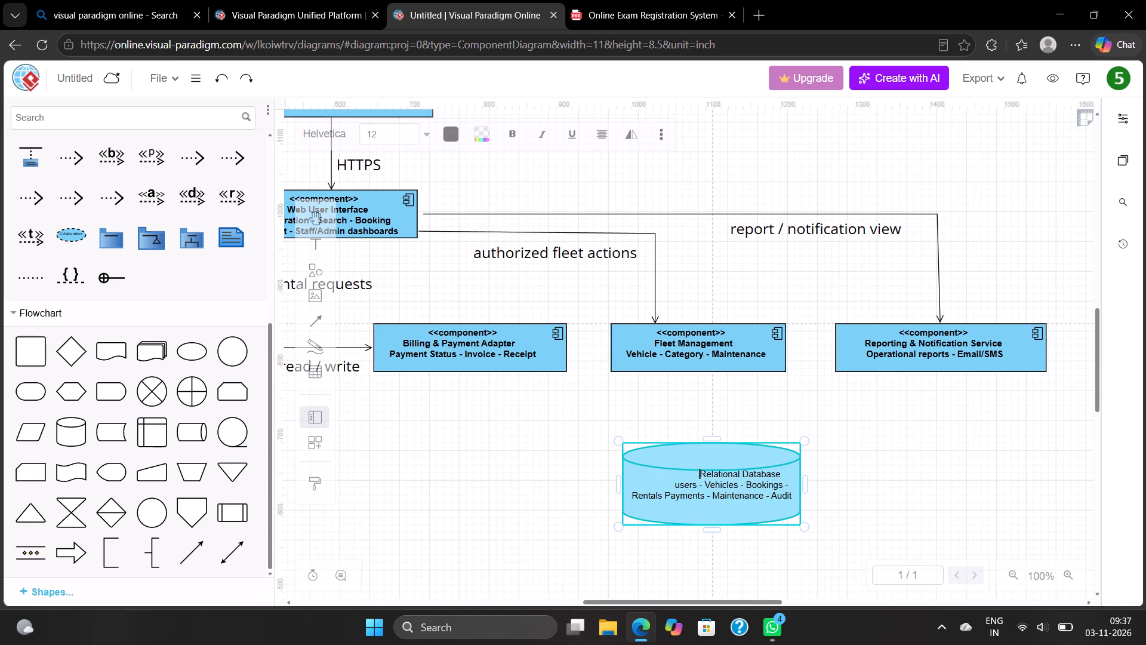
pyautogui.press('space')
pyautogui.press('space')
pyautogui.press('space')
pyautogui.press('space')
pyautogui.press('space')
pyautogui.press('space')
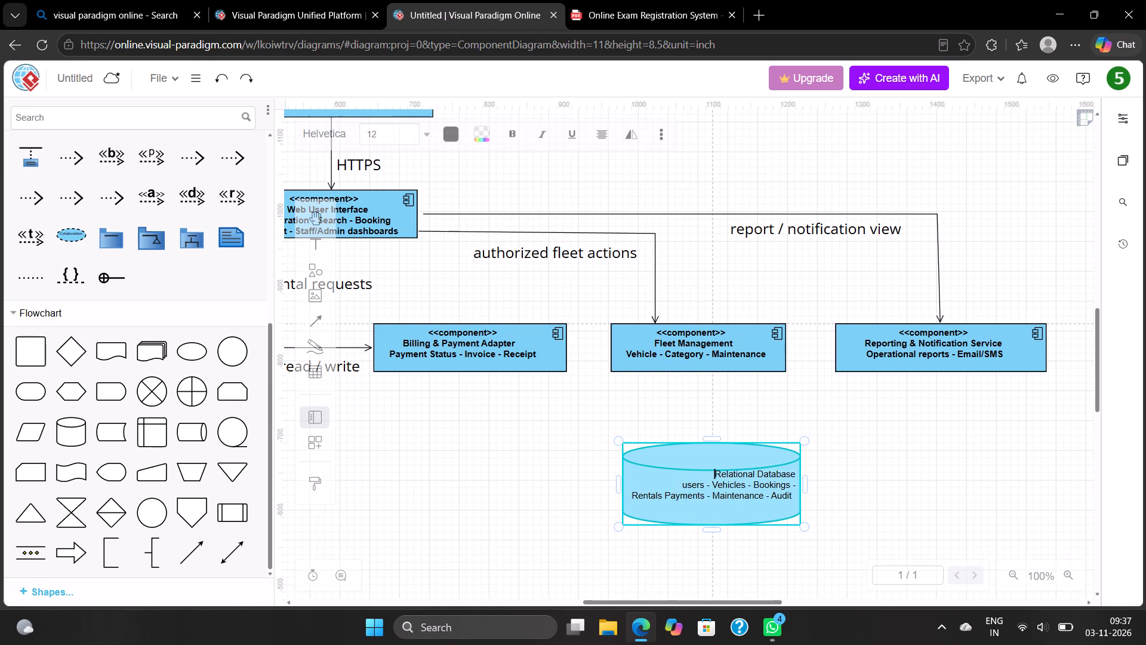
pyautogui.press('space')
pyautogui.press('space')
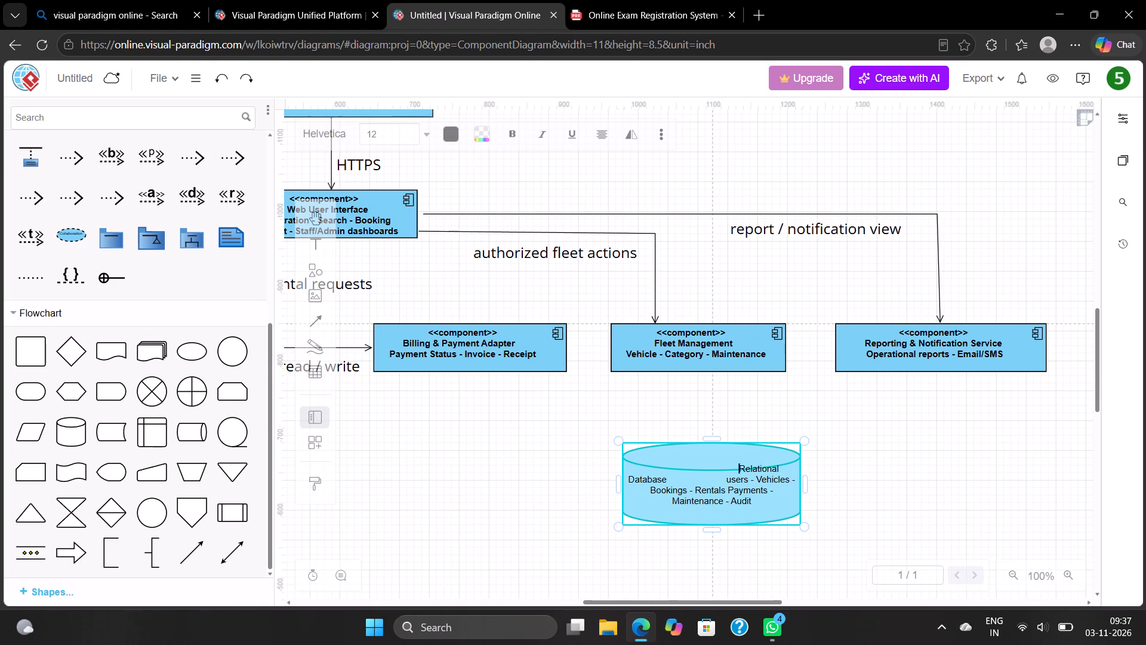
pyautogui.press('space')
pyautogui.press('space')
pyautogui.press('space')
pyautogui.press('space')
pyautogui.press('space')
pyautogui.press('space')
pyautogui.press('space')
pyautogui.press('space')
pyautogui.press('space')
pyautogui.press('space')
pyautogui.press('space')
pyautogui.press('space')
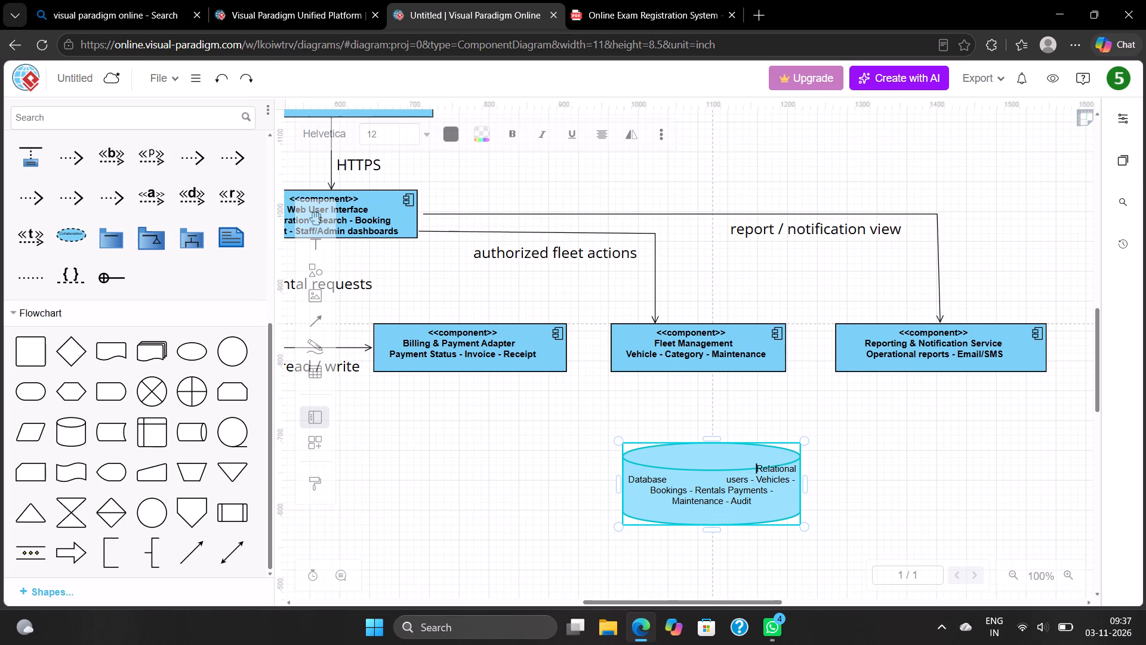
pyautogui.press('space')
pyautogui.press('space')
pyautogui.press('space')
pyautogui.press('space')
pyautogui.press('space')
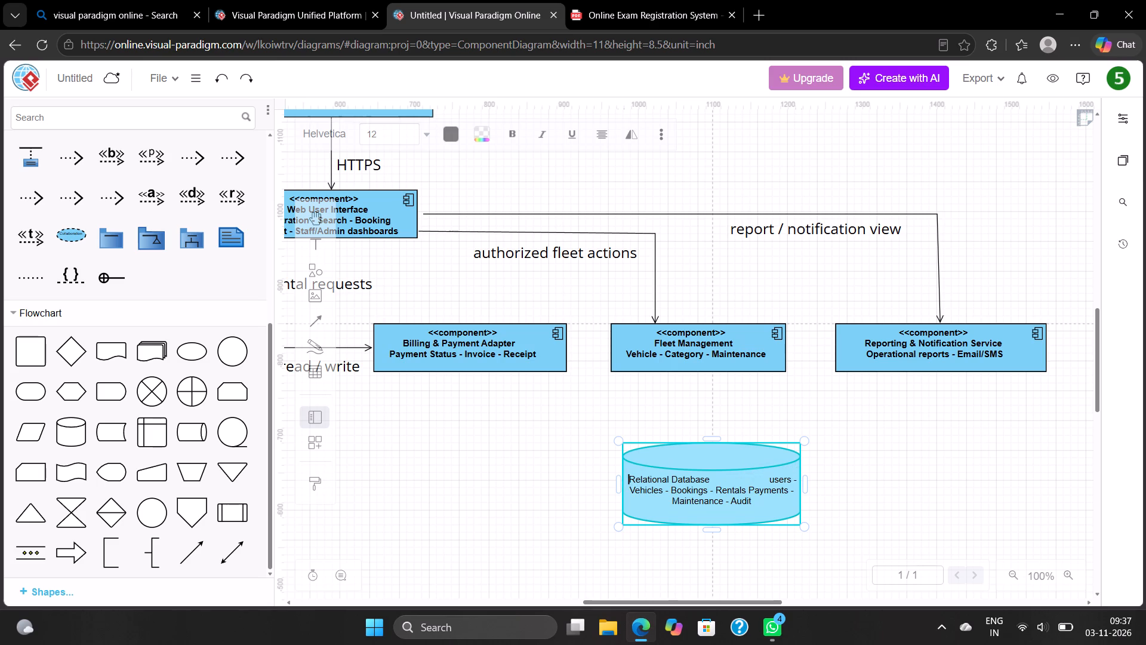
pyautogui.press('space')
pyautogui.press('space')
pyautogui.press('space')
pyautogui.press('space')
pyautogui.press('space')
pyautogui.press('space')
pyautogui.press('space')
pyautogui.press('space')
pyautogui.press('space')
pyautogui.press('space')
pyautogui.press('space')
pyautogui.press('space')
pyautogui.press('space')
pyautogui.press('space')
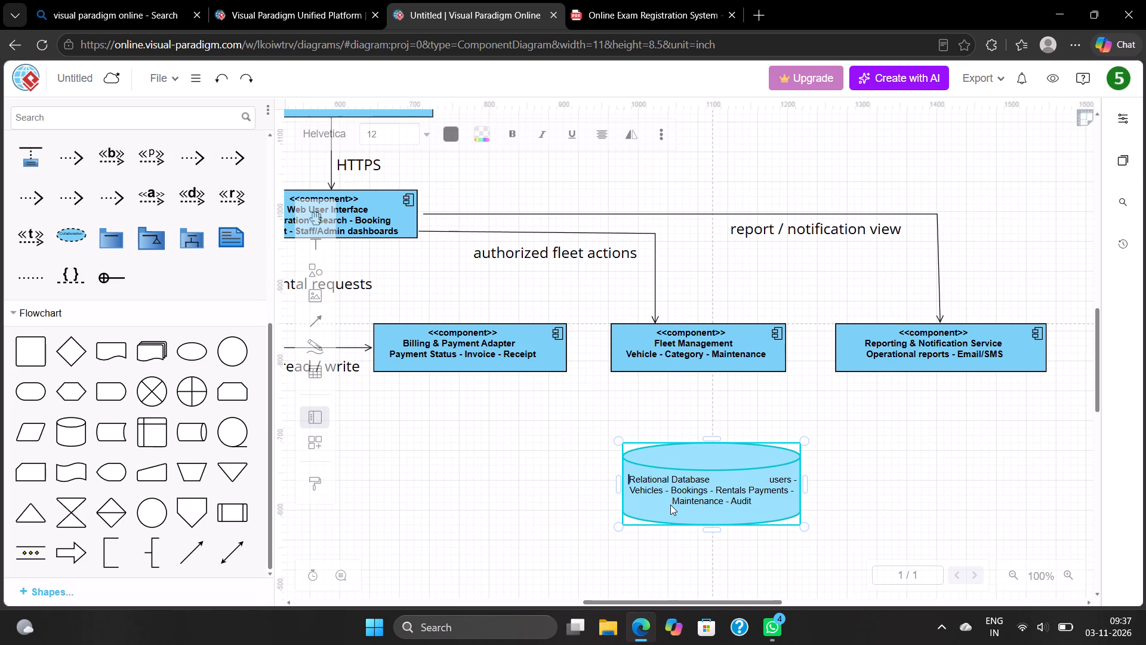
# Add spaces before "Maintenance" in the cylinder's label and trim them back to one extra space.
pyautogui.click(670, 505)
pyautogui.press('space')
pyautogui.press('space')
pyautogui.press('space')
pyautogui.press('space')
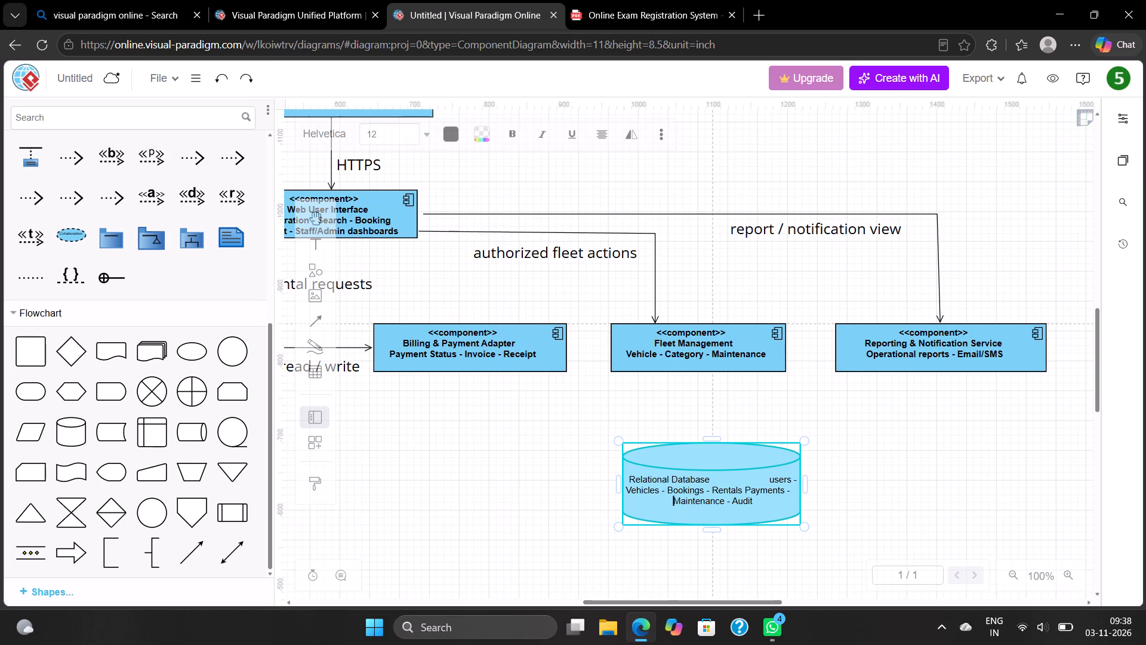
pyautogui.press('BackSpace')
pyautogui.press('BackSpace')
pyautogui.press('BackSpace')
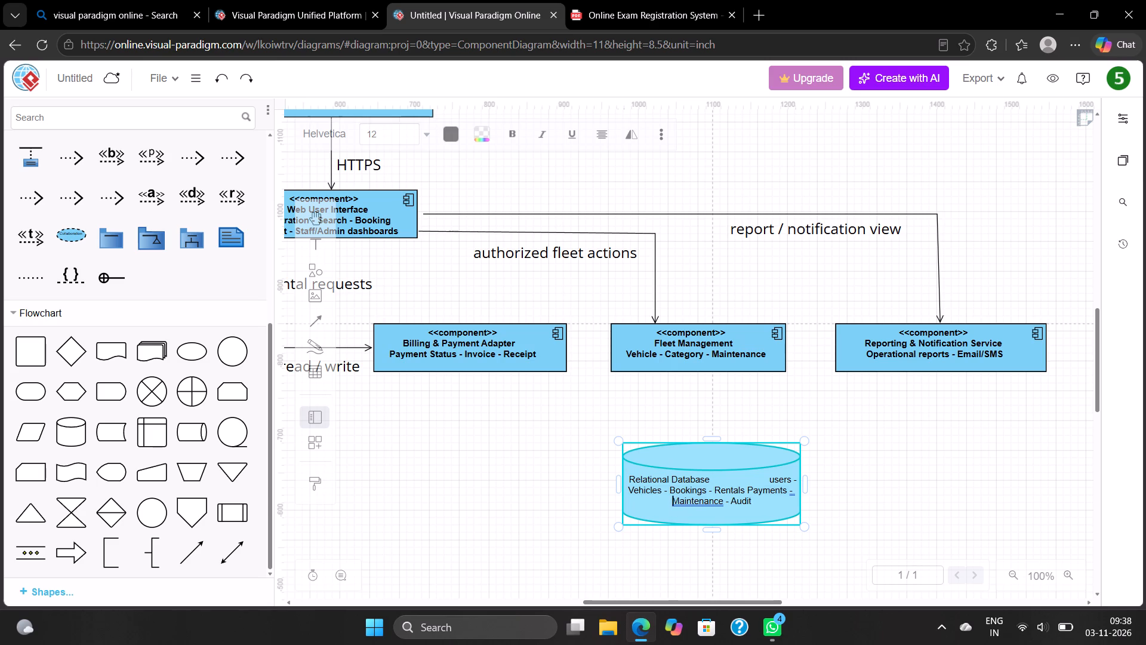
# Pad the cylinder's label with spaces before "Payments" so that "Payments - Maintenance - Audit" sits on its own line.
pyautogui.click(748, 490)
pyautogui.press('space')
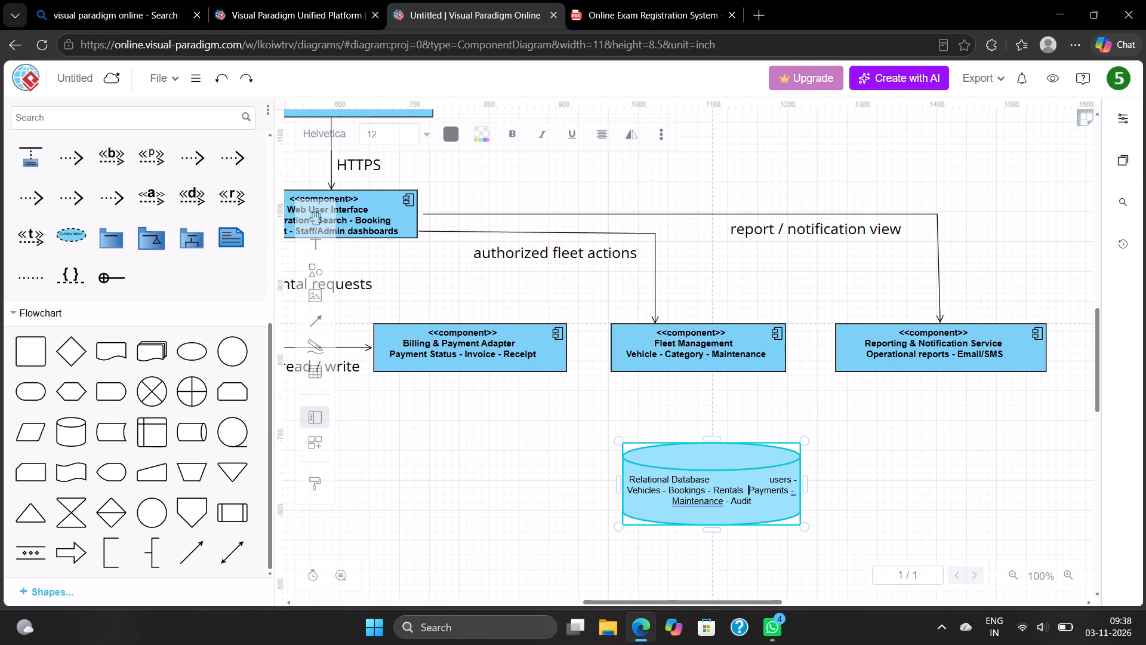
pyautogui.press('space')
pyautogui.press('space')
pyautogui.press('space')
pyautogui.press('space')
pyautogui.press('space')
pyautogui.press('space')
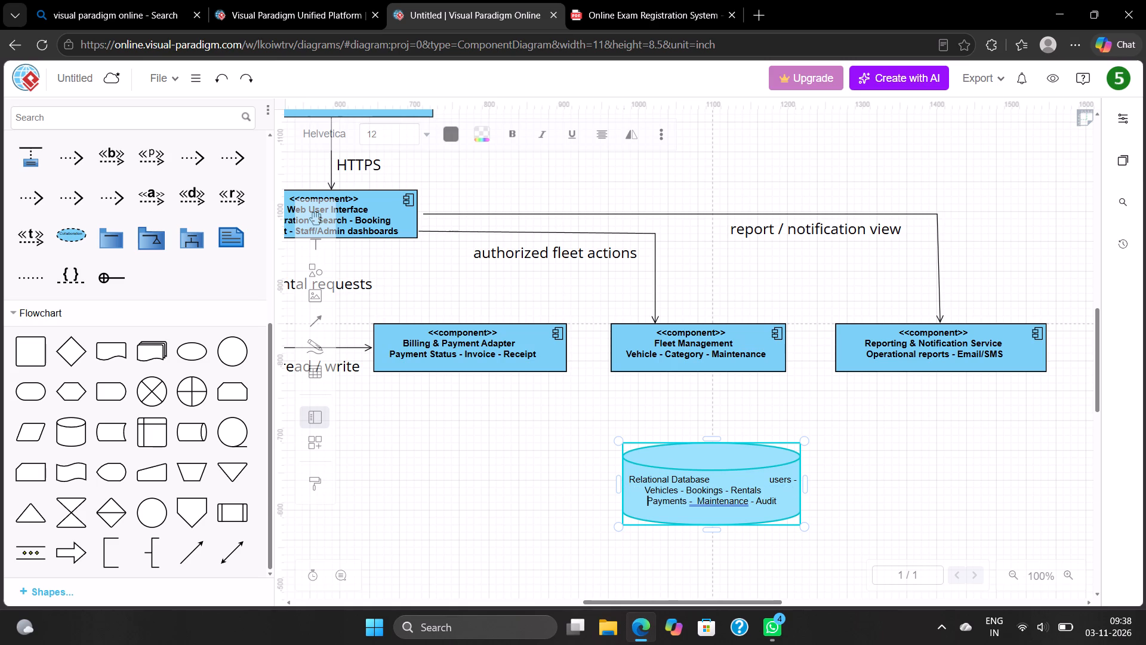
pyautogui.press('space')
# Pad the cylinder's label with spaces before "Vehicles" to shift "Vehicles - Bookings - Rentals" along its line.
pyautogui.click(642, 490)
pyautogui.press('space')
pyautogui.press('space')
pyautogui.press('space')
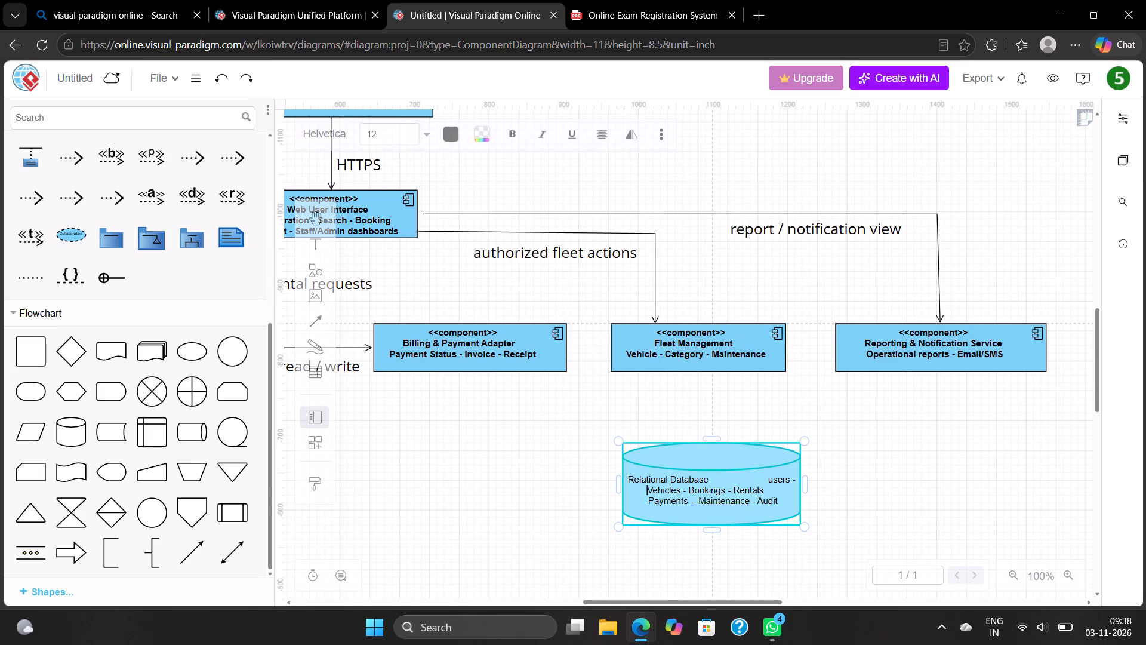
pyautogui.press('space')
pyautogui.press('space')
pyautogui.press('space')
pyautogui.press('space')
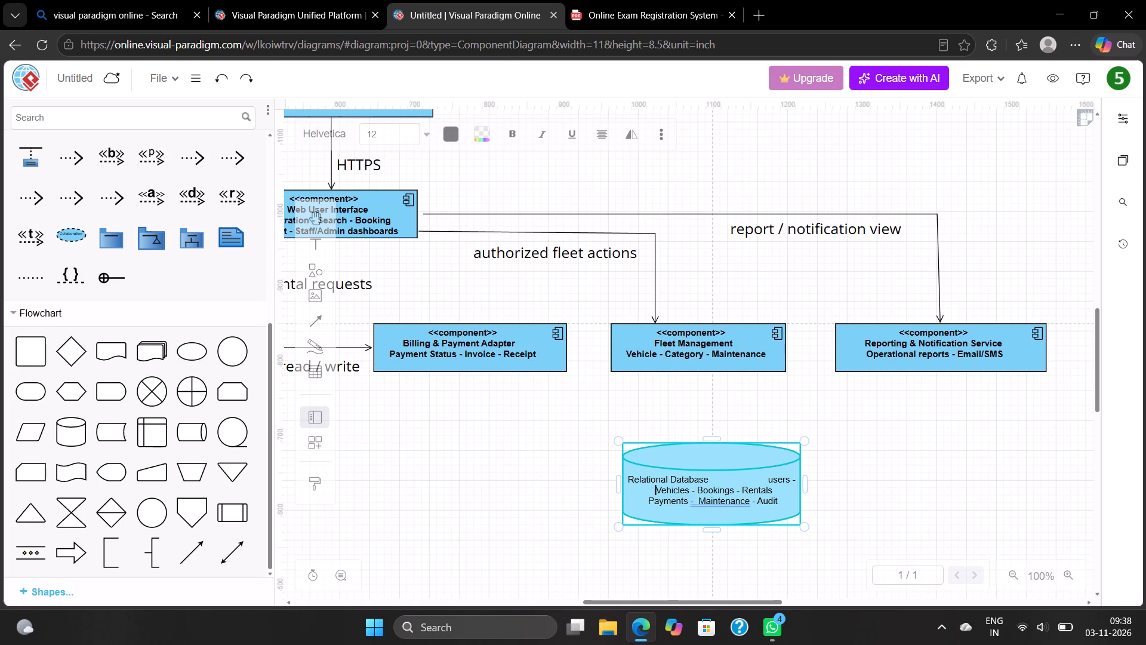
# Insert spaces before "users" in the cylinder's label to move it onto the line below "Relational Database".
pyautogui.click(764, 478)
pyautogui.press('space')
pyautogui.press('space')
pyautogui.press('space')
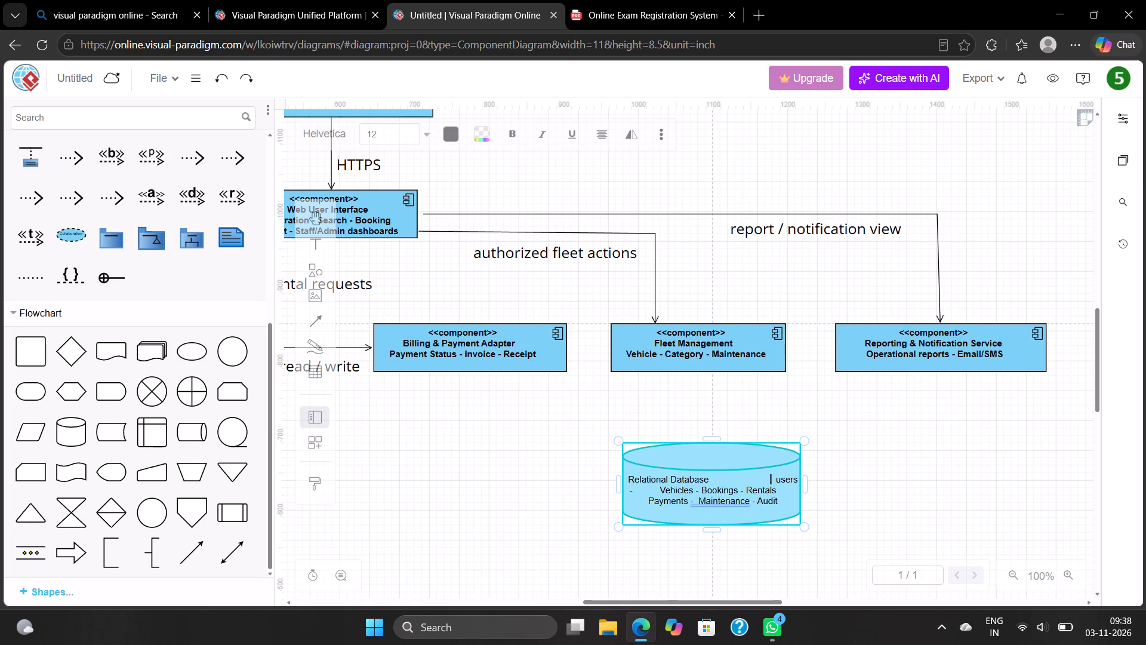
pyautogui.press('space')
pyautogui.press('space')
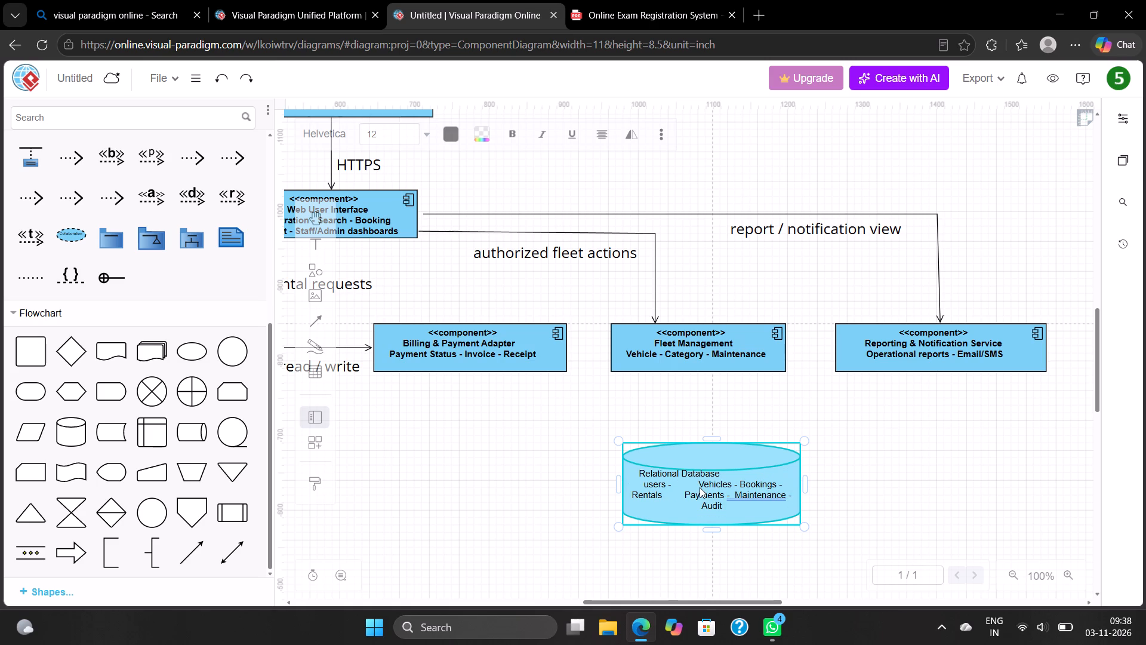
# Delete the surplus spaces before "Vehicles" so the label's second line reads "users - Vehicles - Bookings - Rentals".
pyautogui.click(700, 487)
pyautogui.press('BackSpace')
pyautogui.press('BackSpace')
pyautogui.press('BackSpace')
pyautogui.press('BackSpace')
pyautogui.press('BackSpace')
pyautogui.press('BackSpace')
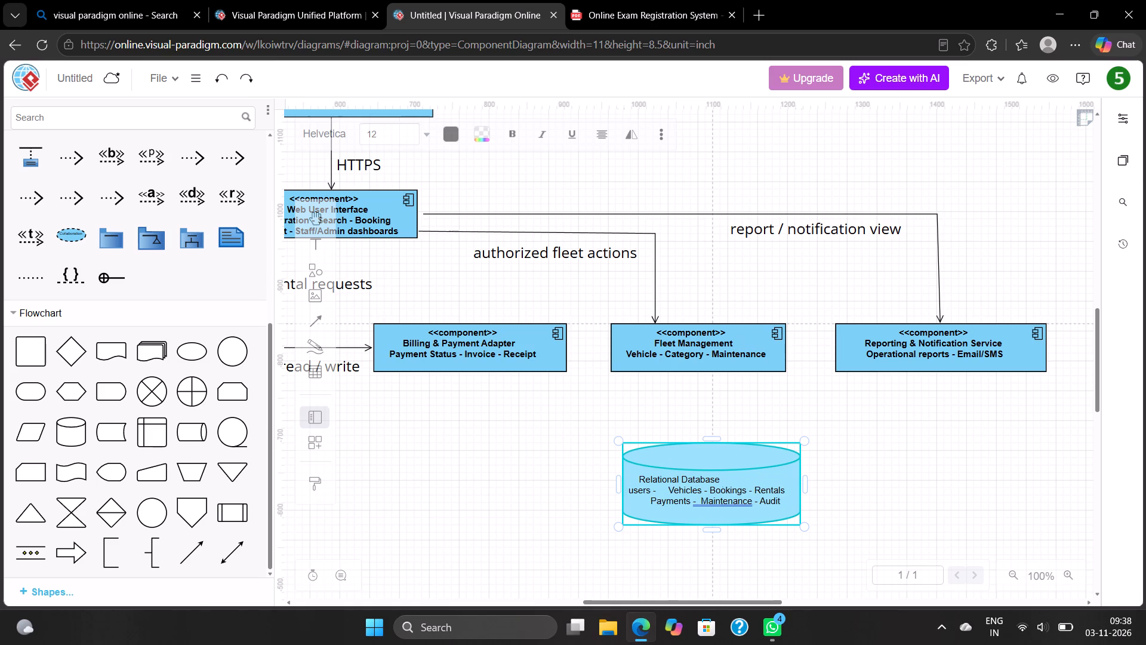
pyautogui.press('BackSpace')
pyautogui.press('BackSpace')
pyautogui.press('BackSpace')
pyautogui.press('BackSpace')
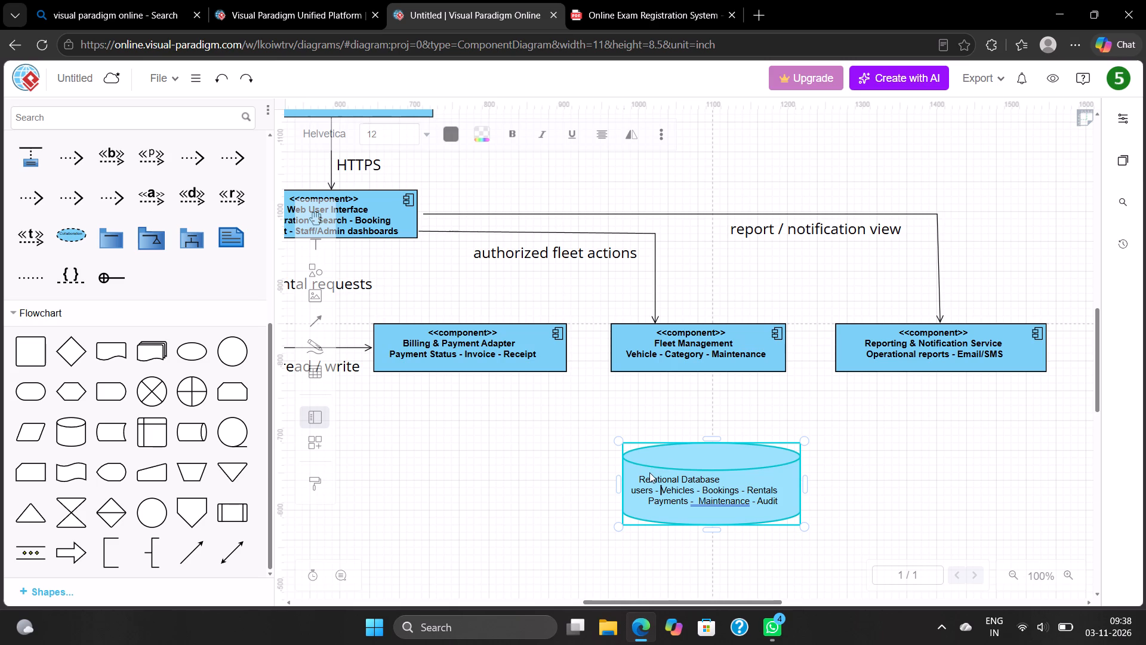
# Insert spaces before "Relational Database" in the cylinder's label to centre the first line over the two lines below.
pyautogui.click(639, 481)
pyautogui.press('space')
pyautogui.press('space')
pyautogui.press('space')
pyautogui.press('space')
pyautogui.press('space')
pyautogui.press('space')
pyautogui.press('space')
pyautogui.press('space')
pyautogui.press('space')
pyautogui.press('space')
pyautogui.press('space')
pyautogui.press('space')
pyautogui.press('space')
pyautogui.press('space')
pyautogui.press('space')
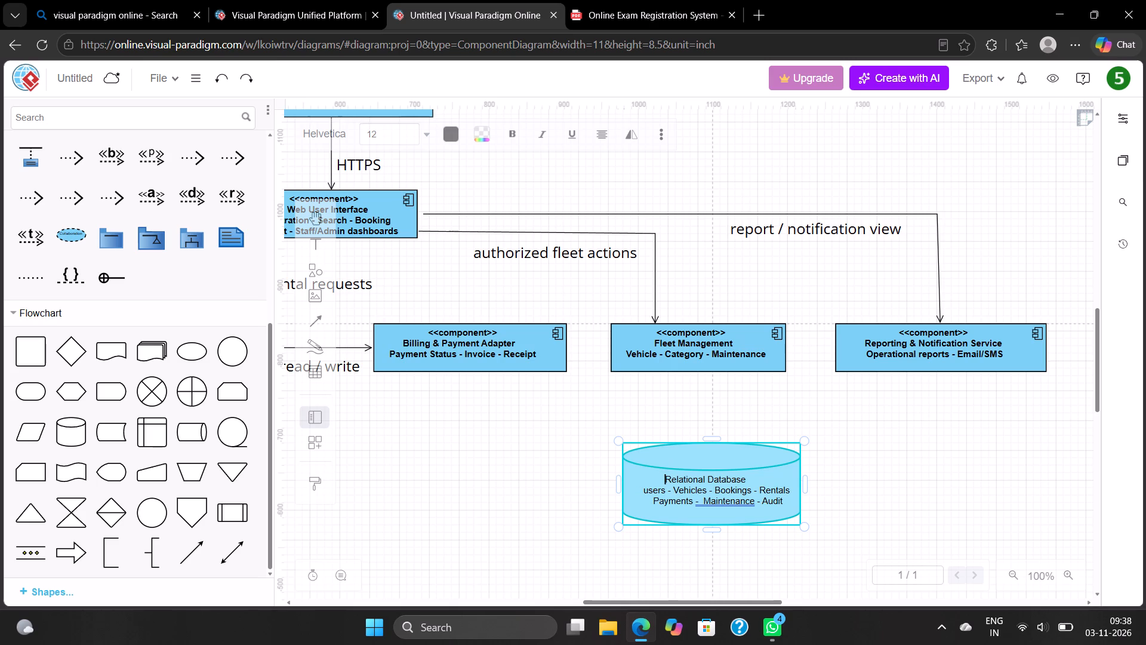
# Resize the Relational Database cylinder to be slightly shorter and about 240 wide.
pyautogui.moveTo(803, 524); pyautogui.dragTo(802, 521)
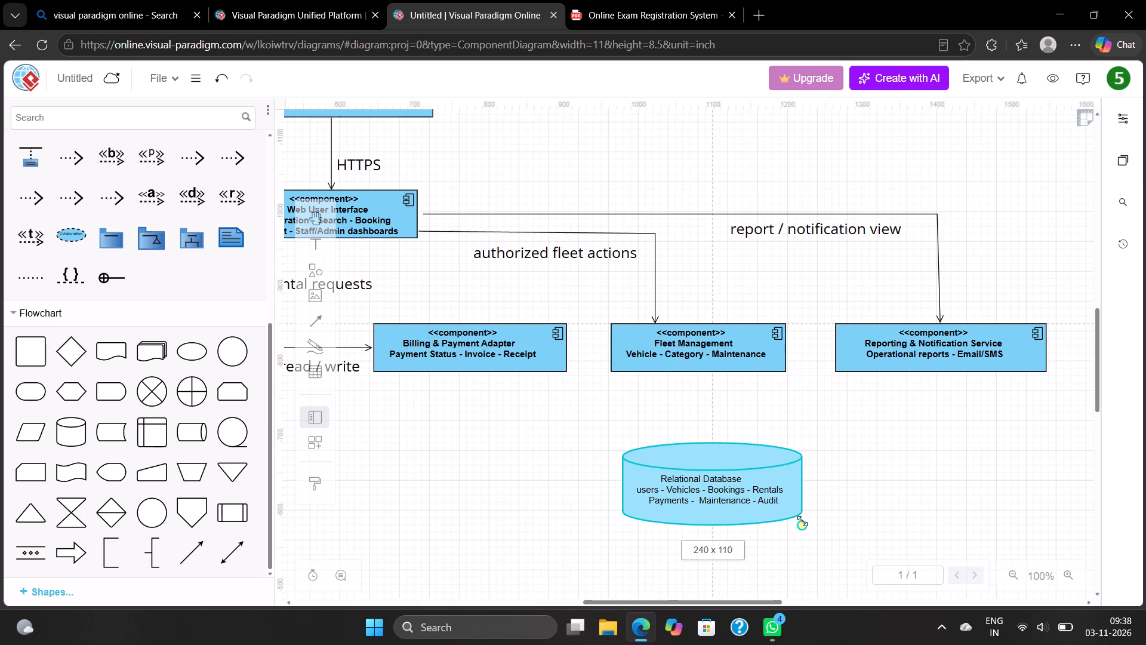
pyautogui.moveTo(802, 521); pyautogui.dragTo(802, 518)
pyautogui.click(890, 480)
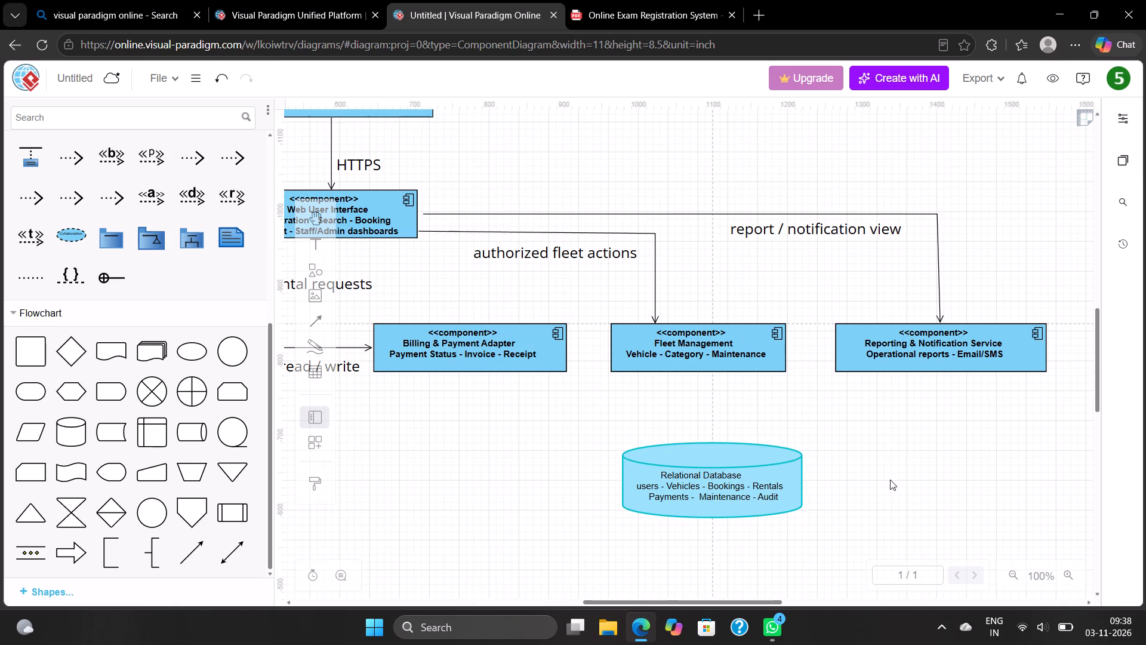
# Look through the Component, Class and Flowchart shapes and the additional shape categories for a suitable connector.
pyautogui.hscroll(1, 528, 449)
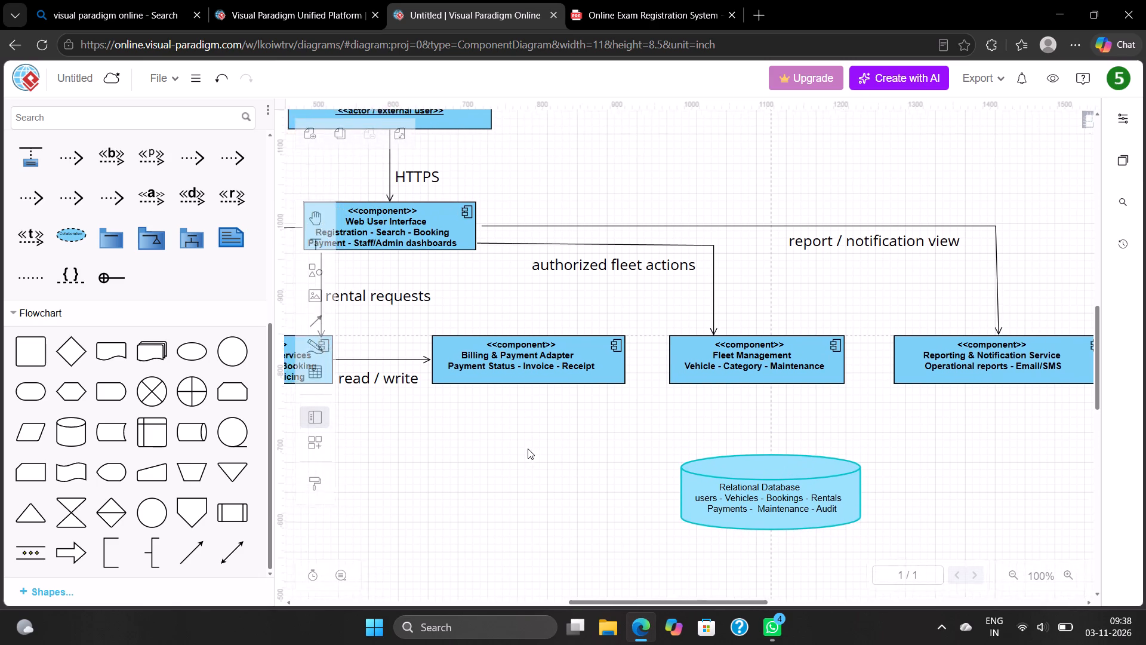
pyautogui.hscroll(2, 528, 449)
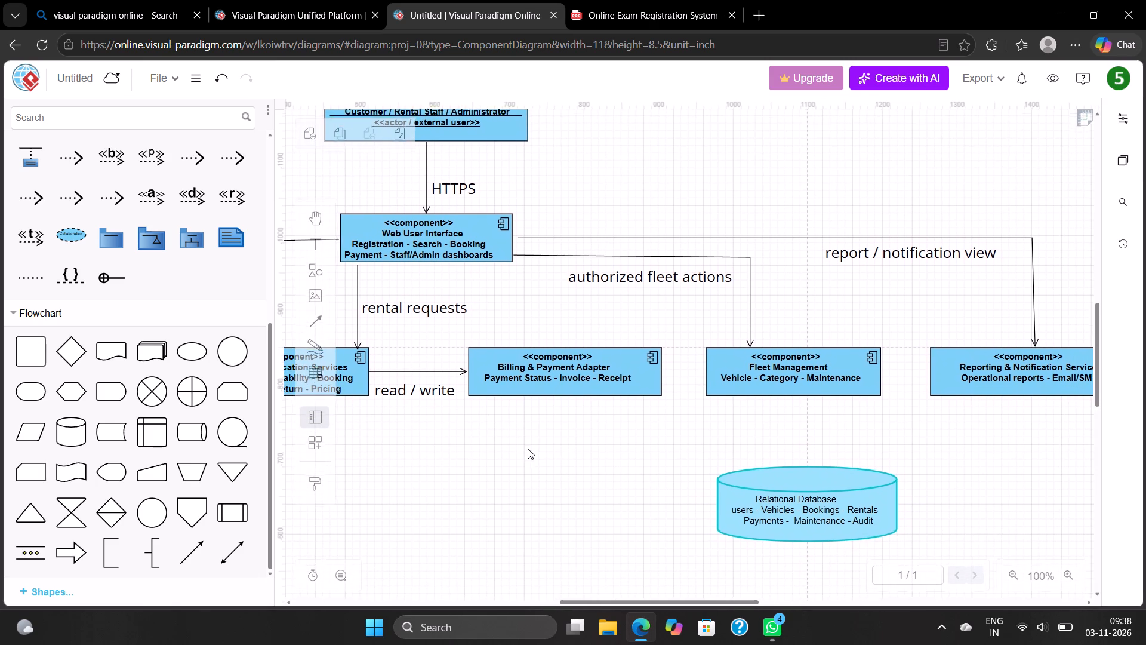
pyautogui.hscroll(1, 528, 449)
pyautogui.scroll(-1, 101, 392)
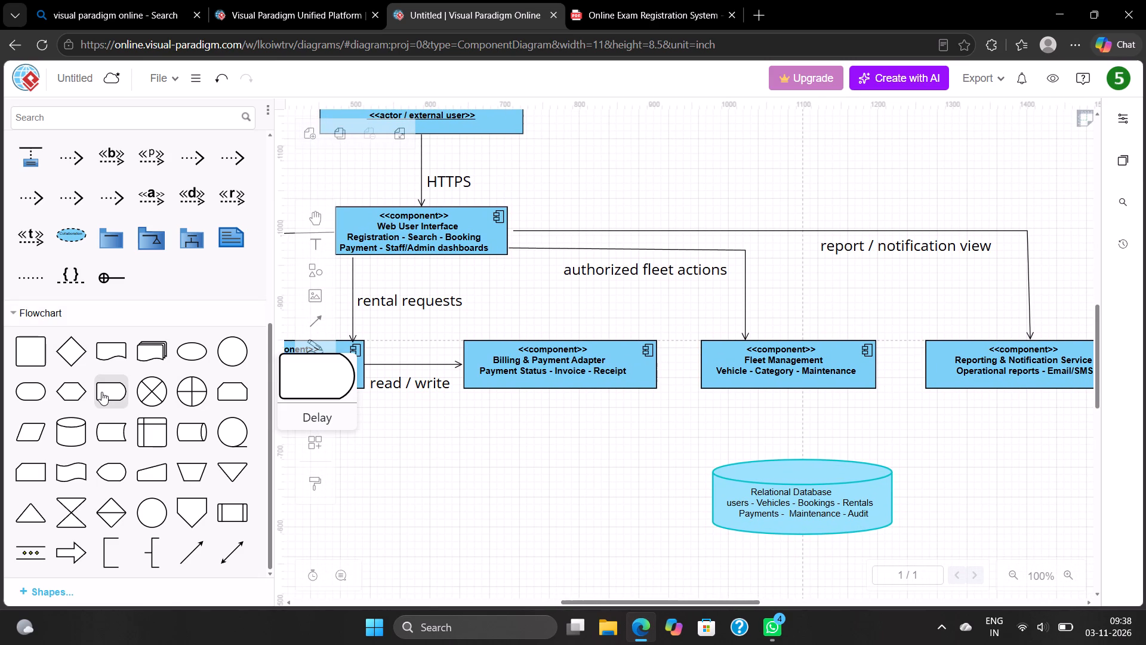
pyautogui.scroll(-2, 101, 392)
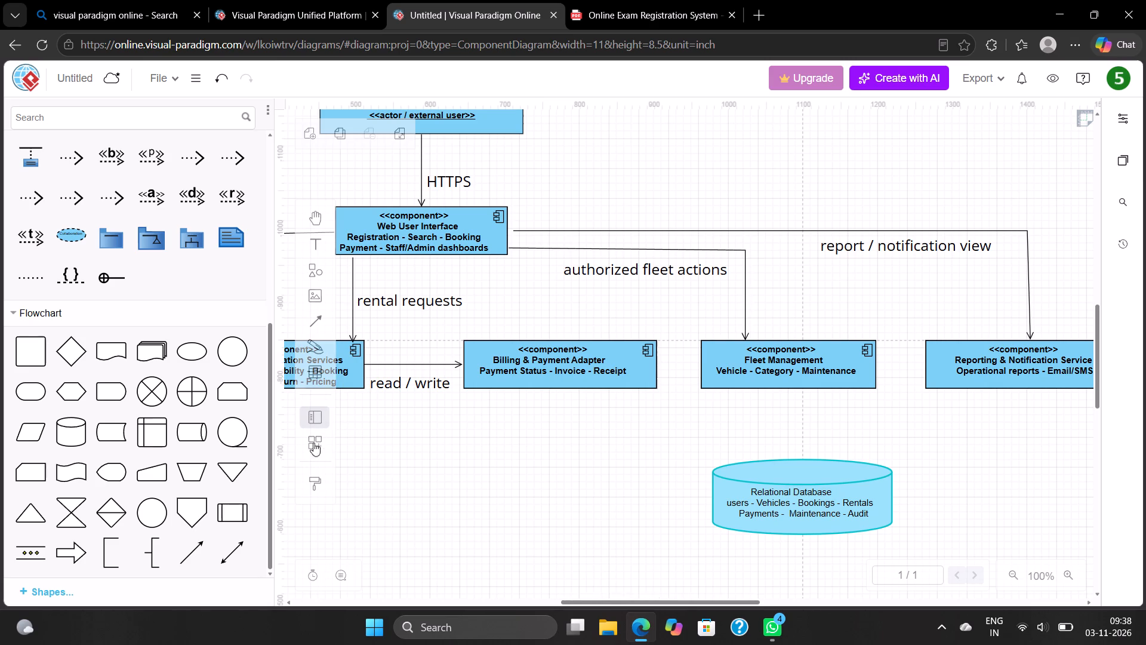
pyautogui.scroll(-1, 148, 265)
pyautogui.scroll(-2, 134, 387)
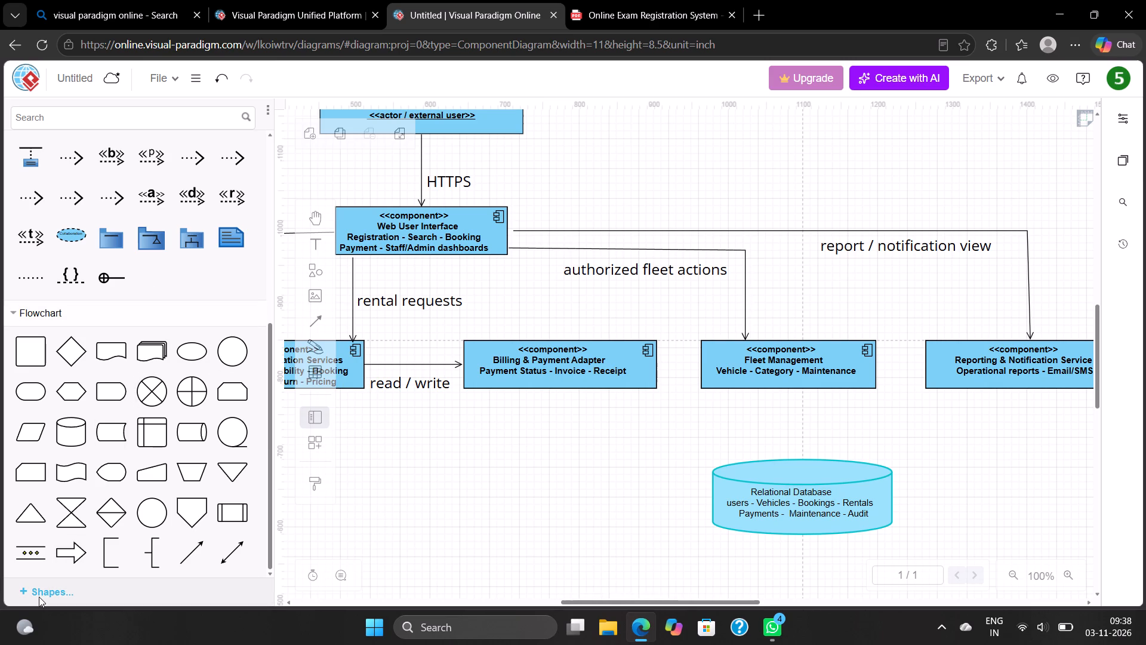
pyautogui.click(39, 597)
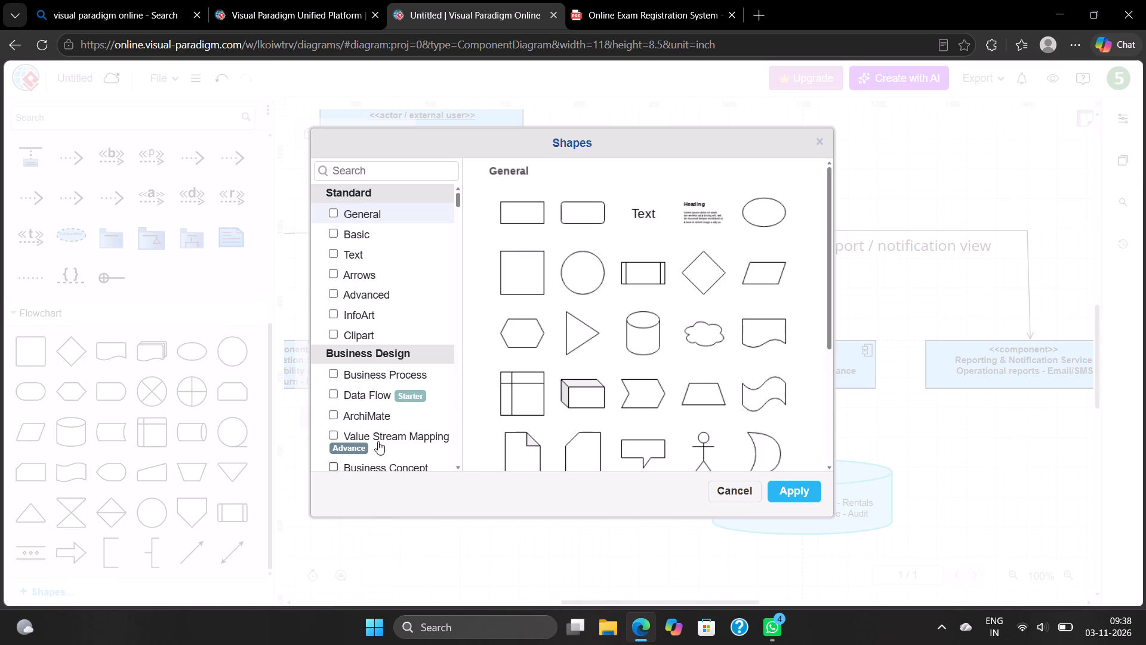
pyautogui.click(735, 500)
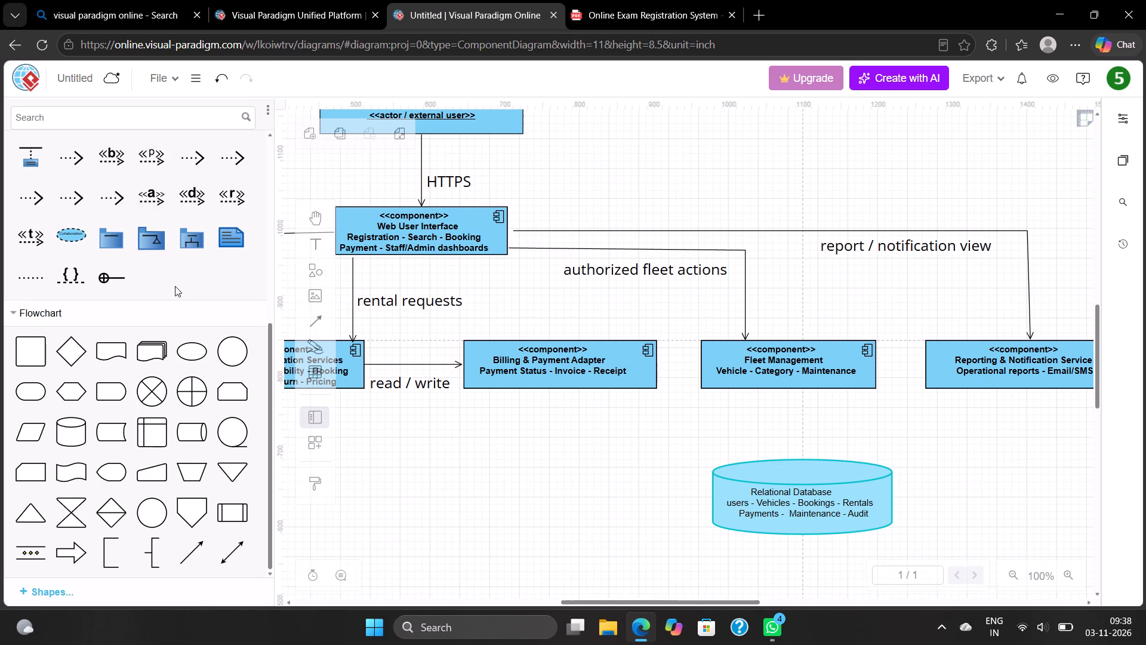
pyautogui.scroll(3, 175, 286)
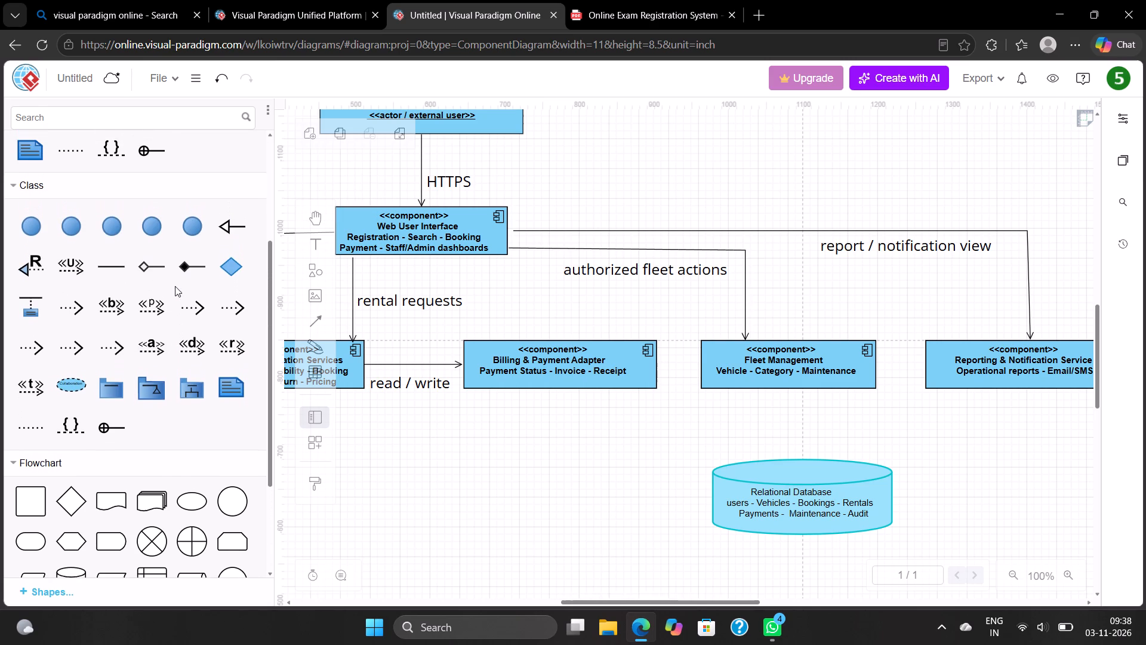
pyautogui.scroll(4, 175, 286)
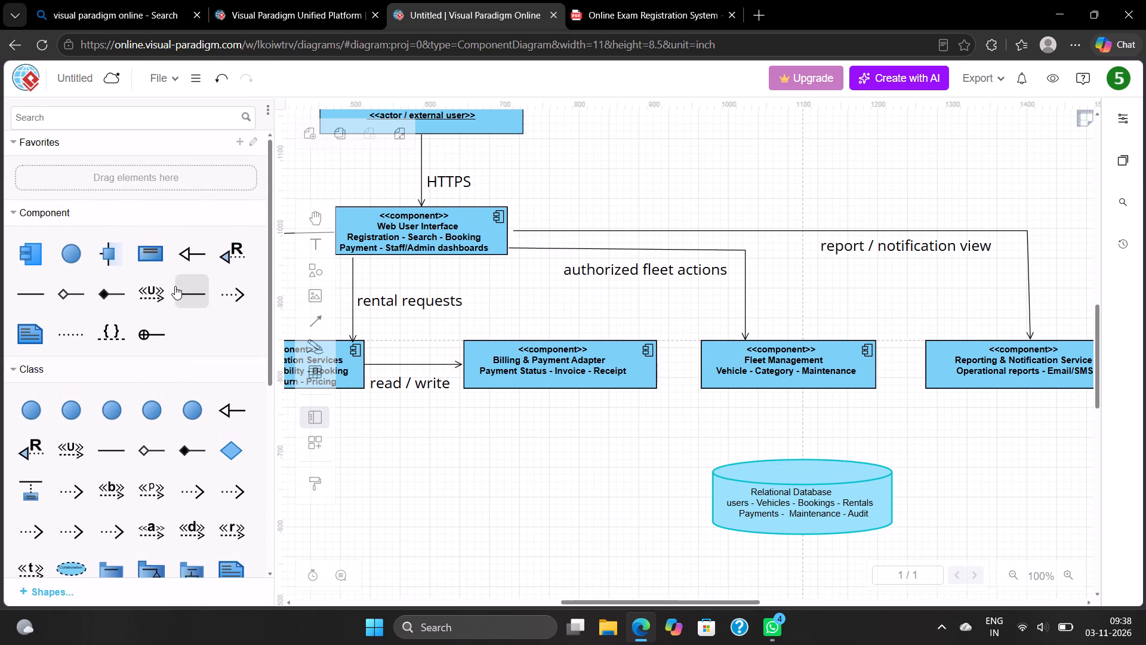
pyautogui.scroll(2, 175, 286)
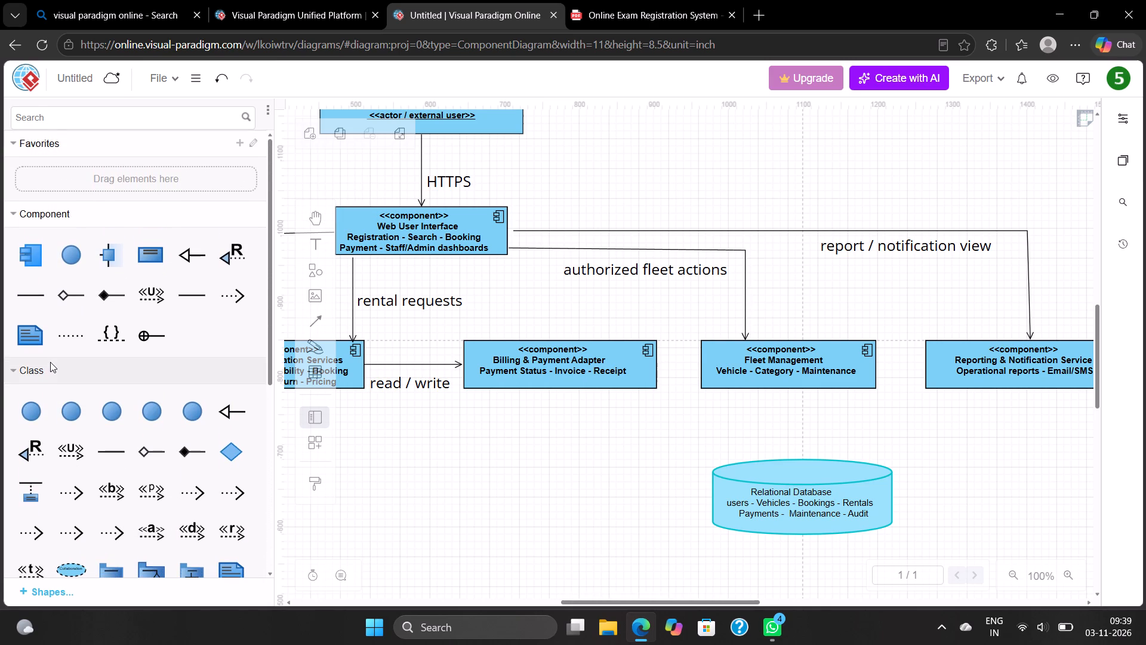
pyautogui.scroll(-2, 50, 362)
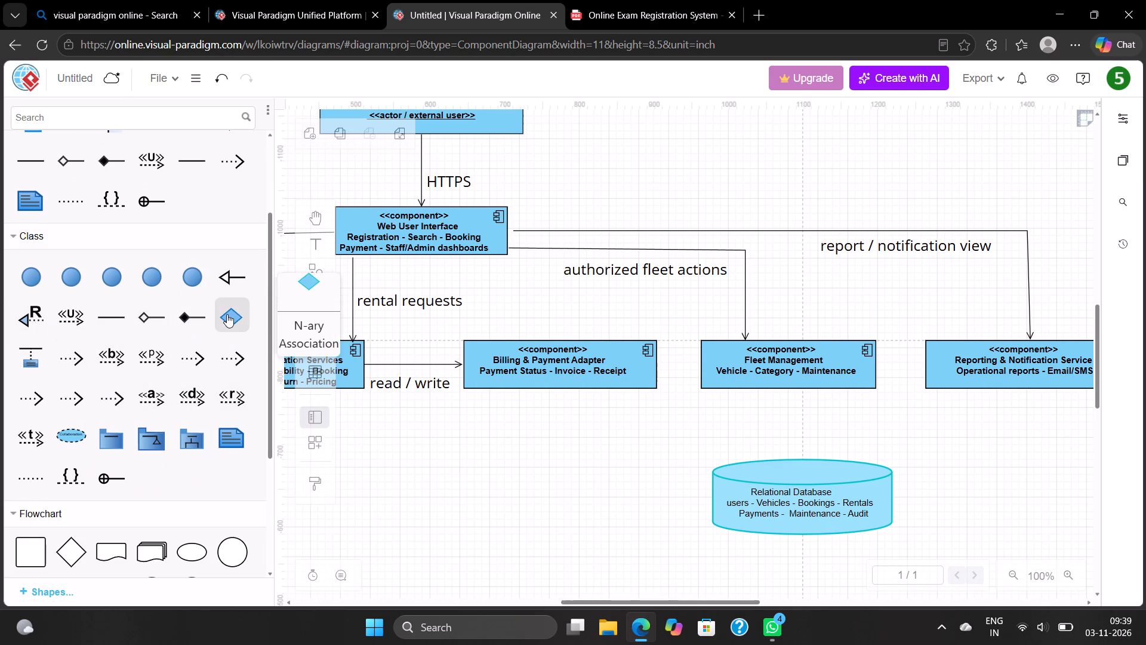
pyautogui.scroll(1, 227, 314)
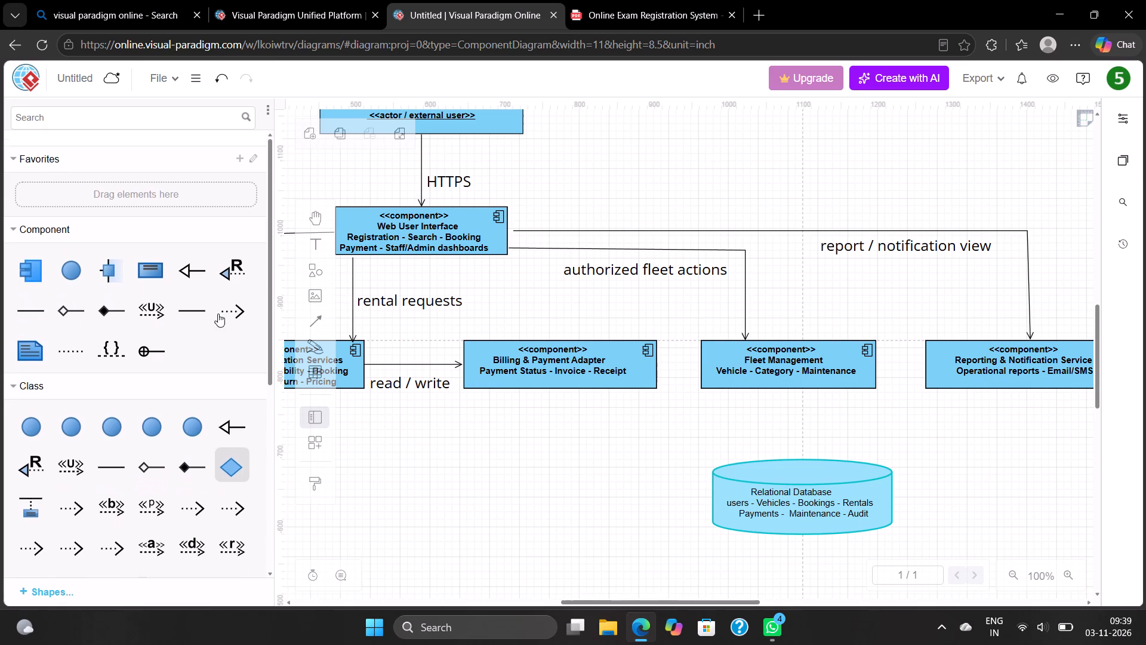
# Collapse the Class shapes and draw a Flow Line arrow from Fleet Management down to the Relational Database cylinder.
pyautogui.click(14, 360)
pyautogui.scroll(-4, 14, 360)
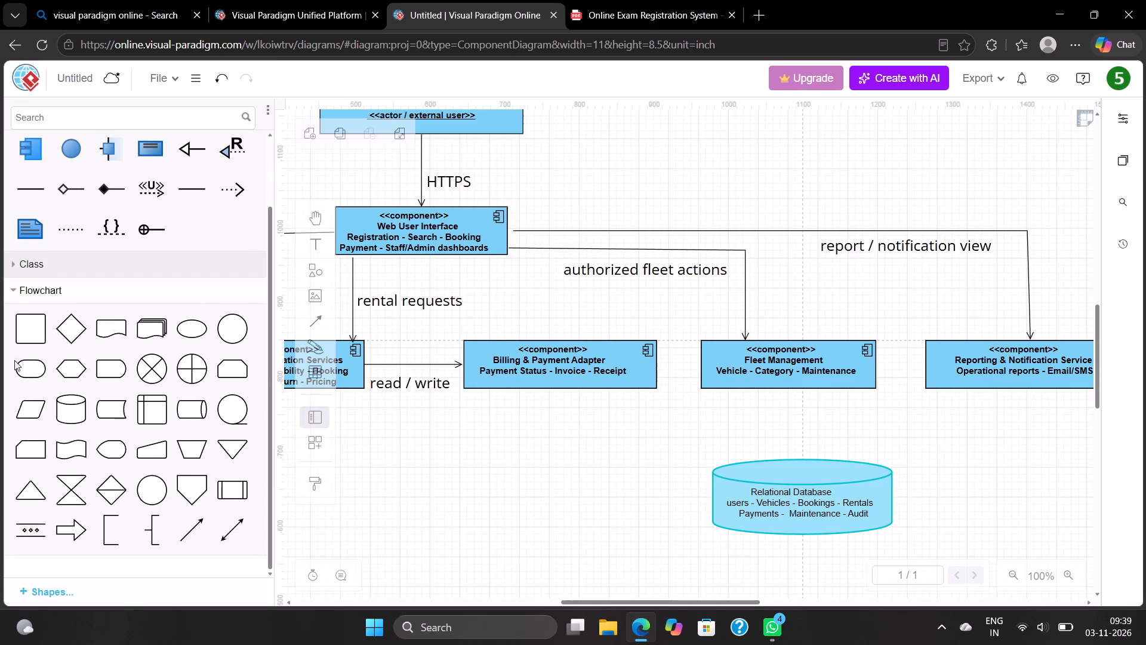
pyautogui.scroll(-2, 14, 360)
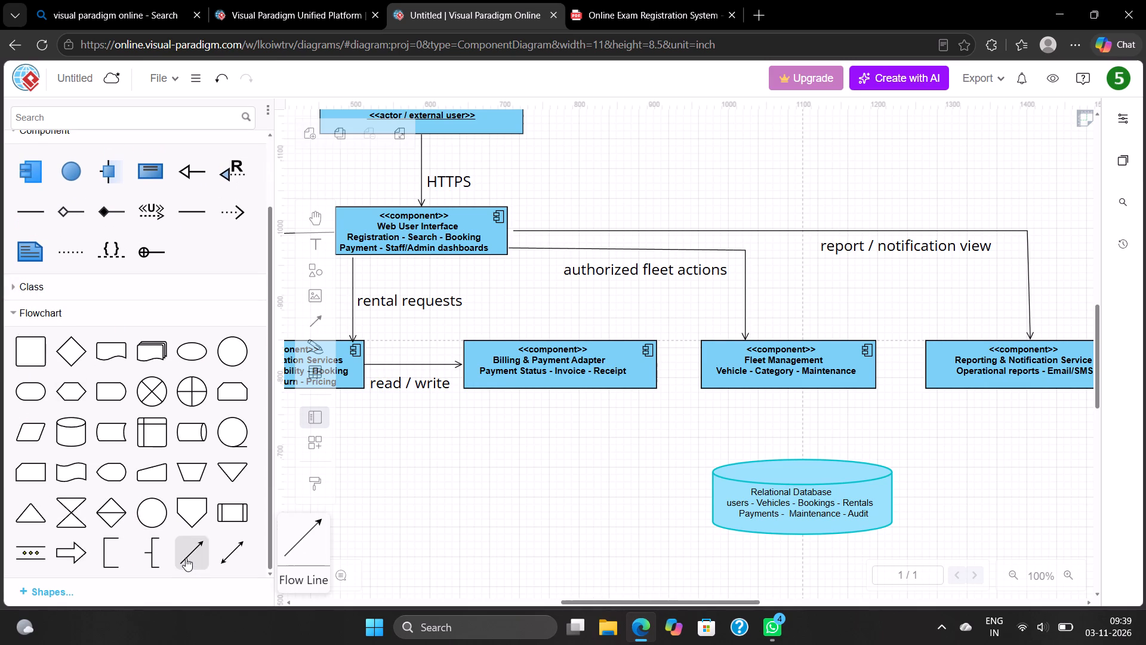
pyautogui.click(186, 558)
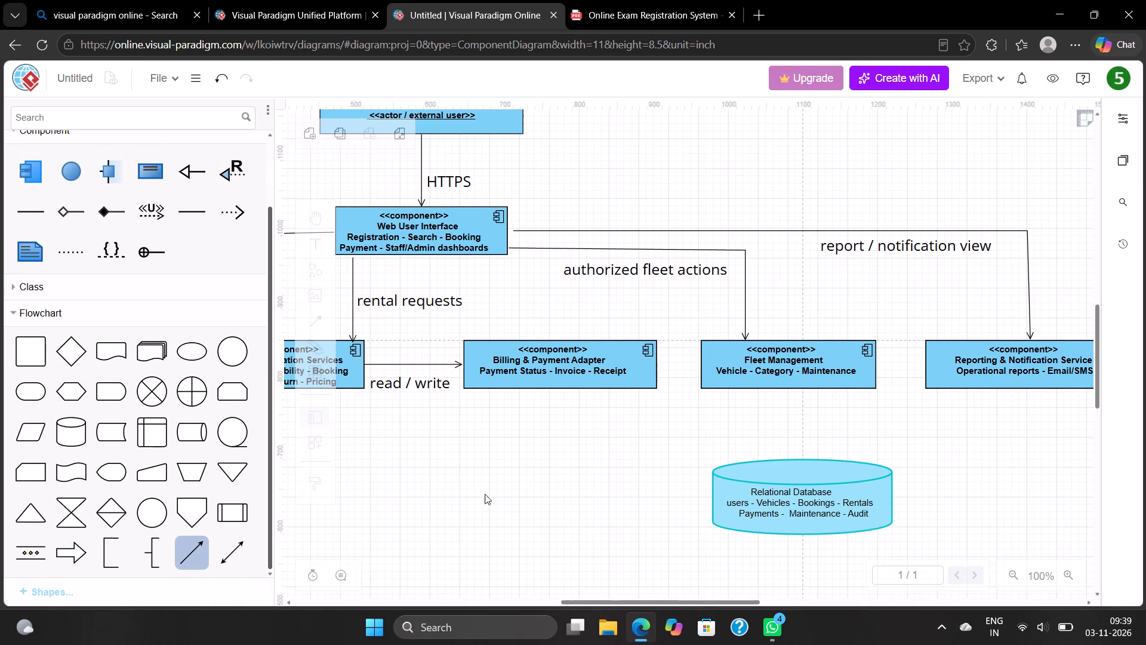
pyautogui.moveTo(781, 388); pyautogui.dragTo(784, 392)
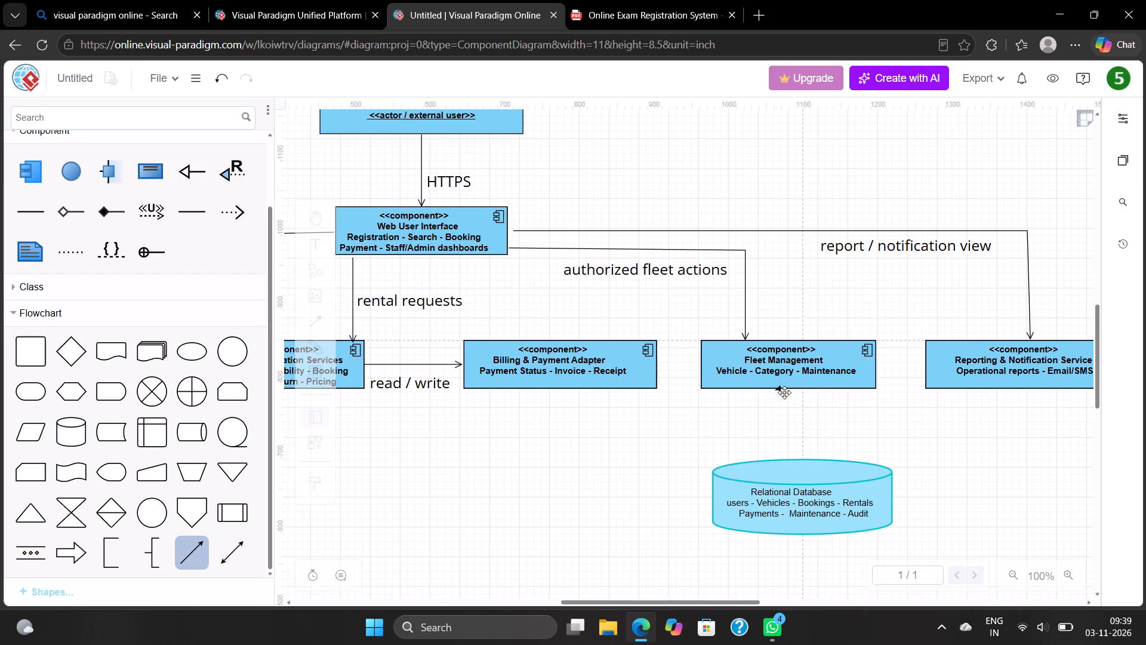
pyautogui.moveTo(784, 392); pyautogui.dragTo(800, 465)
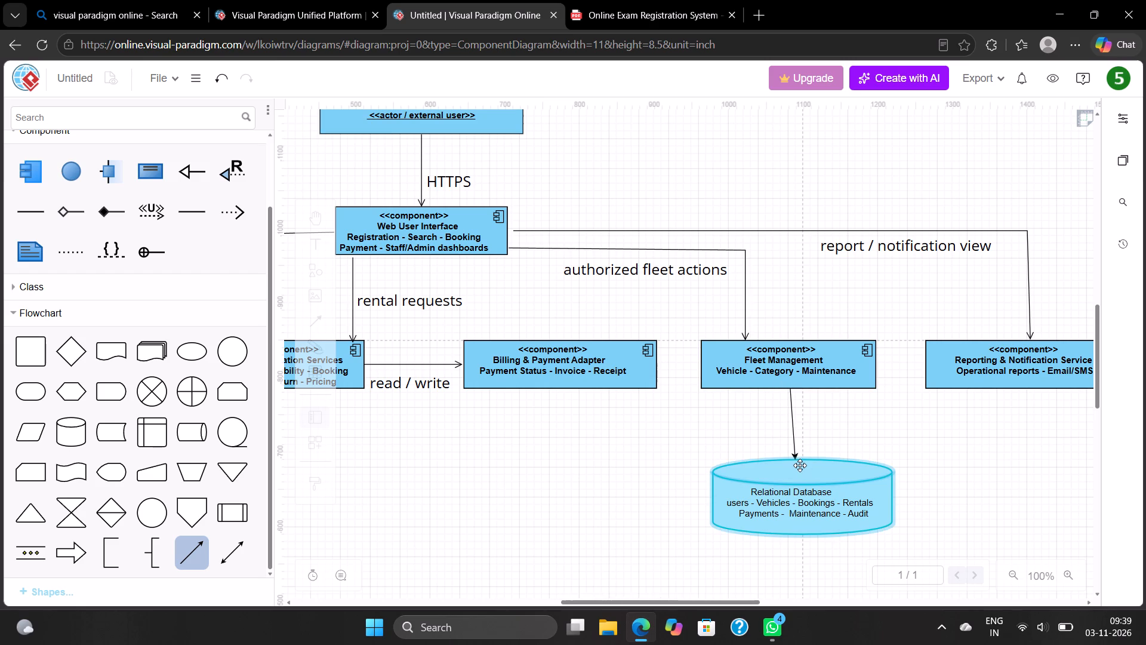
pyautogui.moveTo(800, 465); pyautogui.dragTo(791, 466)
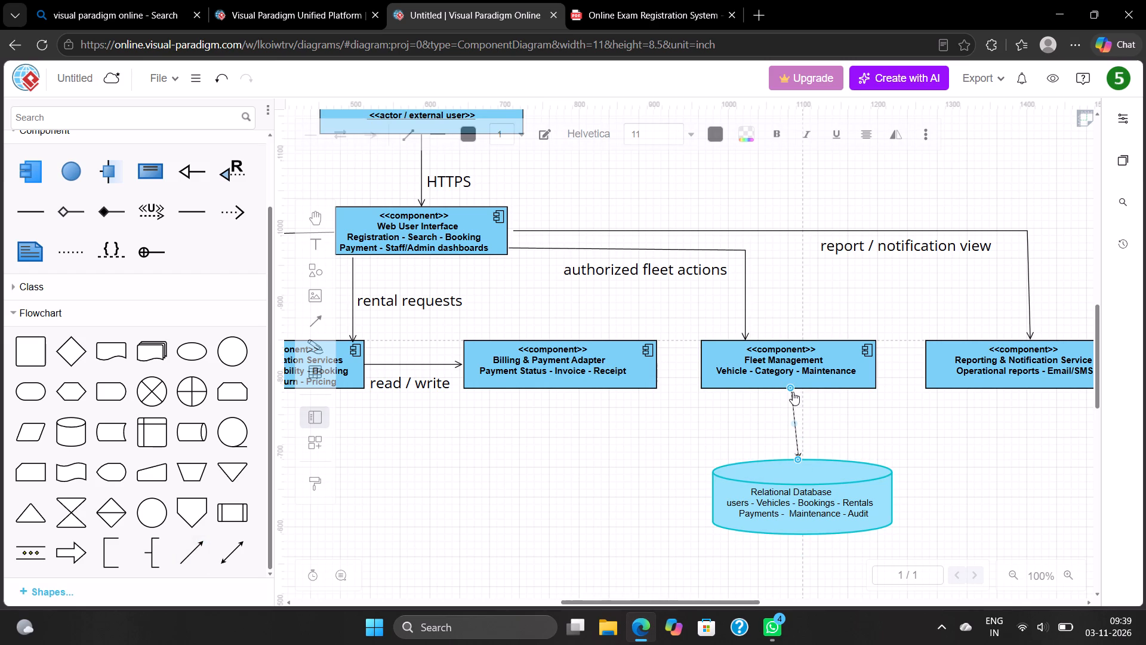
# Shift the Flow Line's start point along Fleet Management's bottom edge so the arrow runs vertically into the cylinder and touches the component.
pyautogui.moveTo(790, 389); pyautogui.dragTo(796, 389)
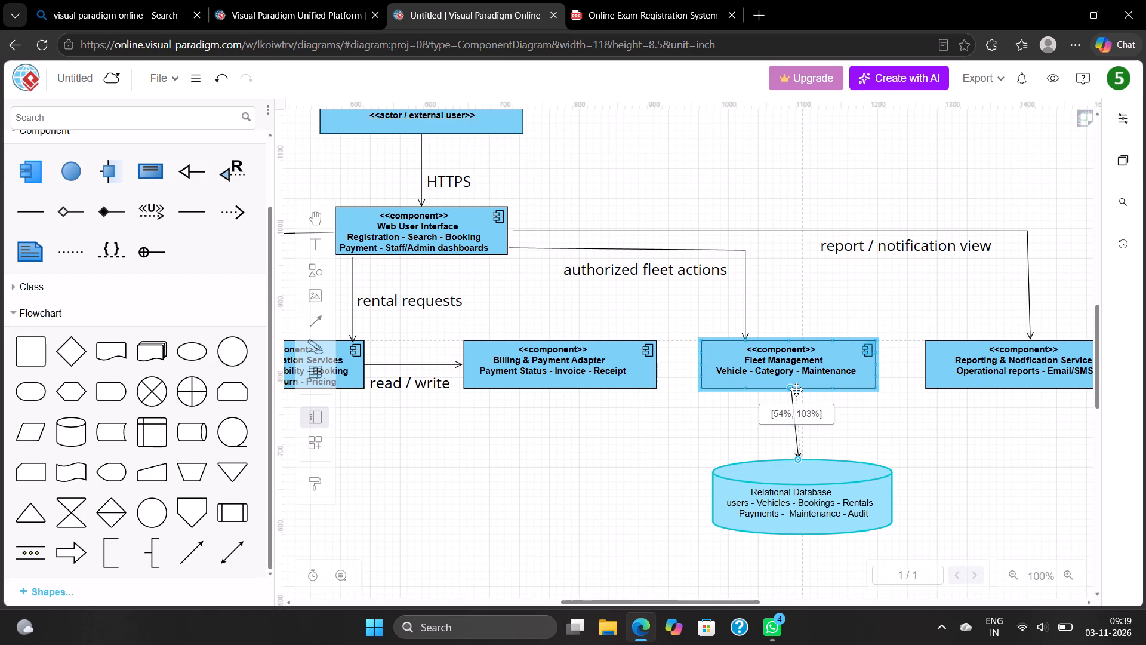
pyautogui.moveTo(796, 389); pyautogui.dragTo(800, 391)
pyautogui.moveTo(800, 391); pyautogui.dragTo(803, 391)
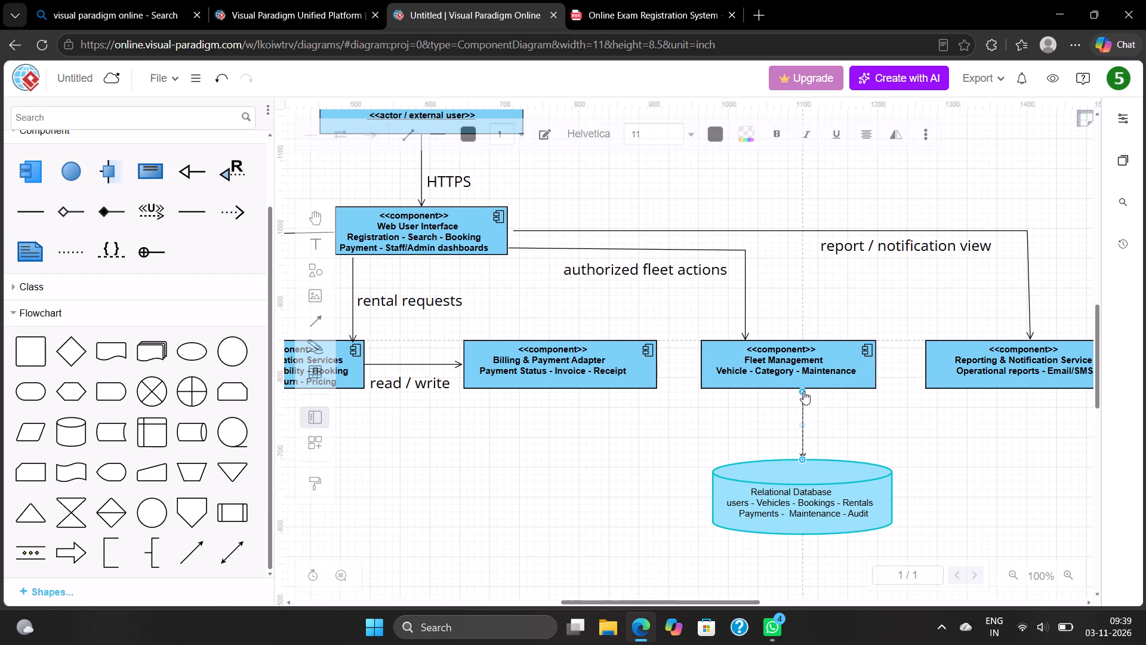
pyautogui.click(790, 397)
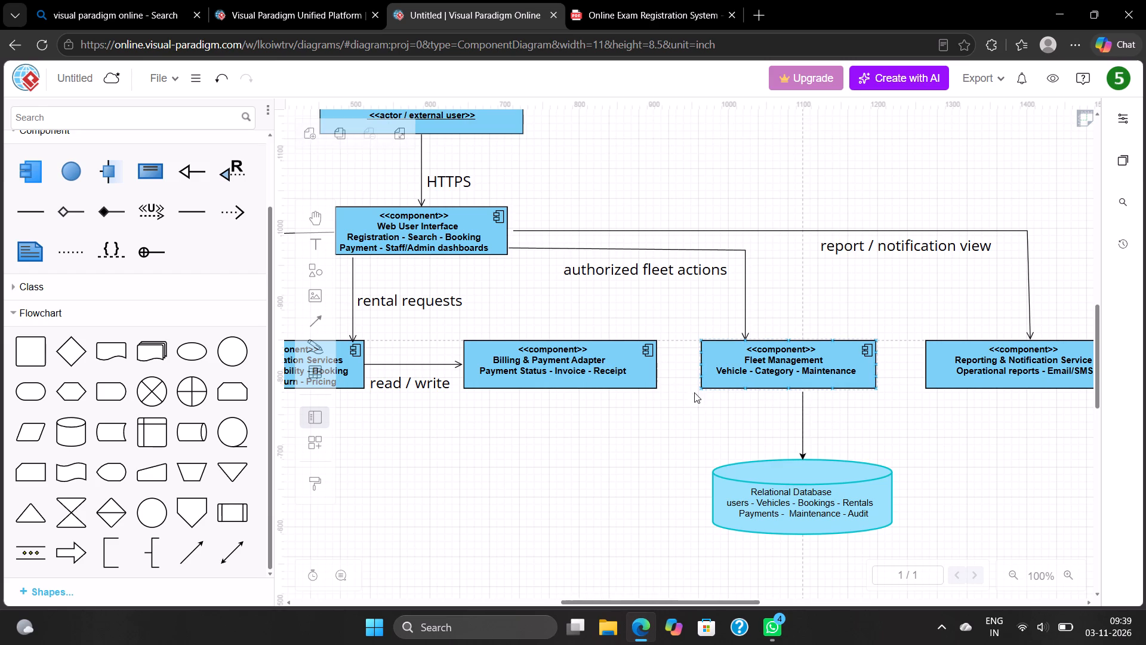
pyautogui.click(802, 400)
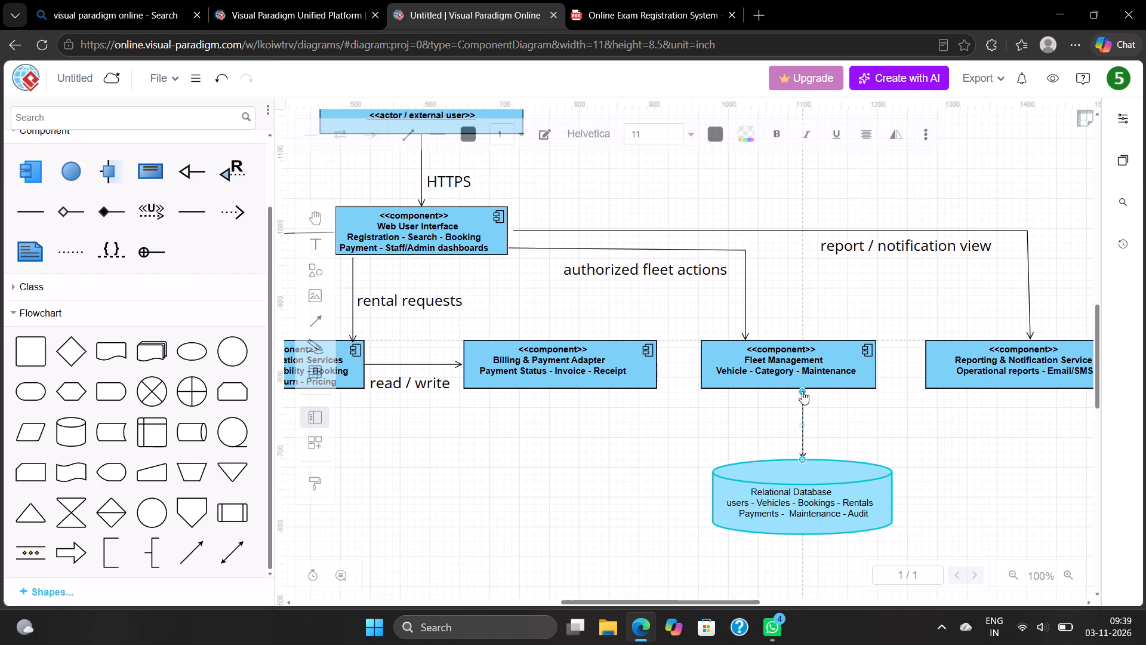
pyautogui.click(802, 391)
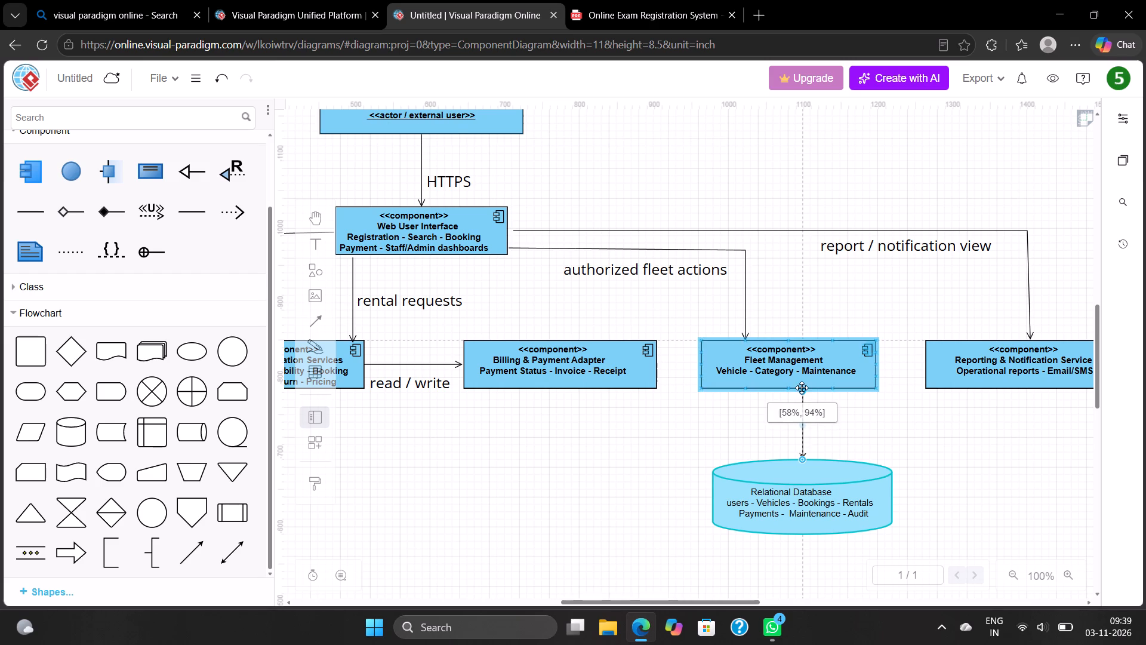
pyautogui.click(719, 432)
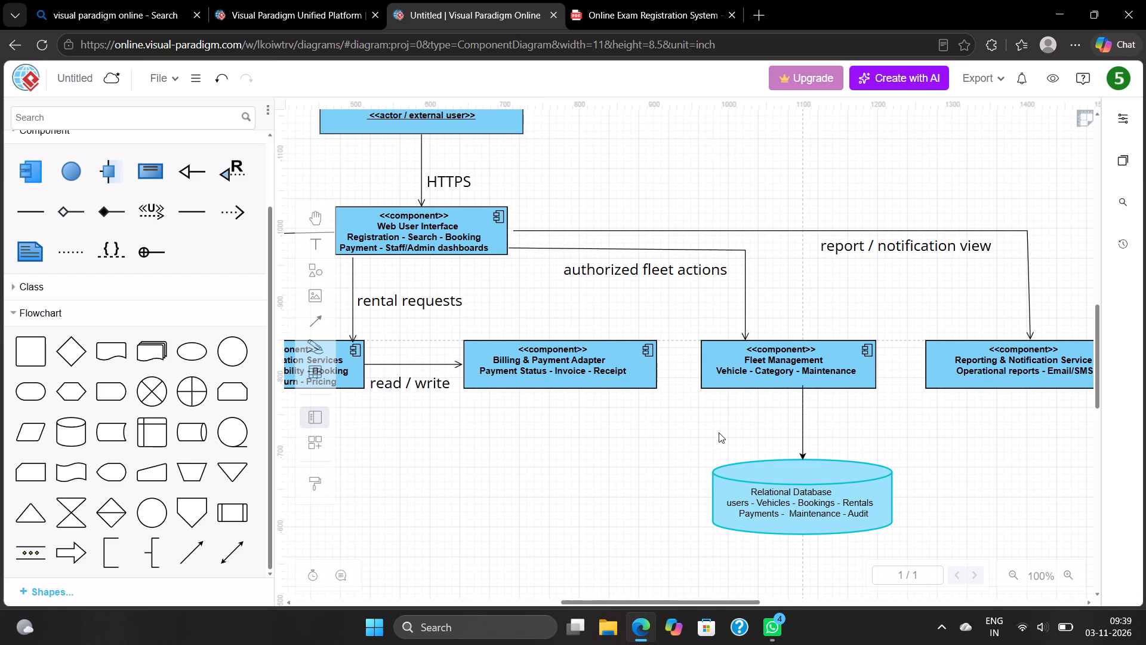
# Delete the "authorized fleet actions" arrow between Web User Interface and Fleet Management, keeping its text label.
pyautogui.click(535, 248)
pyautogui.press('Delete')
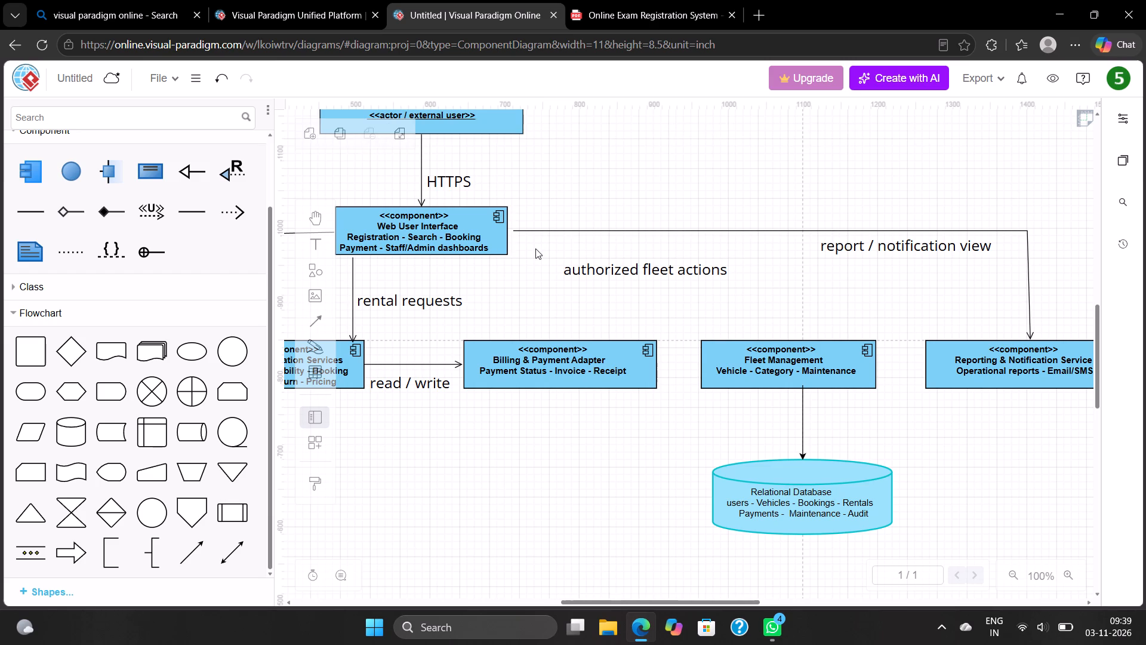
# Draw a Flow Line from Web User Interface to Fleet Management and bend it at a corner above Fleet Management.
pyautogui.click(202, 553)
pyautogui.moveTo(508, 246); pyautogui.dragTo(757, 339)
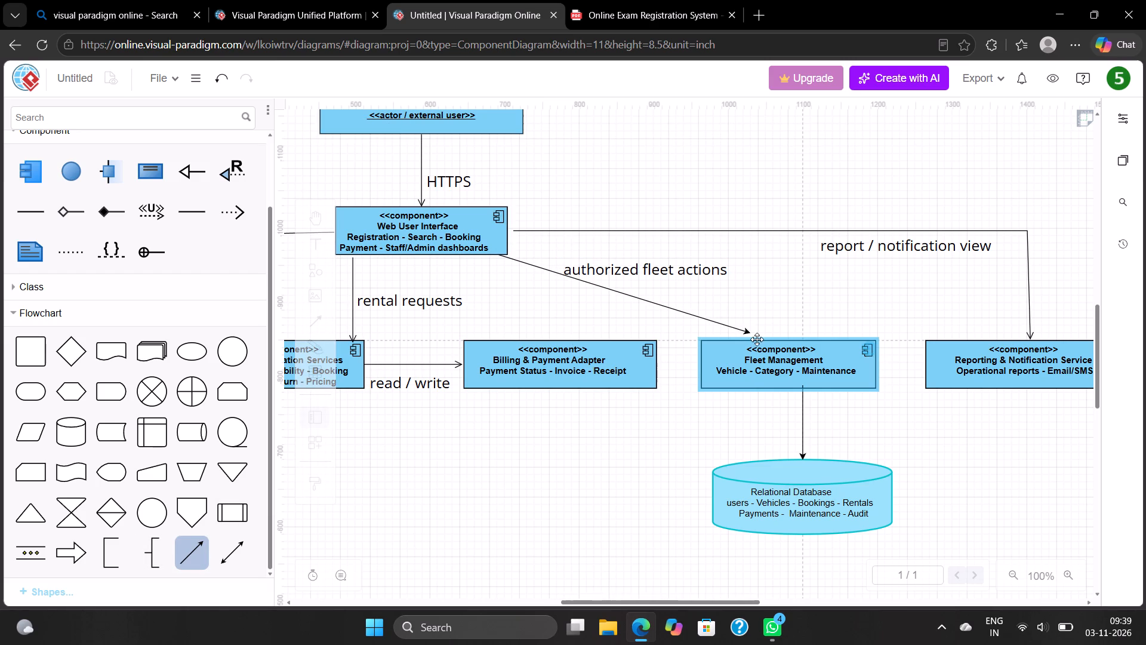
pyautogui.moveTo(757, 339); pyautogui.dragTo(760, 343)
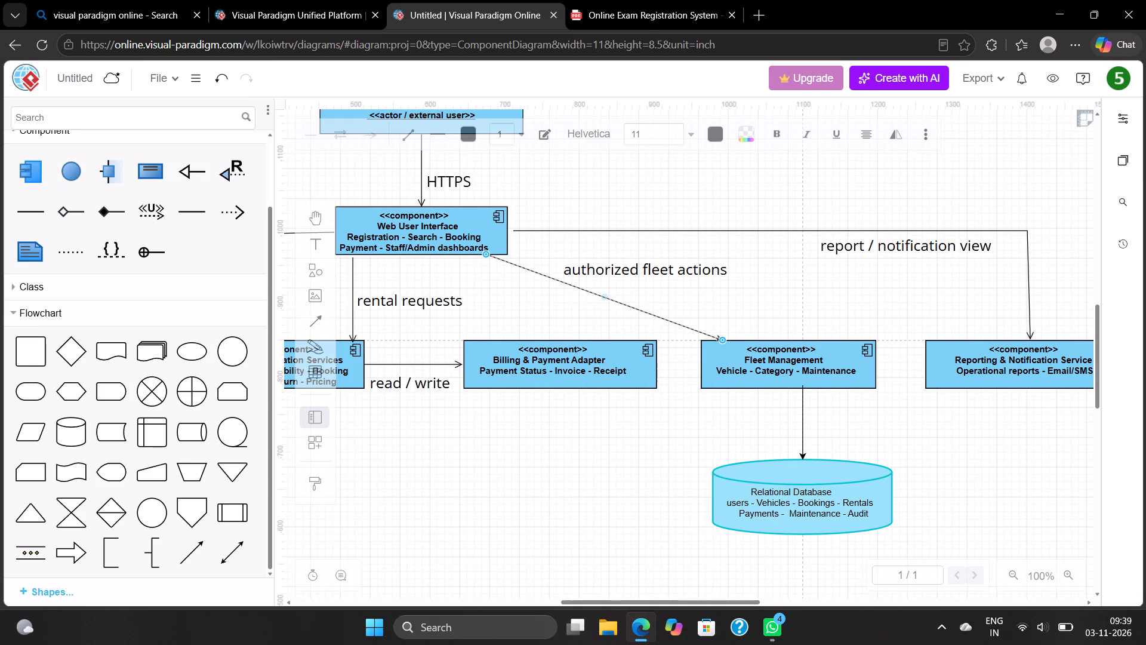
pyautogui.moveTo(604, 294); pyautogui.dragTo(723, 257)
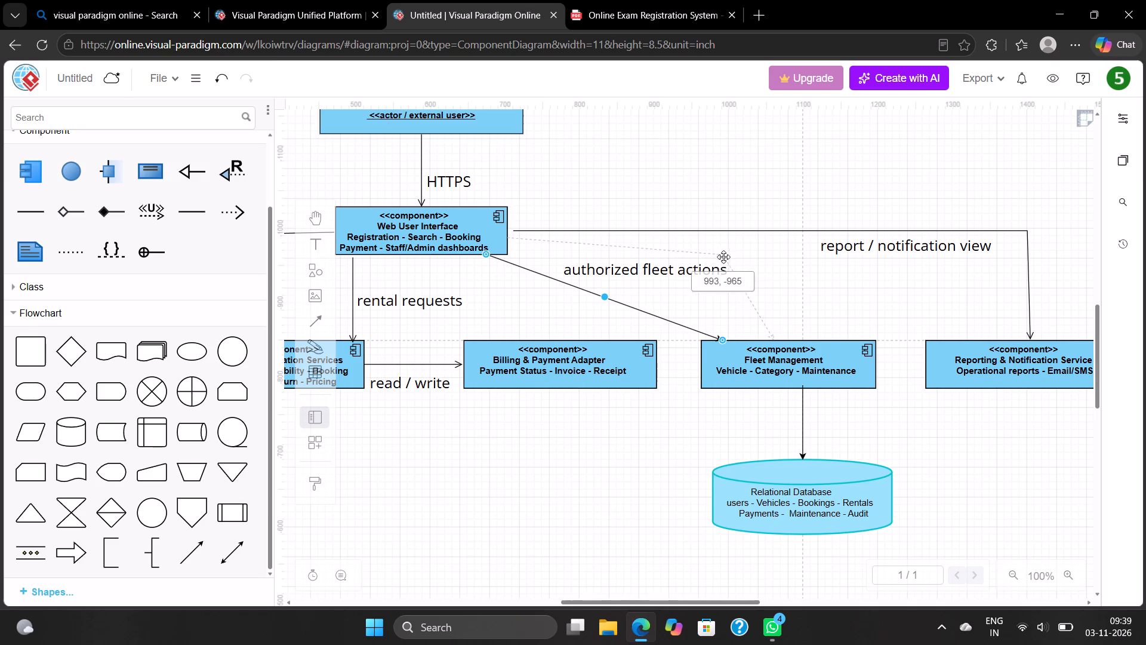
pyautogui.moveTo(723, 257); pyautogui.dragTo(741, 257)
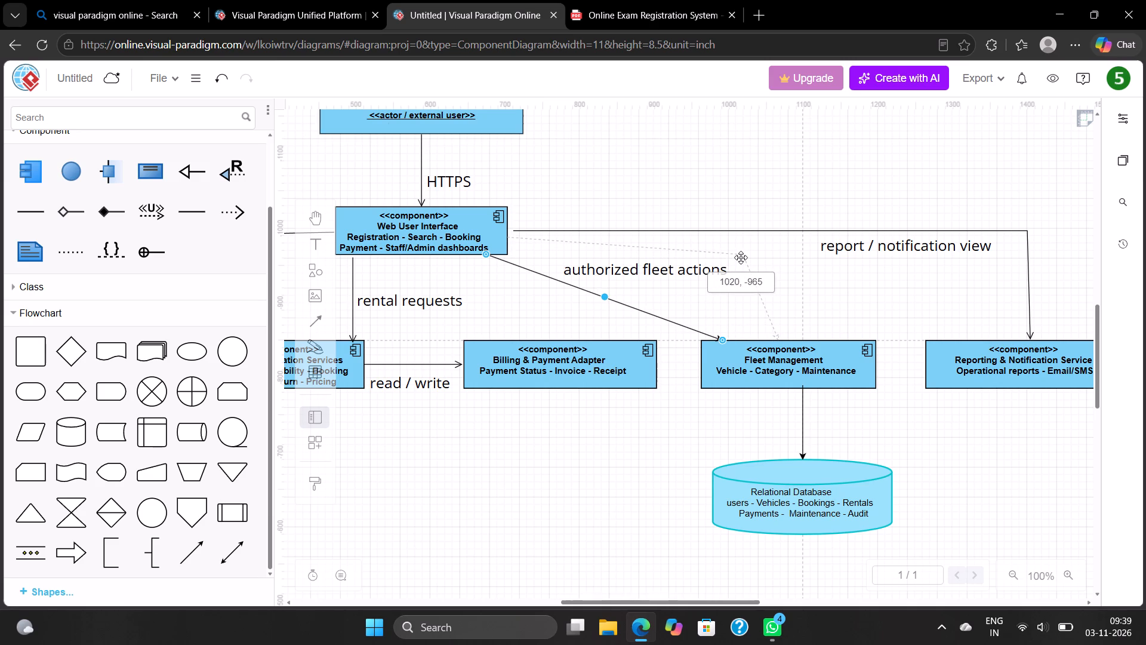
pyautogui.moveTo(741, 257); pyautogui.dragTo(748, 261)
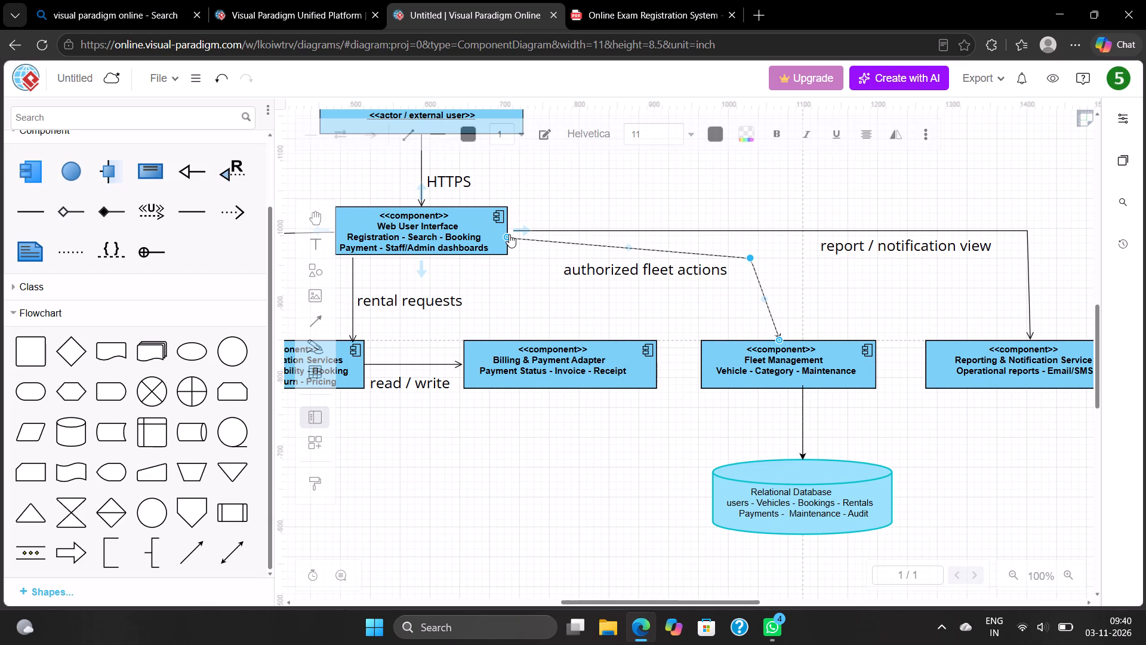
# Straighten the authorized fleet actions Flow Line by adjusting its corner and both endpoints so it runs horizontally, then vertically into Fleet Management.
pyautogui.moveTo(509, 234); pyautogui.dragTo(510, 247)
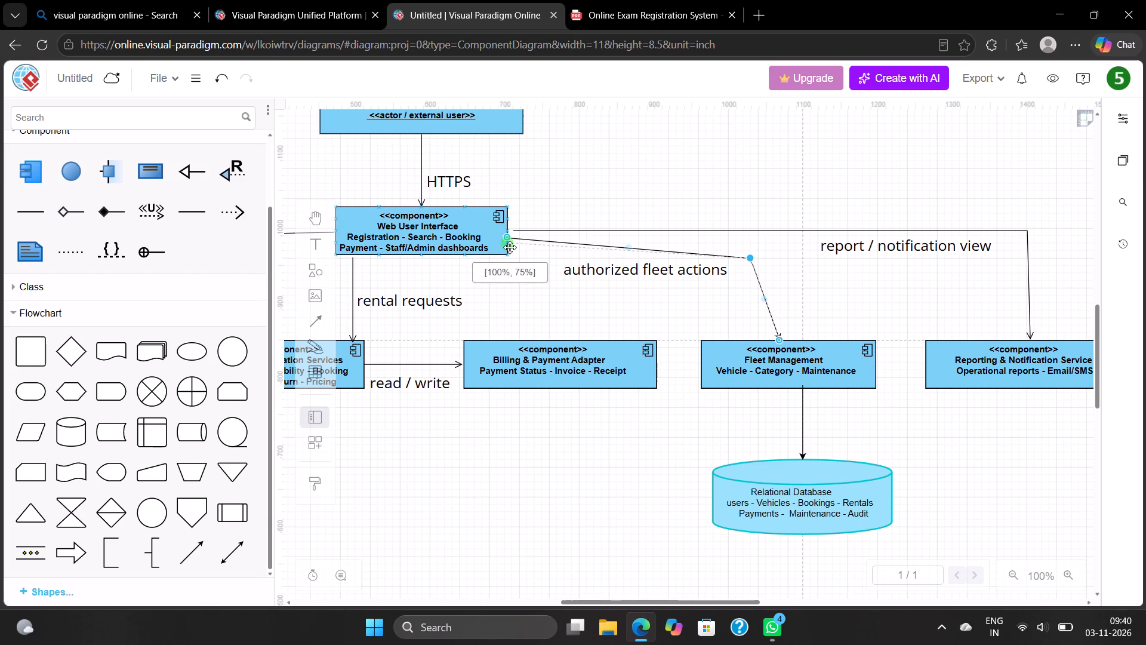
pyautogui.moveTo(510, 247); pyautogui.dragTo(512, 251)
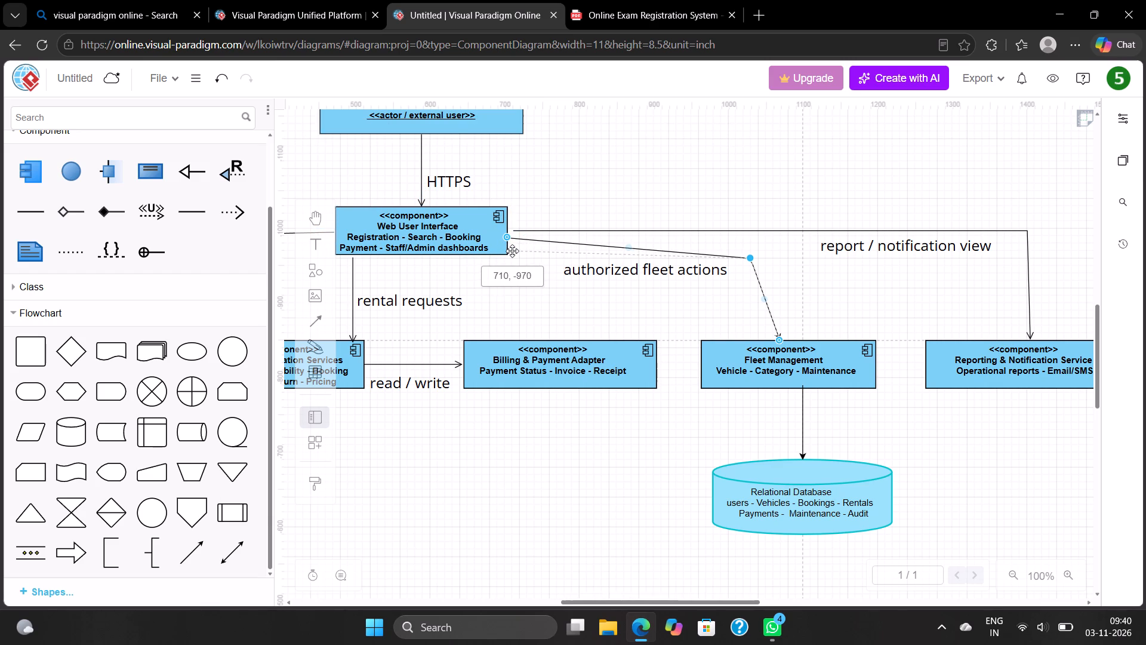
pyautogui.moveTo(512, 251); pyautogui.dragTo(512, 250)
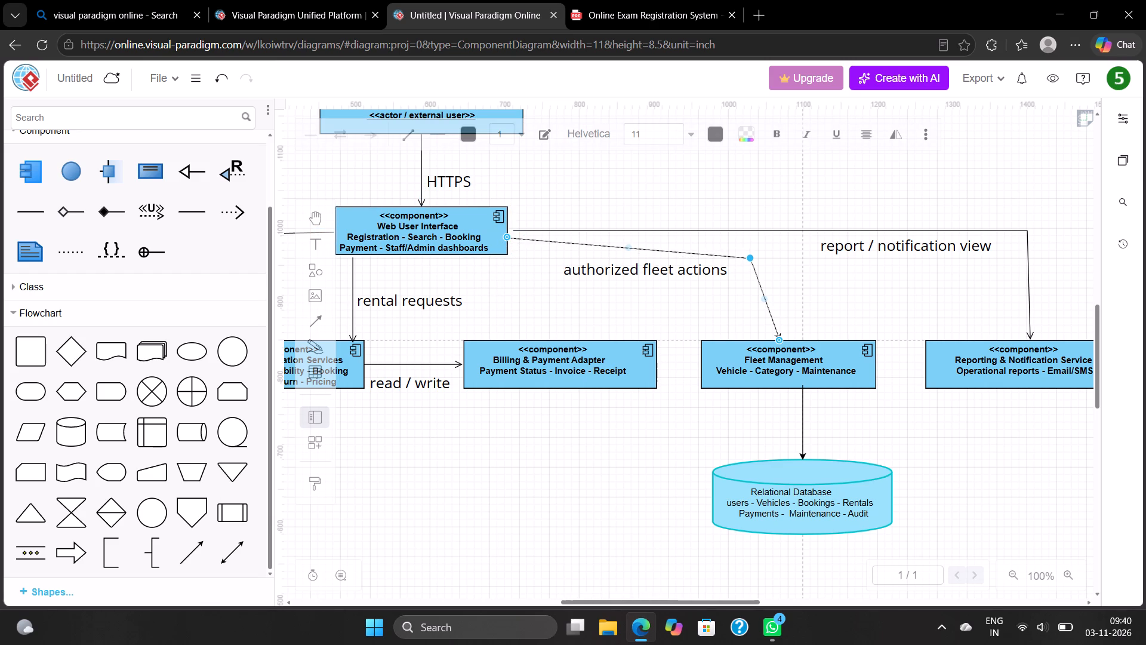
pyautogui.moveTo(752, 258); pyautogui.dragTo(750, 248)
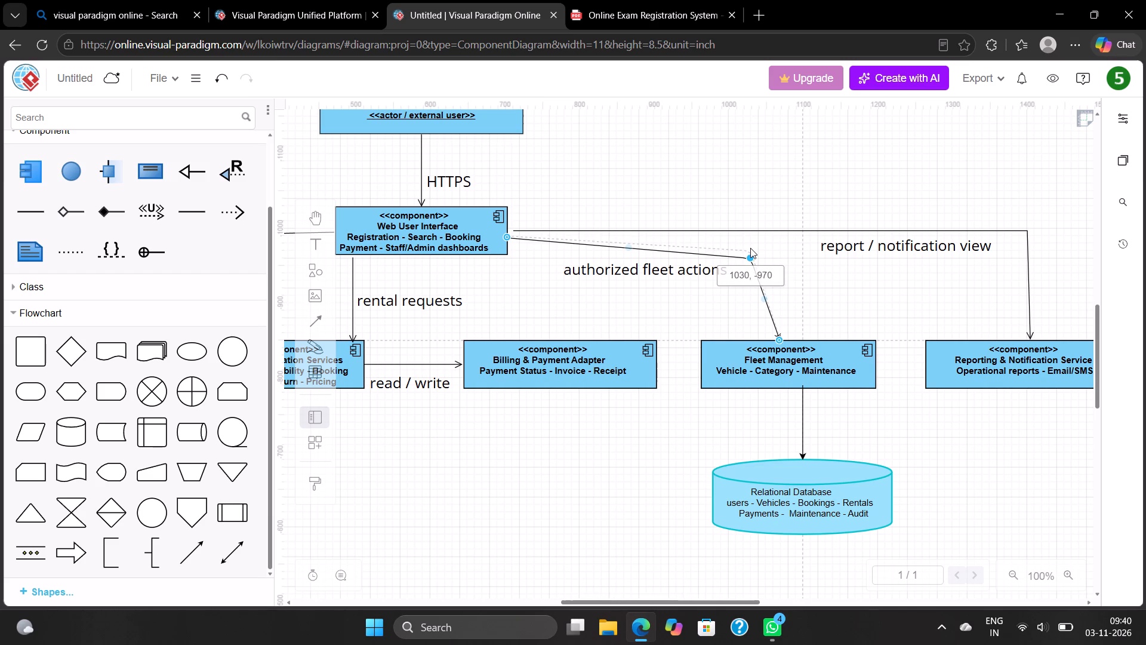
pyautogui.moveTo(750, 248); pyautogui.dragTo(750, 247)
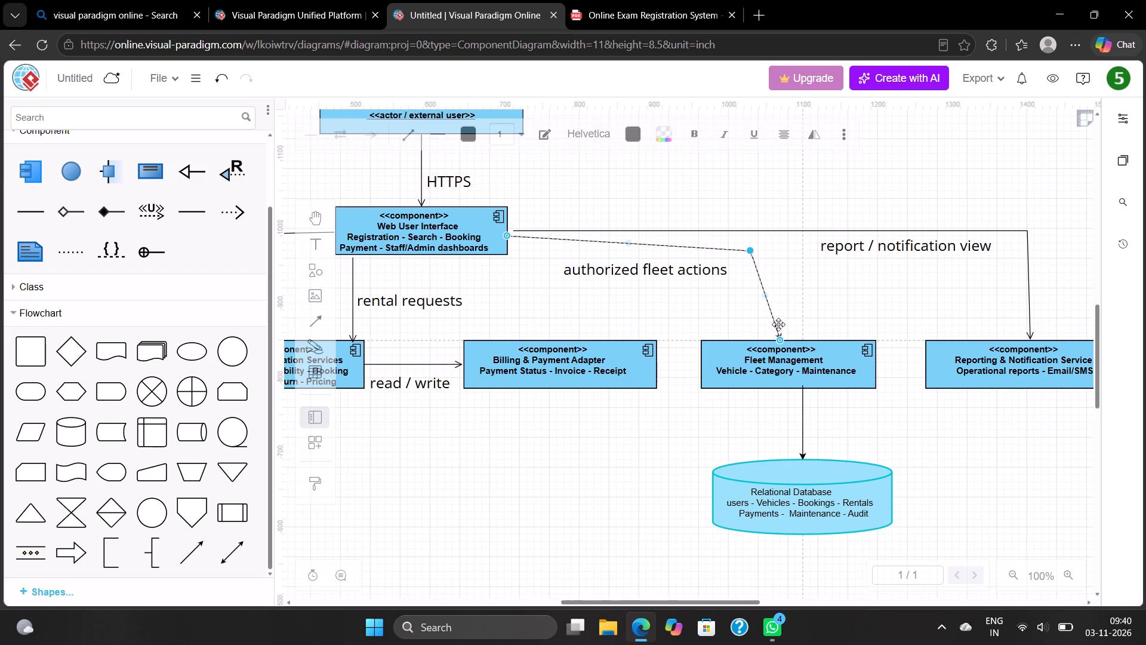
pyautogui.moveTo(780, 339); pyautogui.dragTo(761, 338)
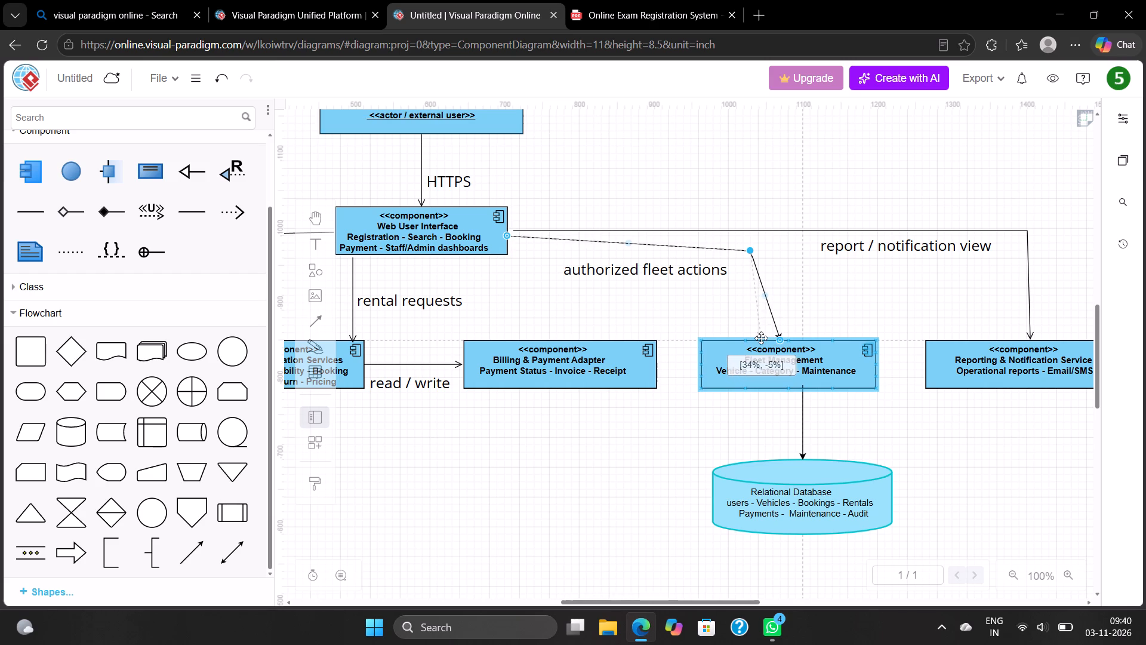
pyautogui.moveTo(761, 338); pyautogui.dragTo(751, 338)
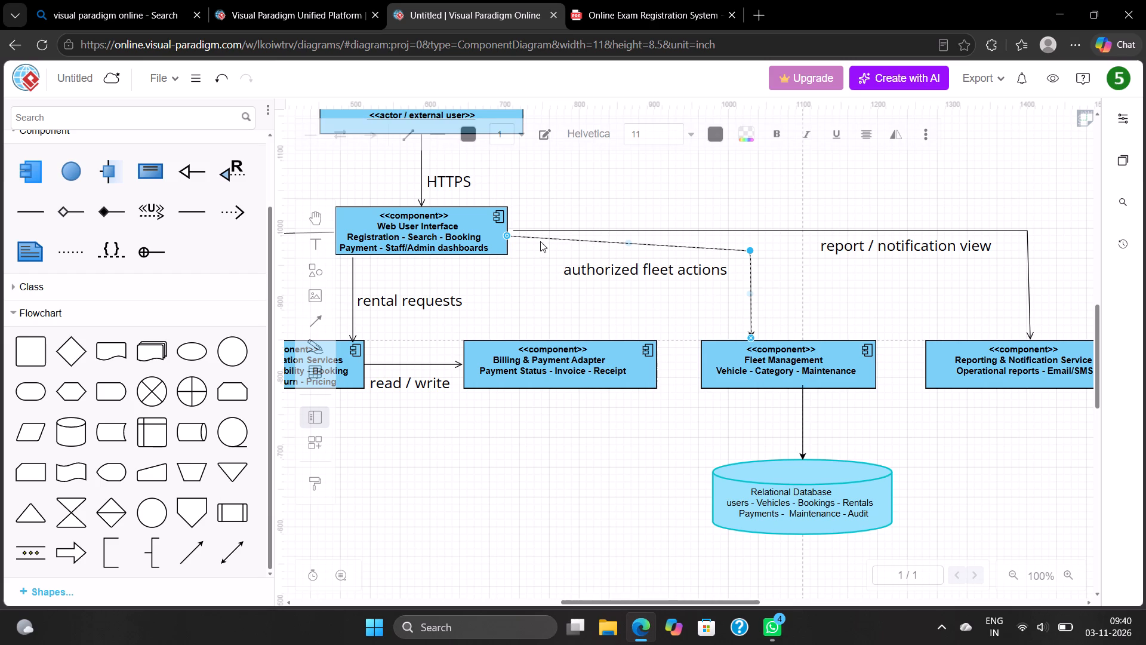
pyautogui.moveTo(507, 235); pyautogui.dragTo(507, 242)
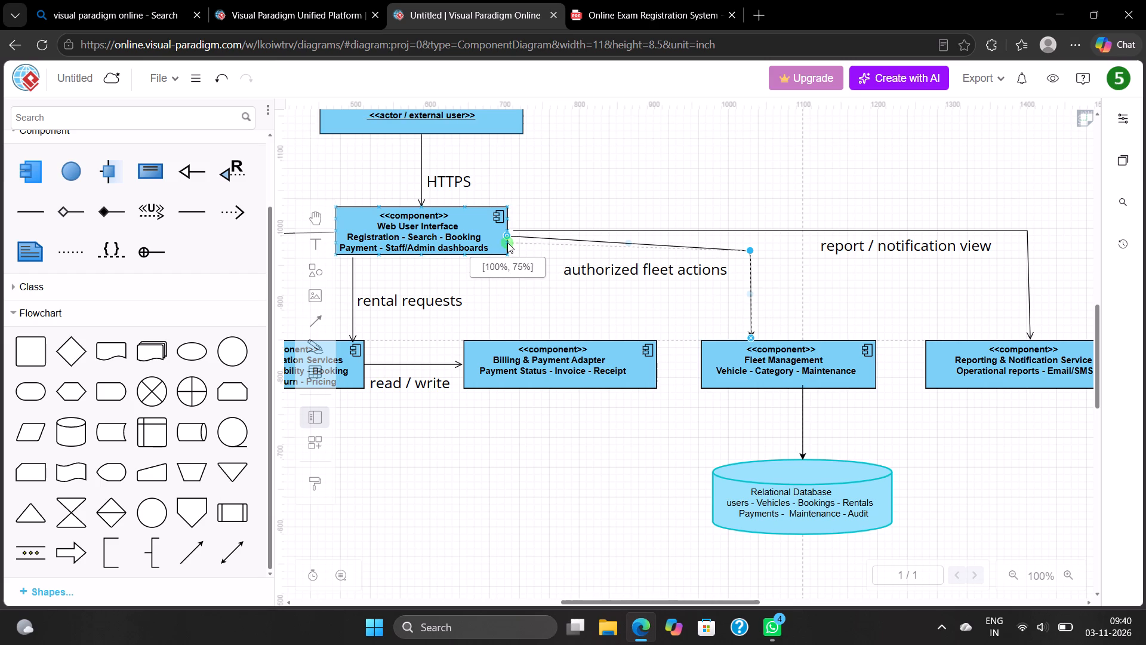
pyautogui.moveTo(507, 242); pyautogui.dragTo(509, 247)
pyautogui.moveTo(509, 247); pyautogui.dragTo(509, 248)
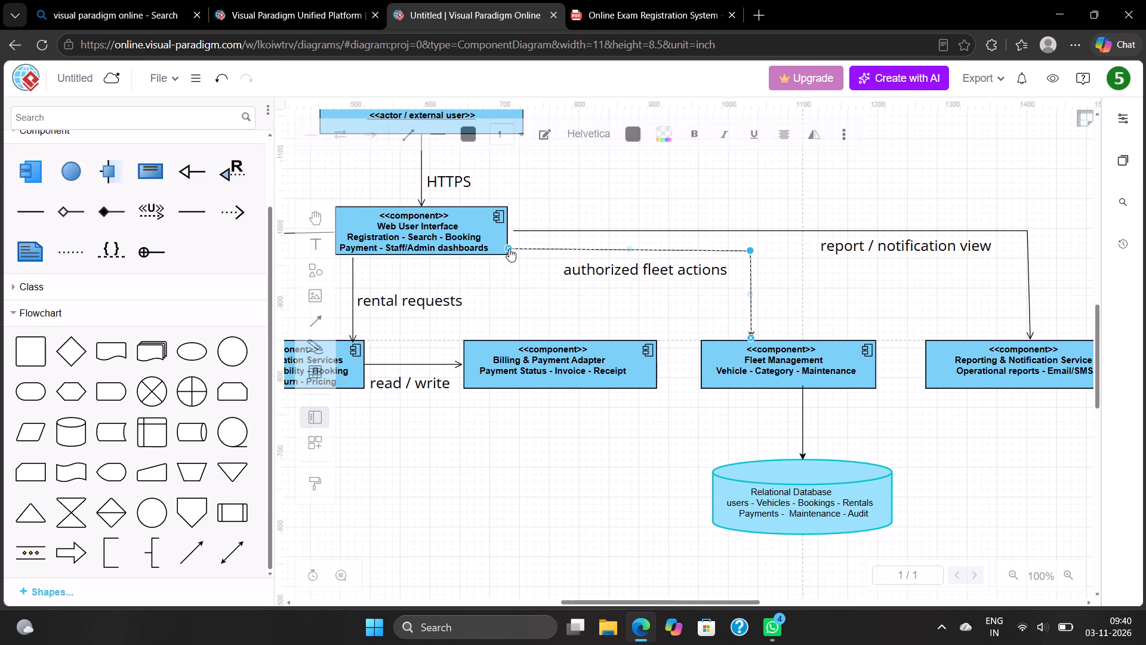
pyautogui.click(509, 262)
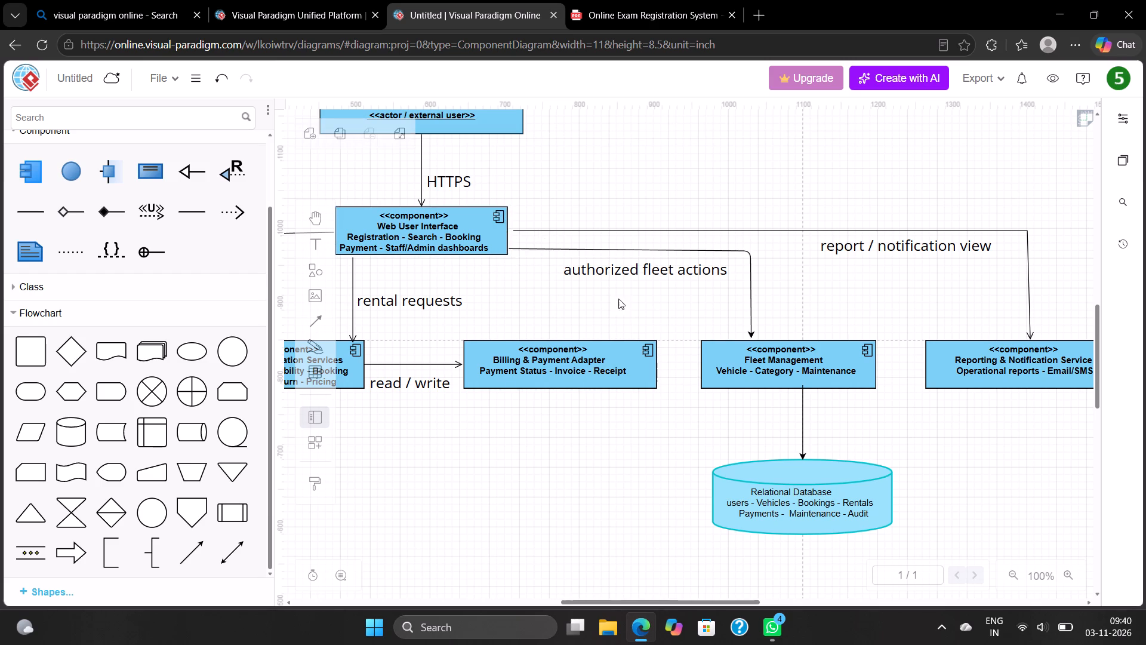
# Delete the "report / notification view" arrow between Web User Interface and Reporting & Notification Service, keeping its text label.
pyautogui.click(780, 232)
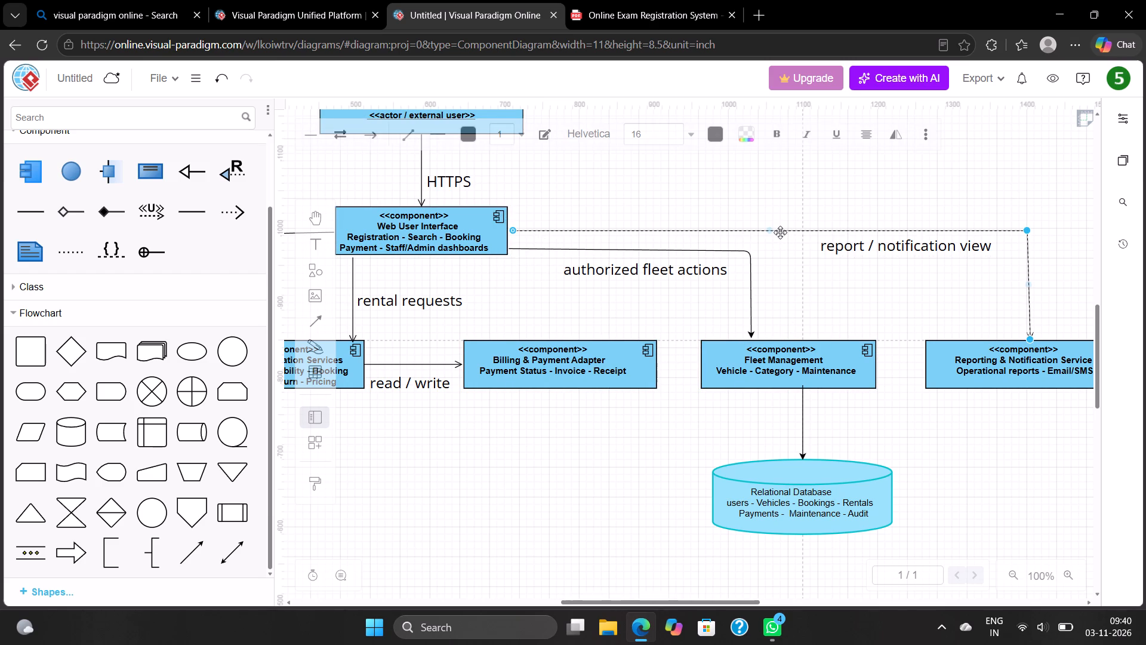
pyautogui.press('Delete')
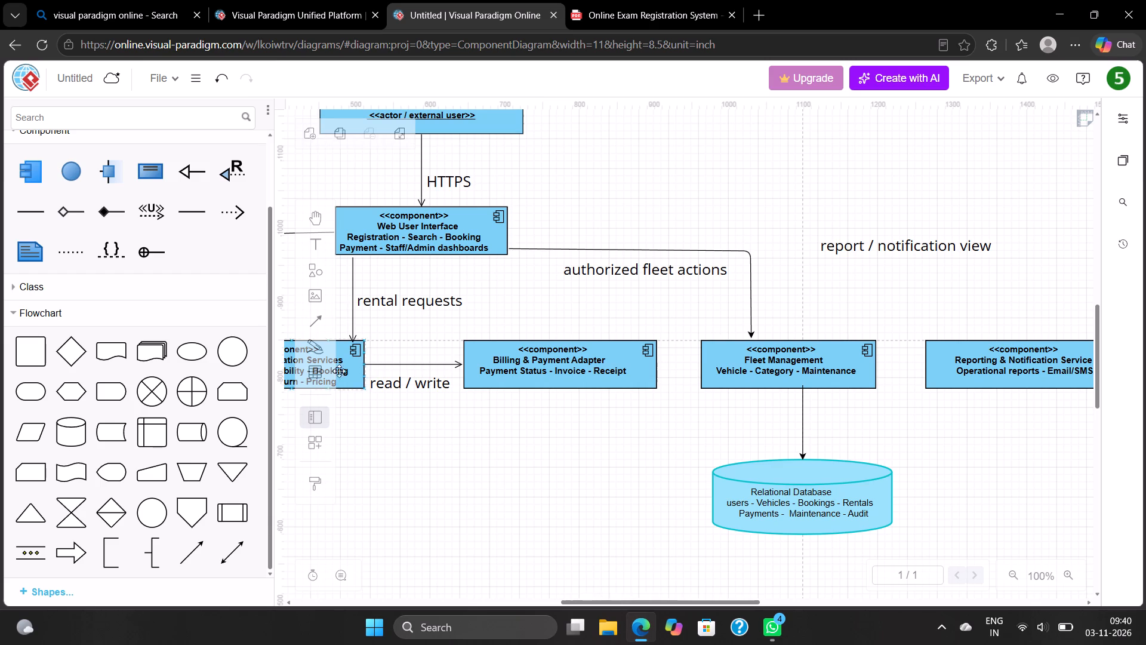
# Draw a Flow Line from Web User Interface to Reporting & Notification Service, bent at a right-angle corner above the service.
pyautogui.click(198, 534)
pyautogui.click(196, 546)
pyautogui.moveTo(508, 226); pyautogui.dragTo(999, 329)
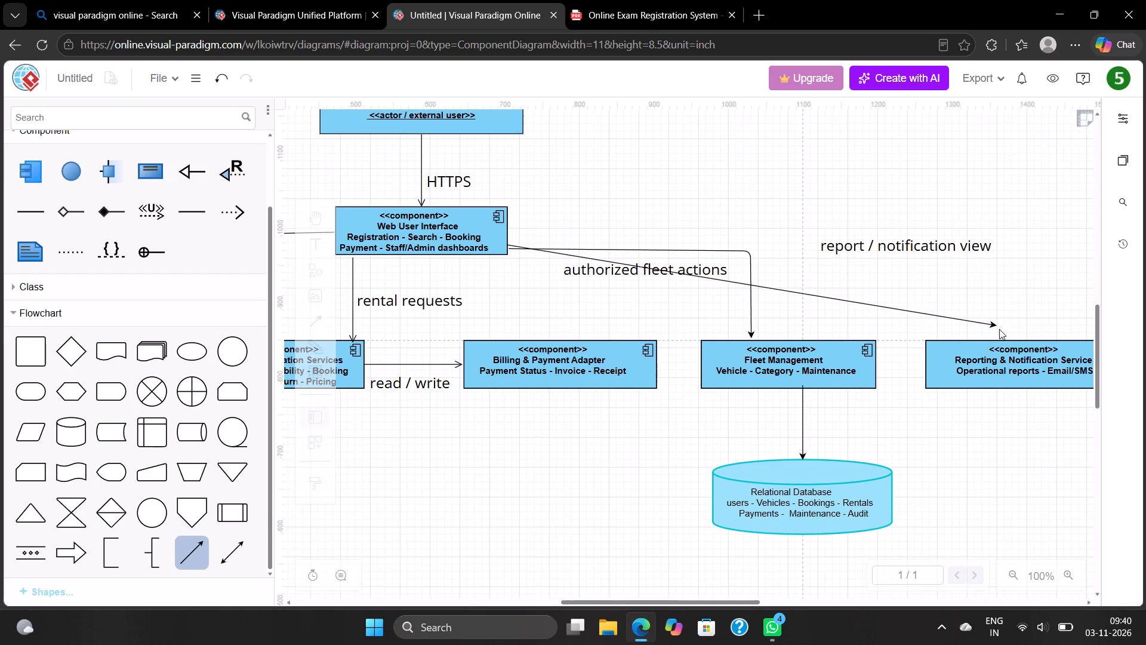
pyautogui.moveTo(999, 329); pyautogui.dragTo(1064, 342)
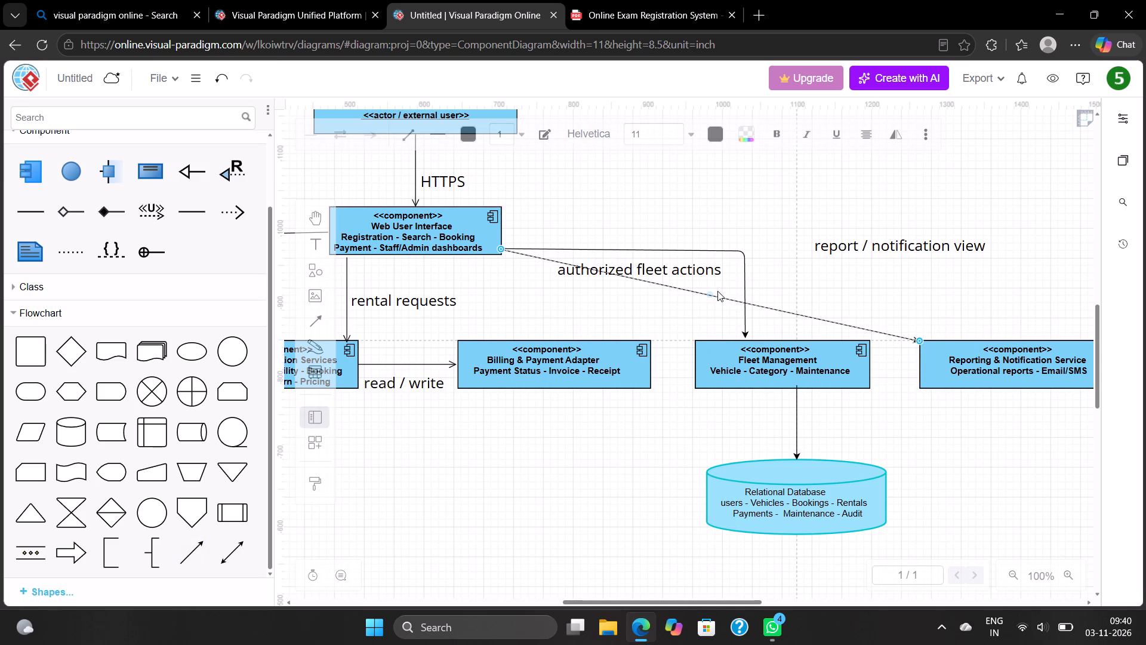
pyautogui.moveTo(707, 292); pyautogui.dragTo(906, 223)
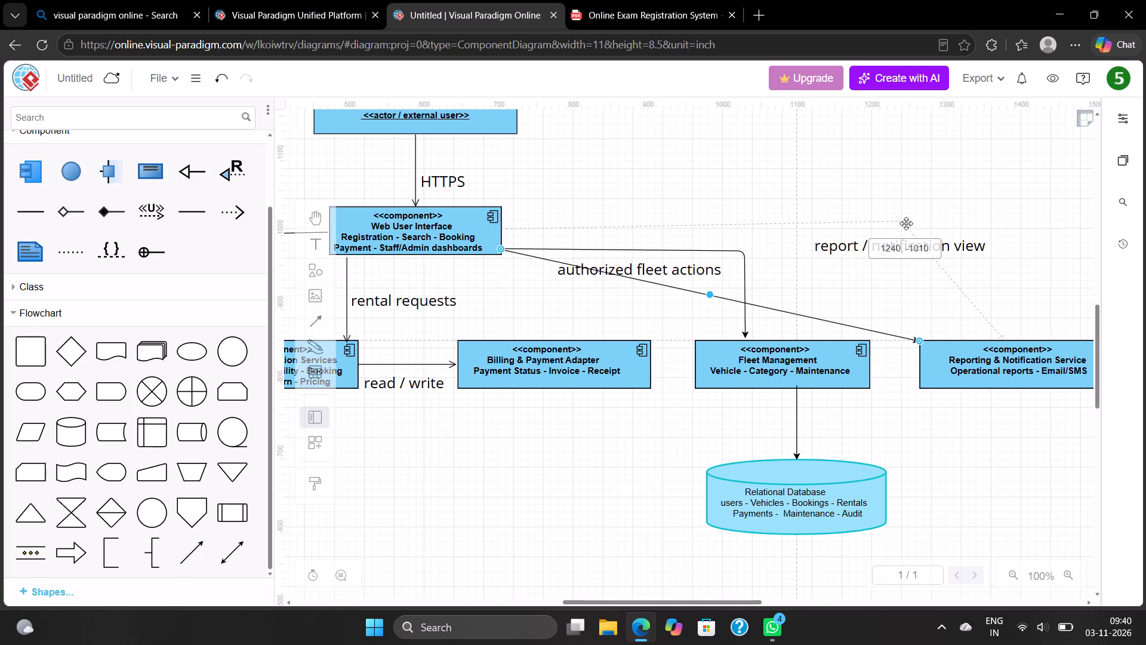
pyautogui.moveTo(906, 223); pyautogui.dragTo(984, 229)
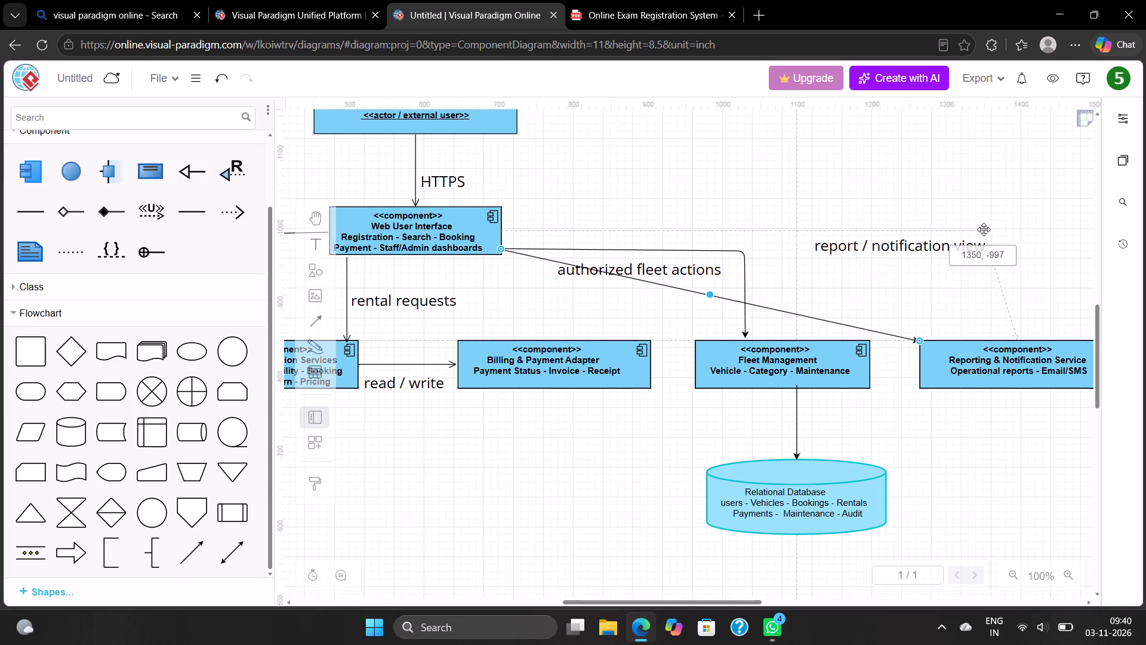
pyautogui.moveTo(984, 229); pyautogui.dragTo(1019, 229)
pyautogui.moveTo(1019, 229); pyautogui.dragTo(1058, 234)
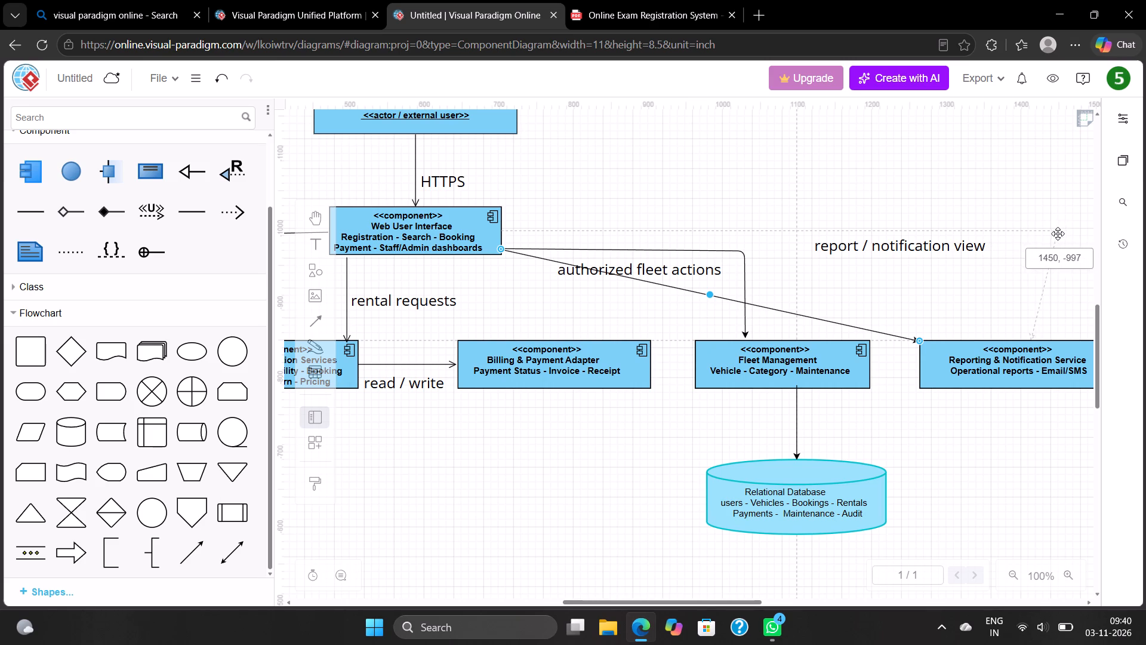
pyautogui.moveTo(1058, 234); pyautogui.dragTo(1033, 229)
pyautogui.moveTo(1033, 229); pyautogui.dragTo(1030, 229)
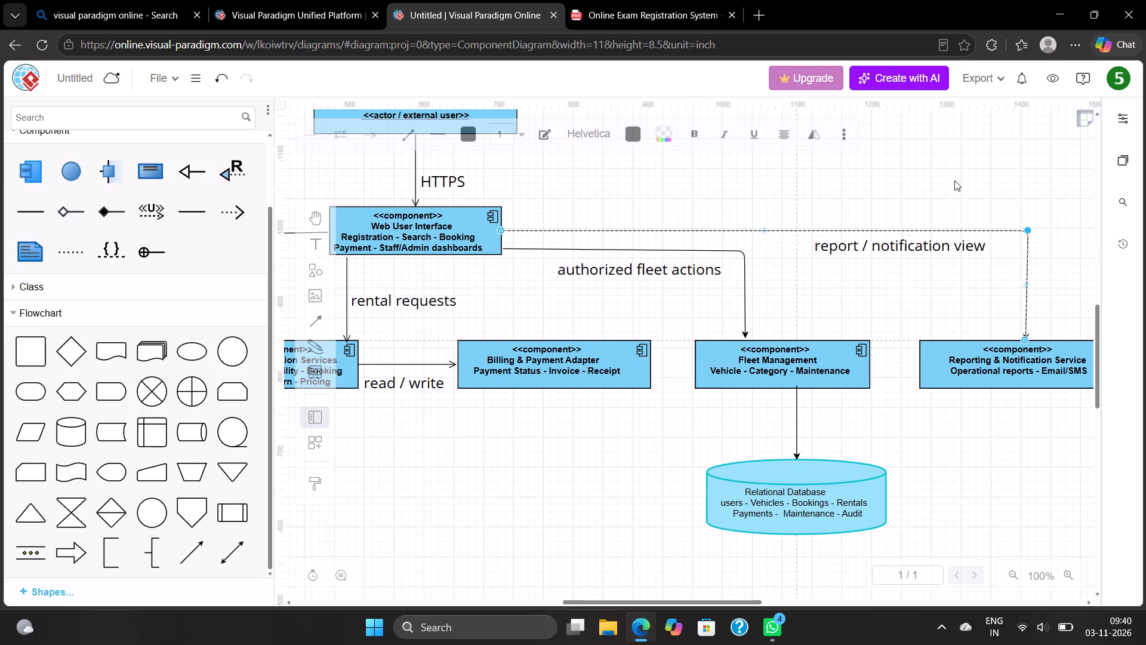
pyautogui.click(954, 180)
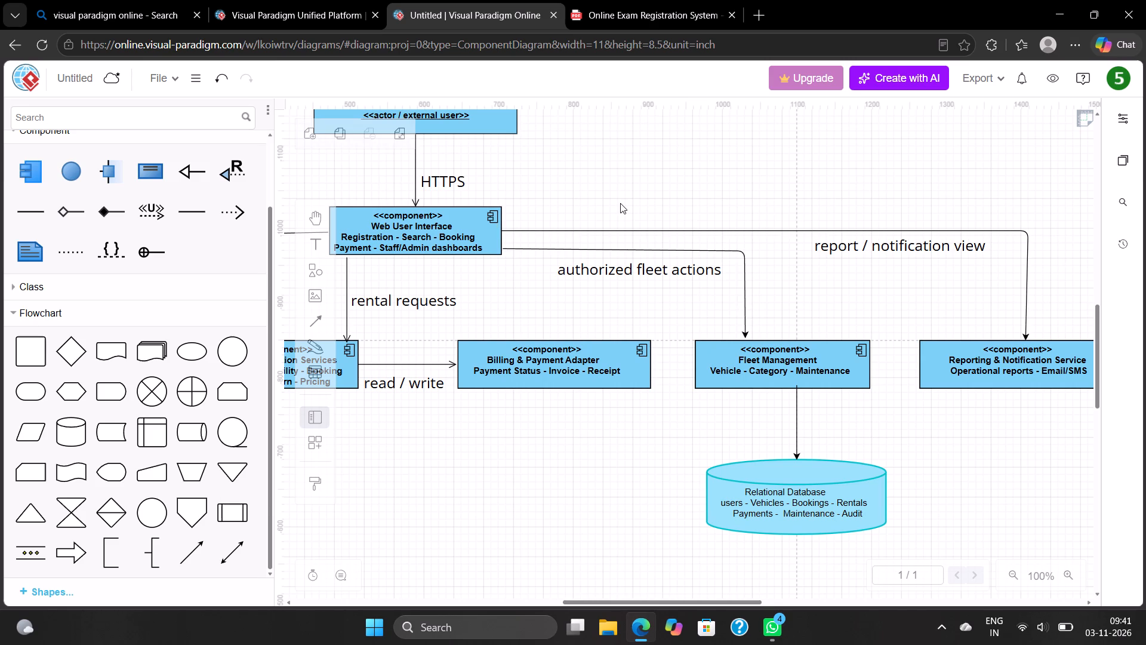
# Delete the "read / write" arrow between Rental Application Services and Billing & Payment Adapter, keeping its text label.
pyautogui.hscroll(2, 620, 203)
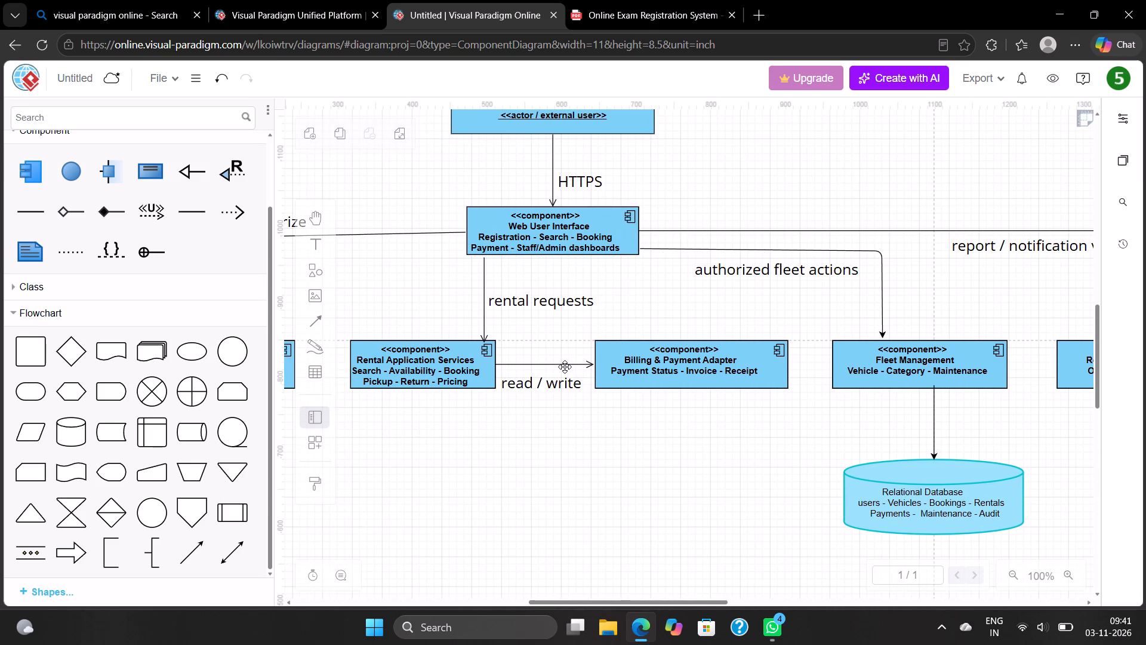
pyautogui.click(565, 367)
pyautogui.press('Delete')
# Draw a horizontal Flow Line from Rental Application Services to Billing & Payment Adapter, above the "read / write" label.
pyautogui.click(187, 563)
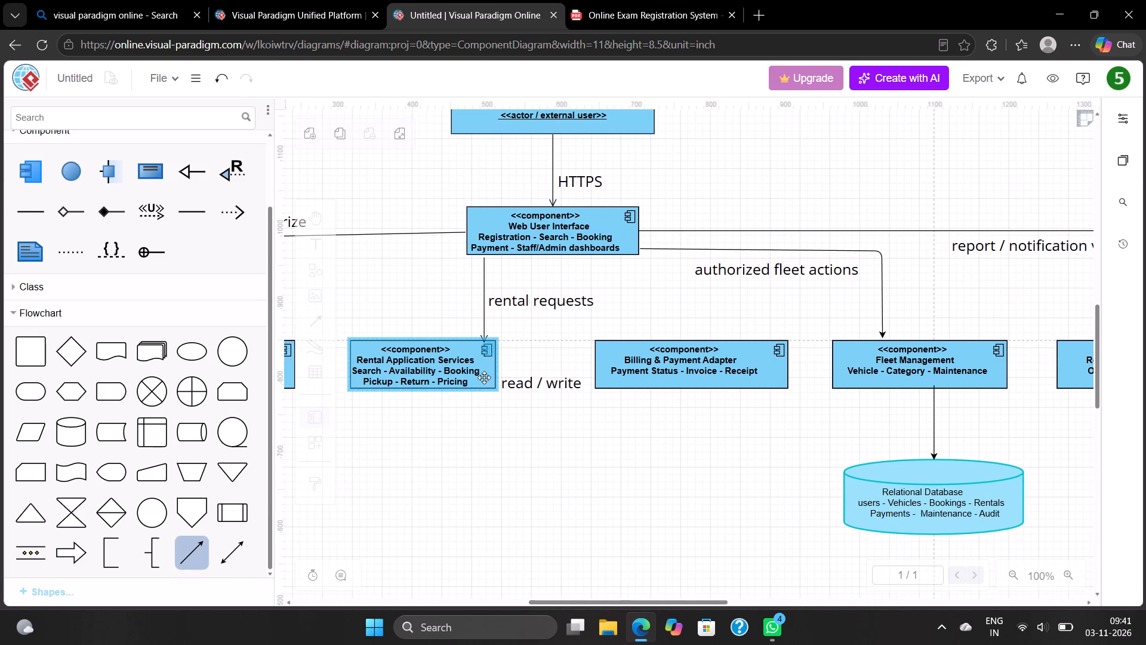
pyautogui.moveTo(495, 368); pyautogui.dragTo(544, 372)
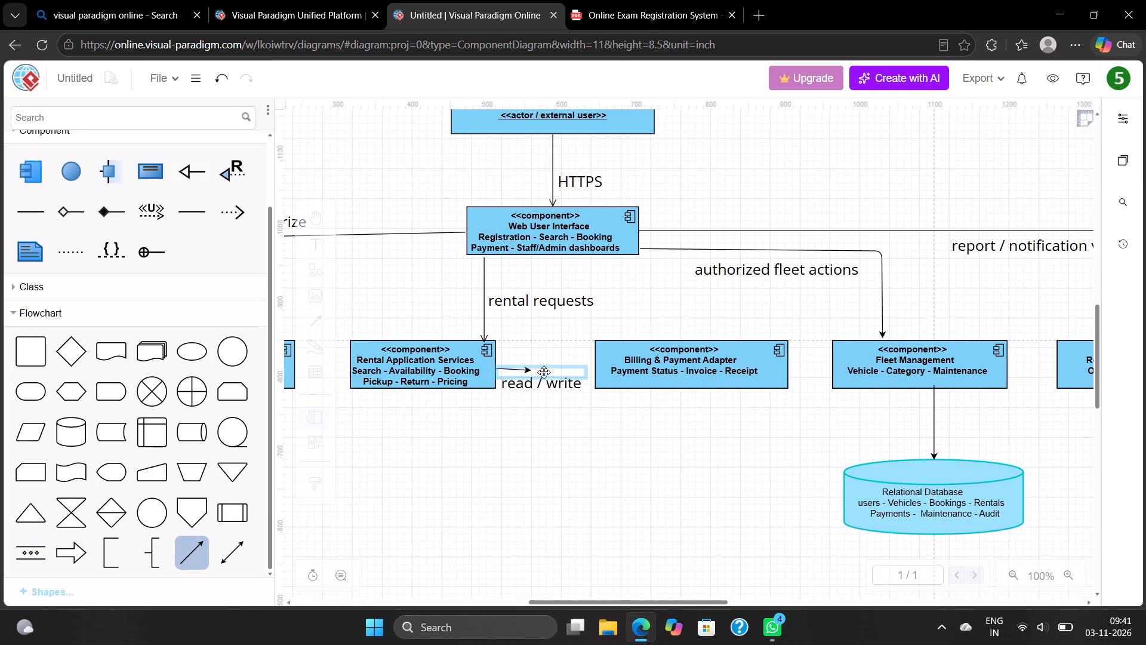
pyautogui.moveTo(544, 372); pyautogui.dragTo(596, 370)
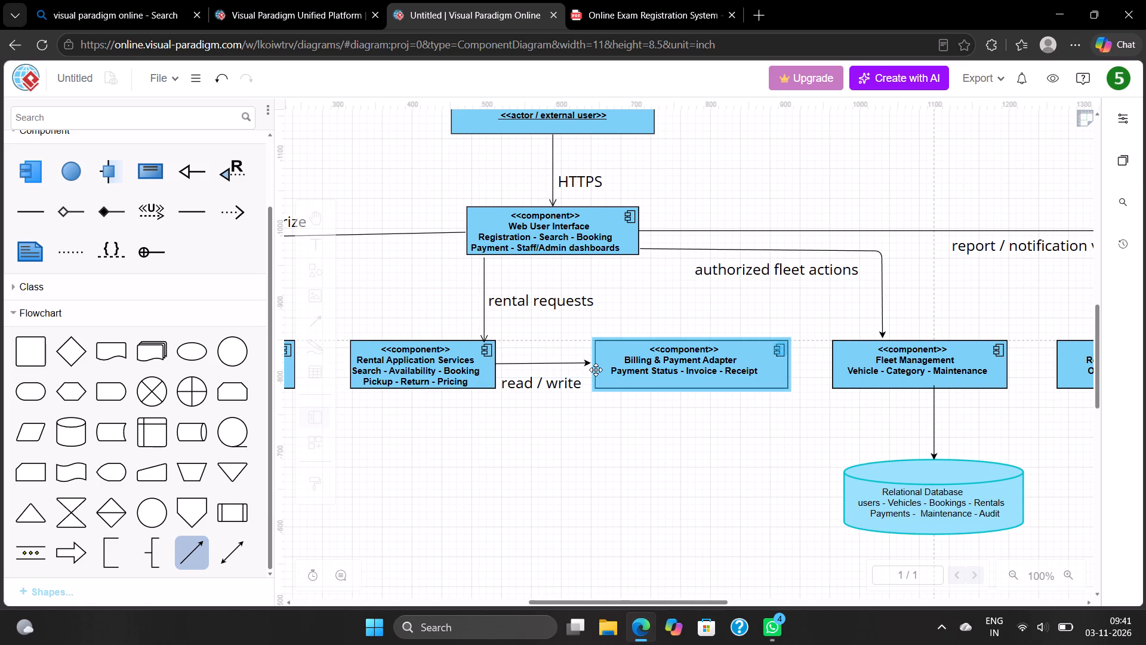
pyautogui.moveTo(596, 370); pyautogui.dragTo(599, 368)
pyautogui.moveTo(599, 368); pyautogui.dragTo(598, 370)
pyautogui.moveTo(598, 370); pyautogui.dragTo(600, 369)
pyautogui.click(611, 320)
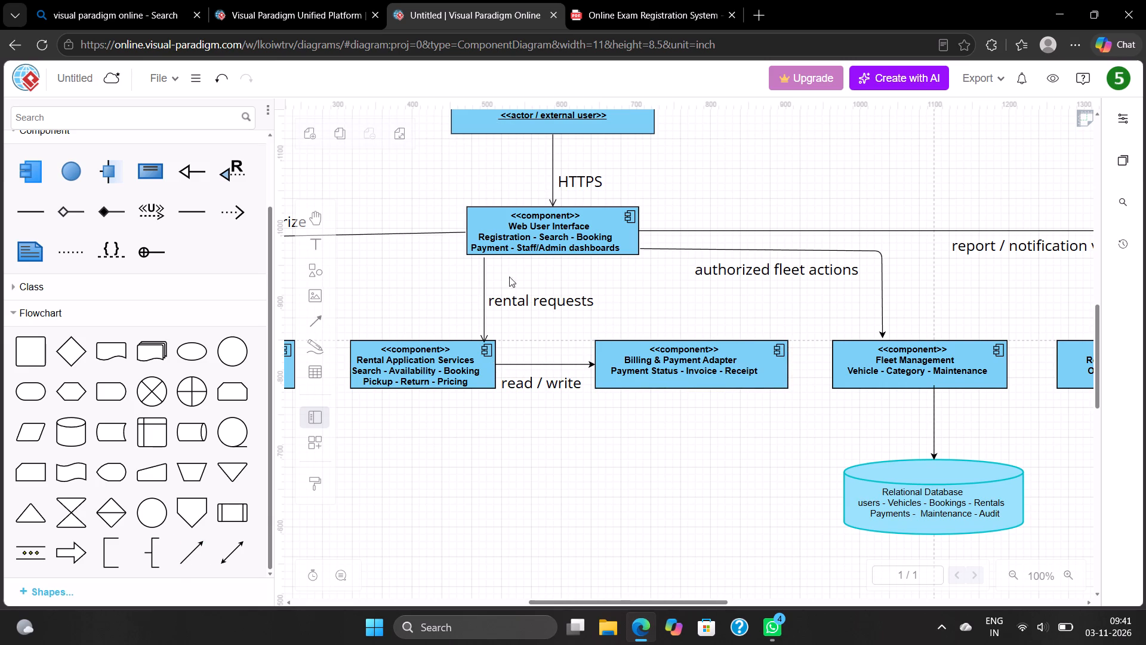
# Delete the "rental requests" arrow between Web User Interface and Rental Application Services, keeping its text label.
pyautogui.click(483, 270)
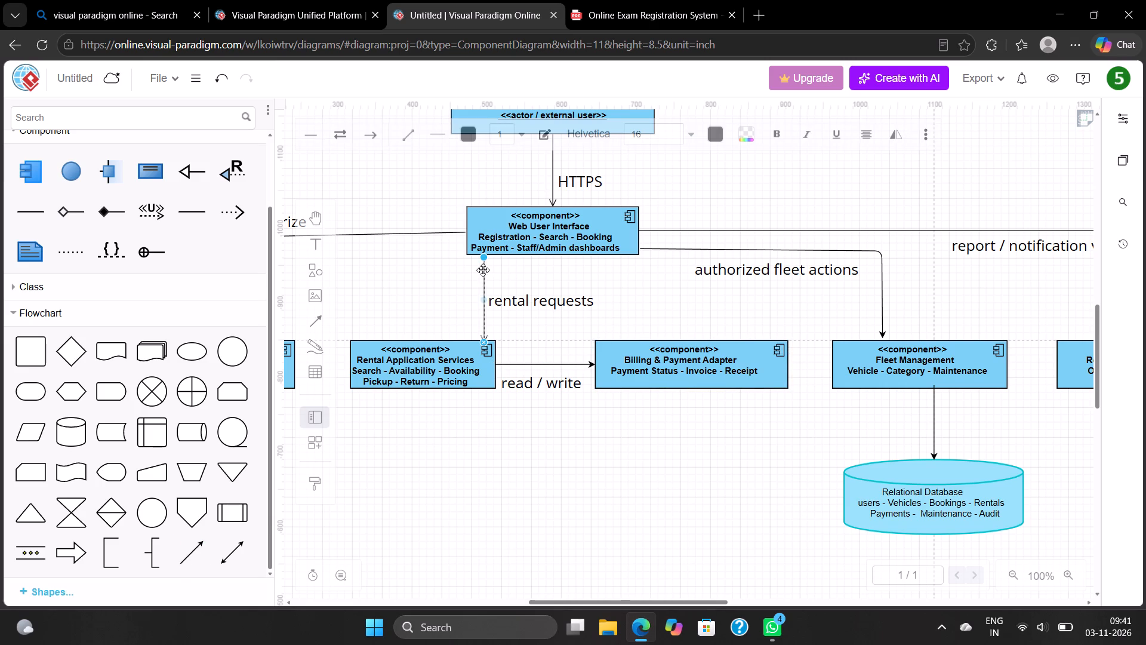
pyautogui.press('Delete')
# Draw a Flow Line from Web User Interface down to Rental Application Services, aligning both endpoints so it runs vertically beside the "rental requests" label.
pyautogui.click(201, 555)
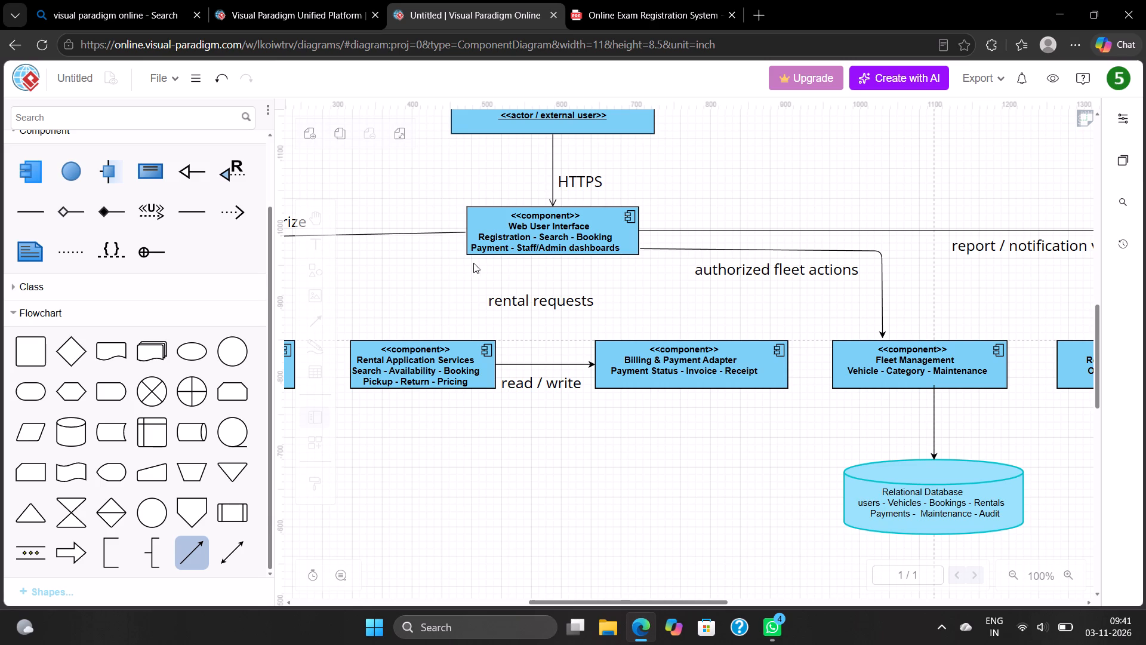
pyautogui.moveTo(479, 256); pyautogui.dragTo(472, 328)
pyautogui.moveTo(472, 328); pyautogui.dragTo(470, 342)
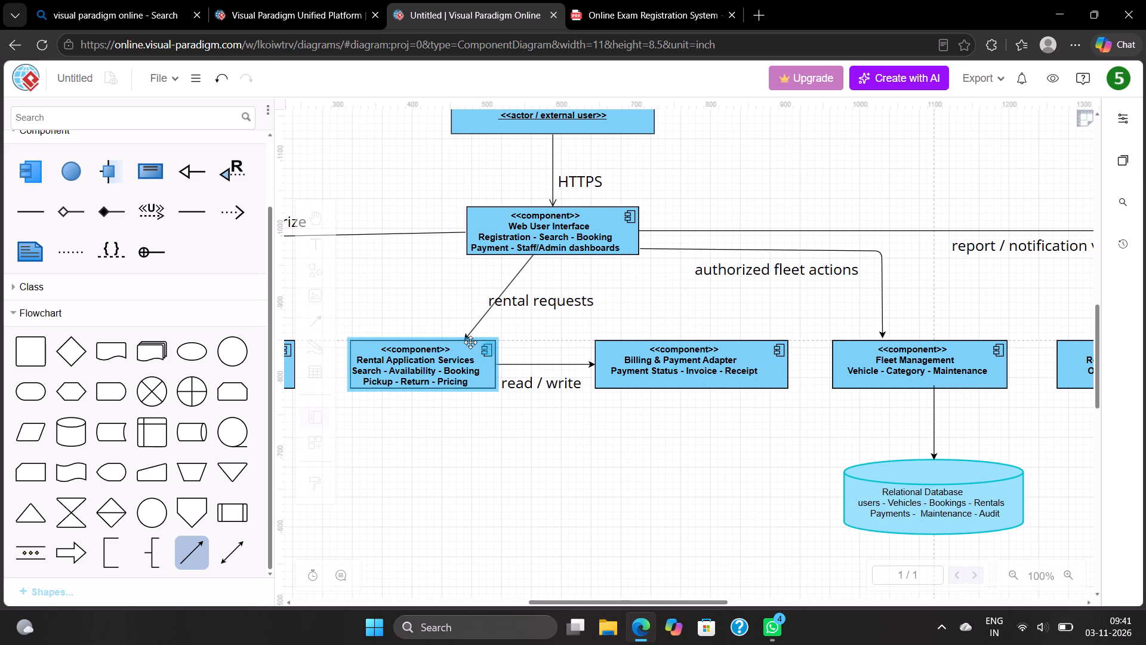
pyautogui.moveTo(528, 254); pyautogui.dragTo(489, 259)
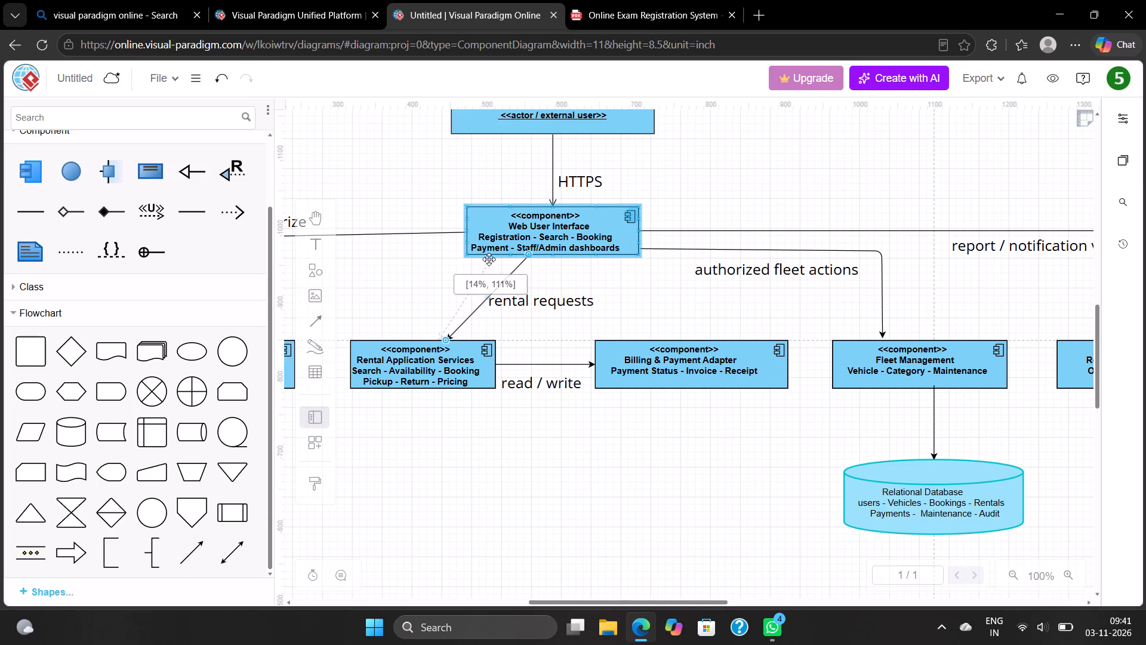
pyautogui.moveTo(489, 259); pyautogui.dragTo(480, 259)
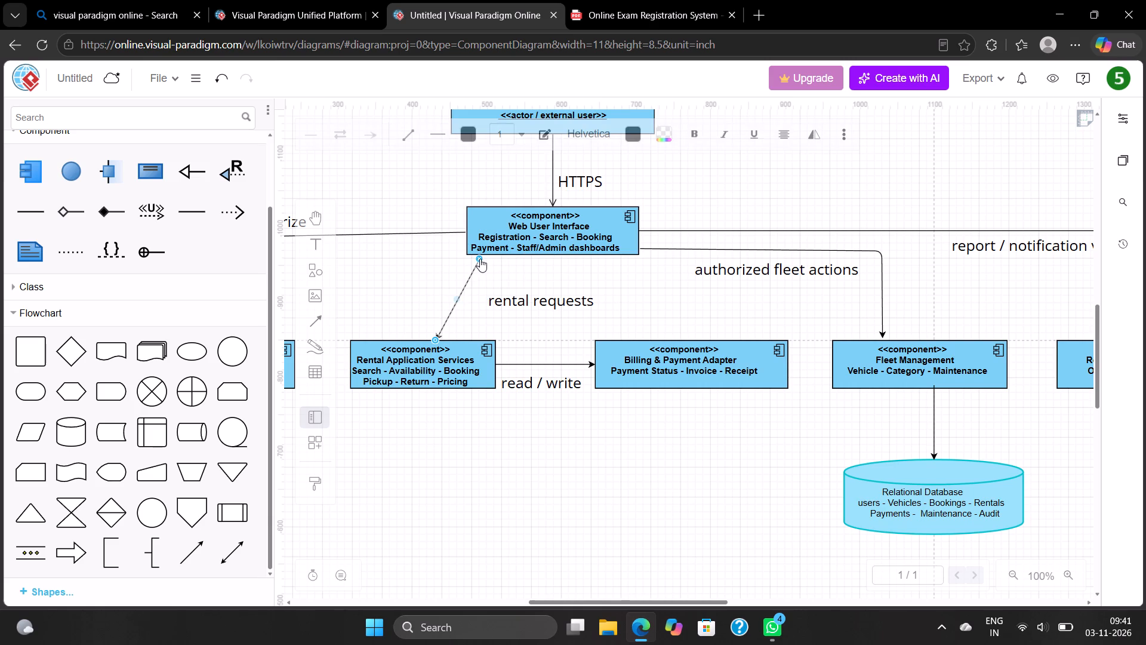
pyautogui.moveTo(436, 340); pyautogui.dragTo(473, 339)
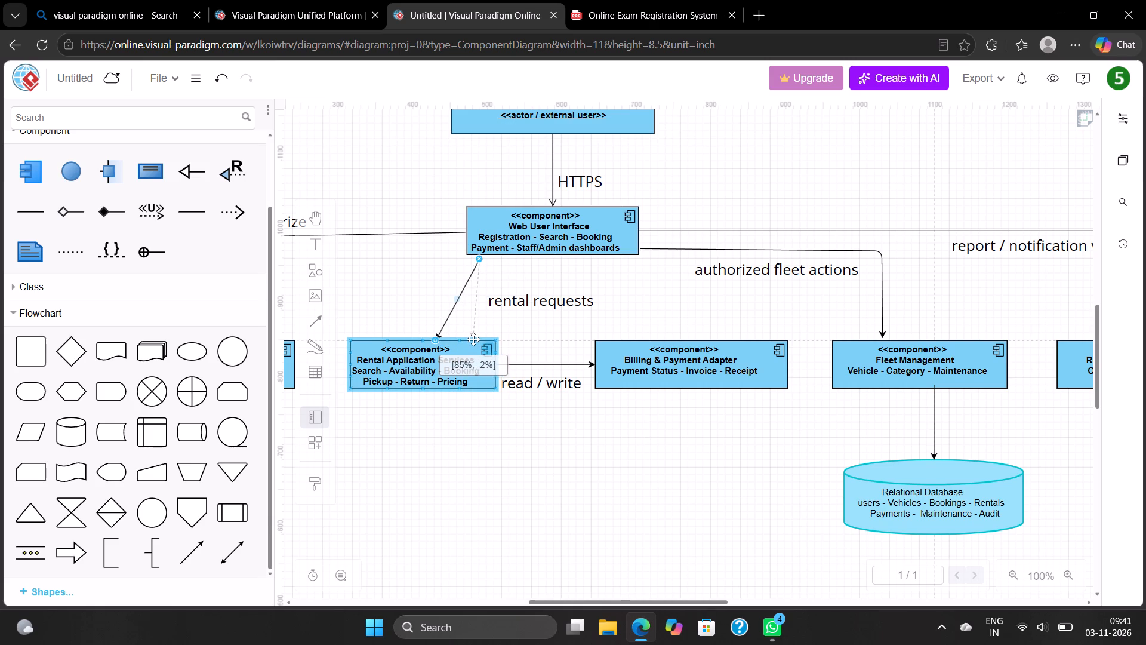
pyautogui.moveTo(473, 339); pyautogui.dragTo(479, 339)
pyautogui.moveTo(479, 339); pyautogui.dragTo(480, 339)
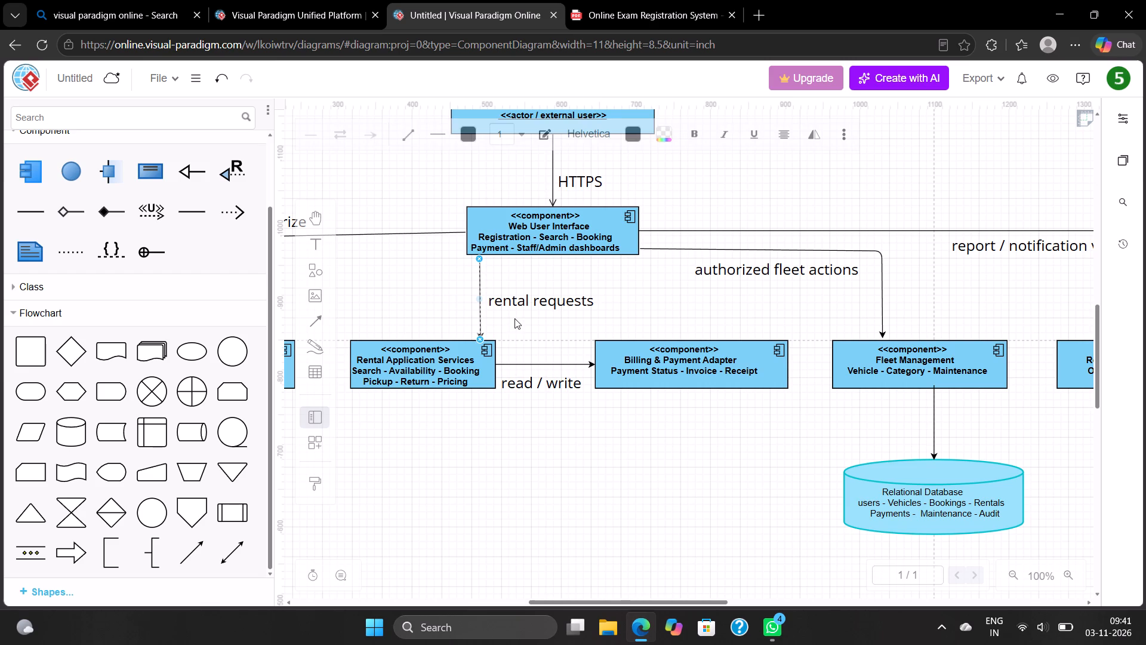
pyautogui.click(515, 318)
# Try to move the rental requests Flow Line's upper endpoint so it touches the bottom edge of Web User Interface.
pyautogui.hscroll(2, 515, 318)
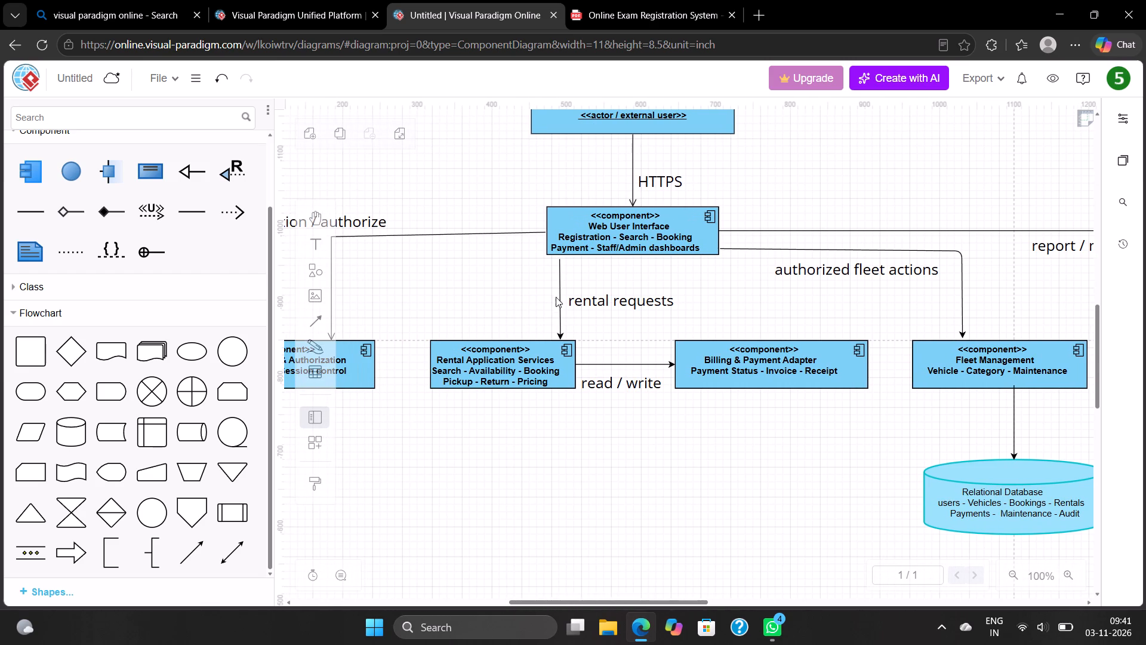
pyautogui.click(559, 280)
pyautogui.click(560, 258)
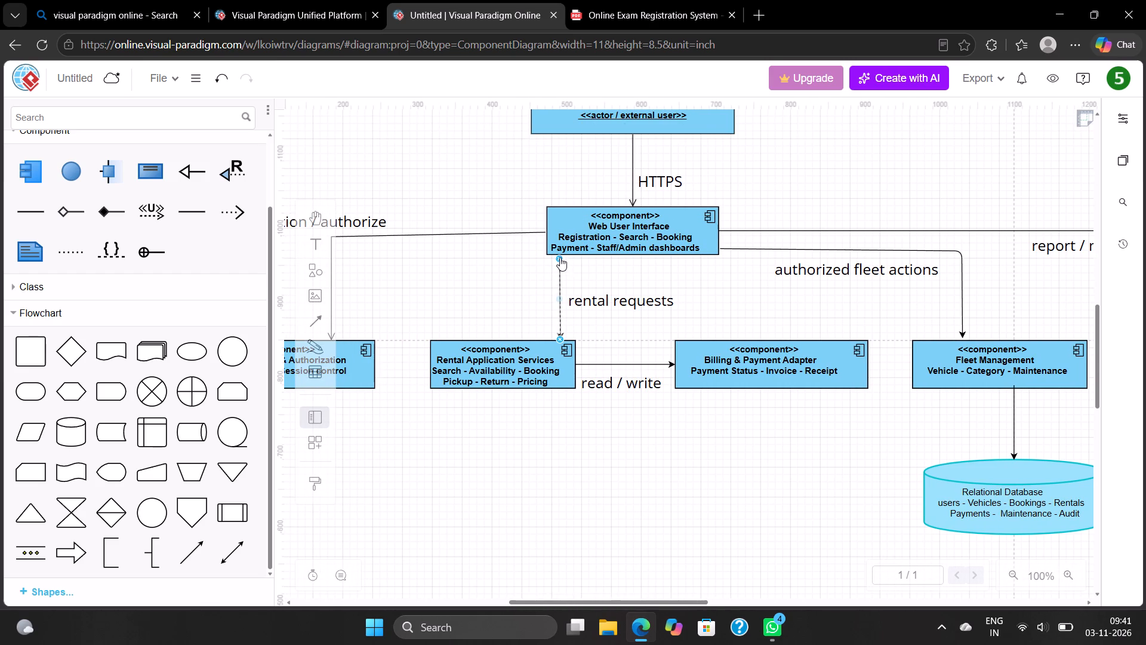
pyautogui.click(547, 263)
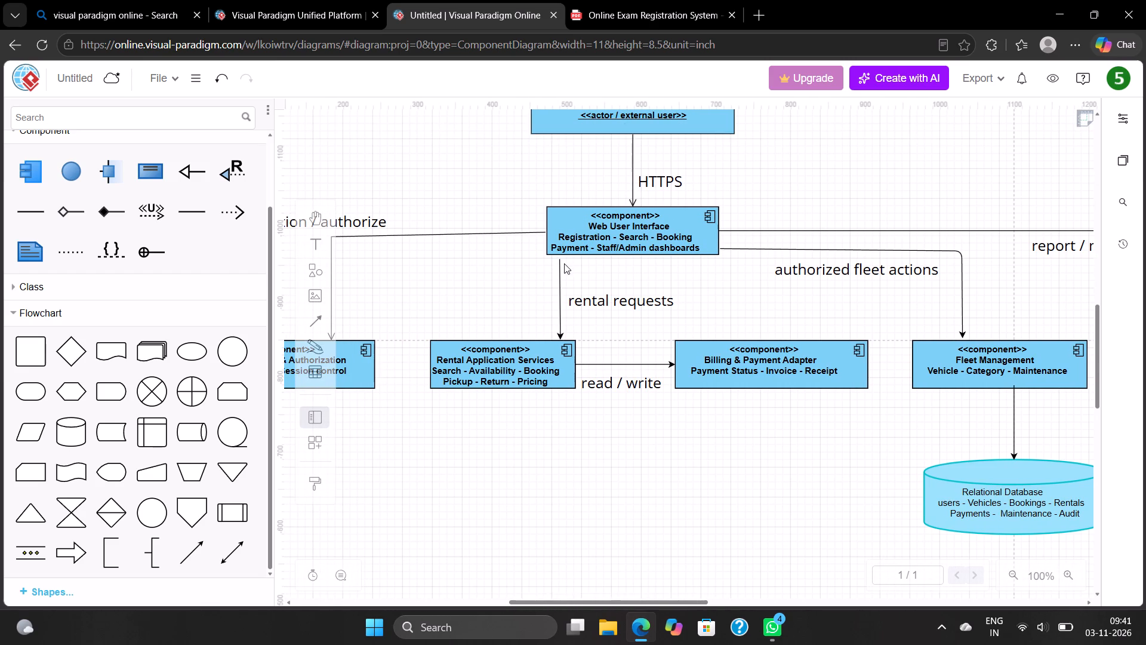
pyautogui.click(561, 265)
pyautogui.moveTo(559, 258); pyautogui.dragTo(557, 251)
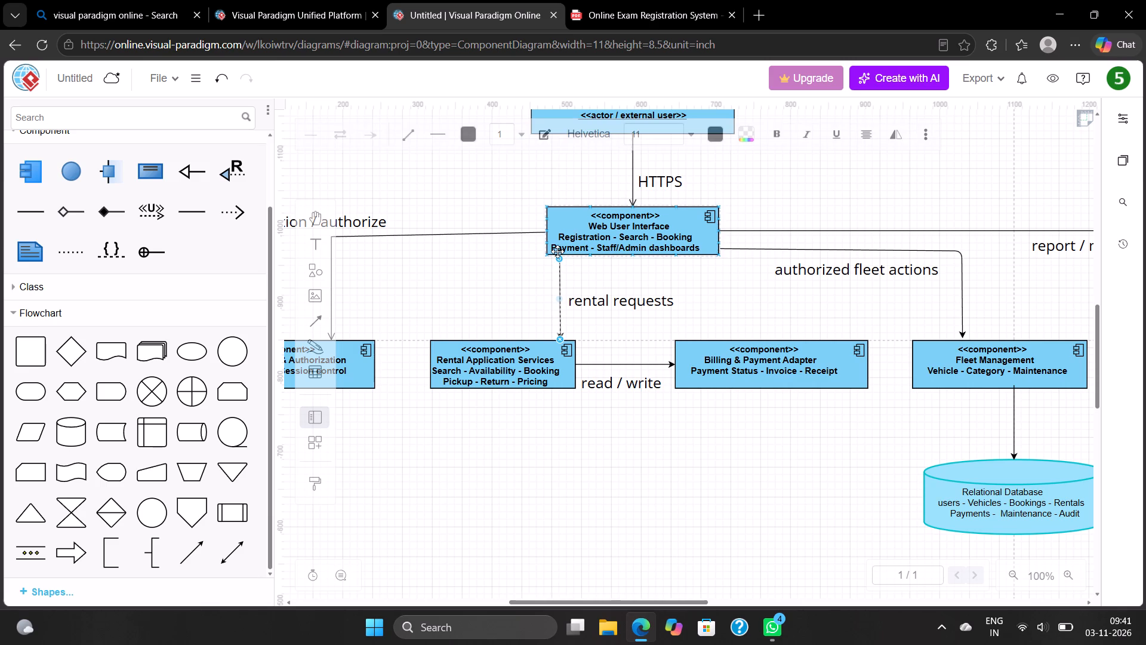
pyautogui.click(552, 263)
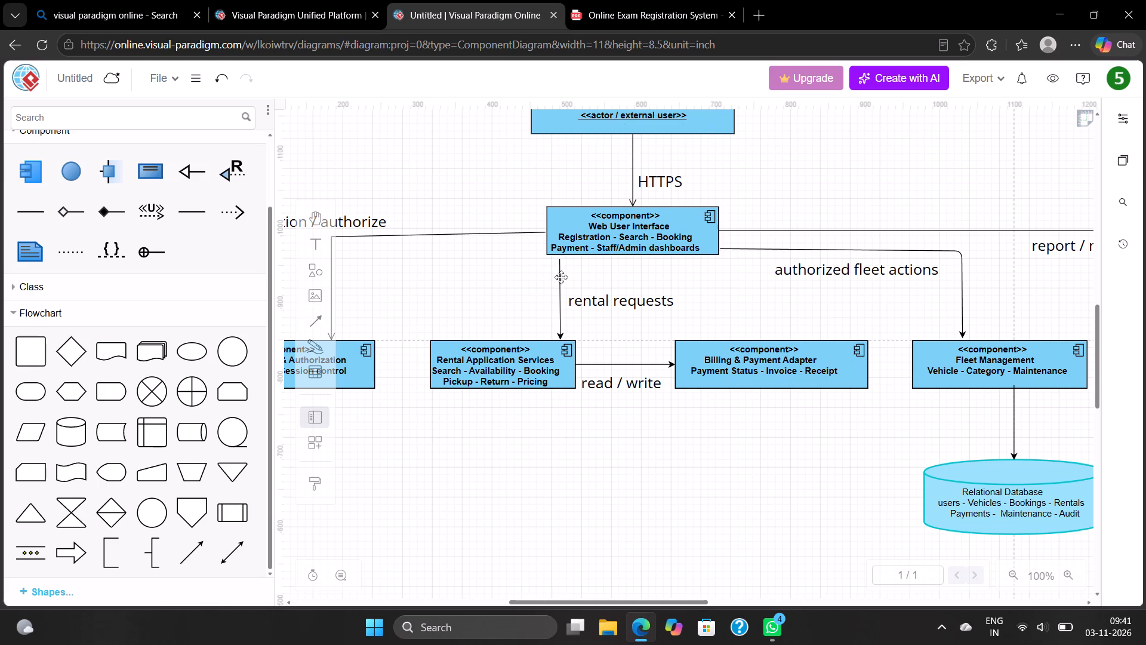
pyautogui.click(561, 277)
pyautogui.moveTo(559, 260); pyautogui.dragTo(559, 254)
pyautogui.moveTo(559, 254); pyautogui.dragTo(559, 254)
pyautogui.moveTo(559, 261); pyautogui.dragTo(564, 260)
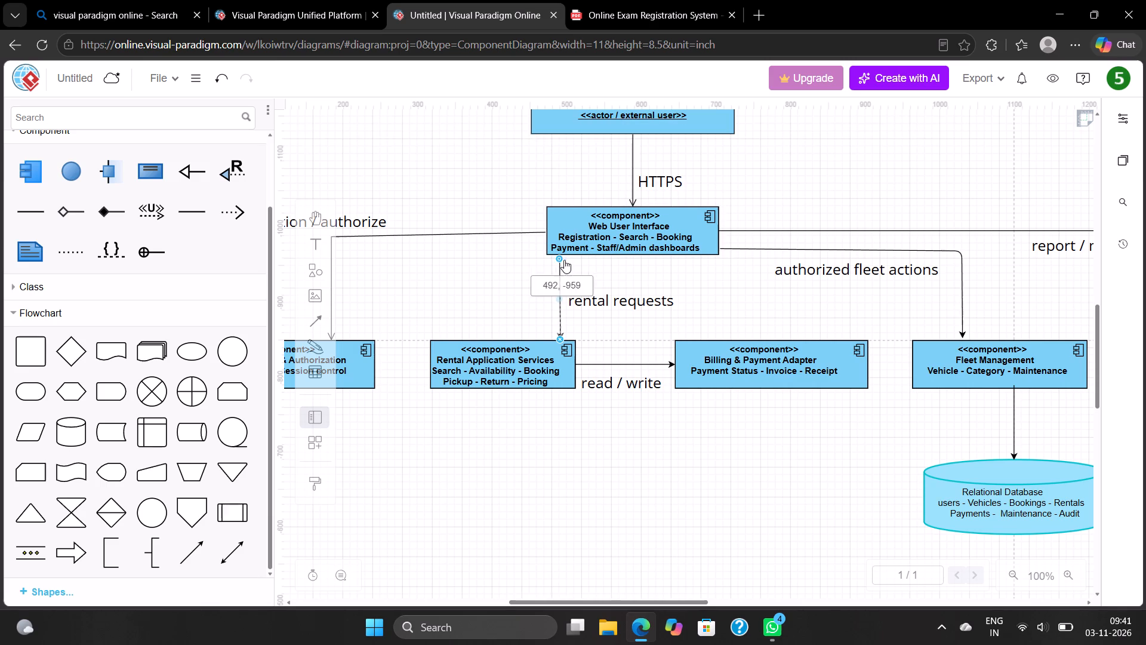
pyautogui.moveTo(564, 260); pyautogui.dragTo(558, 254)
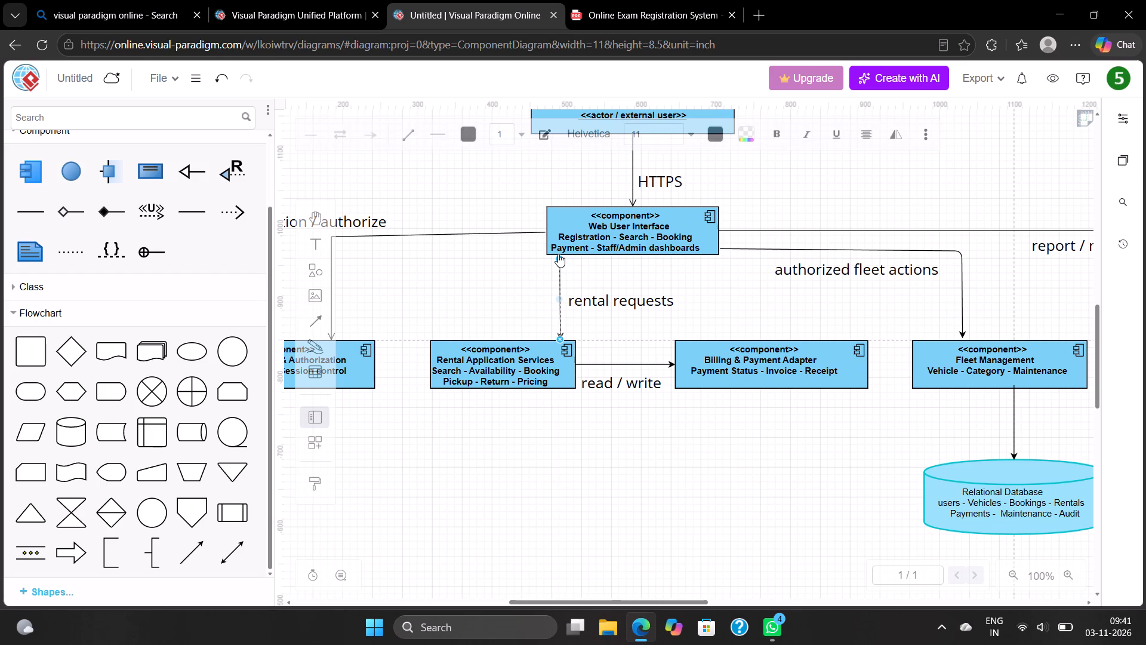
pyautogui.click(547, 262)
# Delete the authentication / authorize arrow between Web User Interface and the Authentication & Authorization component, keeping its text label.
pyautogui.hscroll(2, 547, 262)
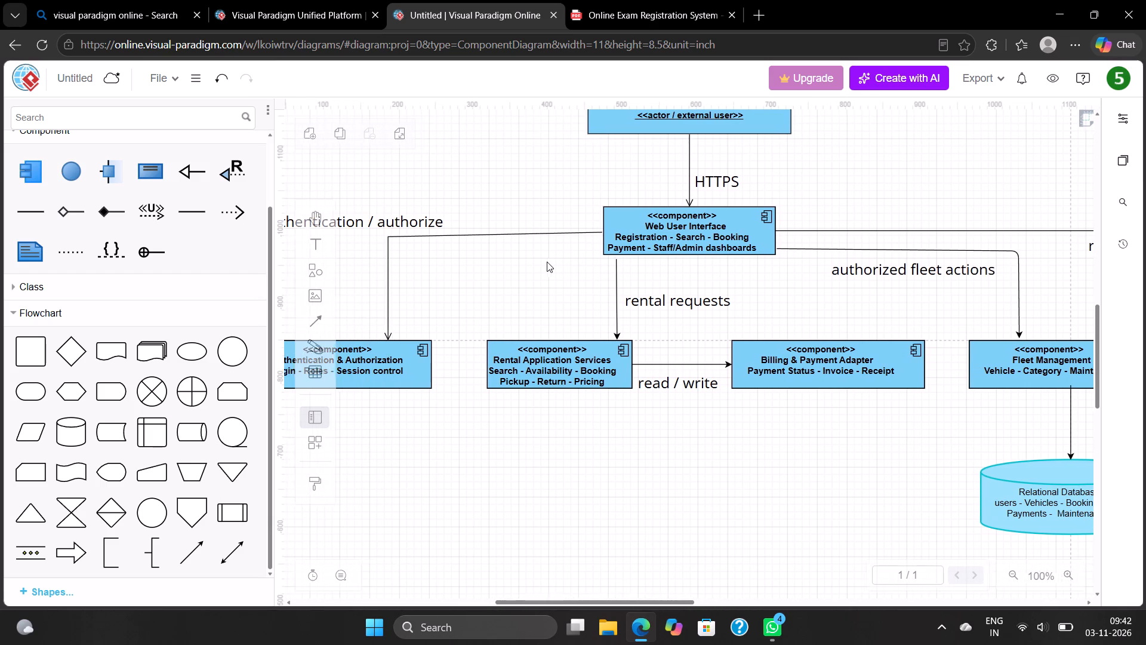
pyautogui.click(548, 235)
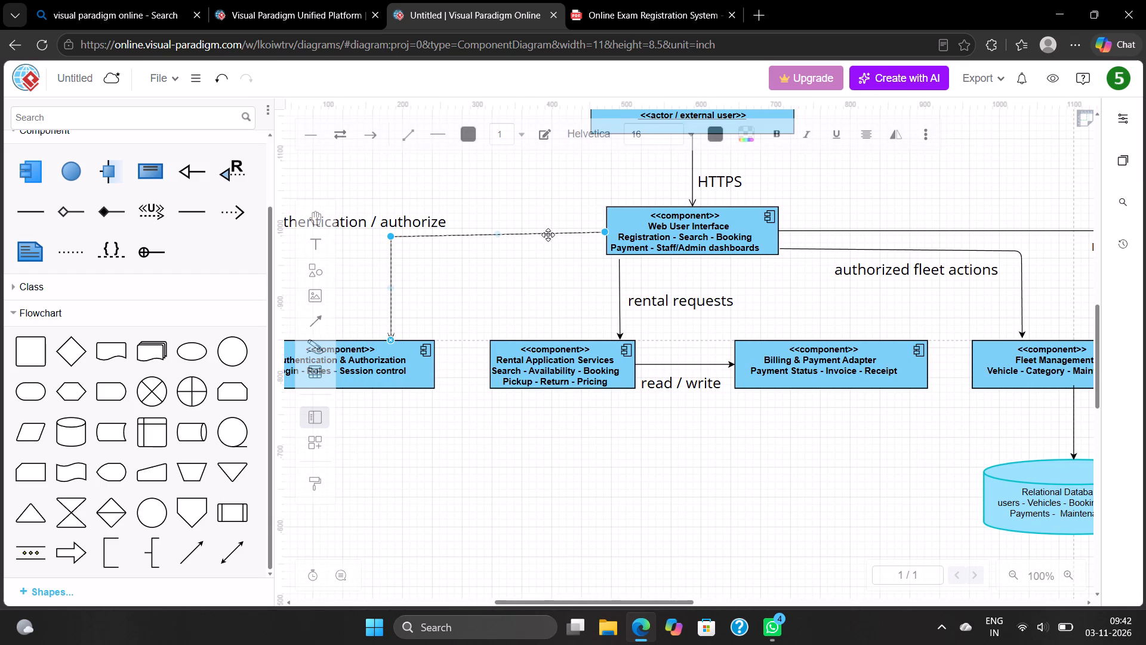
pyautogui.press('Delete')
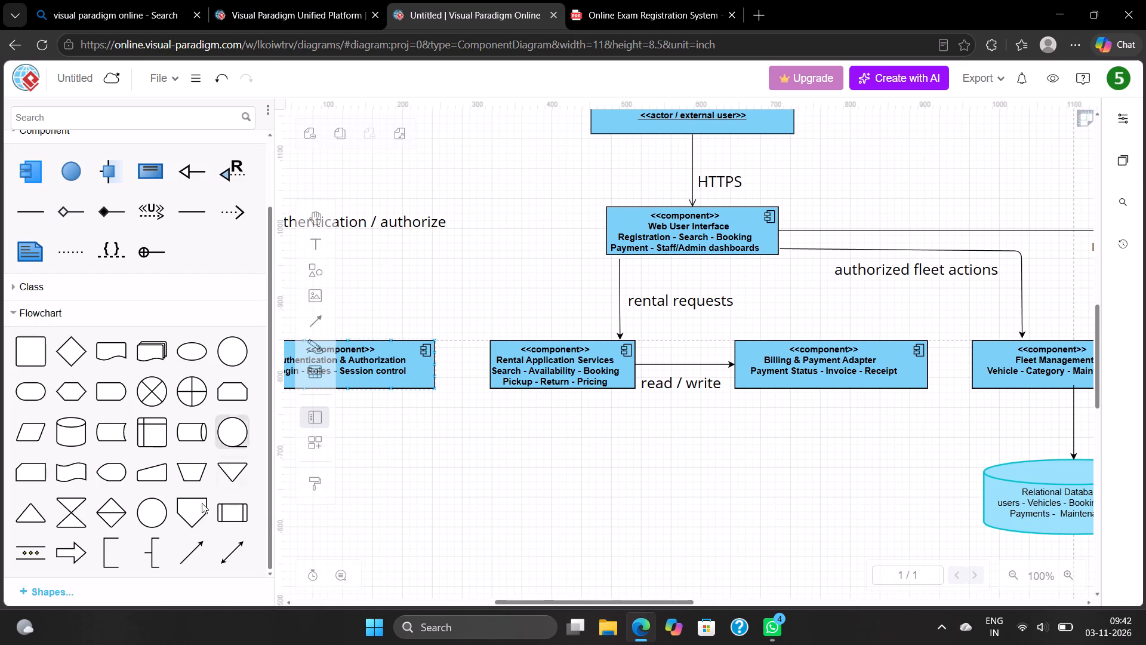
# Draw a Flow Line from Web User Interface to the Authentication & Authorization component, bent at a right-angle corner above that component.
pyautogui.click(189, 550)
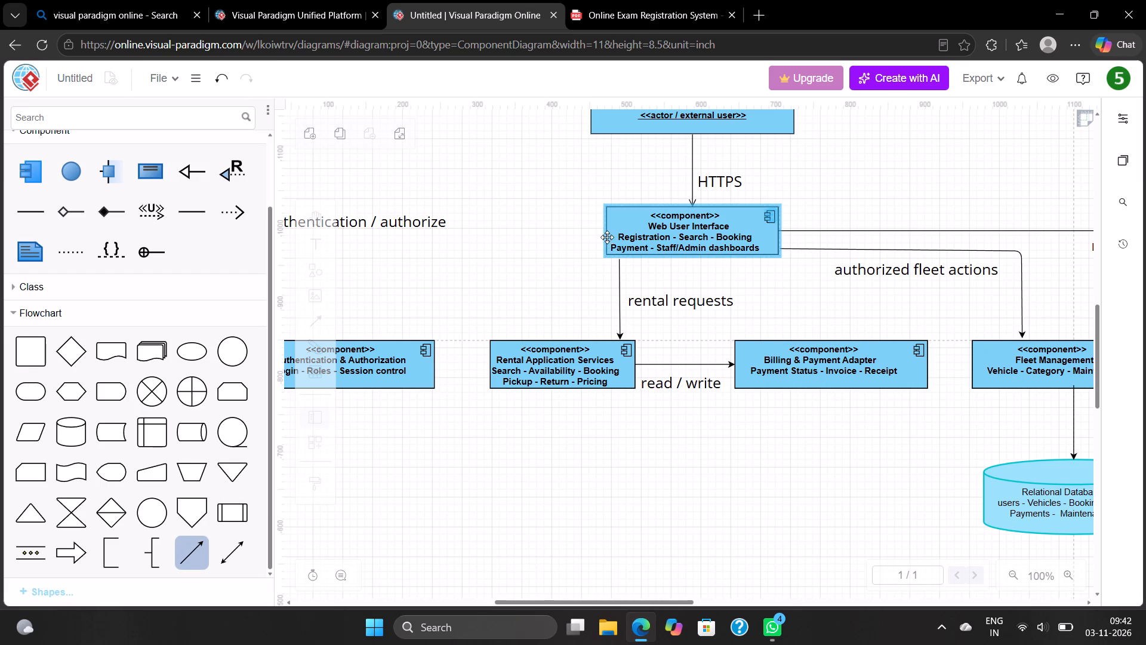
pyautogui.moveTo(606, 233); pyautogui.dragTo(361, 343)
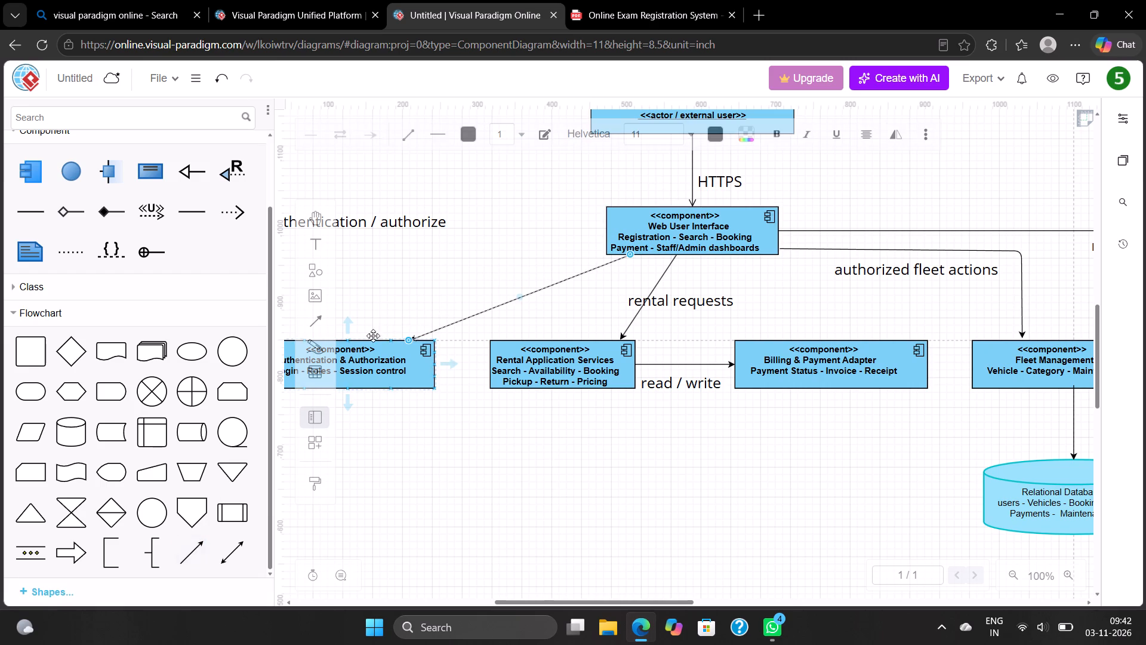
pyautogui.moveTo(518, 300); pyautogui.dragTo(477, 285)
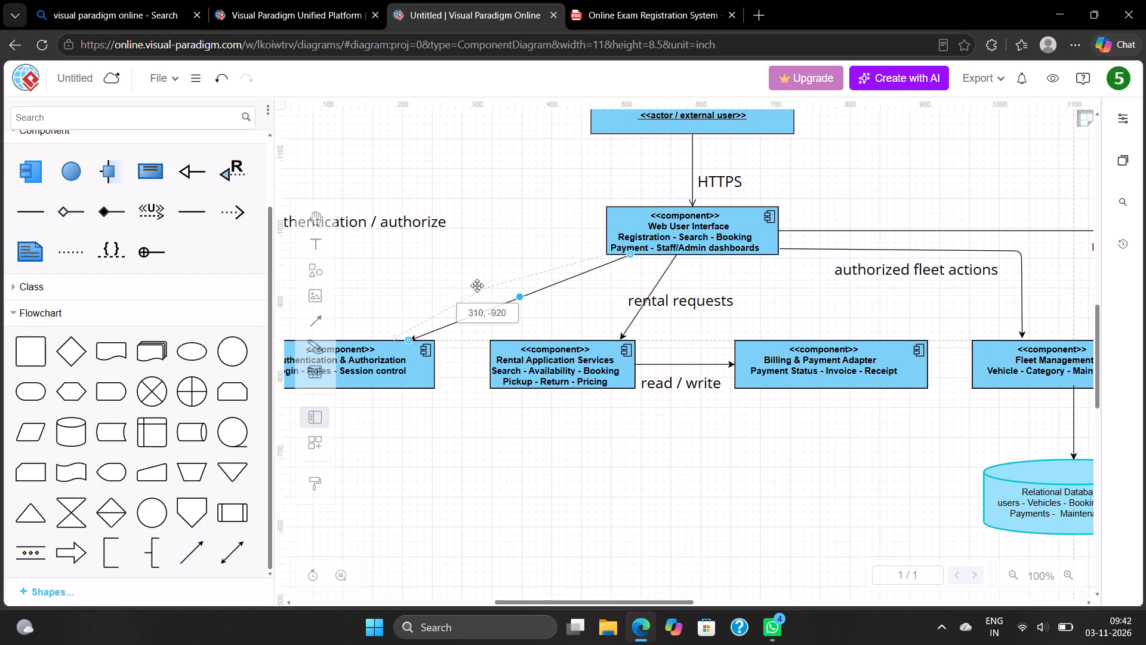
pyautogui.moveTo(477, 285); pyautogui.dragTo(402, 246)
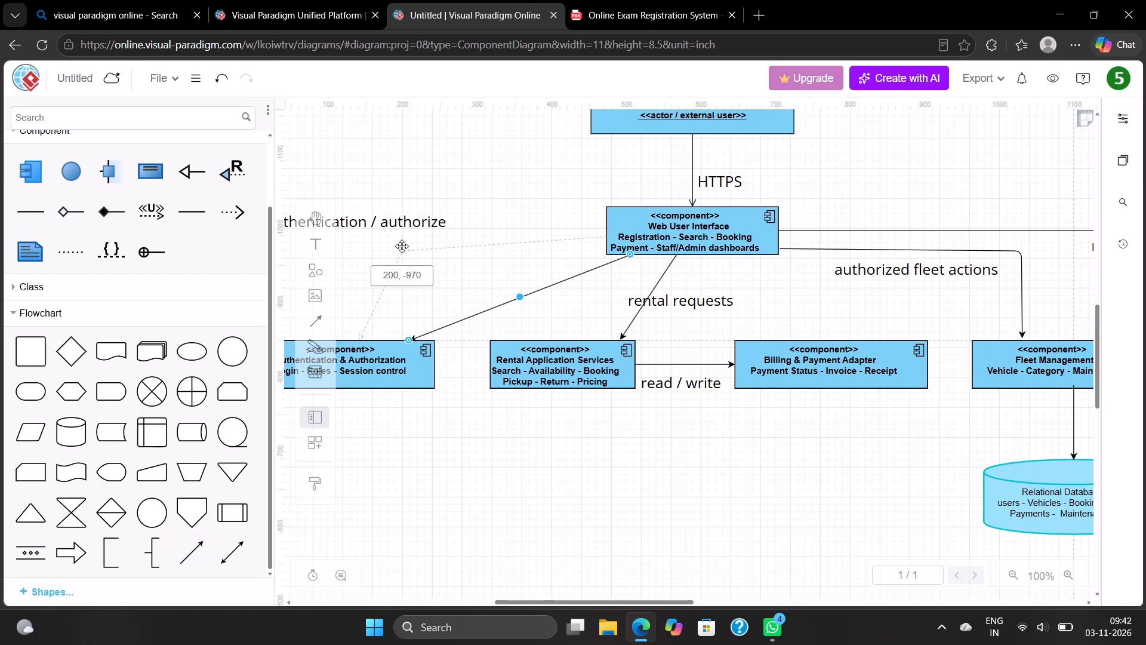
pyautogui.moveTo(402, 246); pyautogui.dragTo(402, 238)
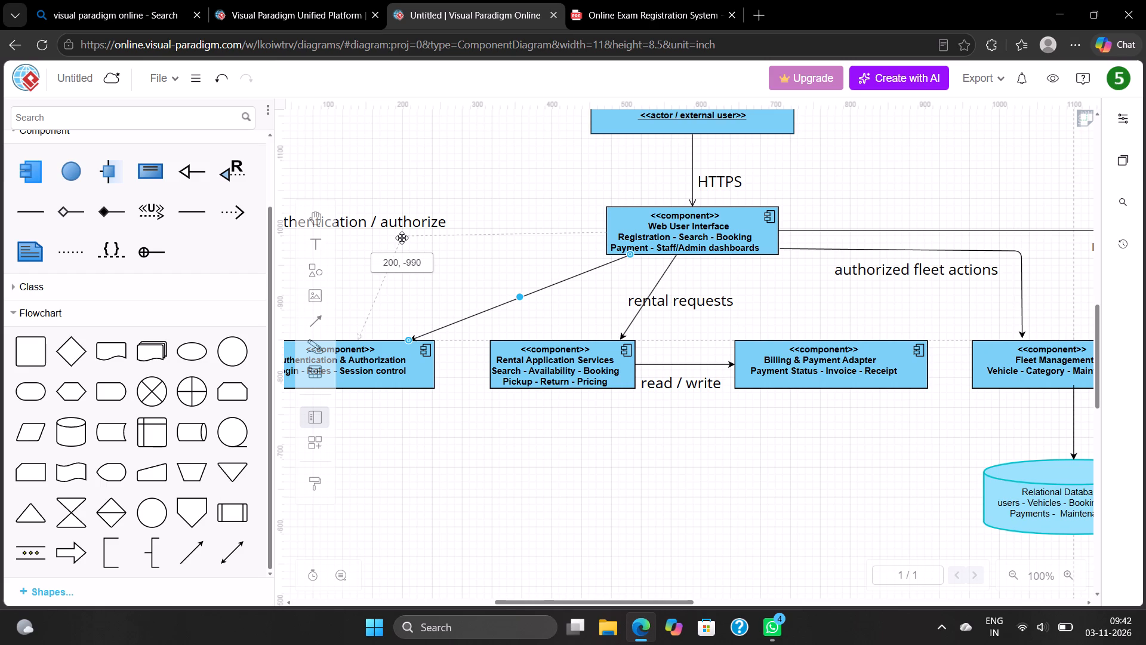
pyautogui.moveTo(402, 238); pyautogui.dragTo(355, 238)
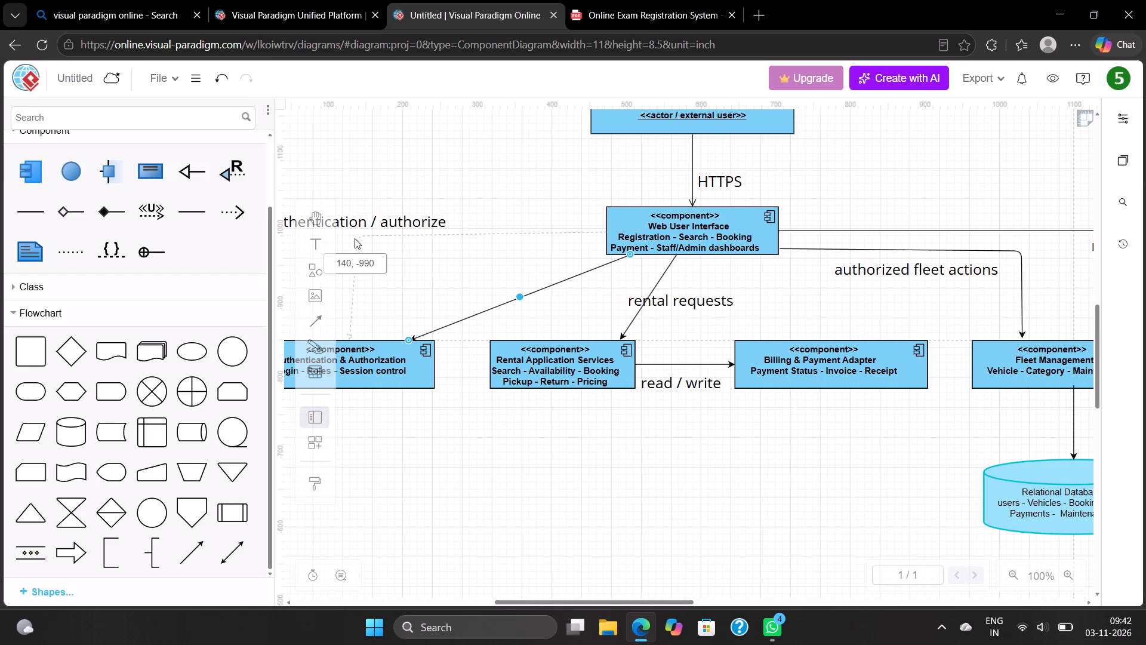
pyautogui.moveTo(355, 238); pyautogui.dragTo(350, 238)
pyautogui.moveTo(350, 238); pyautogui.dragTo(350, 235)
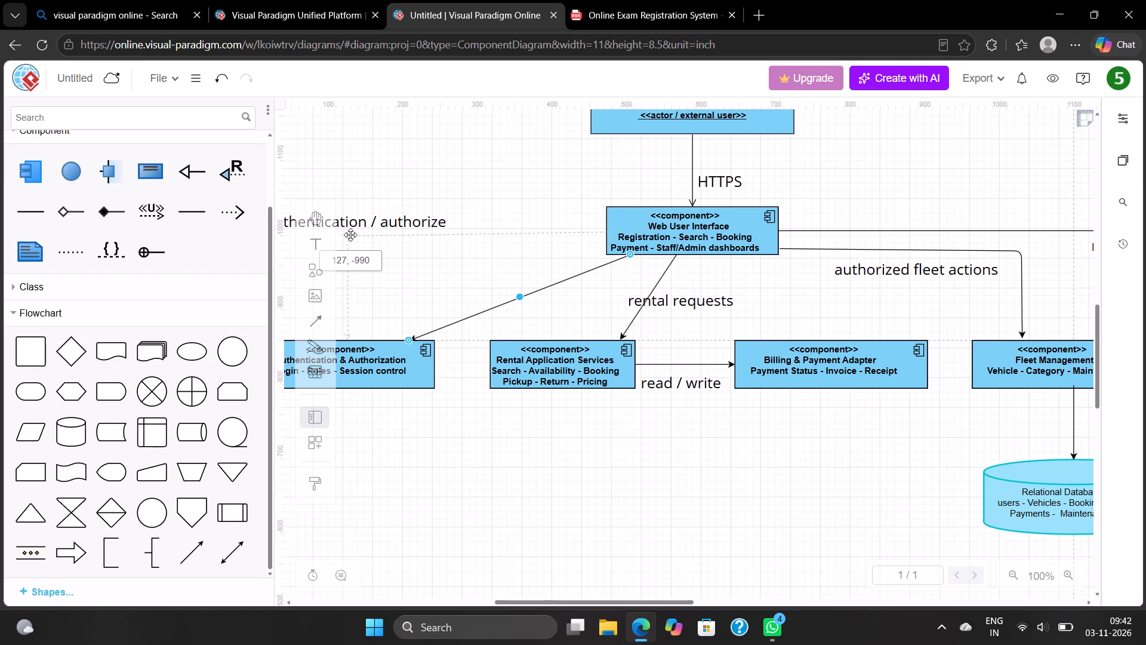
pyautogui.moveTo(350, 235); pyautogui.dragTo(351, 234)
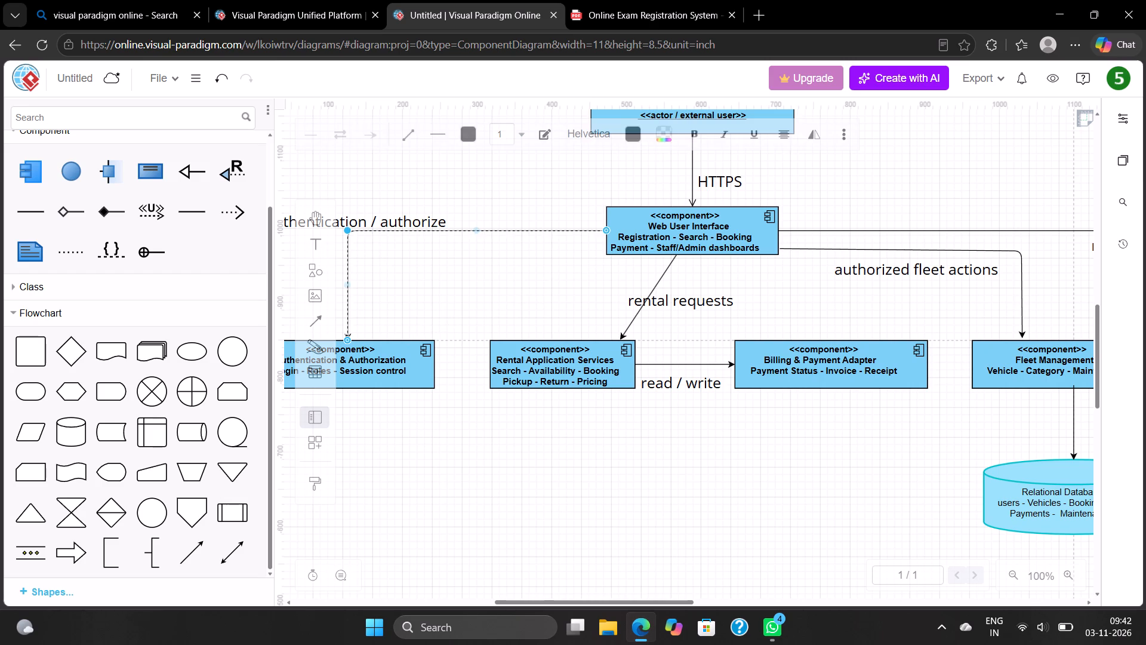
# Delete the HTTPS arrow between the Customer / Rental Staff / Administrator box and Web User Interface, keeping its text label.
pyautogui.click(424, 199)
pyautogui.scroll(1, 424, 199)
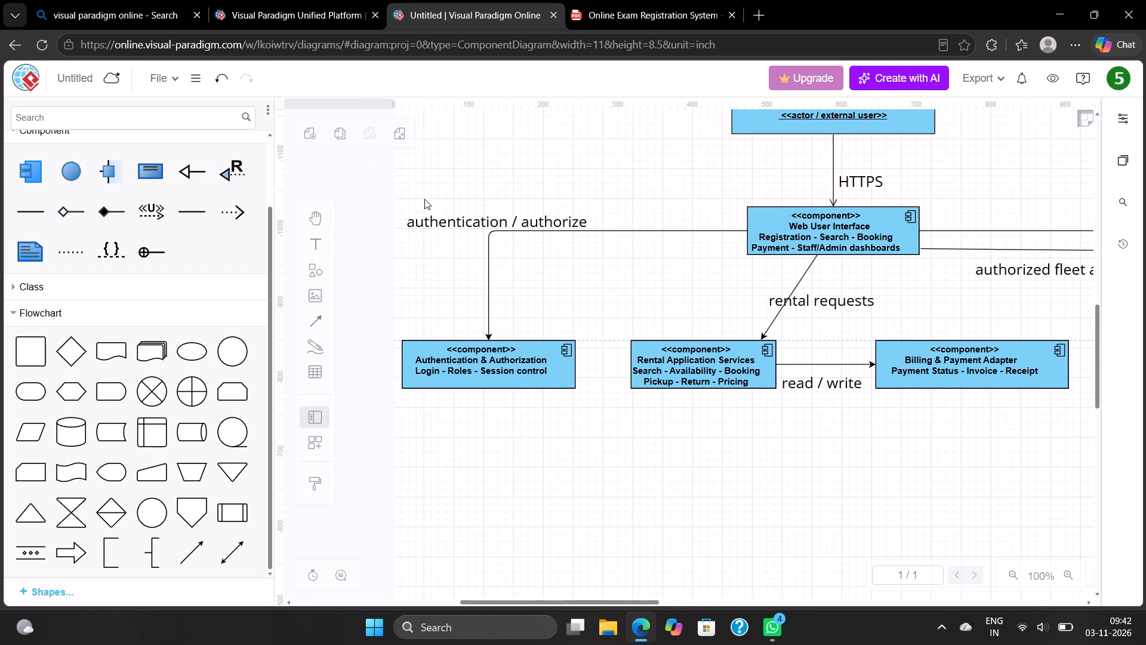
pyautogui.scroll(2, 424, 199)
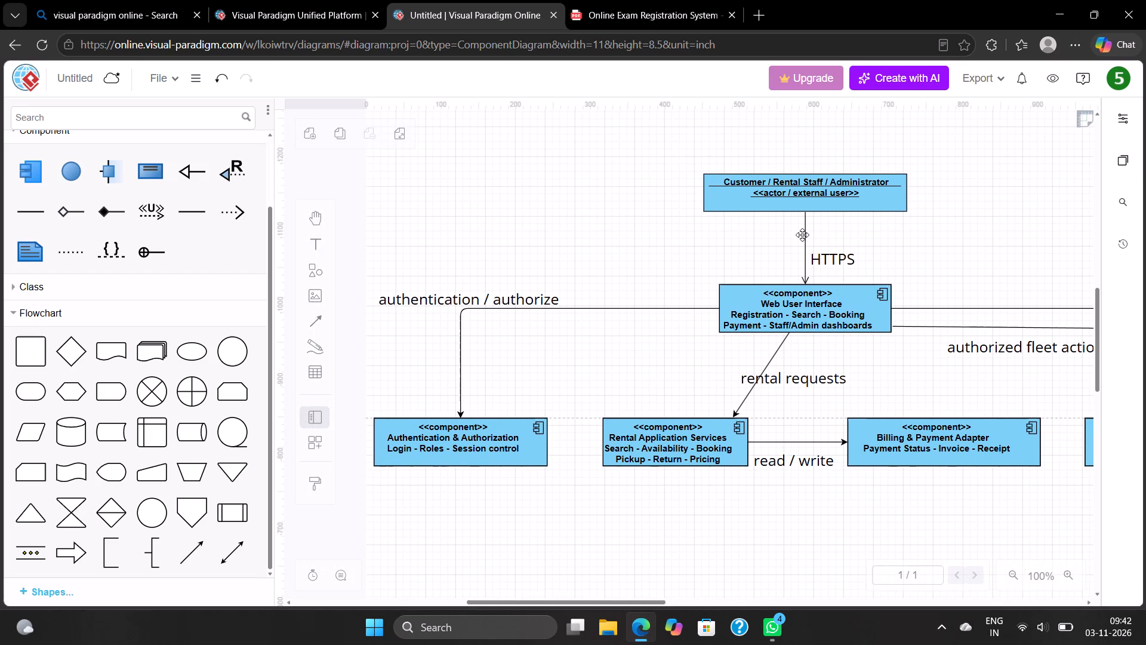
pyautogui.click(802, 235)
pyautogui.press('Delete')
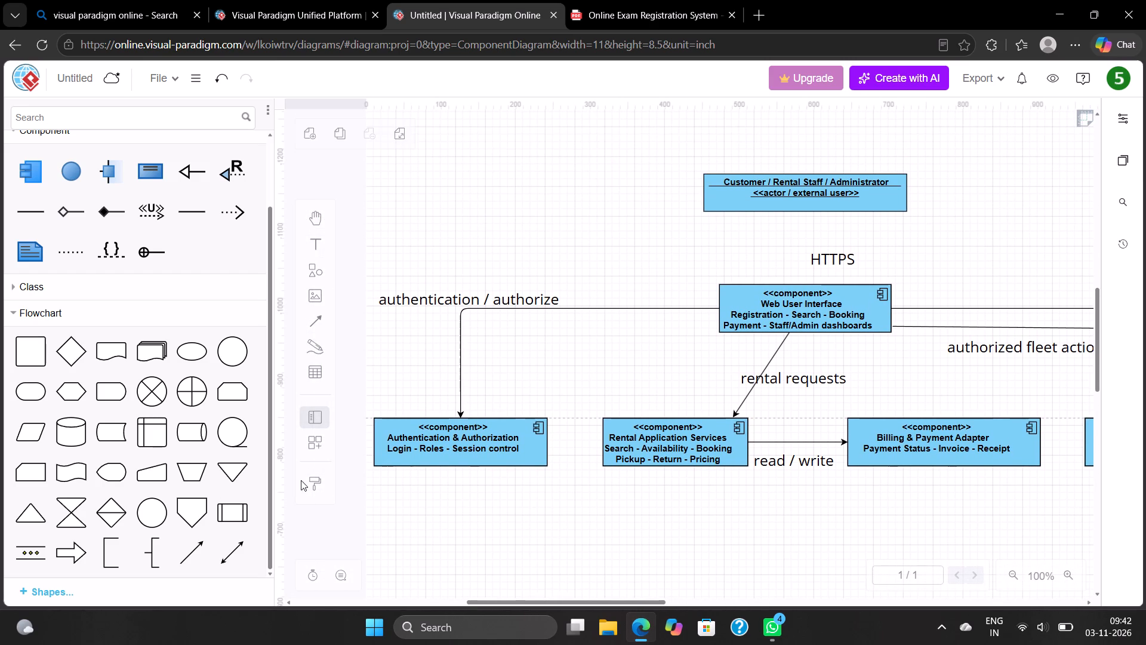
# Draw a vertical Flow Line from the Customer / Rental Staff / Administrator box down to Web User Interface beside the "HTTPS" label.
pyautogui.click(183, 558)
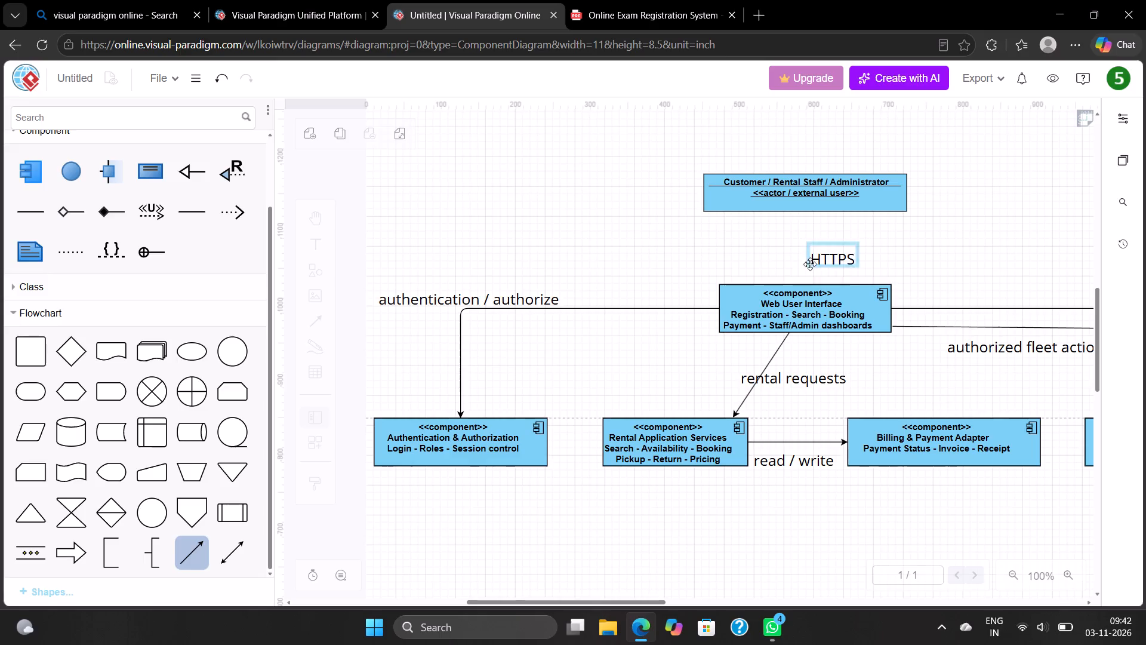
pyautogui.moveTo(801, 211); pyautogui.dragTo(804, 282)
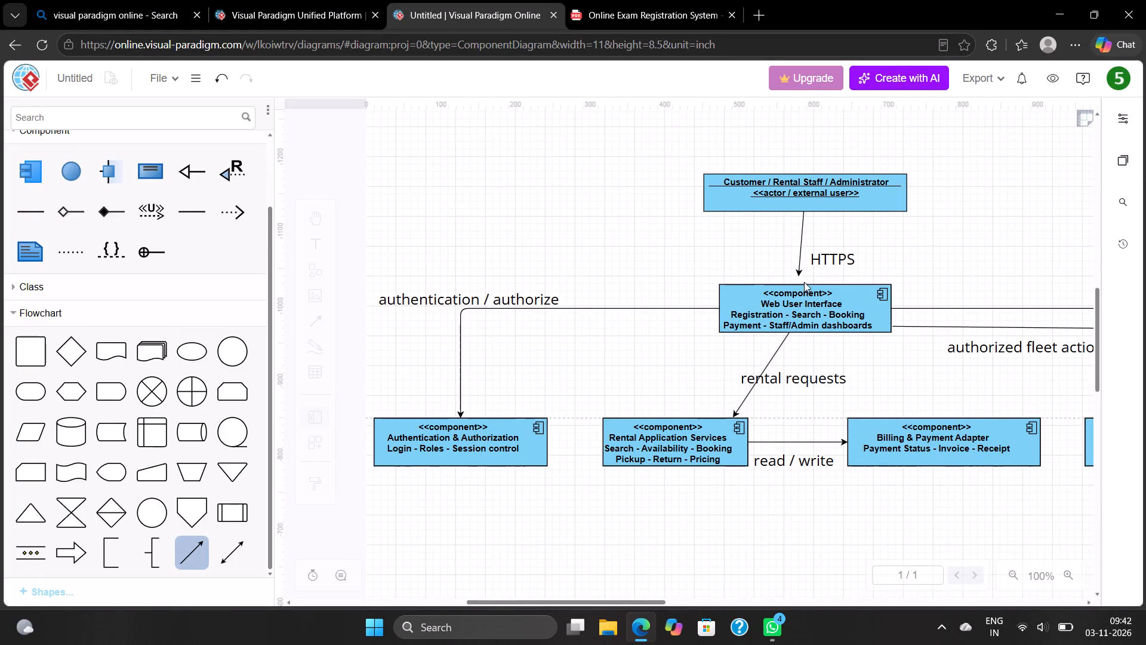
pyautogui.moveTo(804, 282); pyautogui.dragTo(808, 288)
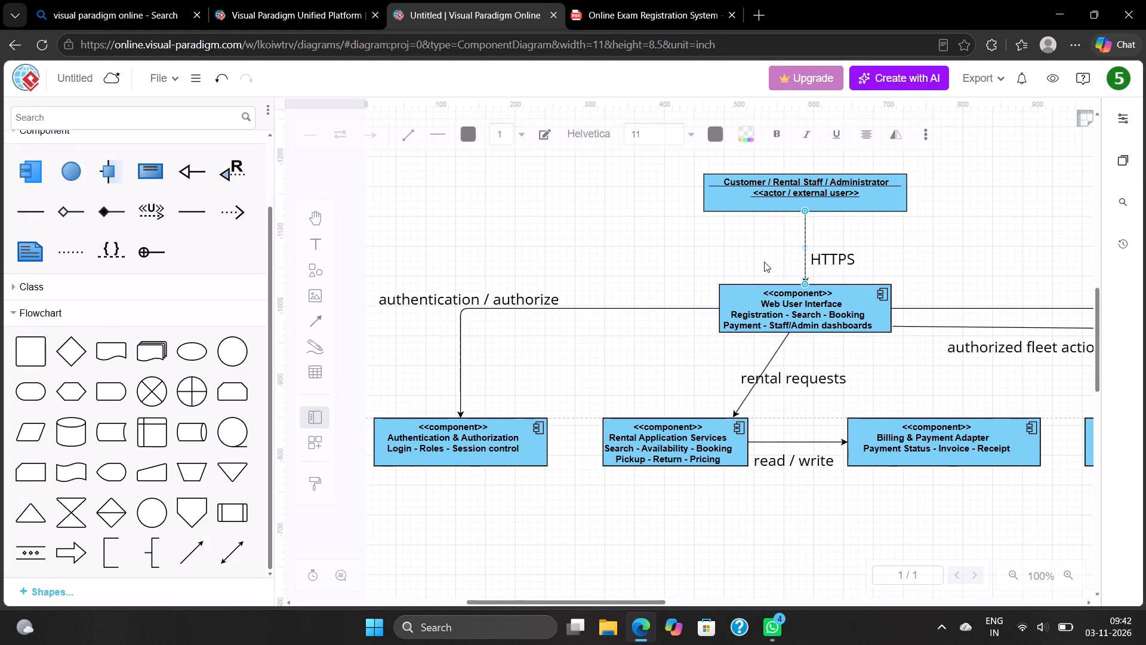
pyautogui.click(764, 262)
# Move the rental requests Flow Line's upper endpoint along Web User Interface's bottom edge so the line runs vertically to Rental Application Services.
pyautogui.scroll(-1, 764, 262)
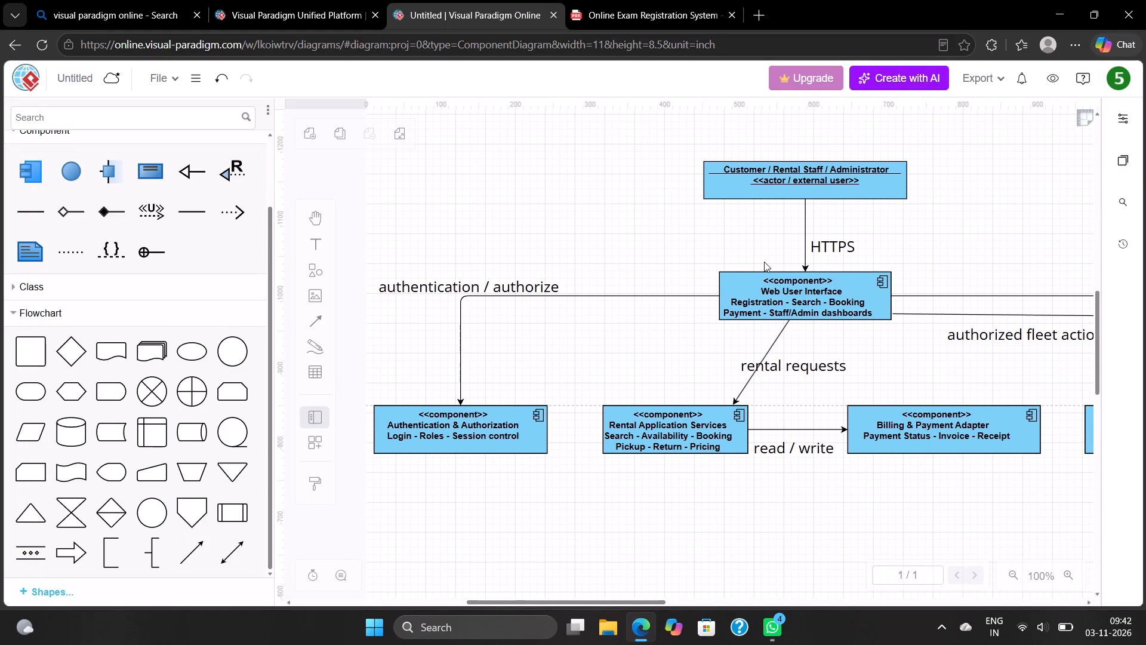
pyautogui.click(781, 331)
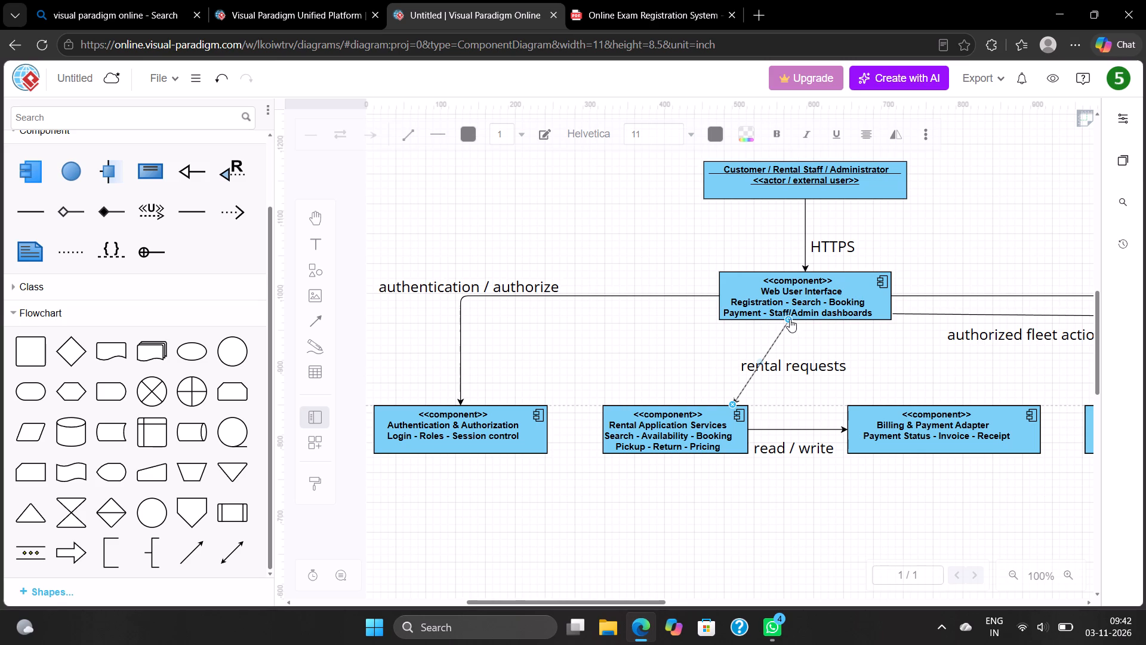
pyautogui.moveTo(789, 319); pyautogui.dragTo(736, 324)
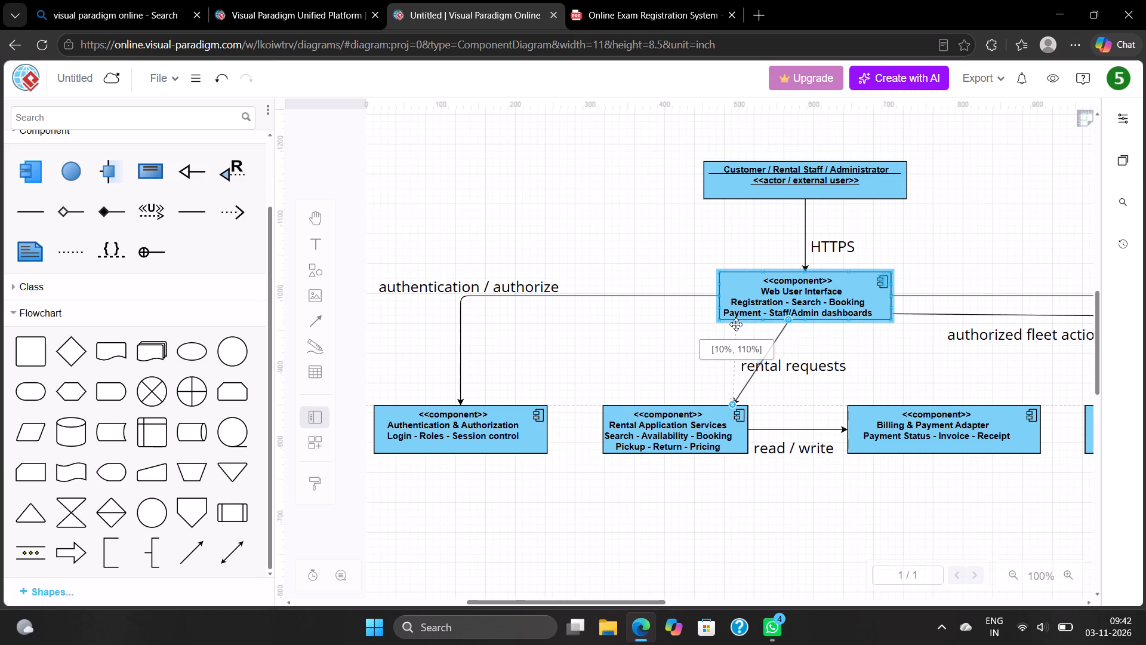
pyautogui.moveTo(736, 324); pyautogui.dragTo(734, 324)
pyautogui.moveTo(733, 322); pyautogui.dragTo(731, 317)
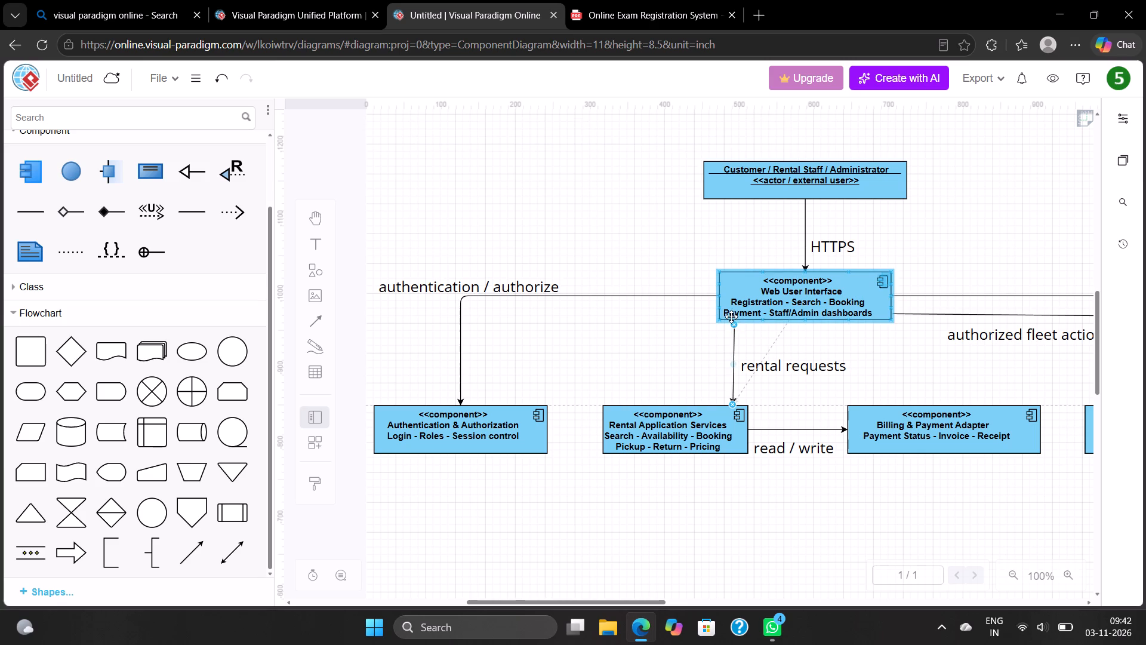
pyautogui.moveTo(731, 317); pyautogui.dragTo(731, 317)
pyautogui.moveTo(787, 318); pyautogui.dragTo(733, 318)
pyautogui.click(714, 334)
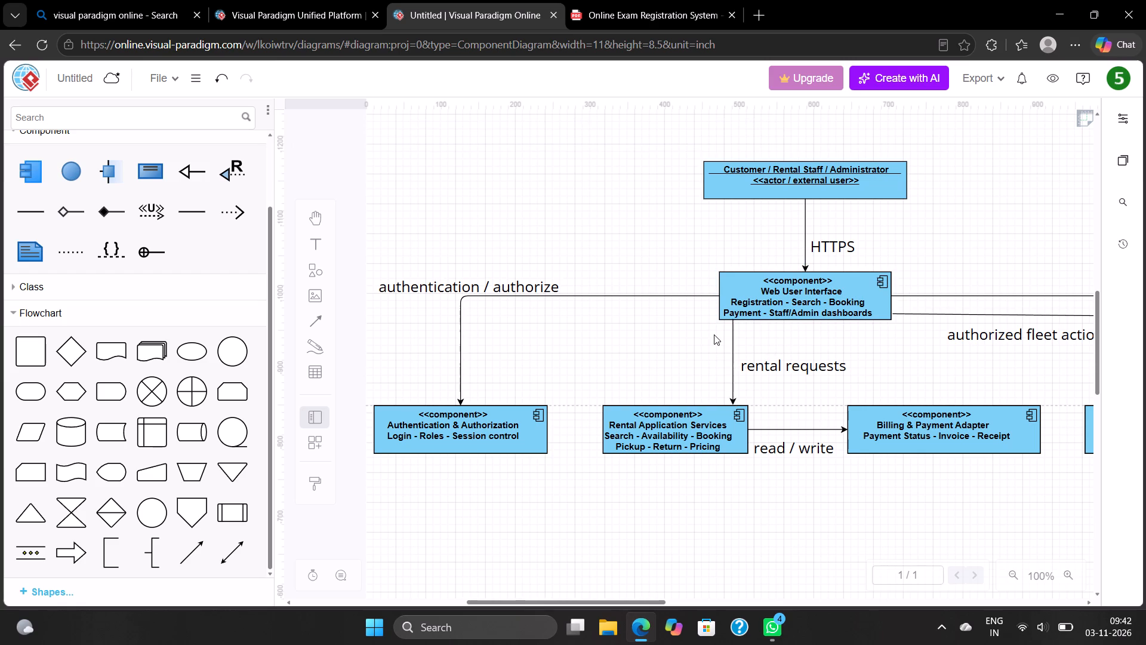
# Draw a Flow Line from the bottom of Billing & Payment Adapter to the Relational Database cylinder, with a bend midway.
pyautogui.scroll(-1, 714, 334)
pyautogui.hscroll(-1, 714, 334)
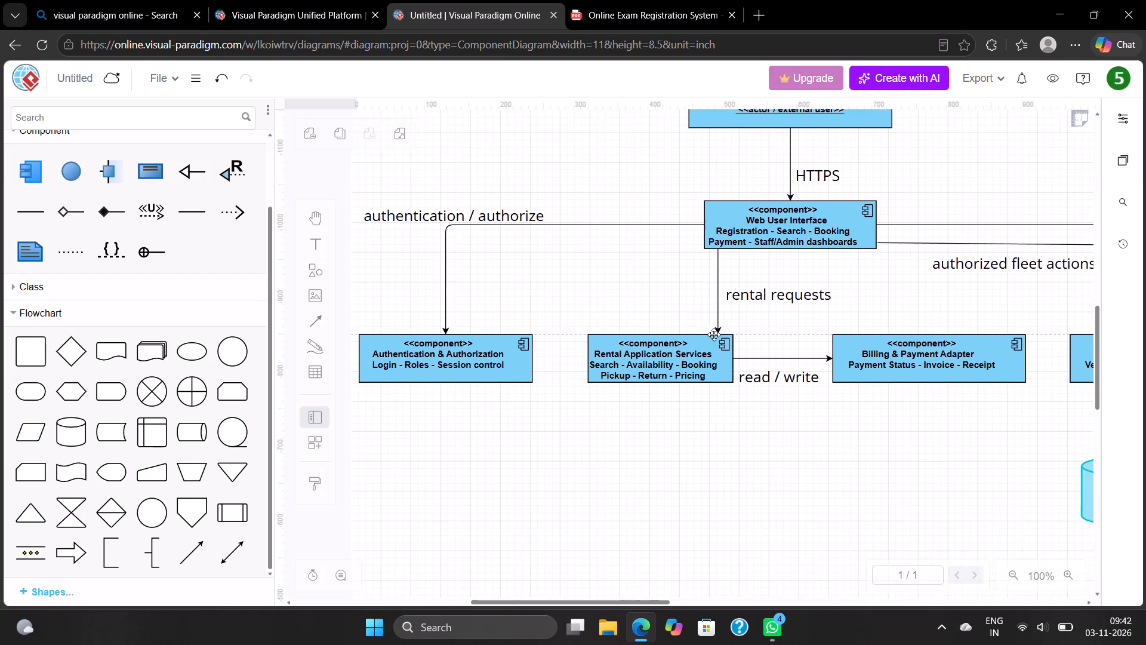
pyautogui.hscroll(-1, 714, 334)
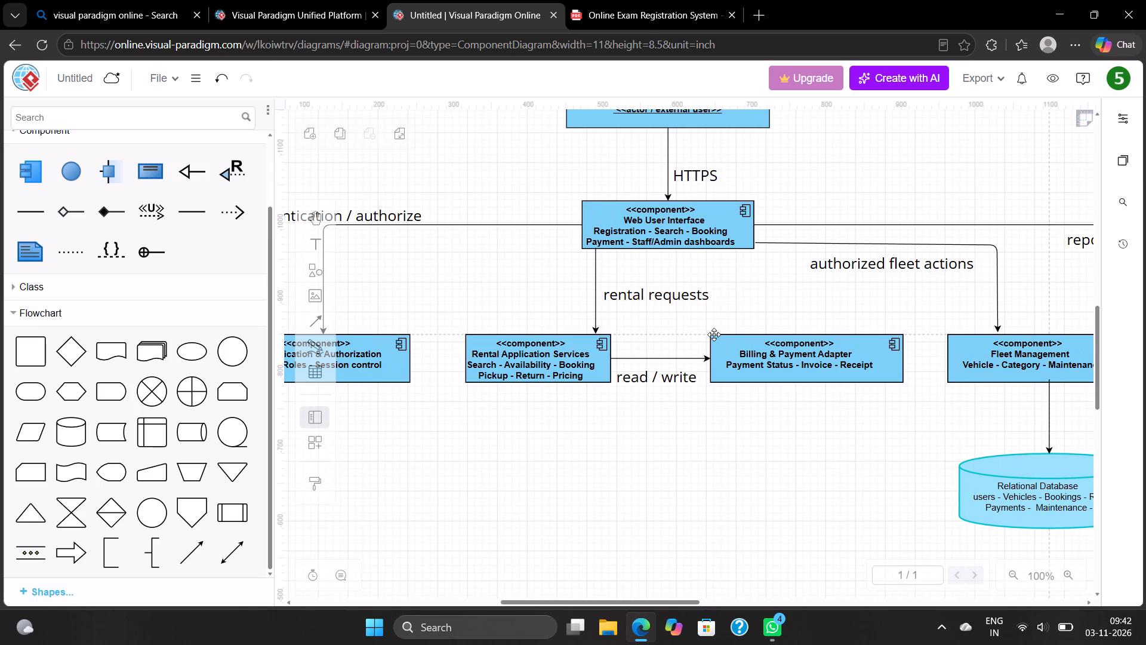
pyautogui.click(183, 554)
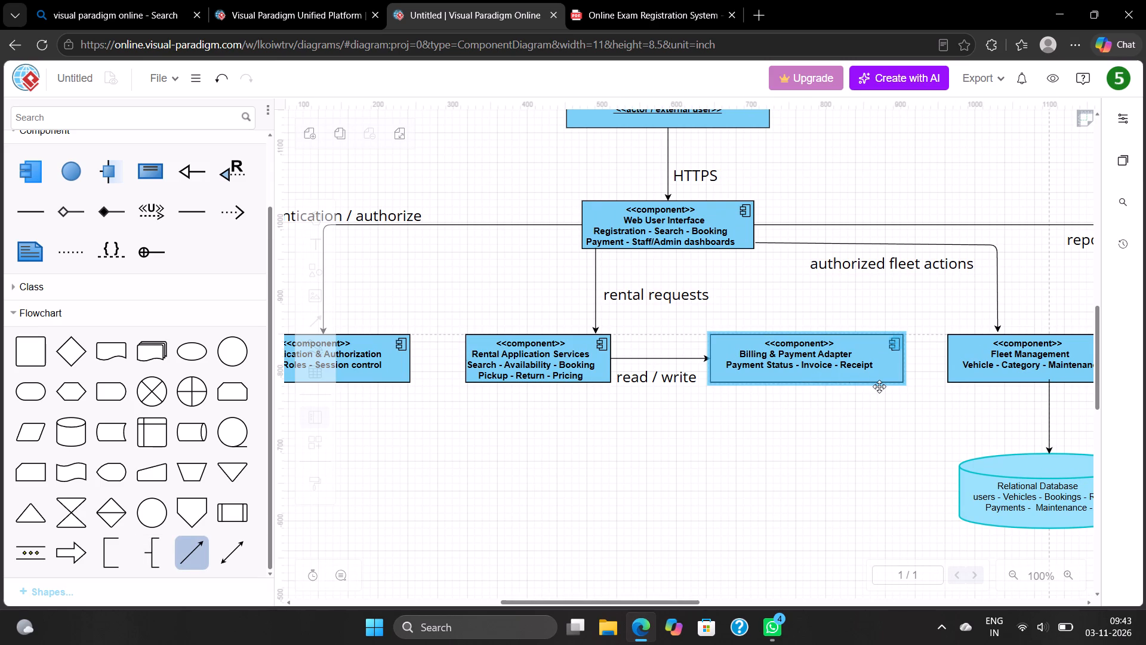
pyautogui.moveTo(881, 386); pyautogui.dragTo(1016, 466)
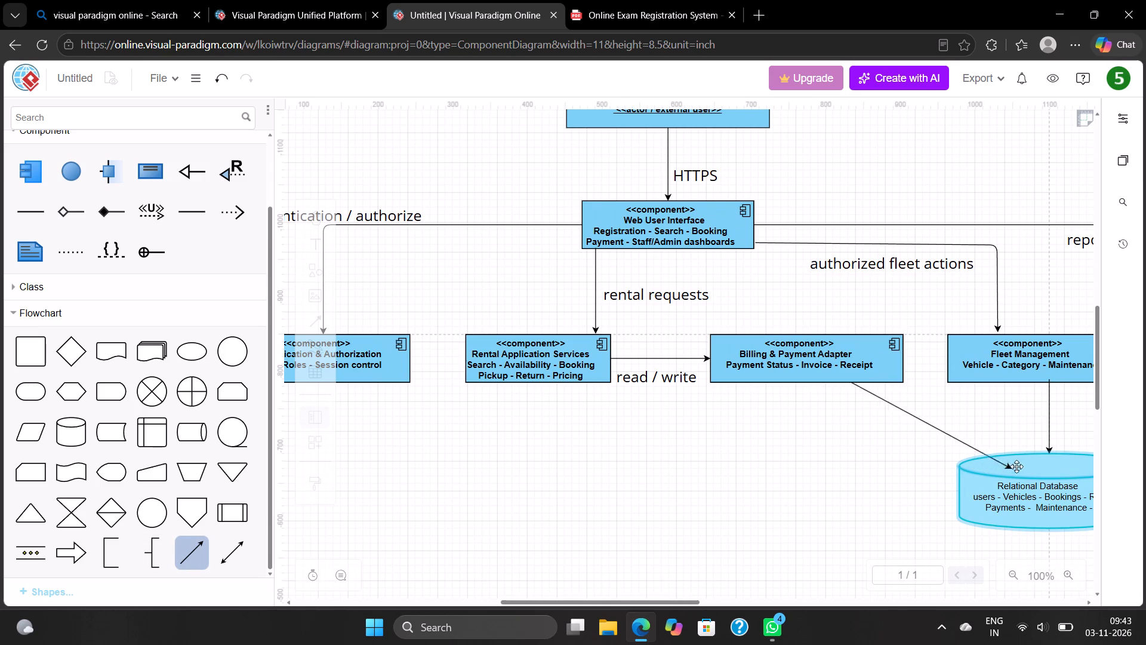
pyautogui.moveTo(1016, 466); pyautogui.dragTo(993, 459)
pyautogui.moveTo(917, 419); pyautogui.dragTo(906, 464)
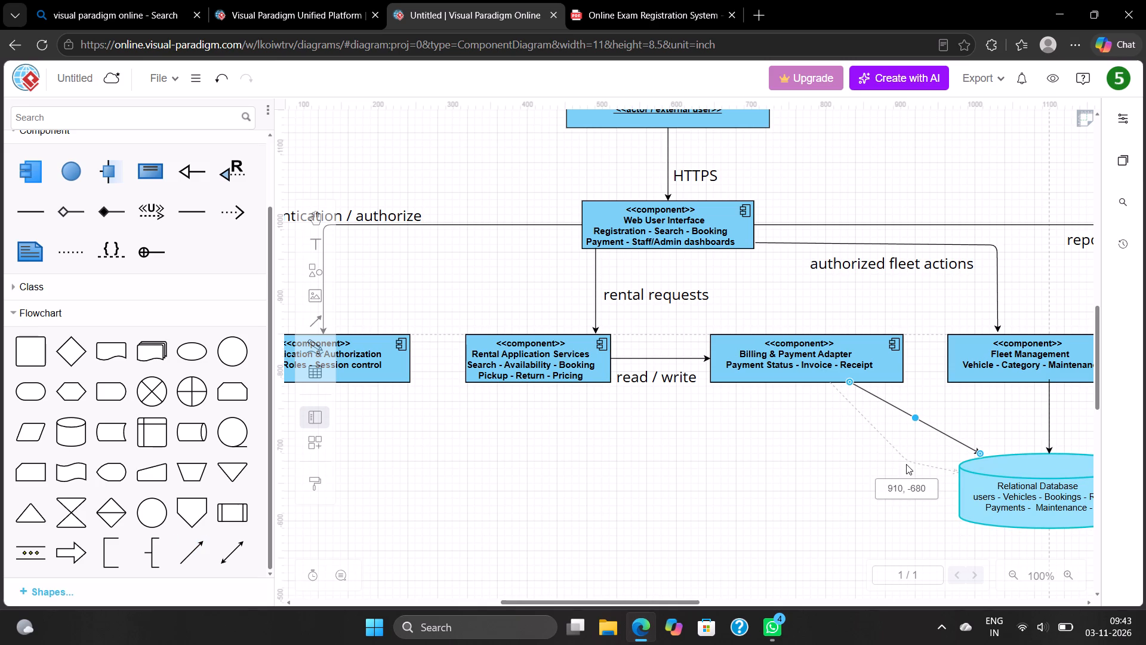
pyautogui.moveTo(906, 464); pyautogui.dragTo(900, 480)
pyautogui.moveTo(900, 480); pyautogui.dragTo(913, 453)
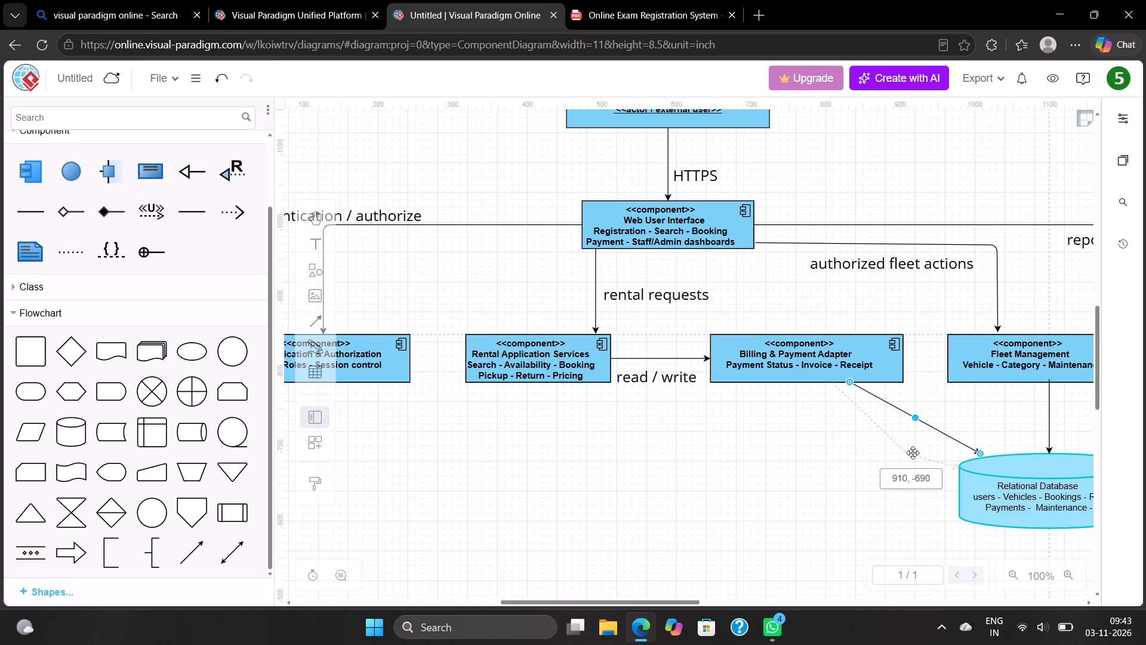
pyautogui.moveTo(913, 453); pyautogui.dragTo(915, 453)
pyautogui.moveTo(915, 453); pyautogui.dragTo(914, 456)
# Reshape the Billing & Payment Adapter to Relational Database Flow Line into a near right-angle path, starting near the adapter's bottom-right corner.
pyautogui.moveTo(832, 380); pyautogui.dragTo(880, 385)
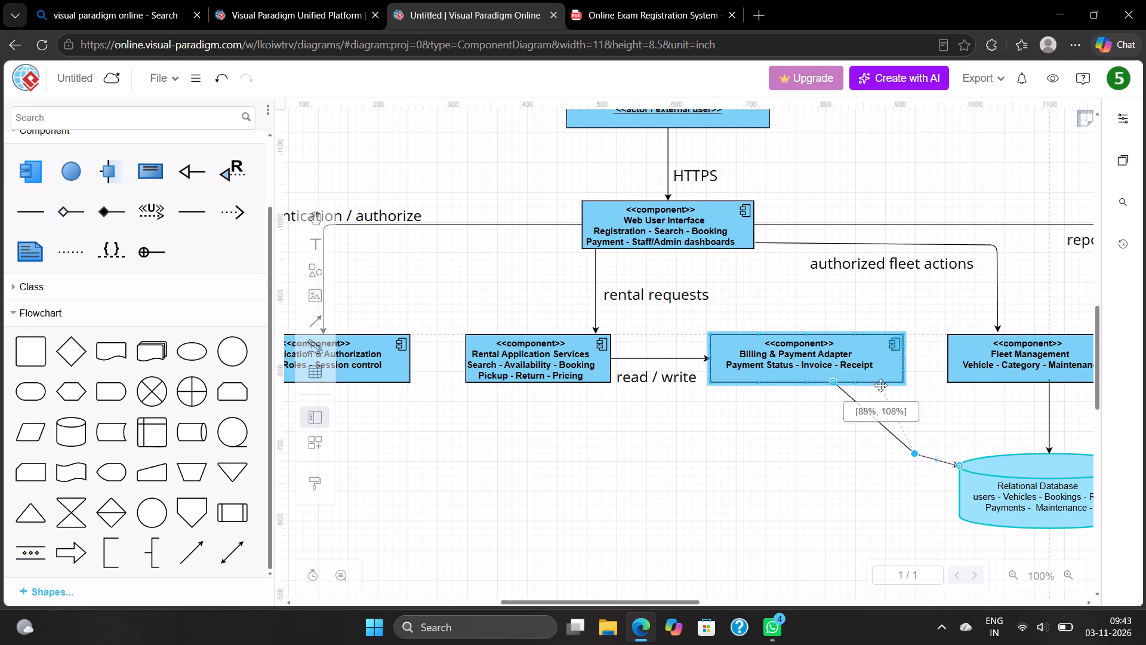
pyautogui.moveTo(880, 385); pyautogui.dragTo(891, 385)
pyautogui.moveTo(916, 455); pyautogui.dragTo(908, 462)
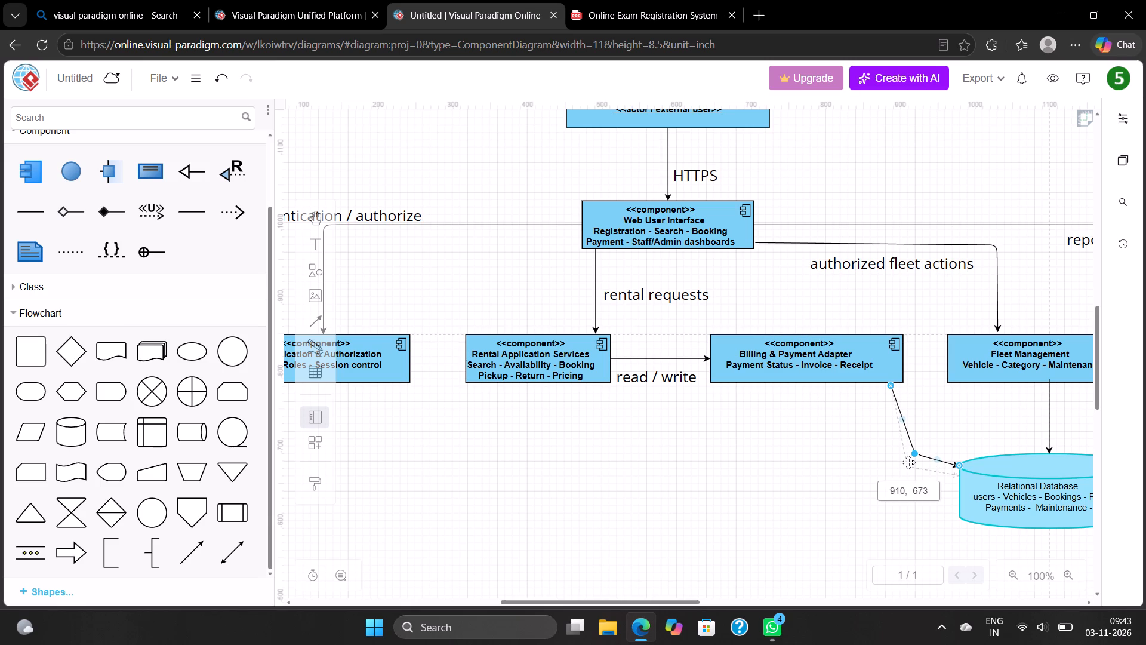
pyautogui.moveTo(908, 462); pyautogui.dragTo(898, 471)
pyautogui.moveTo(898, 471); pyautogui.dragTo(893, 471)
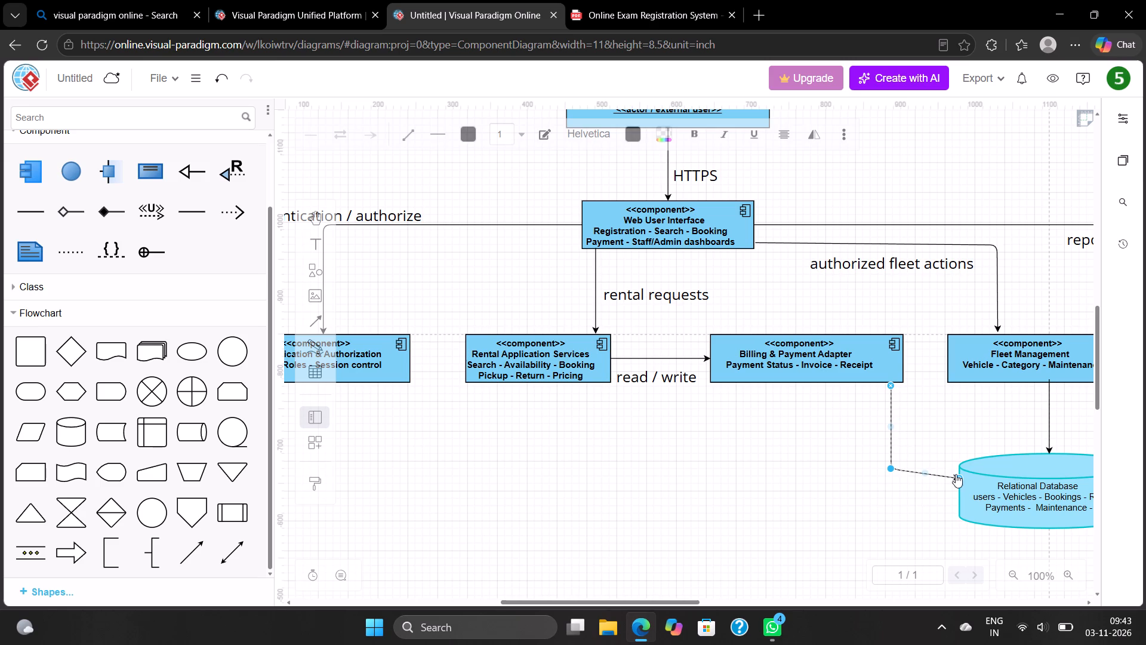
pyautogui.moveTo(959, 474); pyautogui.dragTo(957, 467)
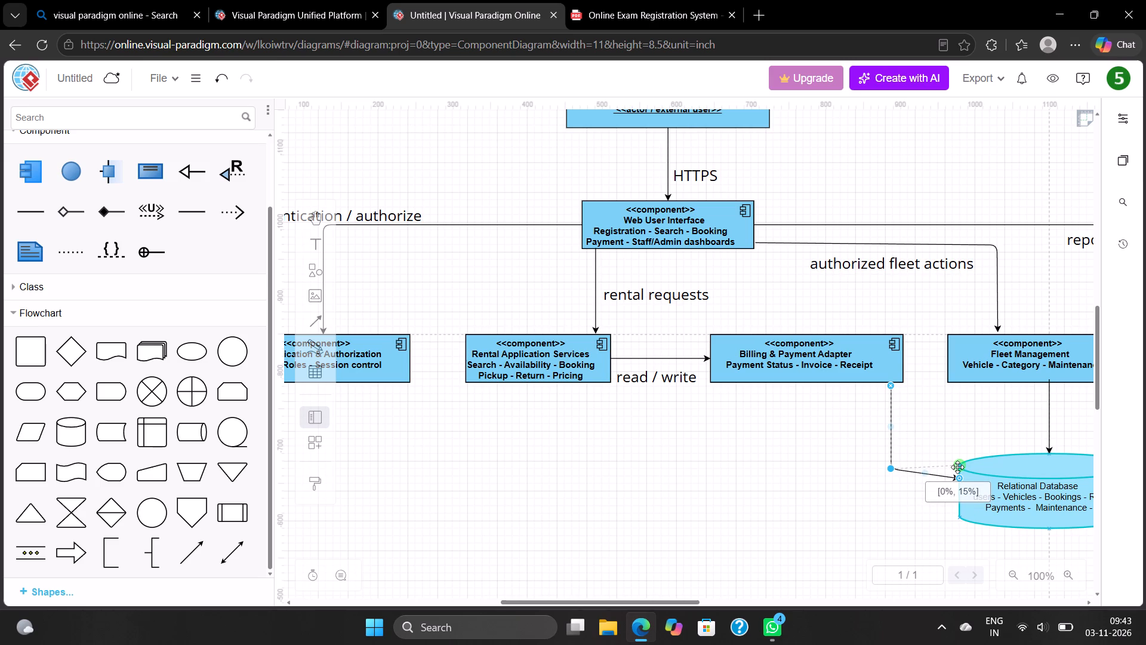
pyautogui.moveTo(957, 467); pyautogui.dragTo(957, 471)
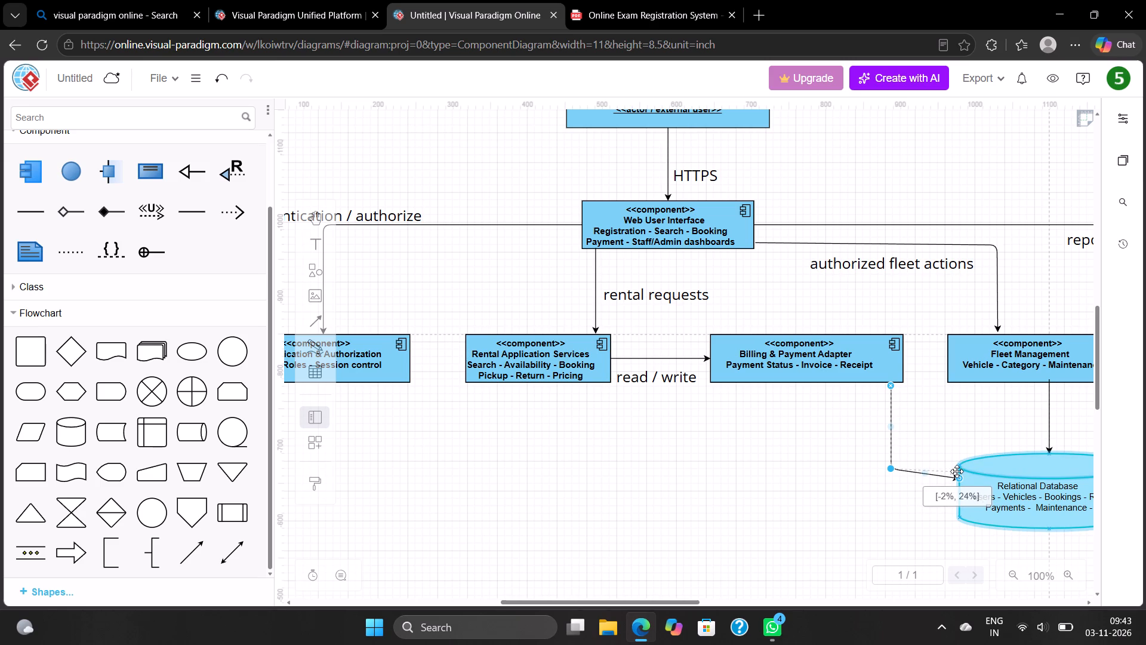
pyautogui.moveTo(957, 471); pyautogui.dragTo(957, 469)
pyautogui.click(950, 427)
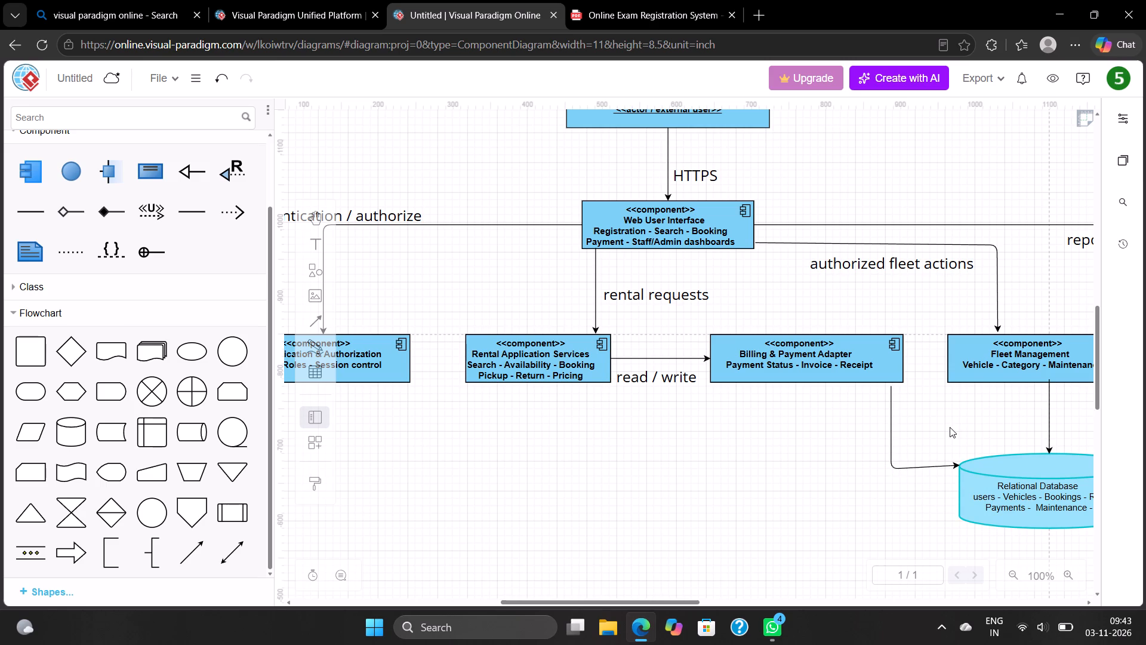
# Move the database Flow Line's upper endpoint onto the bottom edge of Billing & Payment Adapter.
pyautogui.scroll(-1, 950, 427)
pyautogui.click(893, 404)
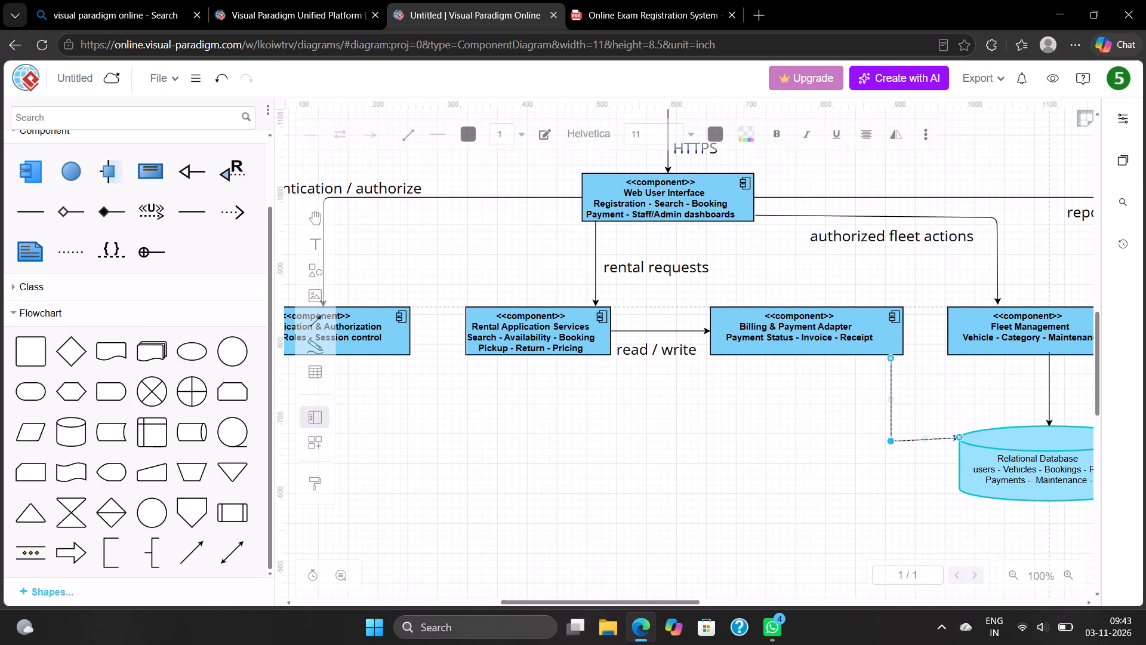
pyautogui.moveTo(891, 359); pyautogui.dragTo(889, 354)
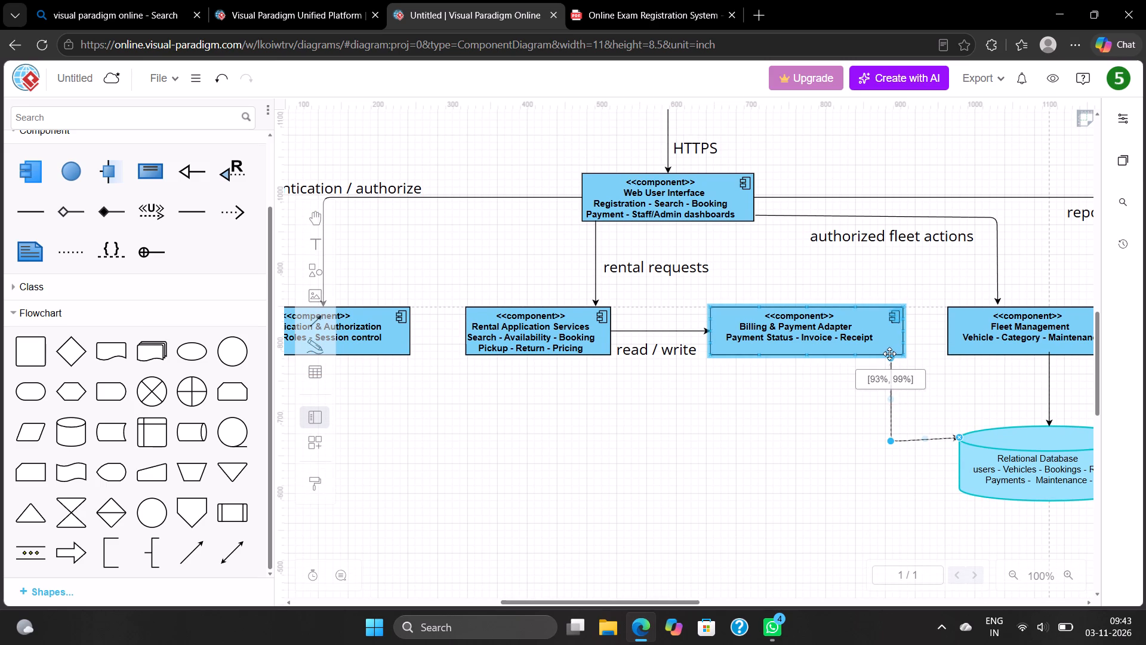
pyautogui.moveTo(889, 354); pyautogui.dragTo(889, 354)
pyautogui.click(928, 376)
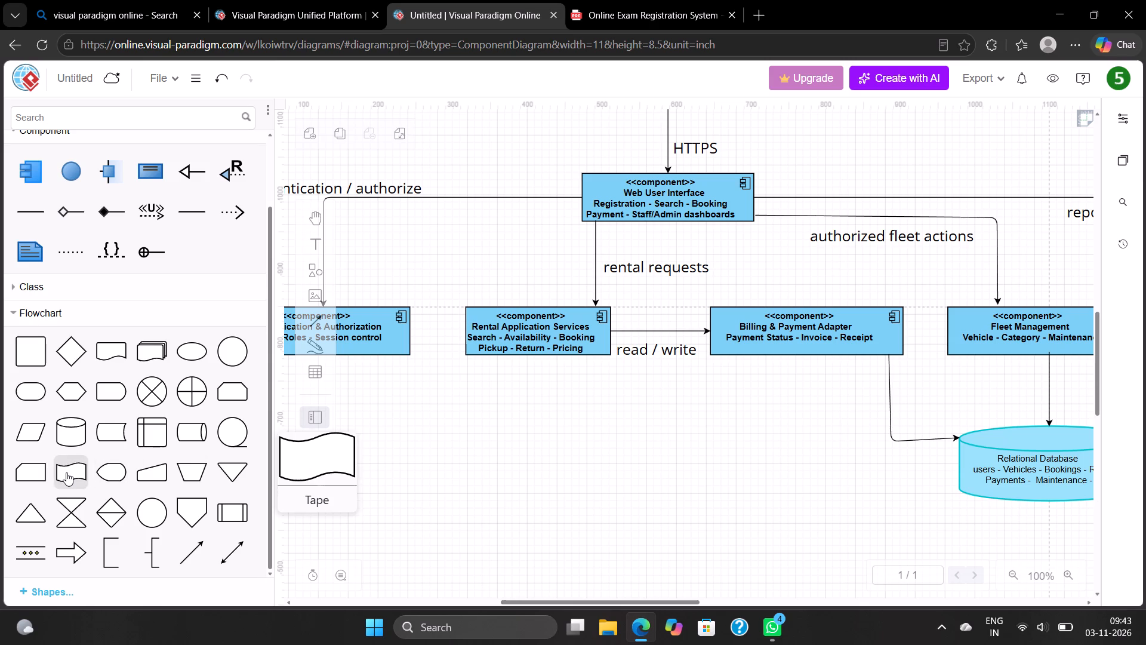
# Look through the Component, Class and Flowchart shape sets for a suitable next shape.
pyautogui.scroll(-2, 66, 472)
pyautogui.scroll(1, 66, 472)
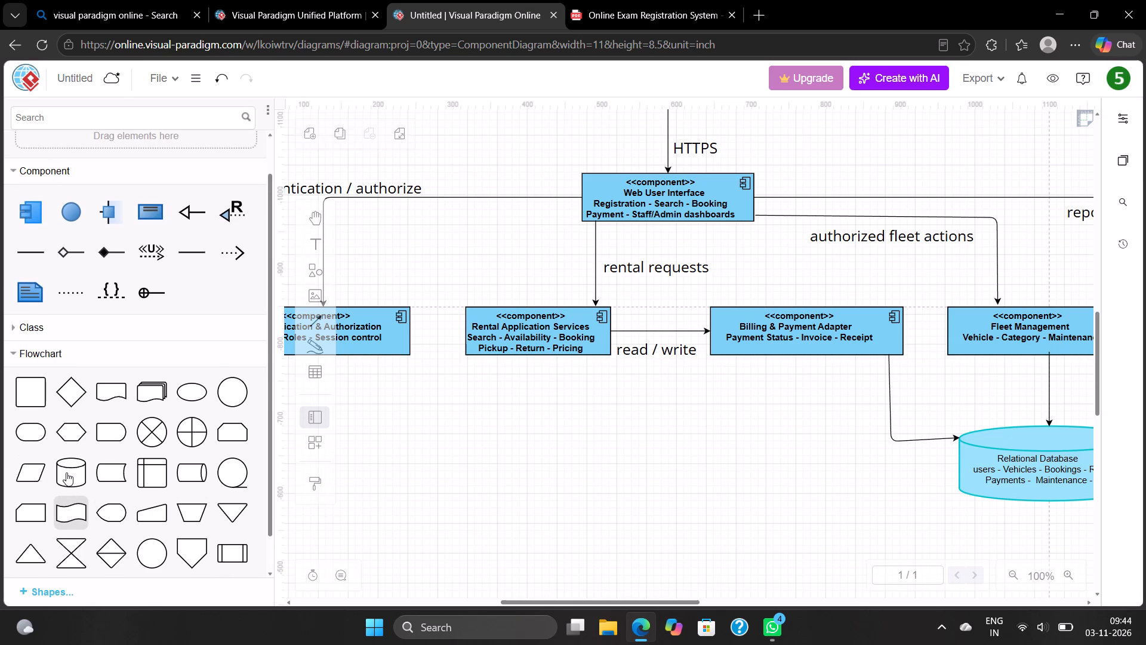
pyautogui.scroll(1, 66, 472)
pyautogui.click(29, 346)
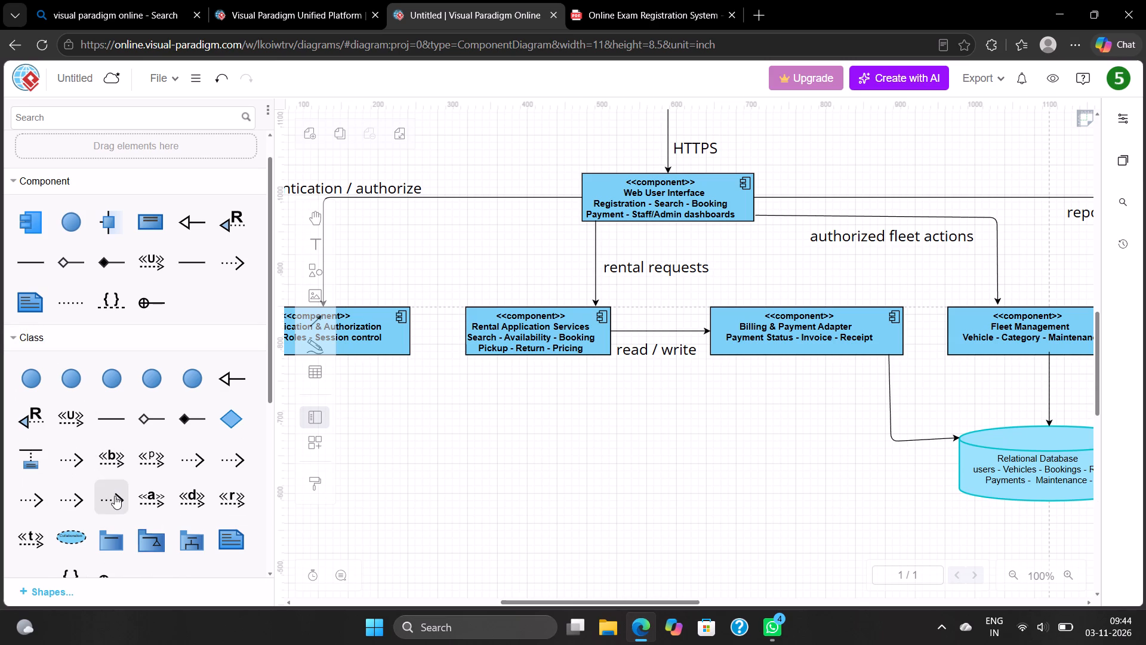
pyautogui.scroll(-2, 115, 496)
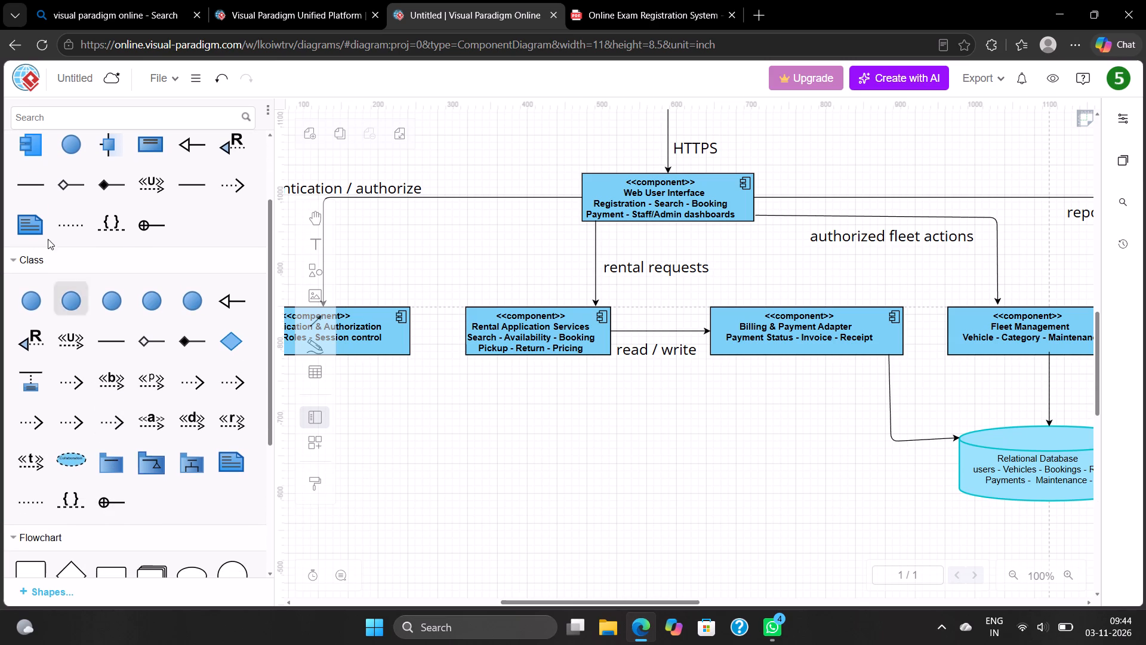
pyautogui.click(26, 260)
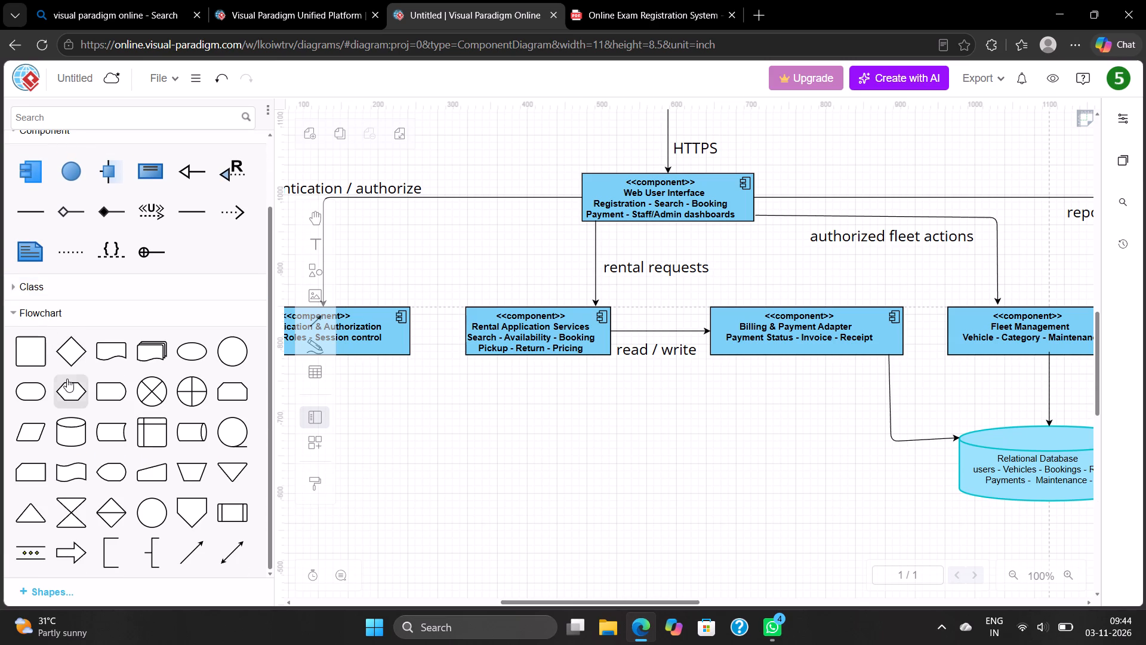
pyautogui.scroll(-2, 67, 379)
# Browse the UML categories in the shapes library, from Use Case to Deployment, without adding any shape set.
pyautogui.click(36, 597)
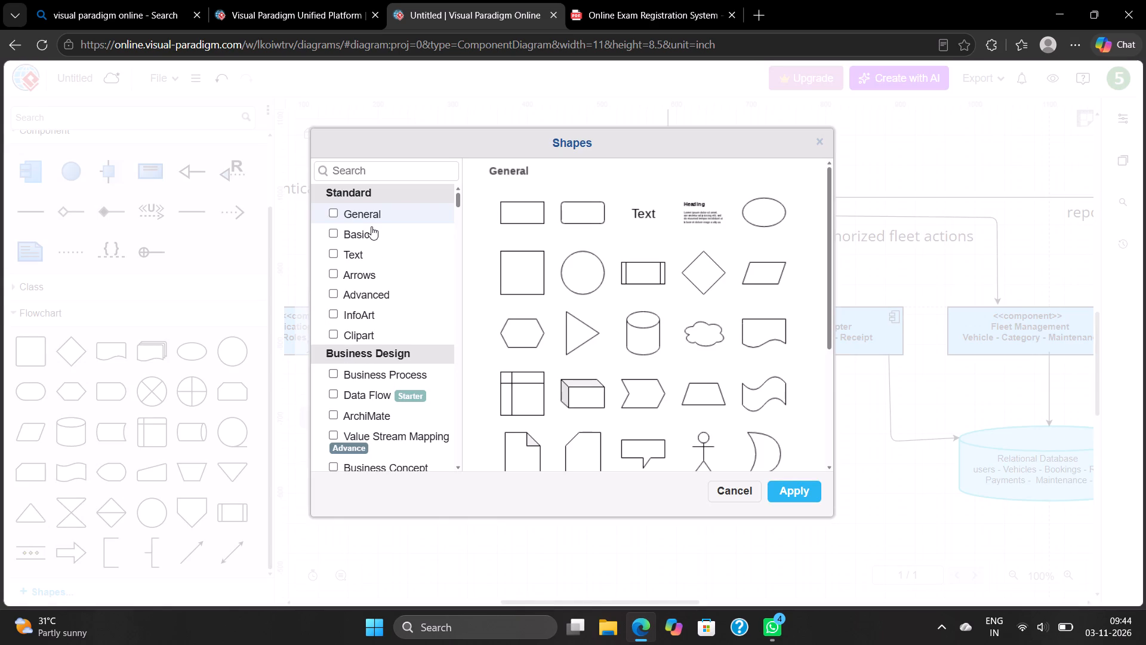
pyautogui.scroll(-8, 371, 226)
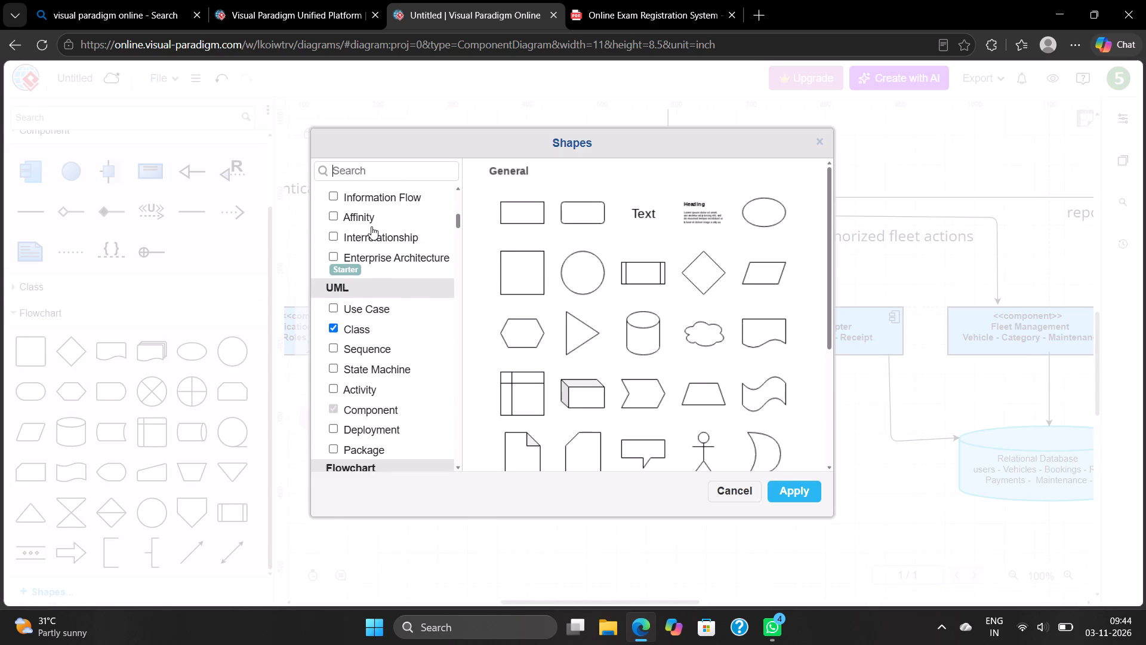
pyautogui.scroll(-1, 371, 226)
pyautogui.click(381, 289)
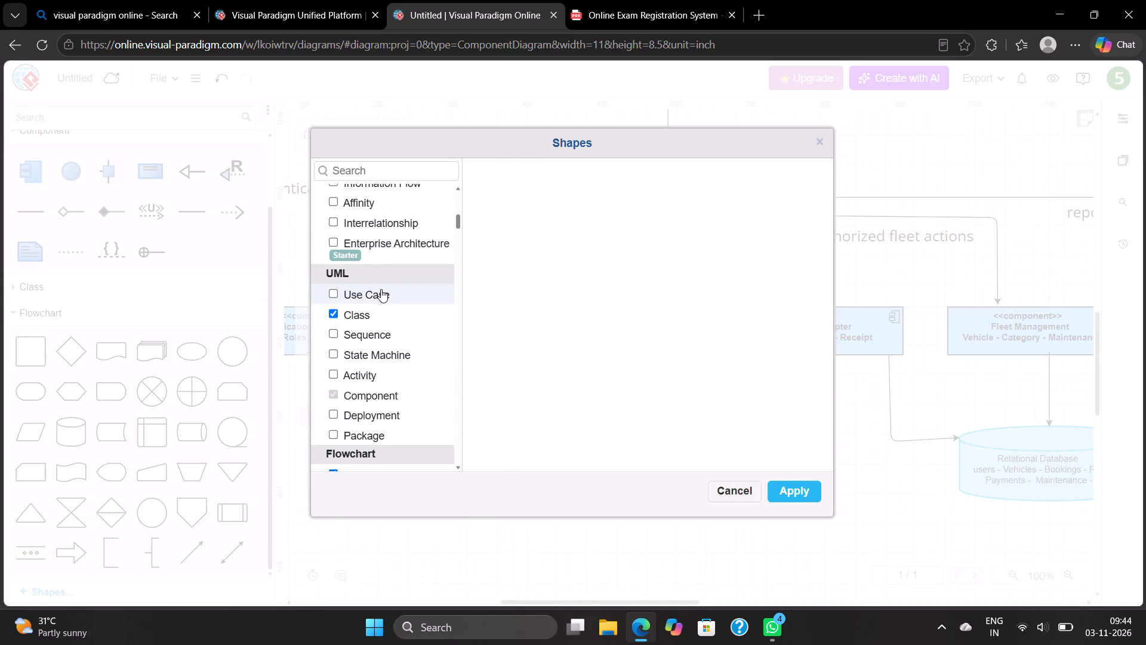
pyautogui.click(359, 338)
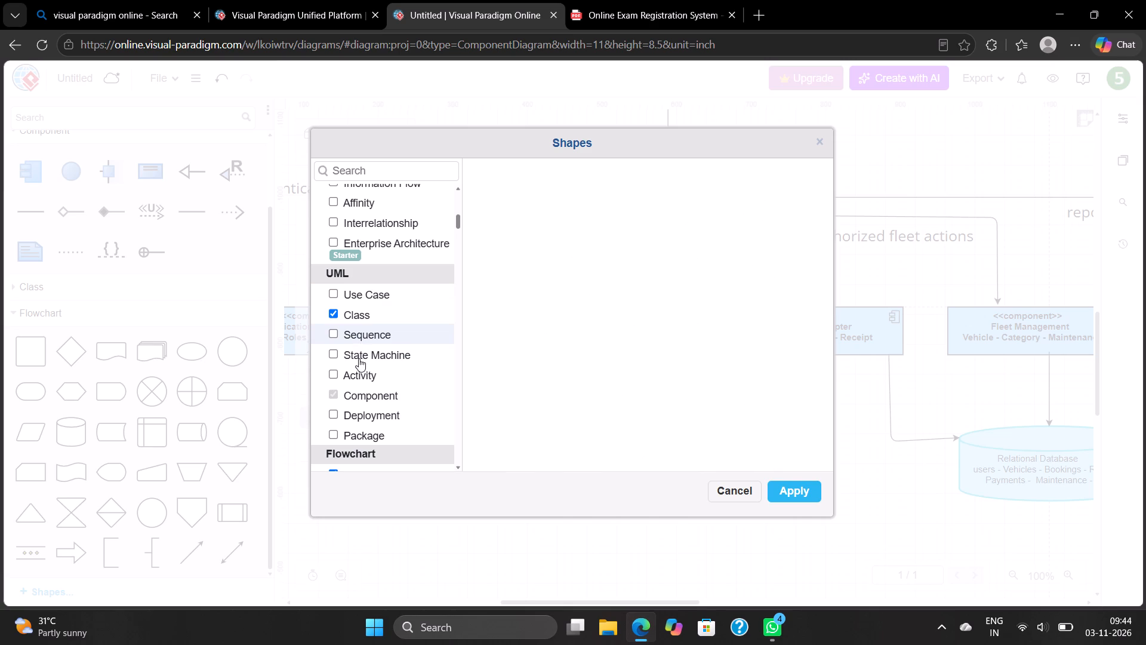
pyautogui.click(359, 358)
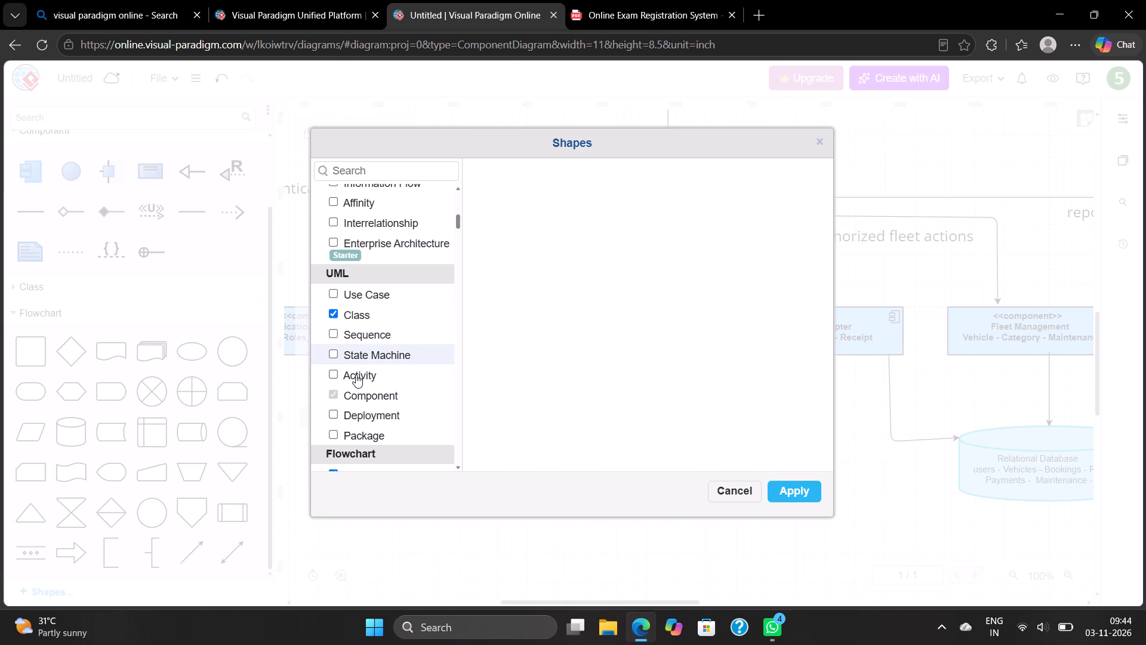
pyautogui.click(356, 374)
pyautogui.click(354, 392)
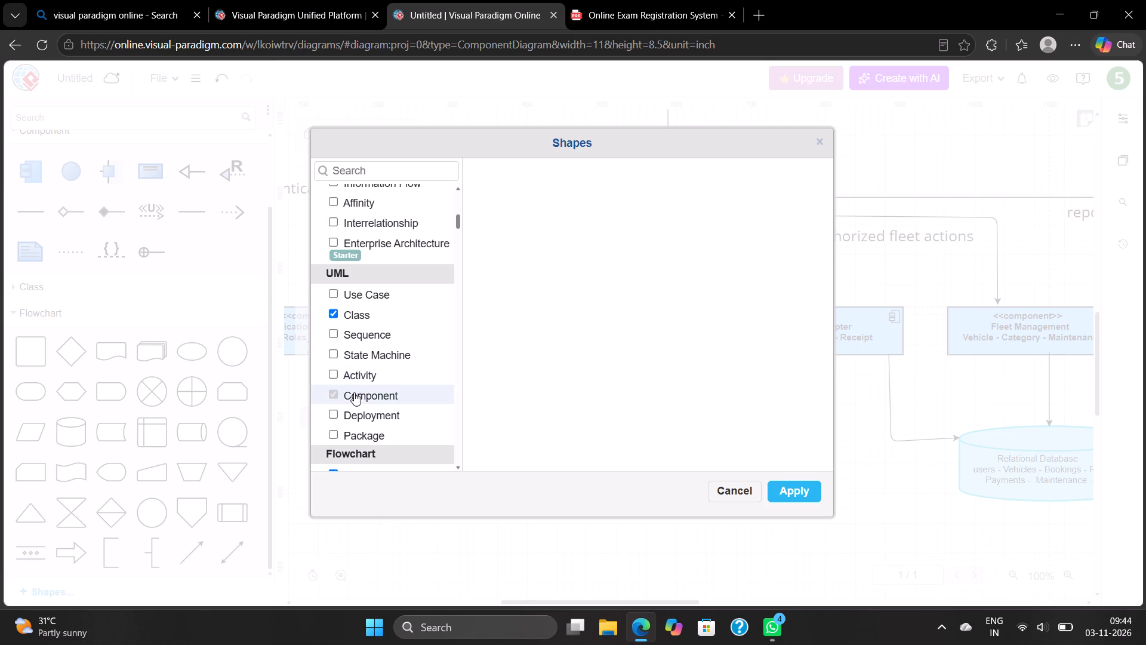
pyautogui.scroll(-1, 354, 392)
pyautogui.click(356, 397)
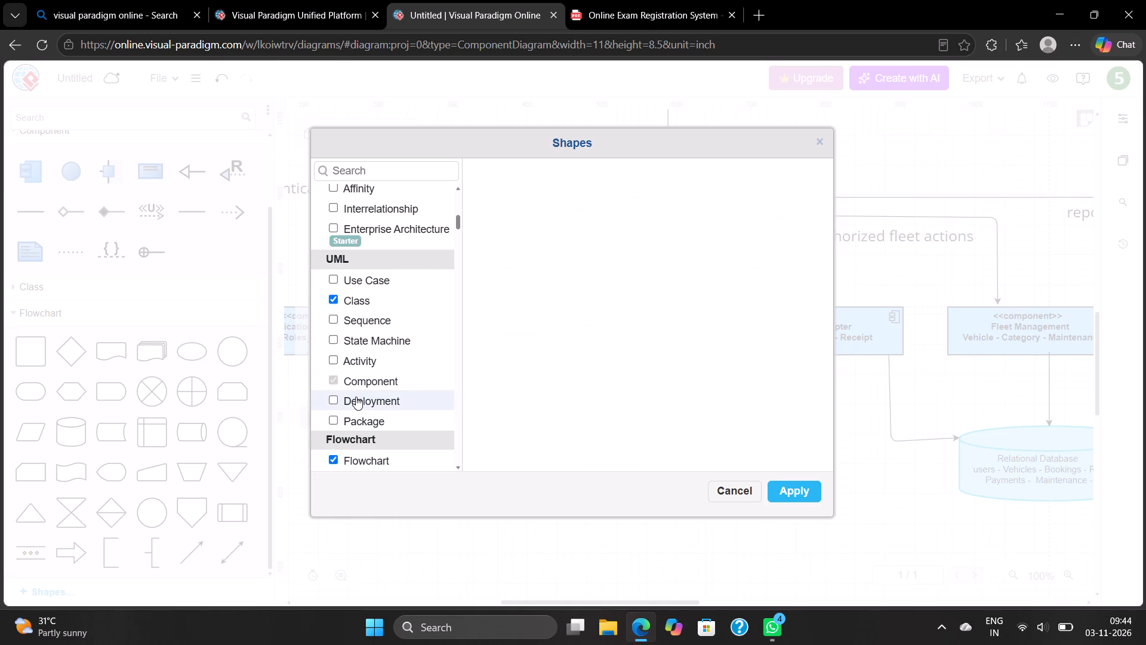
pyautogui.scroll(-2, 356, 391)
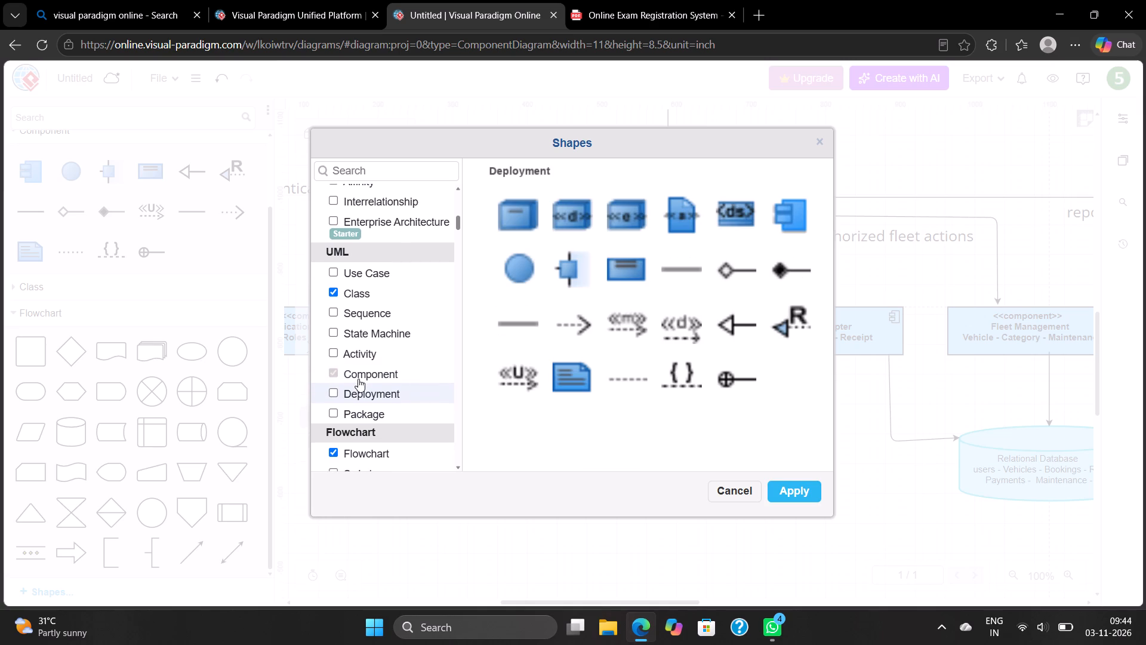
pyautogui.scroll(-1, 358, 379)
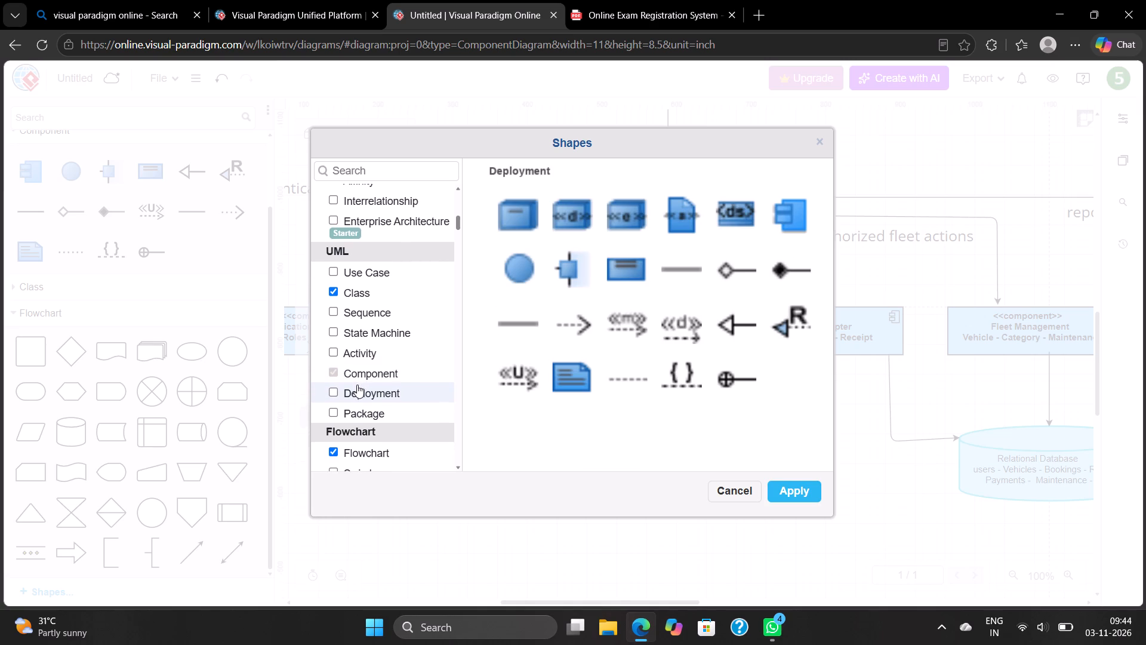
pyautogui.click(358, 387)
pyautogui.click(734, 493)
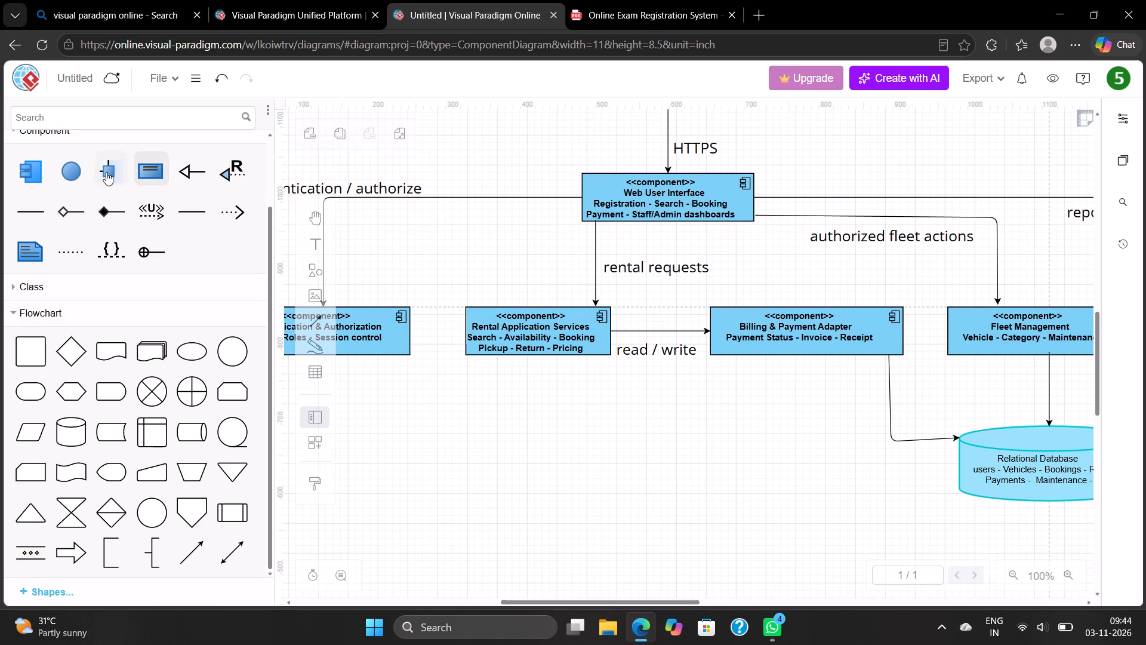
# Add a new Component shape and place it in the empty space below Billing & Payment Adapter.
pyautogui.click(35, 173)
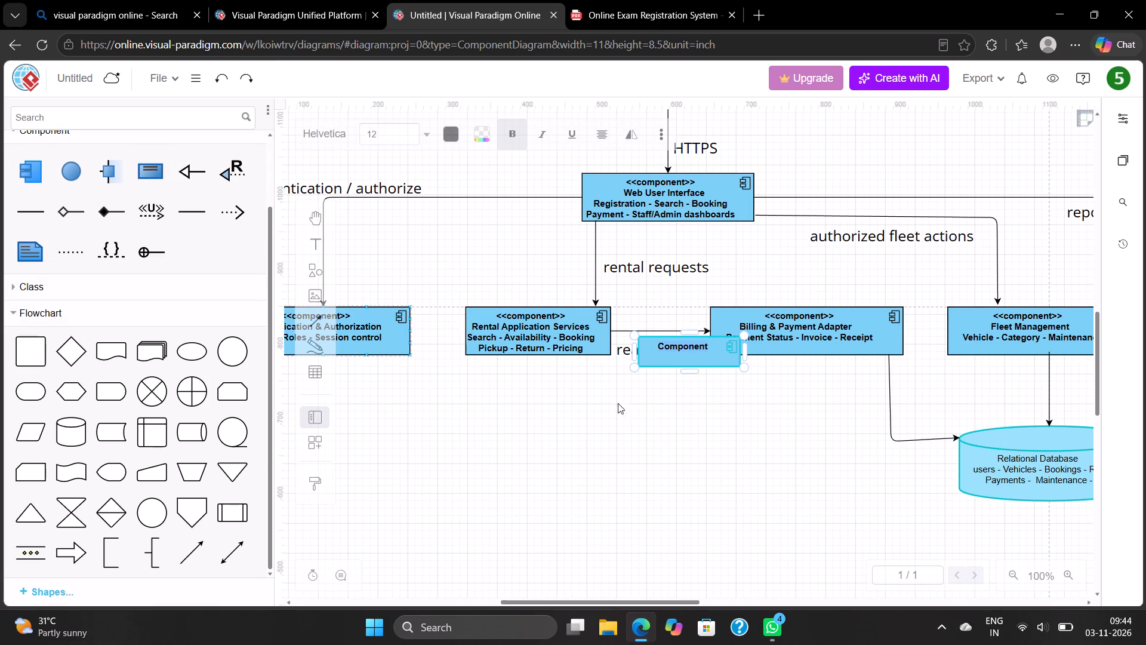
pyautogui.moveTo(687, 348); pyautogui.dragTo(715, 420)
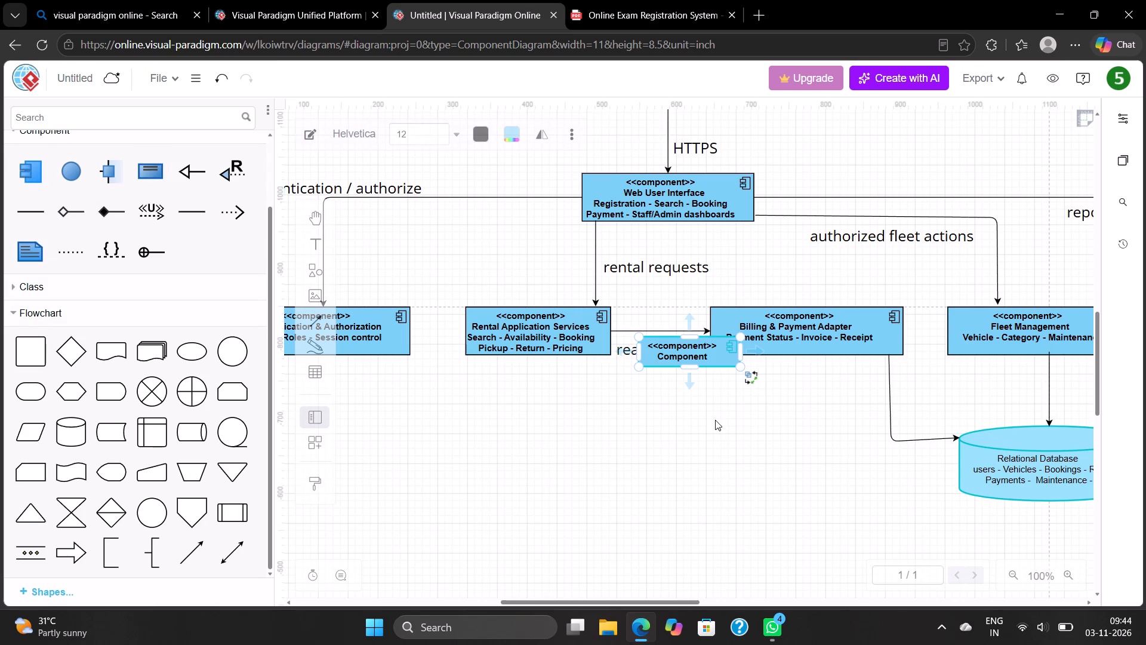
pyautogui.moveTo(715, 420); pyautogui.dragTo(700, 341)
pyautogui.moveTo(700, 341); pyautogui.dragTo(814, 465)
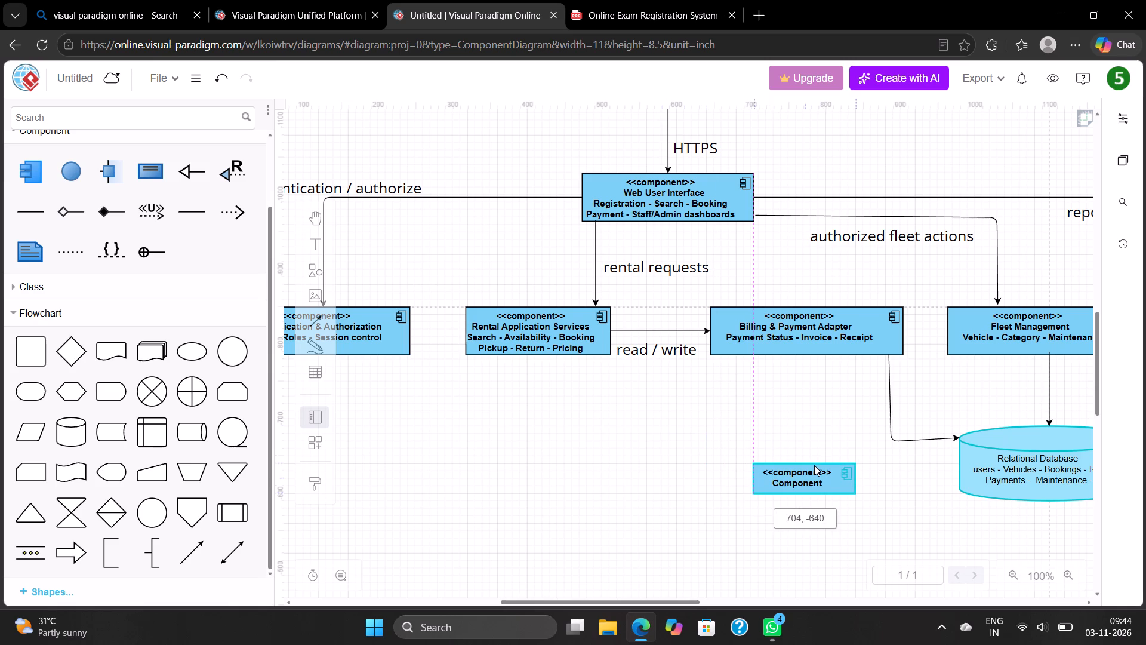
pyautogui.moveTo(814, 465); pyautogui.dragTo(798, 466)
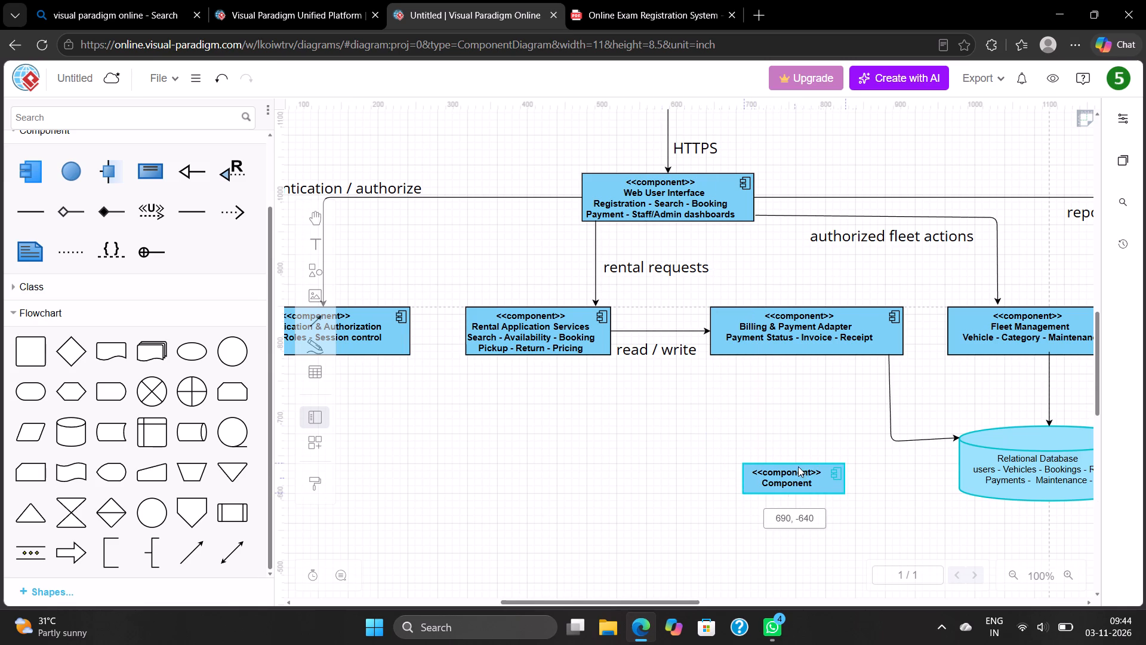
pyautogui.moveTo(798, 466); pyautogui.dragTo(785, 465)
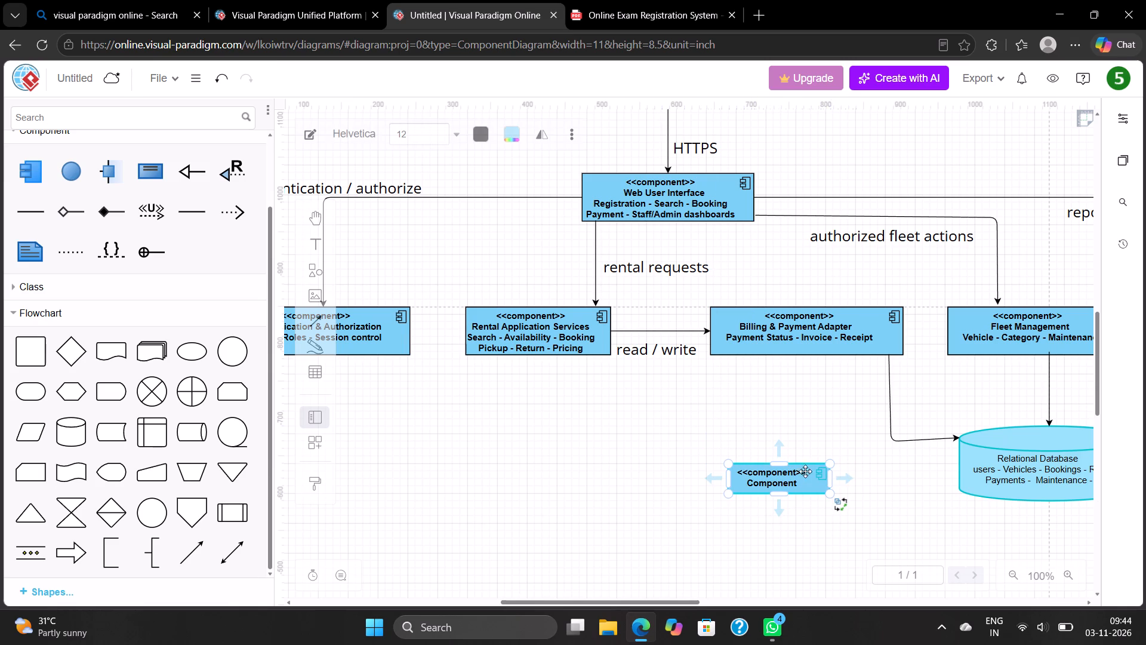
# Give the new component below Billing & Payment Adapter a dashed outline, keeping the Sharp line style.
pyautogui.click(1119, 114)
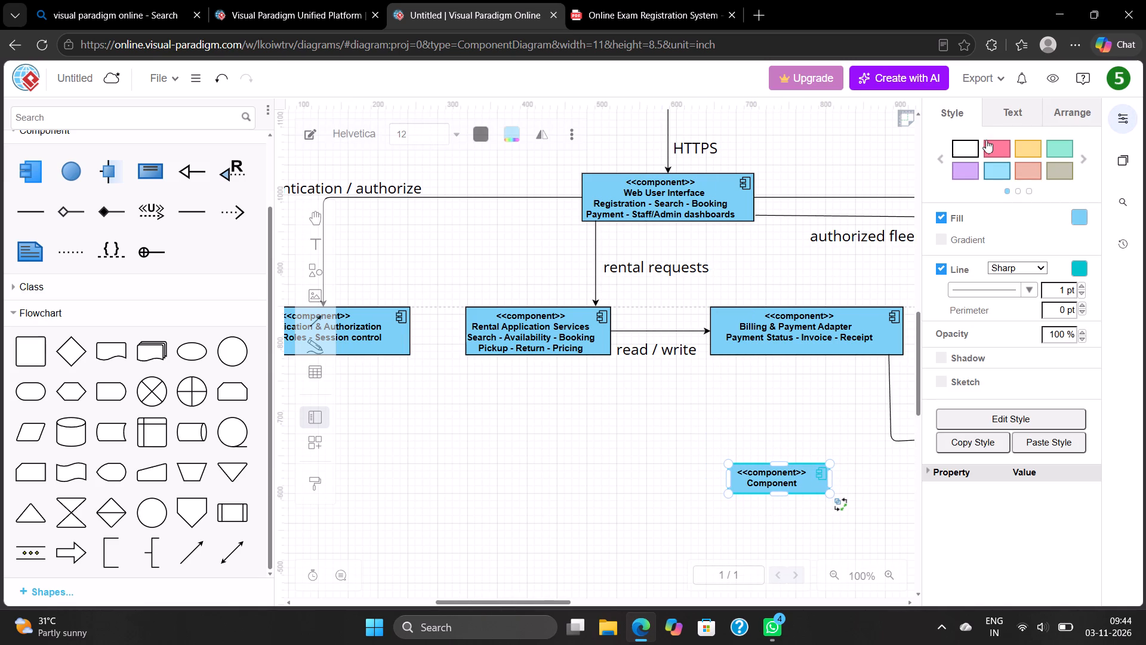
pyautogui.click(1027, 268)
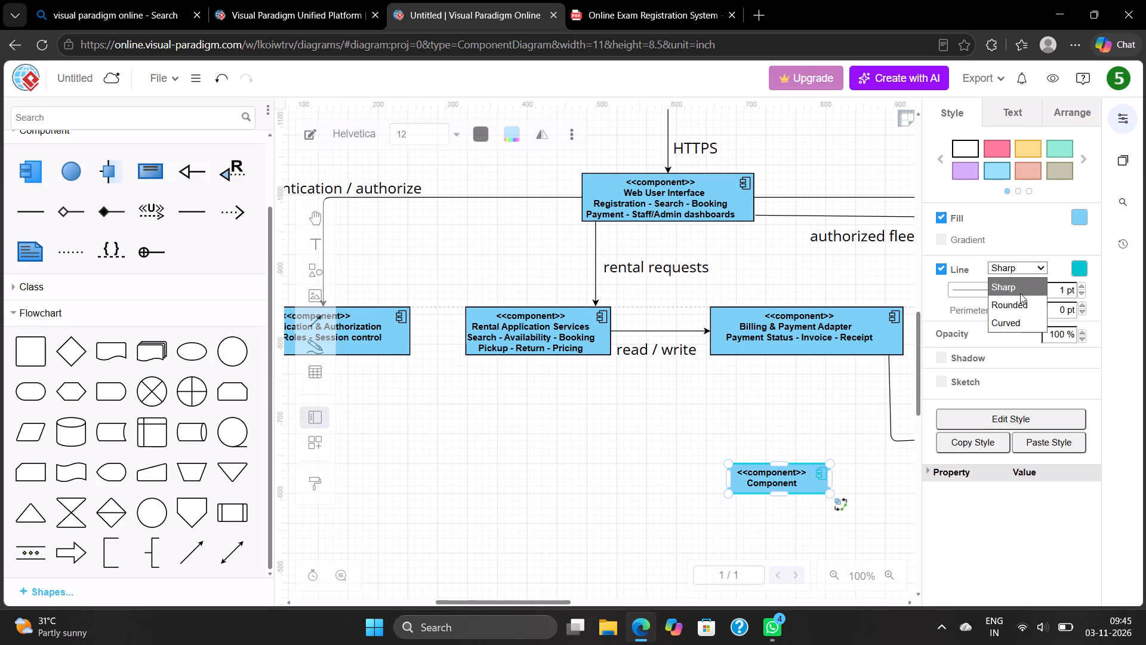
pyautogui.hscroll(-1, 1020, 293)
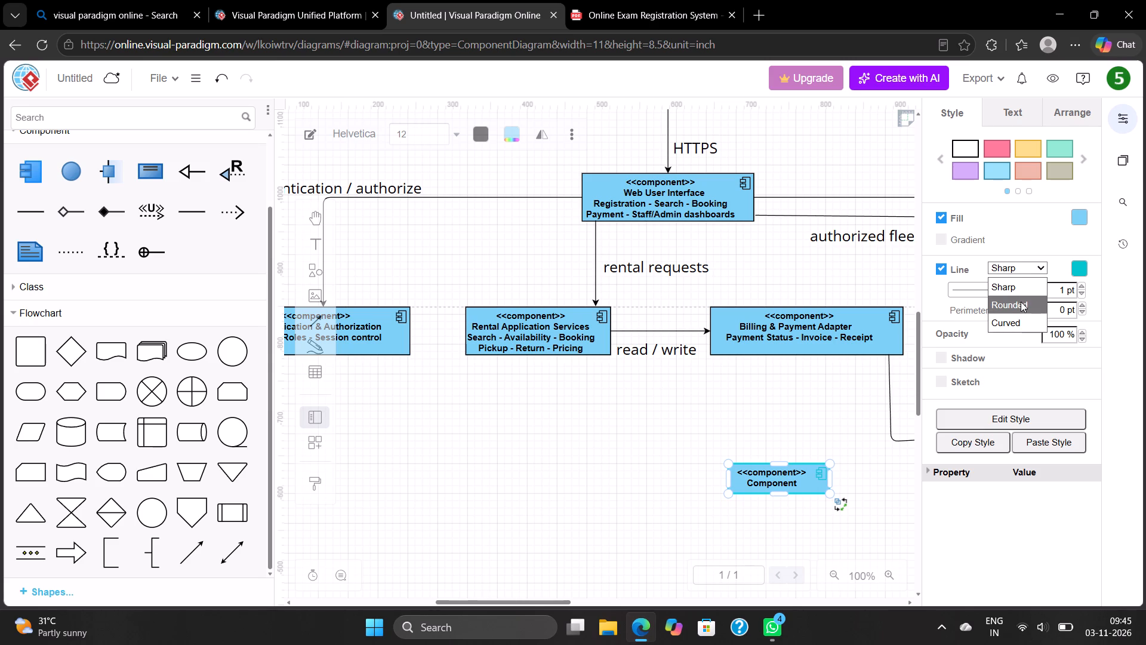
pyautogui.click(1034, 273)
pyautogui.hscroll(-1, 1077, 275)
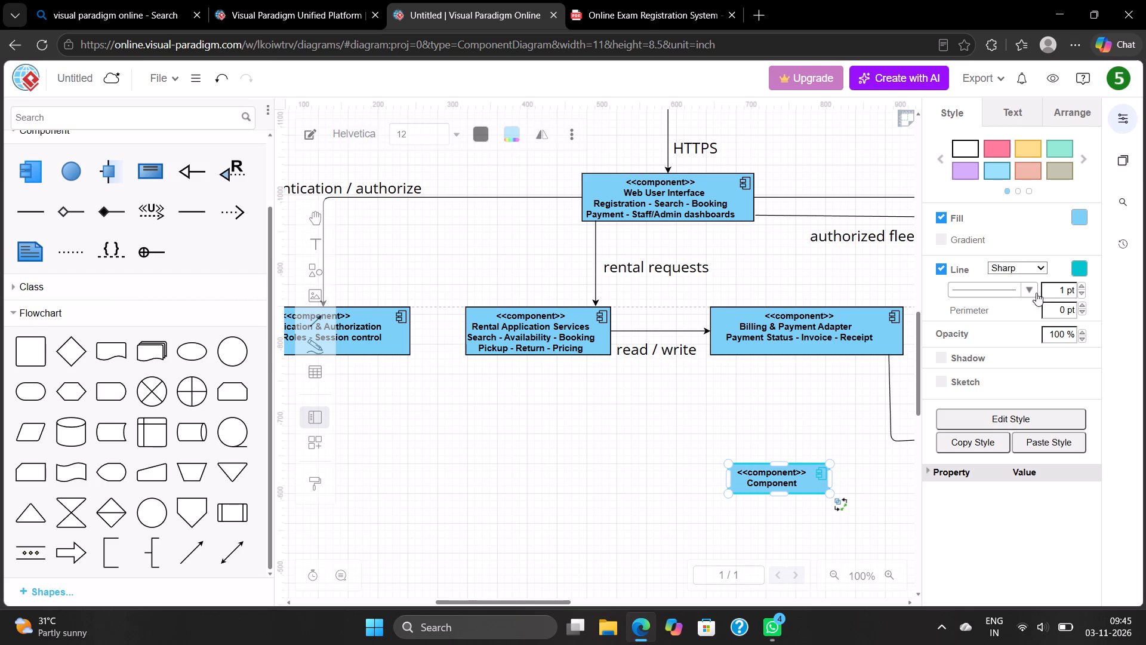
pyautogui.click(1029, 295)
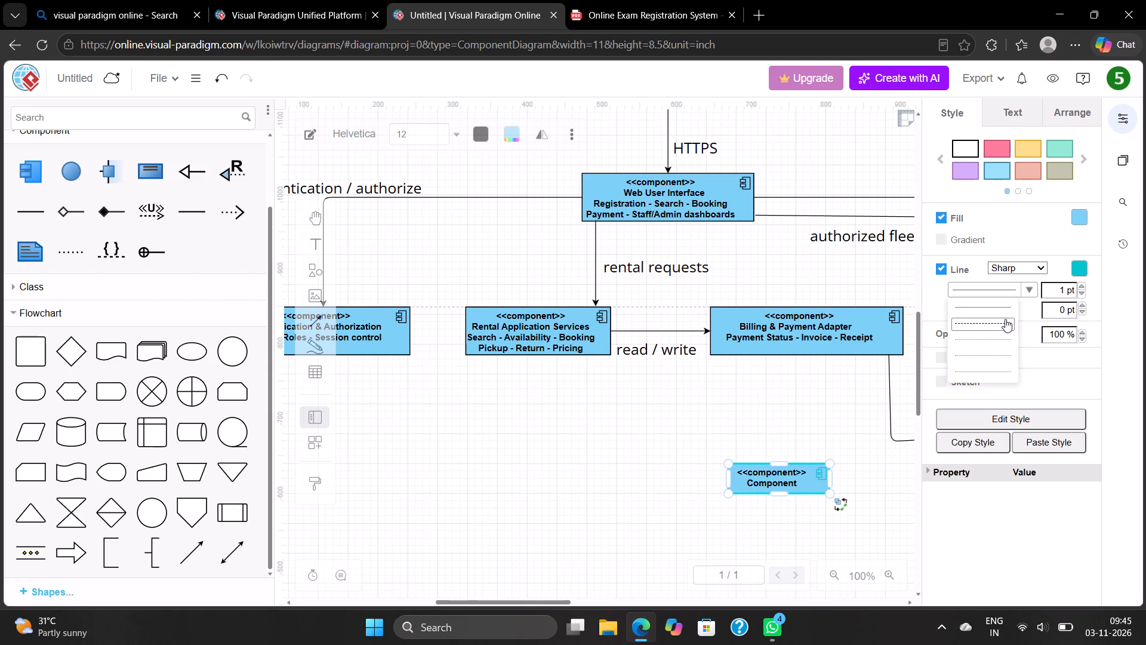
pyautogui.click(1005, 319)
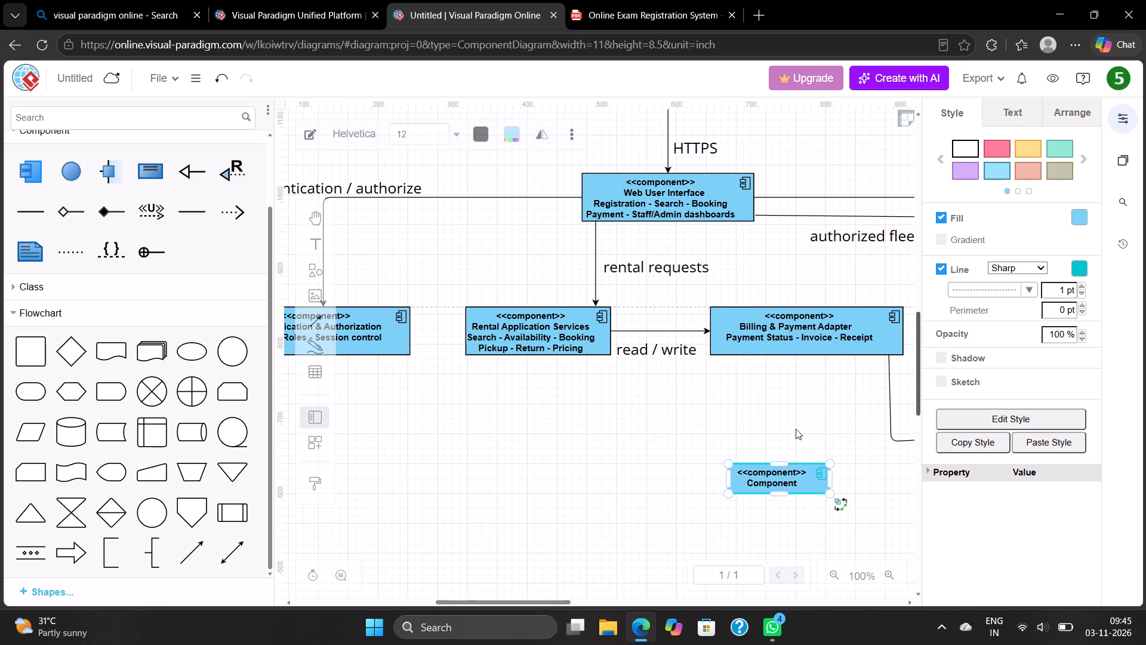
pyautogui.click(786, 425)
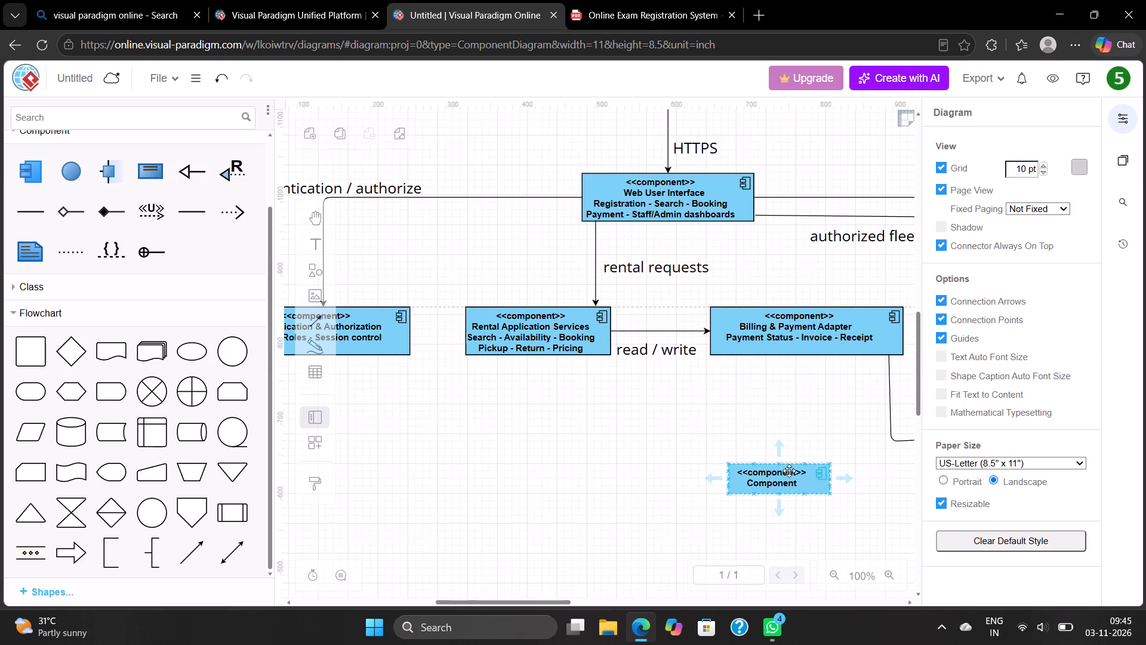
# Enlarge the new dashed component from its lower-right corner so the box is wider and slightly taller.
pyautogui.click(827, 493)
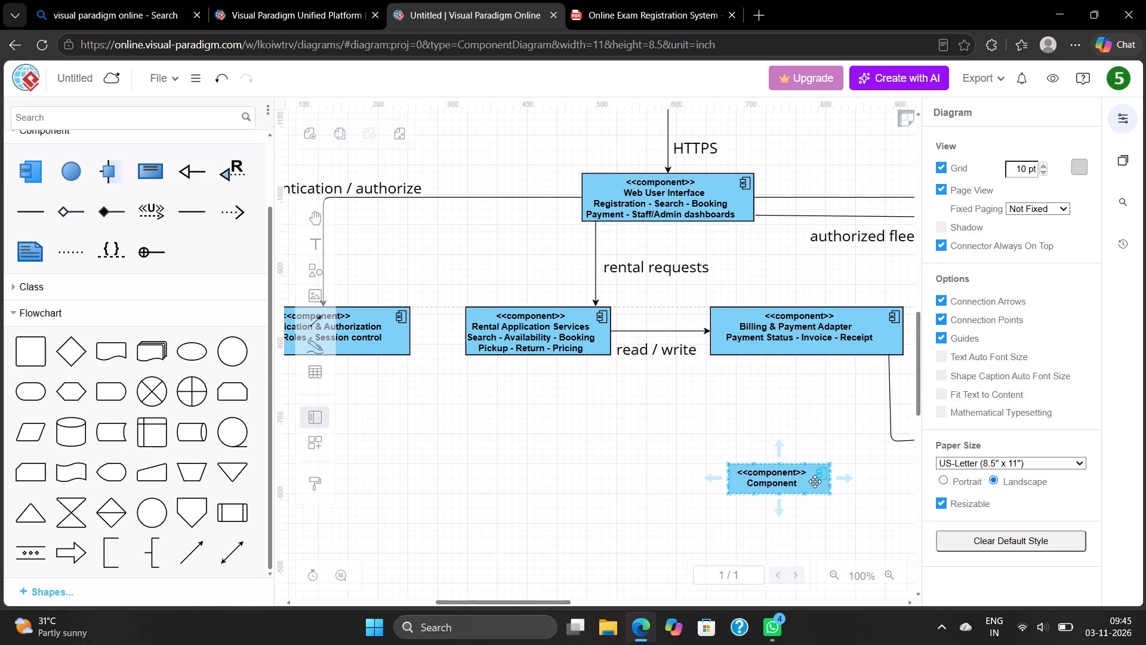
pyautogui.click(814, 480)
pyautogui.moveTo(828, 494); pyautogui.dragTo(836, 497)
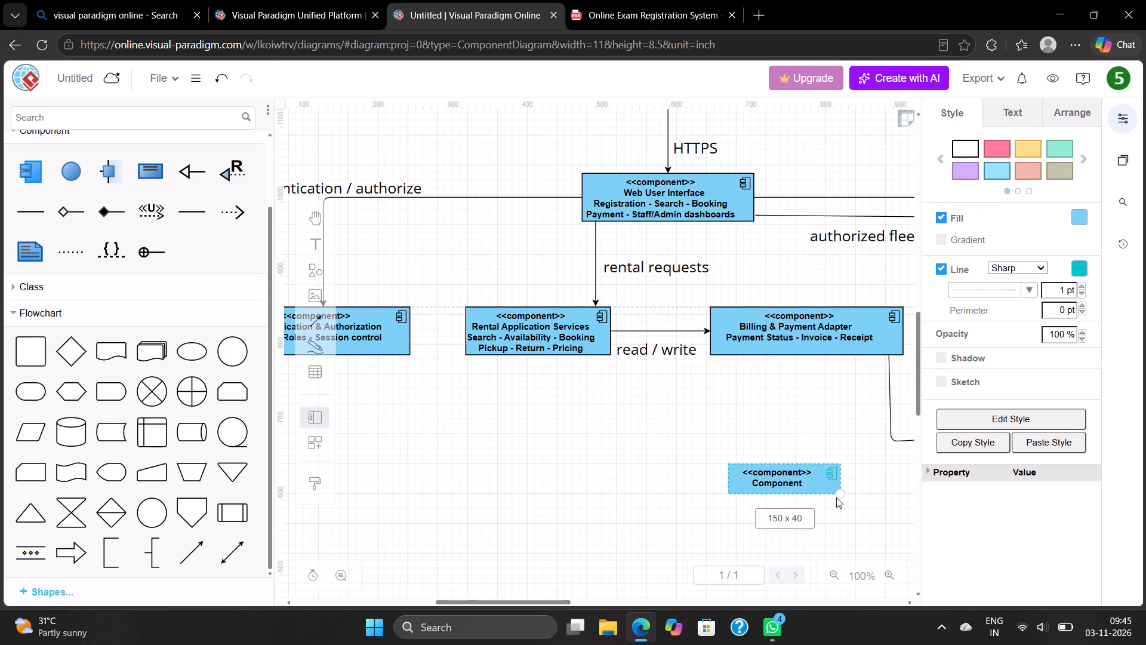
pyautogui.moveTo(836, 497); pyautogui.dragTo(849, 506)
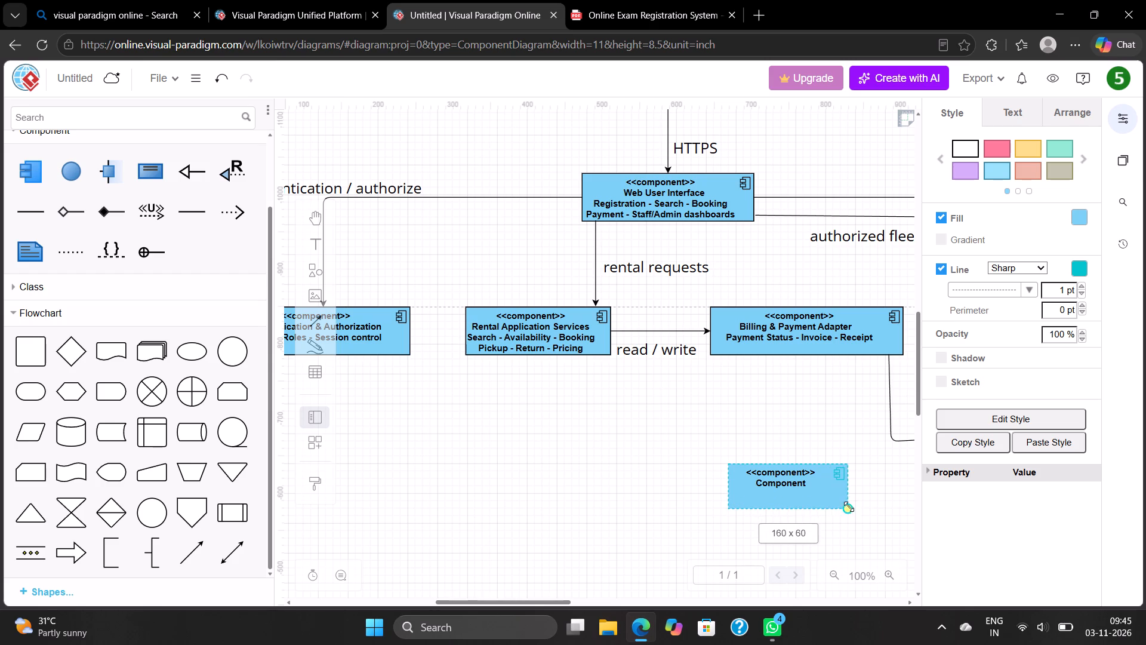
pyautogui.moveTo(849, 506); pyautogui.dragTo(867, 505)
# Rename the new dashed component below Billing & Payment Adapter as External Payment Gateway.
pyautogui.click(816, 483)
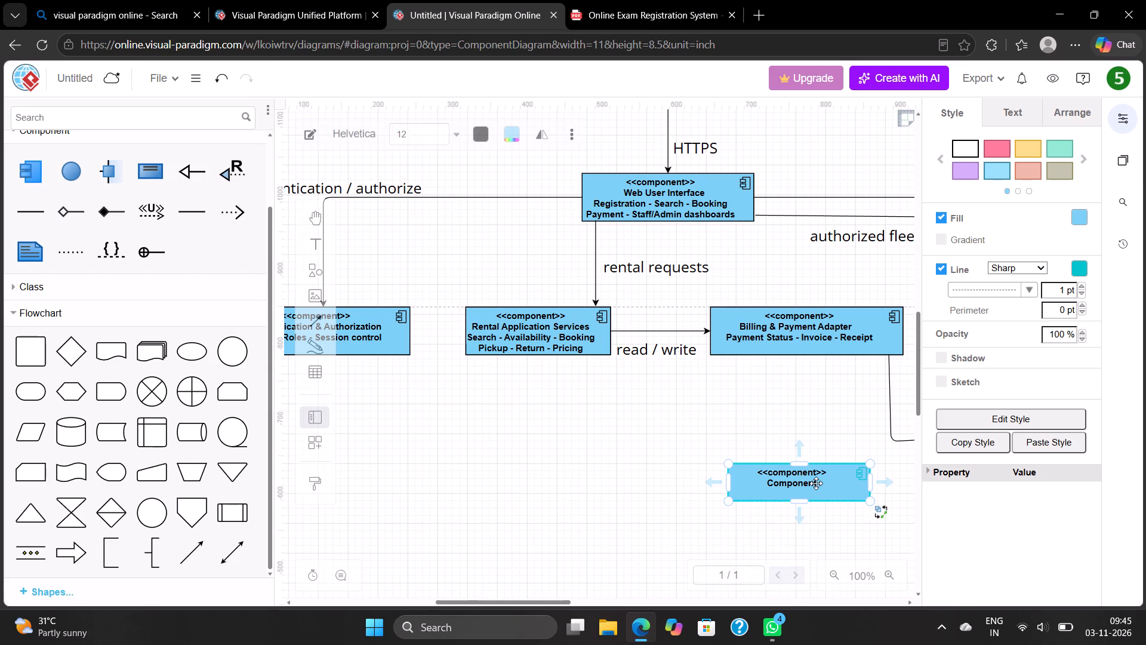
pyautogui.click(816, 483)
pyautogui.click(816, 483)
pyautogui.click(816, 483)
pyautogui.click(816, 483)
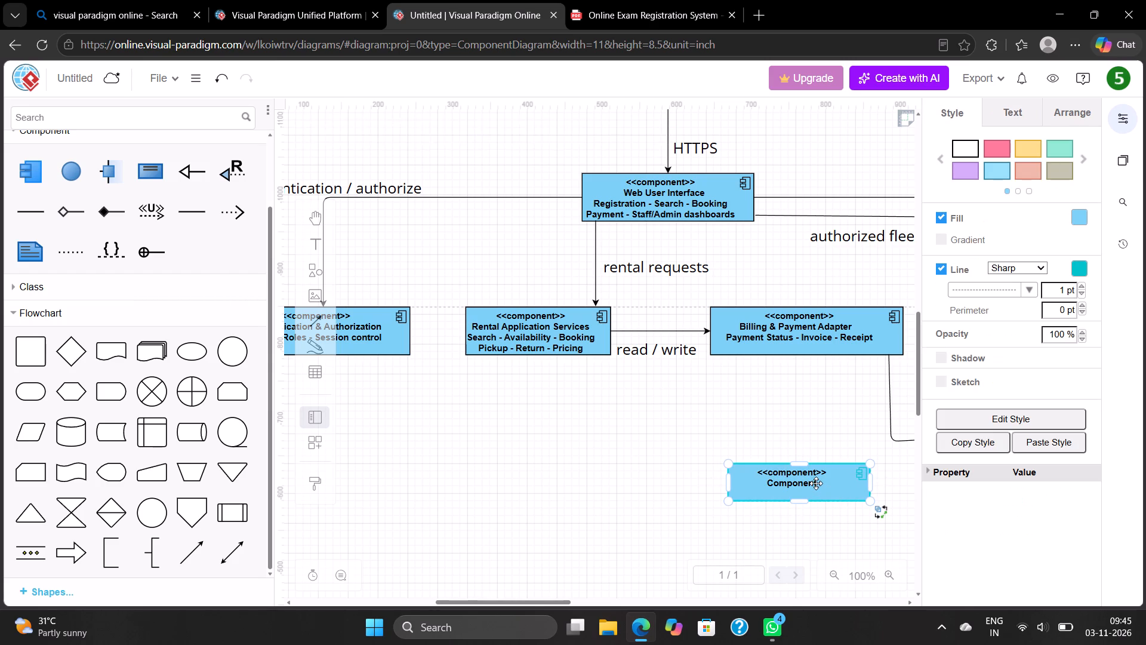
pyautogui.click(816, 483)
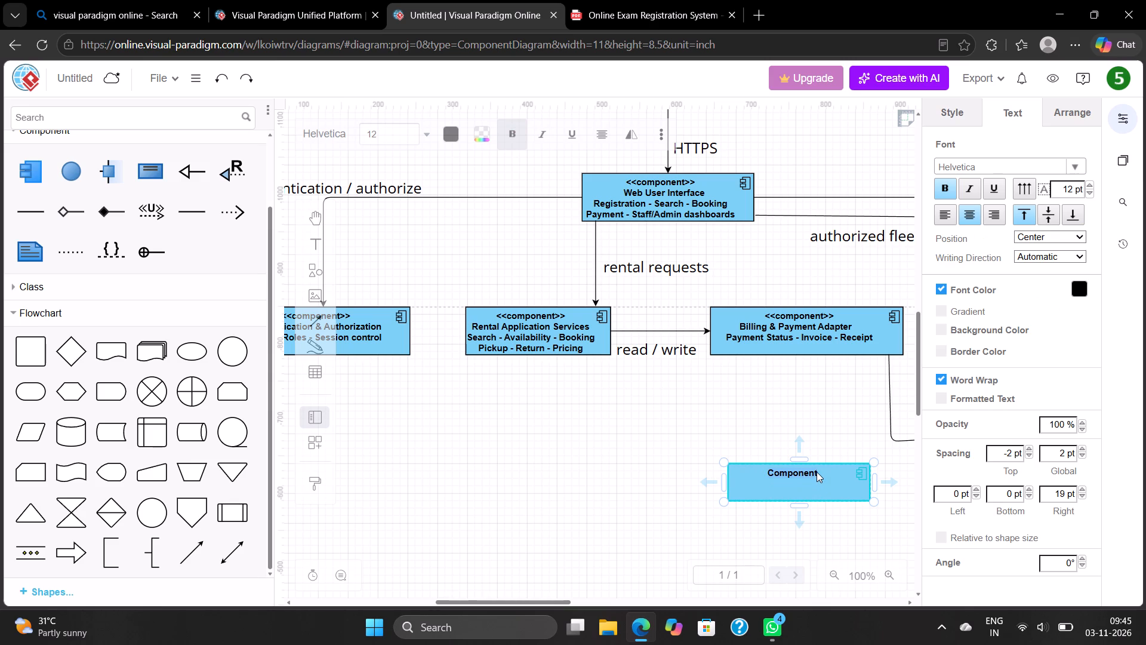
pyautogui.click(817, 472)
pyautogui.press('BackSpace')
pyautogui.press('BackSpace')
pyautogui.press('BackSpace')
pyautogui.press('BackSpace')
pyautogui.press('BackSpace')
pyautogui.press('BackSpace')
pyautogui.press('BackSpace')
pyautogui.press('BackSpace')
pyautogui.press('BackSpace')
pyautogui.write('External')
pyautogui.press('space')
pyautogui.write('Paymnet')
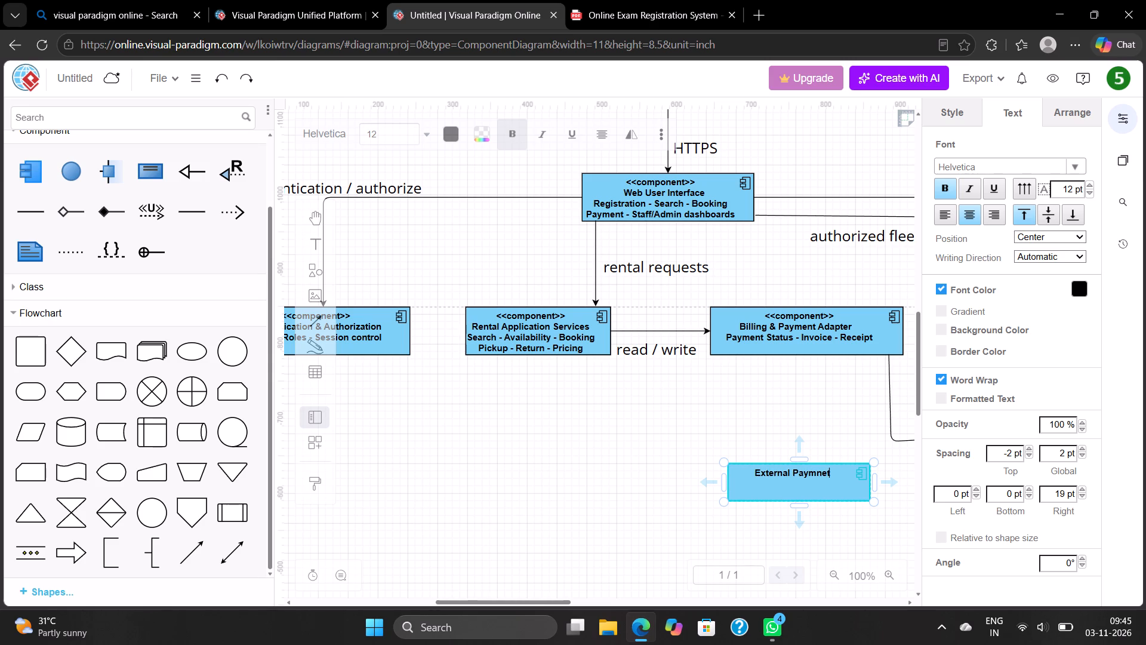
pyautogui.press('BackSpace')
pyautogui.press('BackSpace')
pyautogui.press('BackSpace')
pyautogui.write('ent')
pyautogui.press('space')
pyautogui.write('Gate')
pyautogui.write('way')
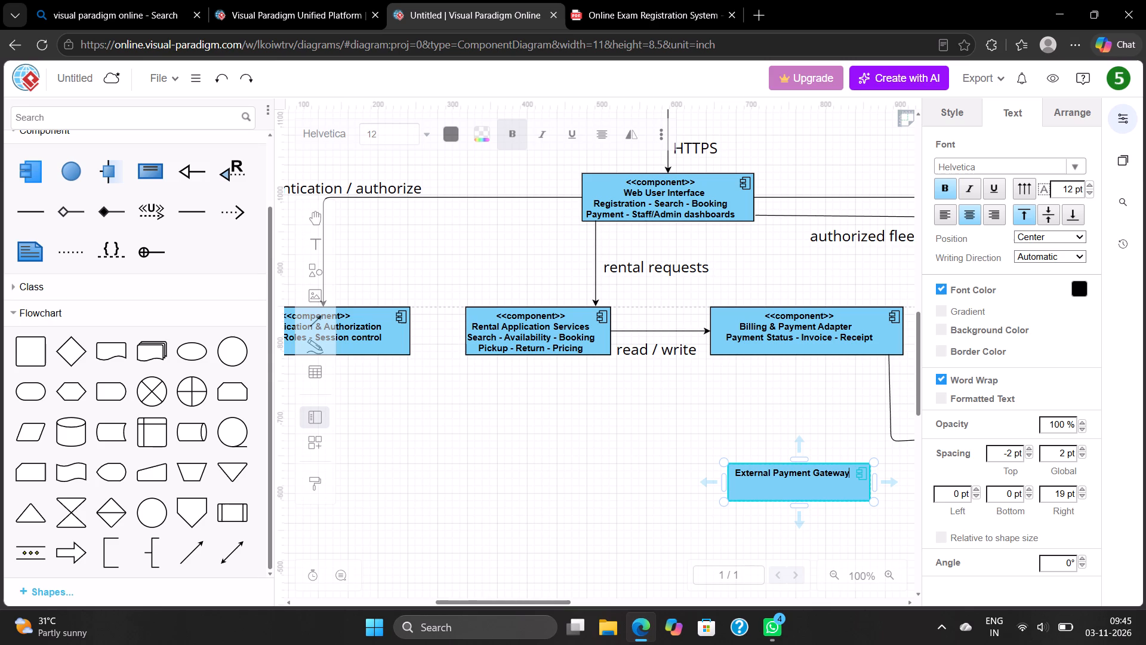
pyautogui.click(759, 431)
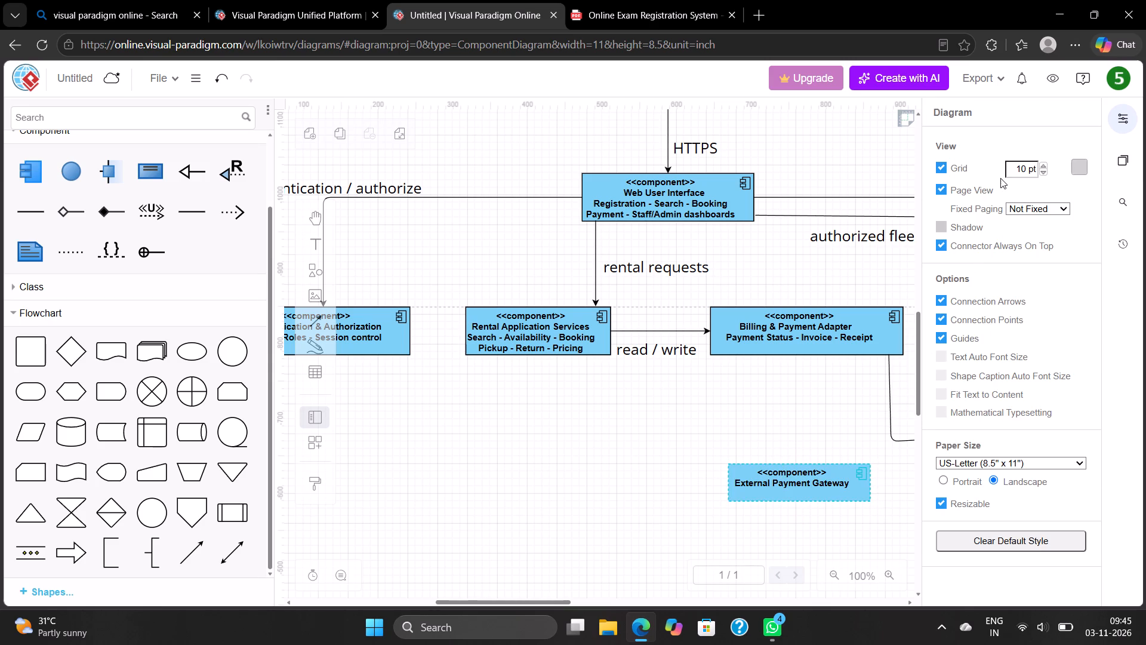
# Apply the light yellow-orange preset colour style to the External Payment Gateway component.
pyautogui.scroll(2, 1000, 178)
pyautogui.click(939, 112)
pyautogui.scroll(-2, 1008, 195)
pyautogui.rightClick(847, 480)
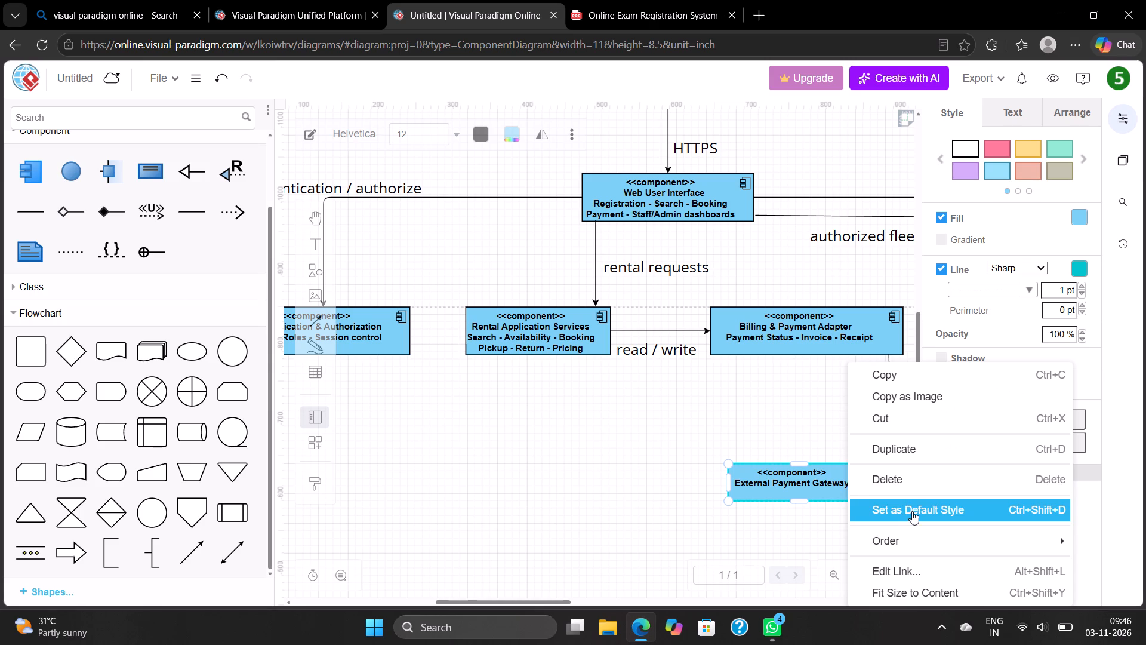
pyautogui.scroll(-1, 913, 514)
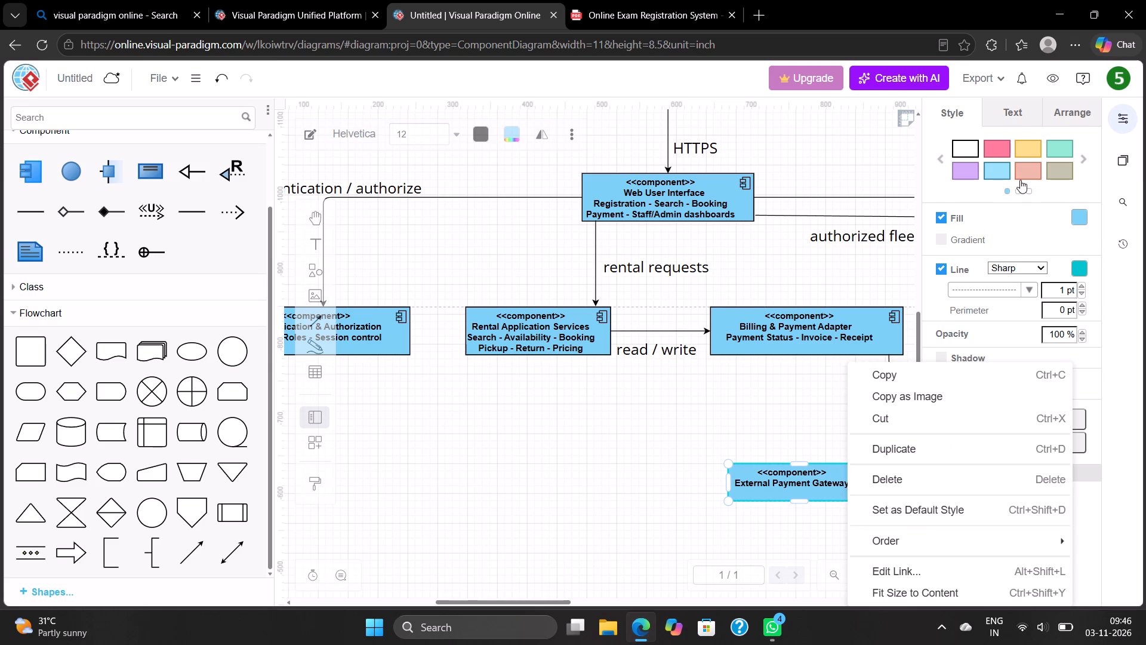
pyautogui.click(1024, 170)
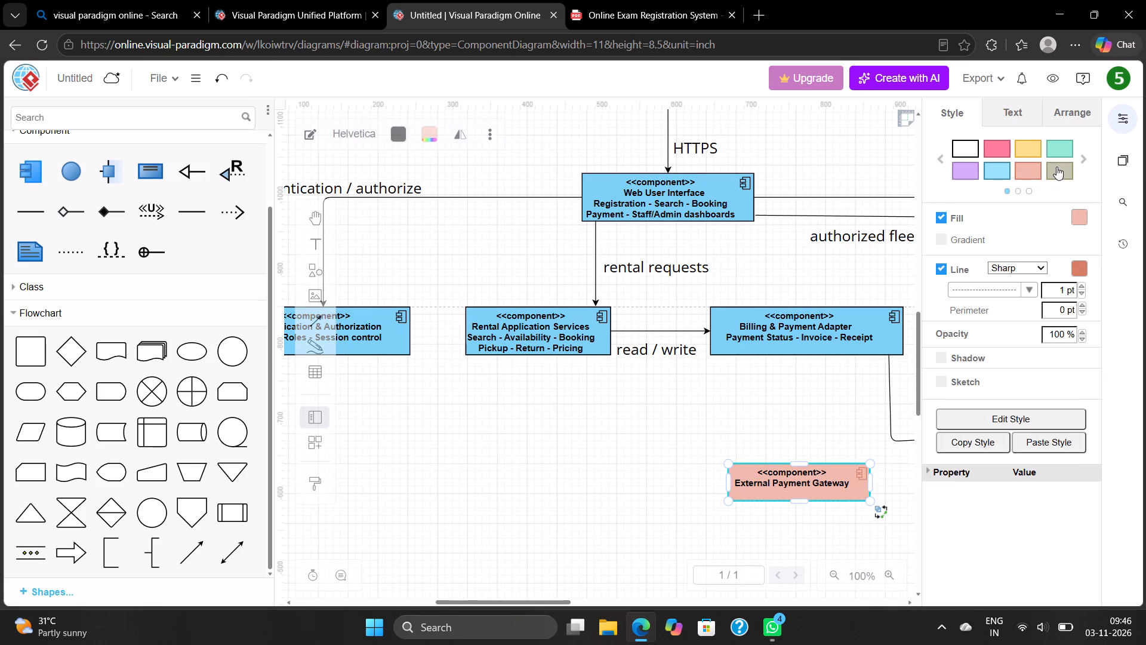
pyautogui.moveTo(1056, 167); pyautogui.dragTo(1022, 141)
pyautogui.click(1022, 141)
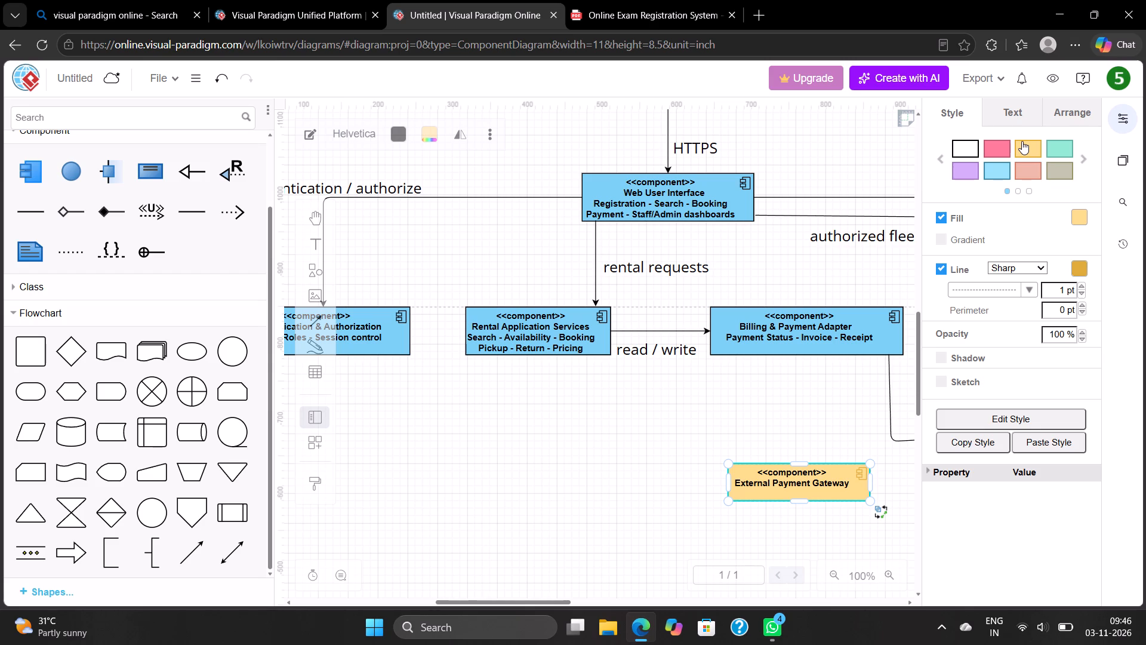
pyautogui.click(803, 380)
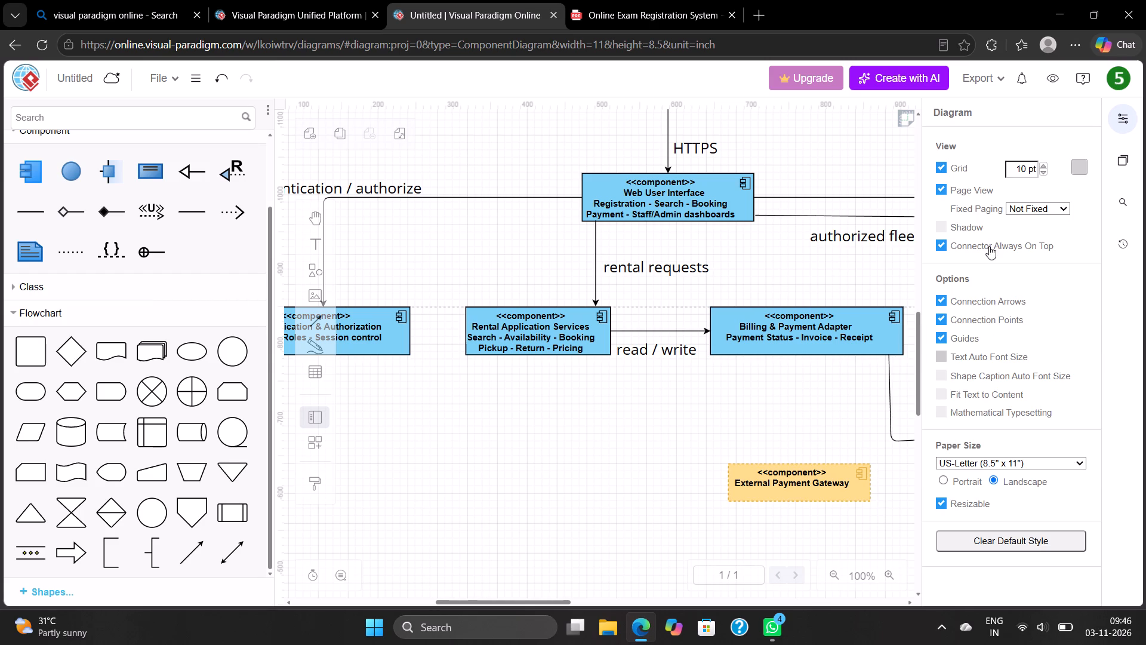
# Look through the External Payment Gateway component's text, arrangement and line style options without changing any.
pyautogui.rightClick(801, 499)
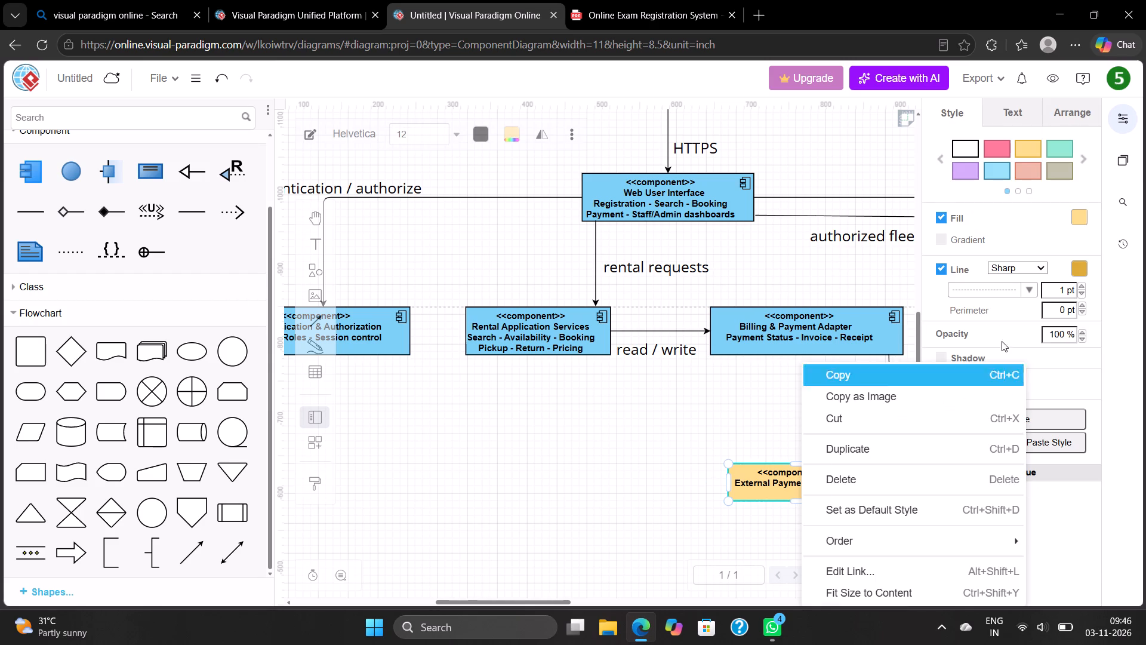
pyautogui.click(988, 118)
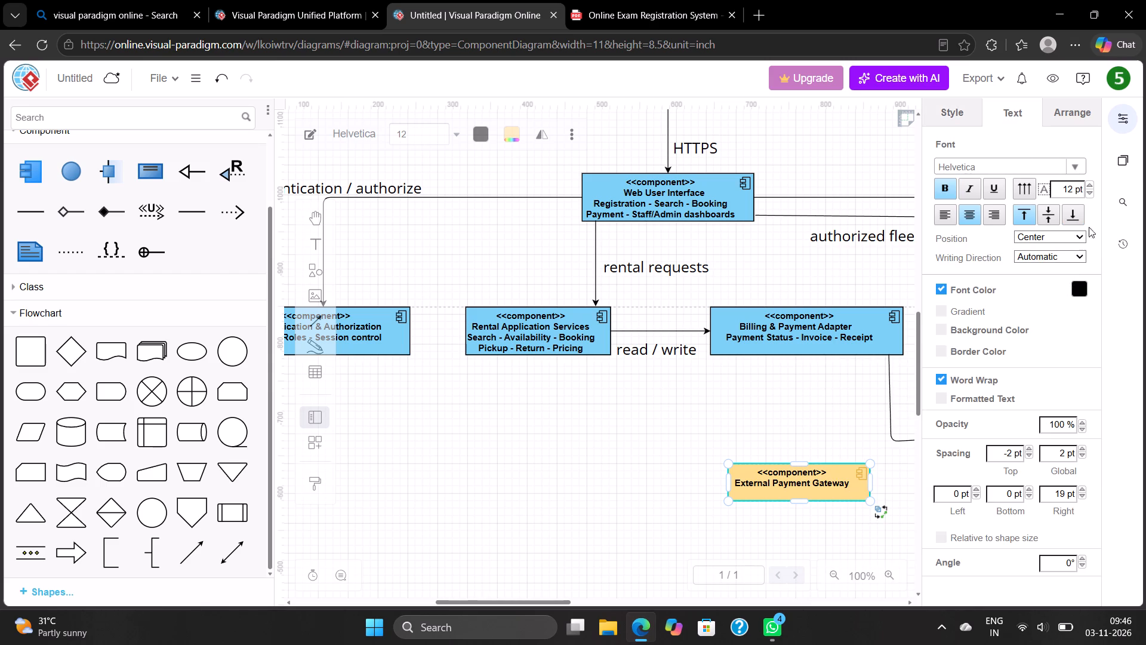
pyautogui.click(1125, 113)
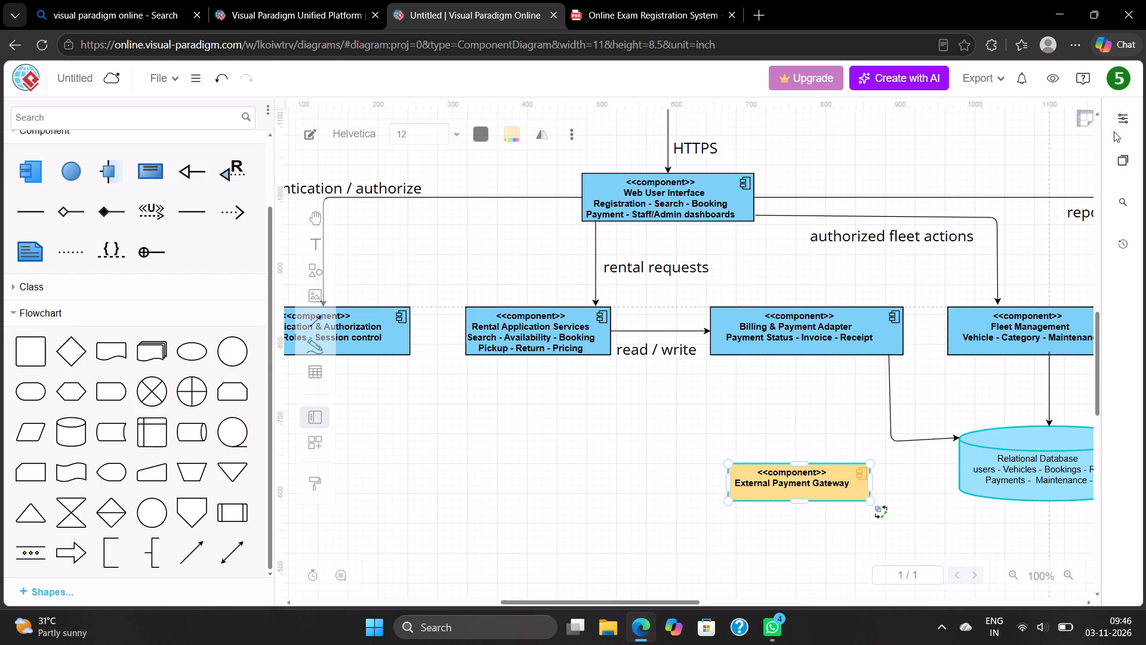
pyautogui.click(1114, 131)
pyautogui.click(1119, 122)
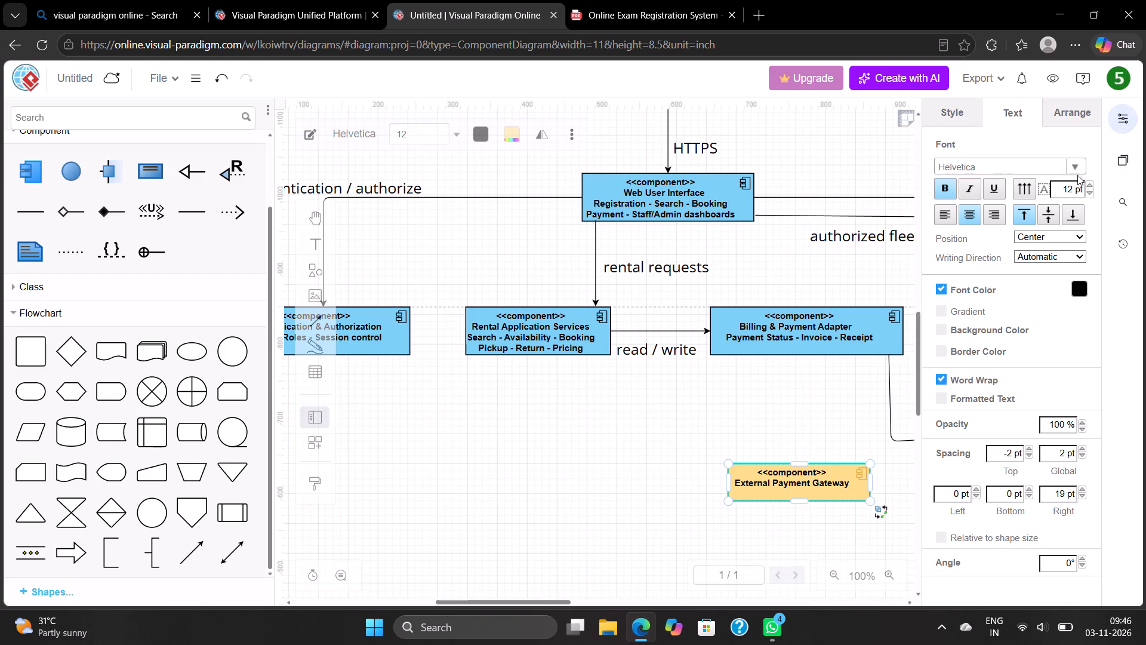
pyautogui.scroll(-2, 1012, 228)
pyautogui.click(1062, 107)
pyautogui.scroll(-1, 1015, 229)
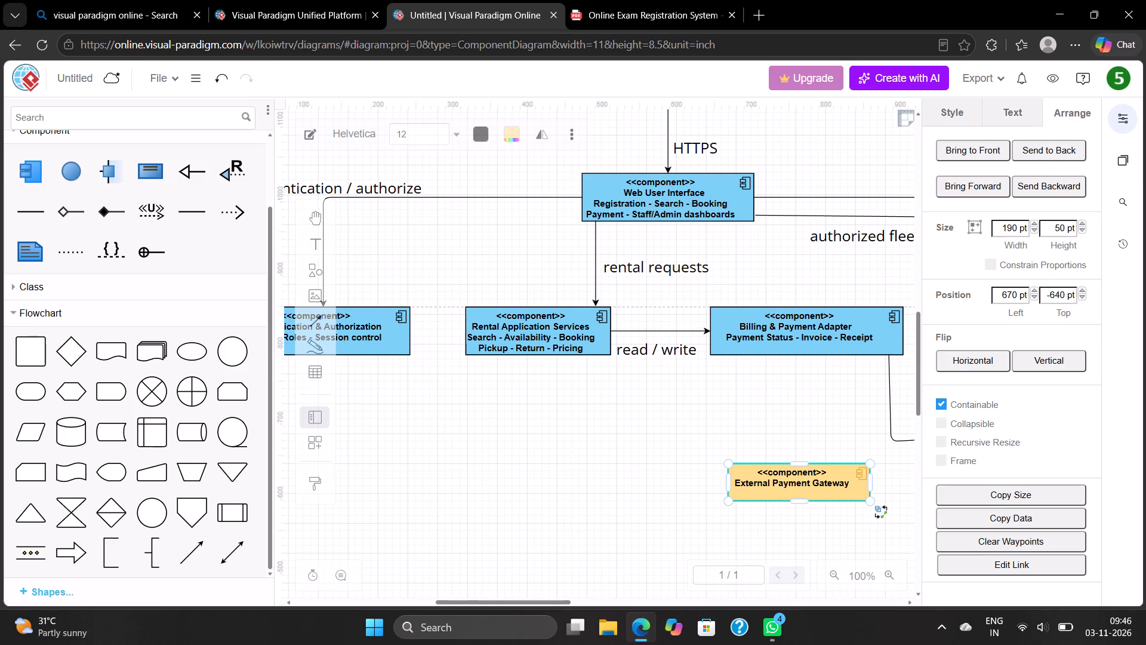
pyautogui.scroll(-1, 1015, 229)
pyautogui.click(938, 117)
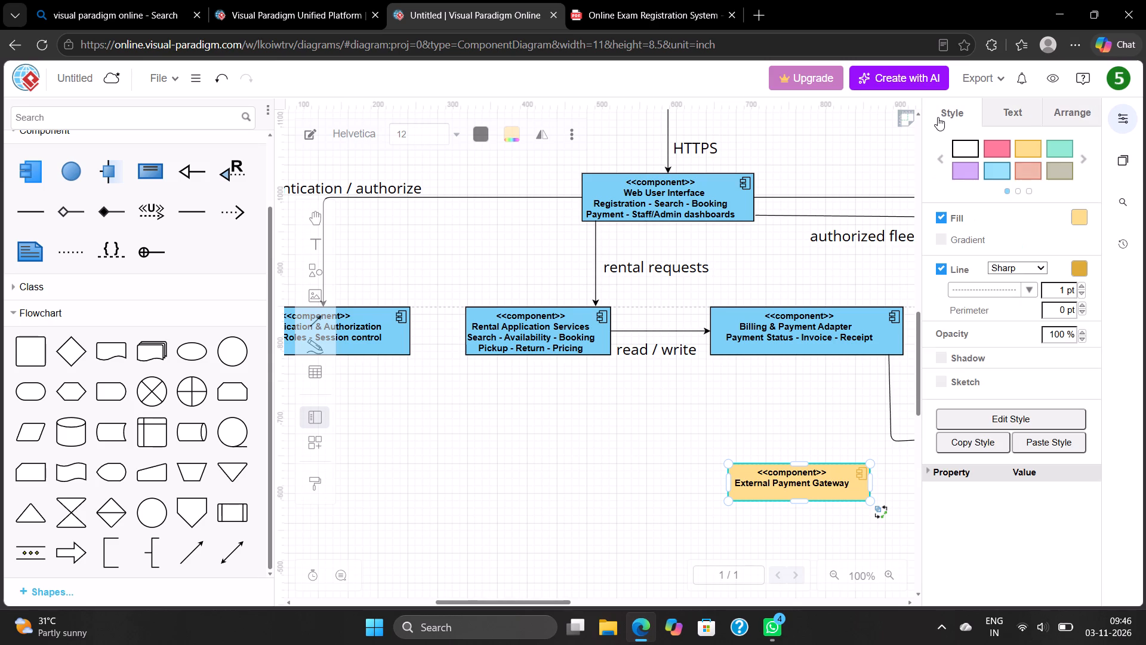
pyautogui.click(1030, 284)
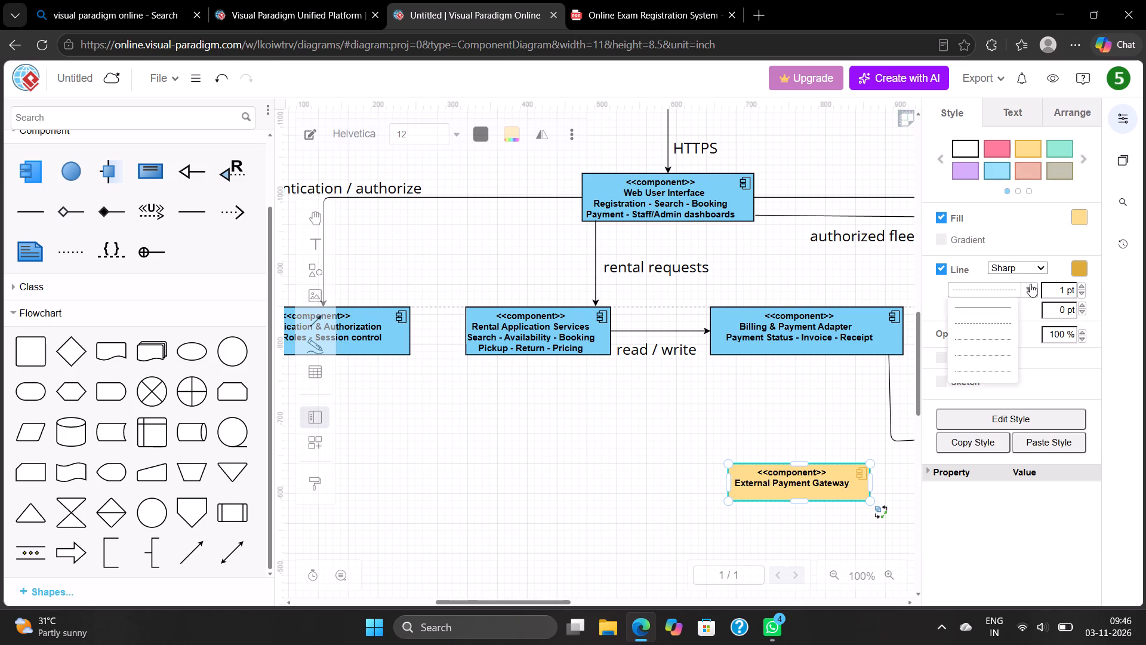
pyautogui.scroll(-2, 997, 340)
pyautogui.scroll(1, 997, 340)
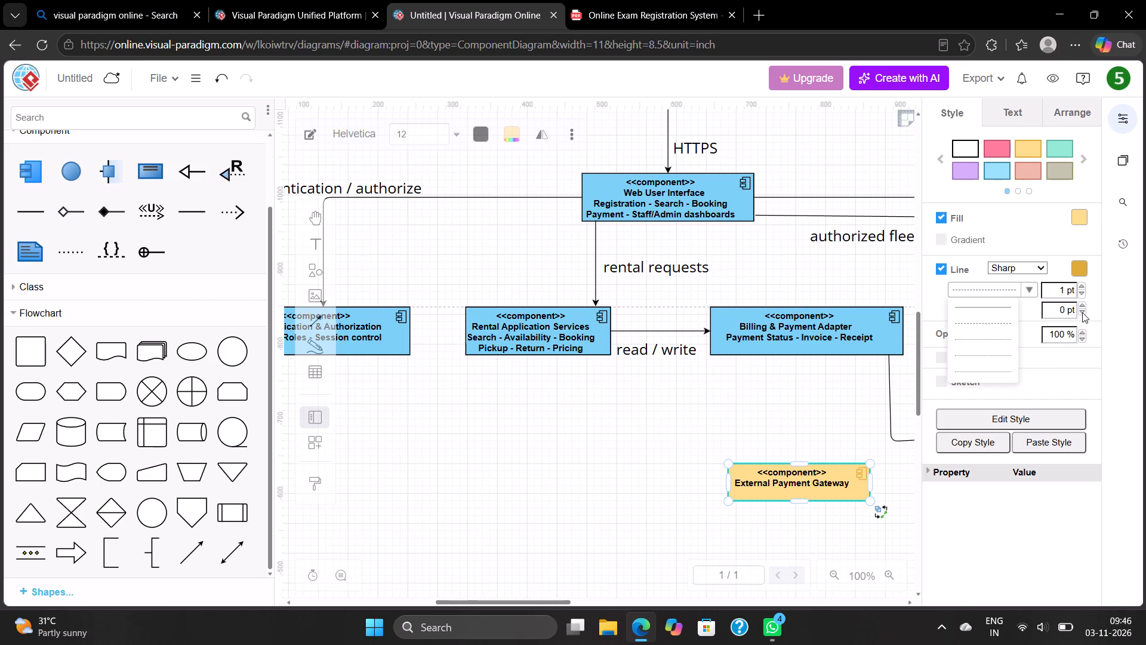
pyautogui.click(1082, 309)
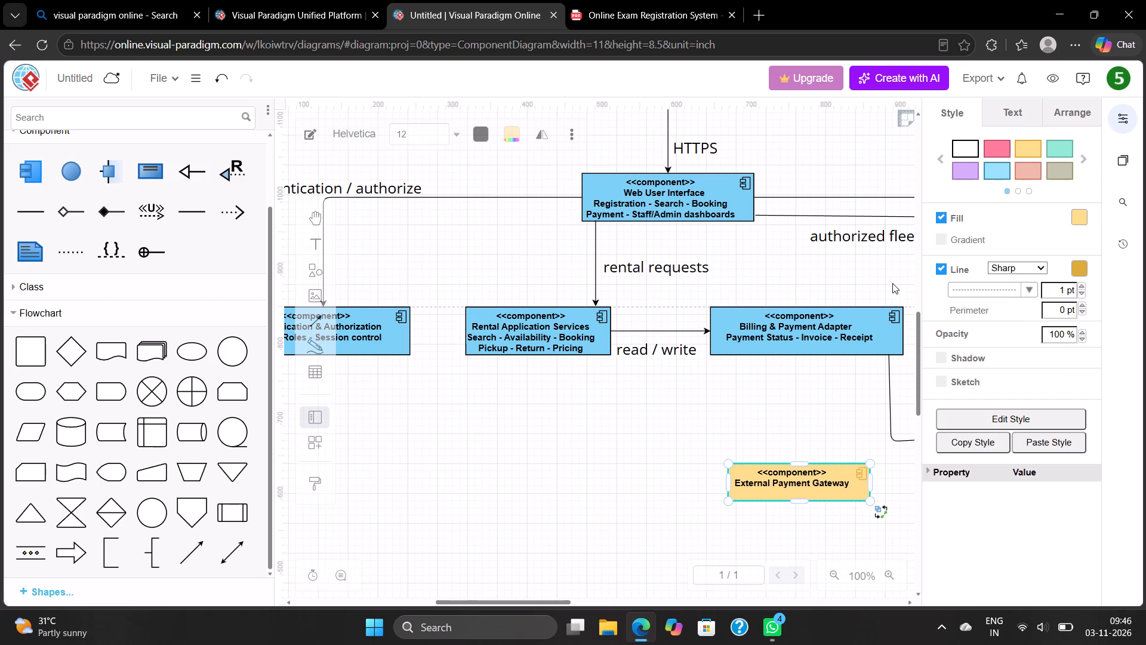
pyautogui.click(885, 270)
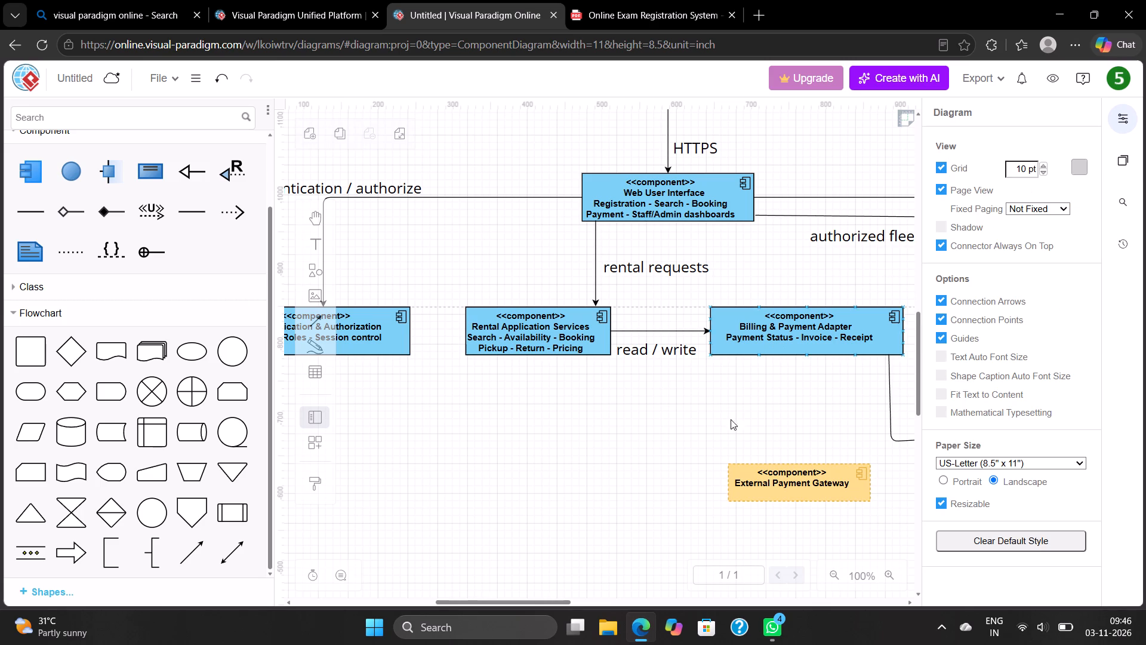
# Duplicate the External Payment Gateway component and place the copy beside Relational Database, below Reporting & Notification Service.
pyautogui.hscroll(-5, 707, 444)
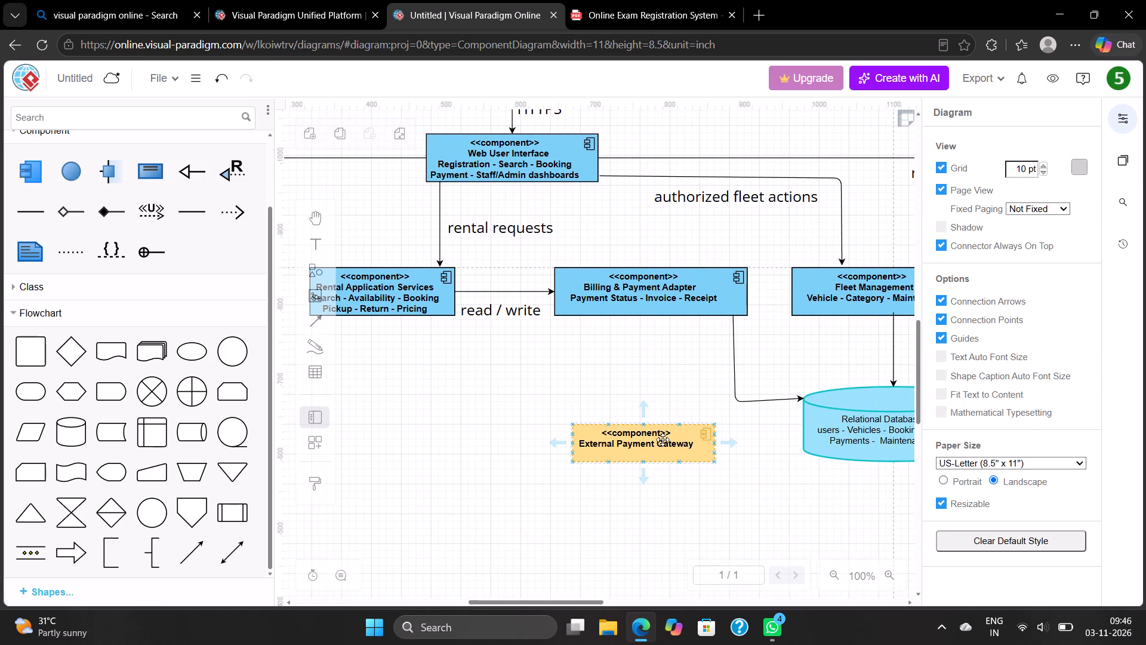
pyautogui.rightClick(663, 440)
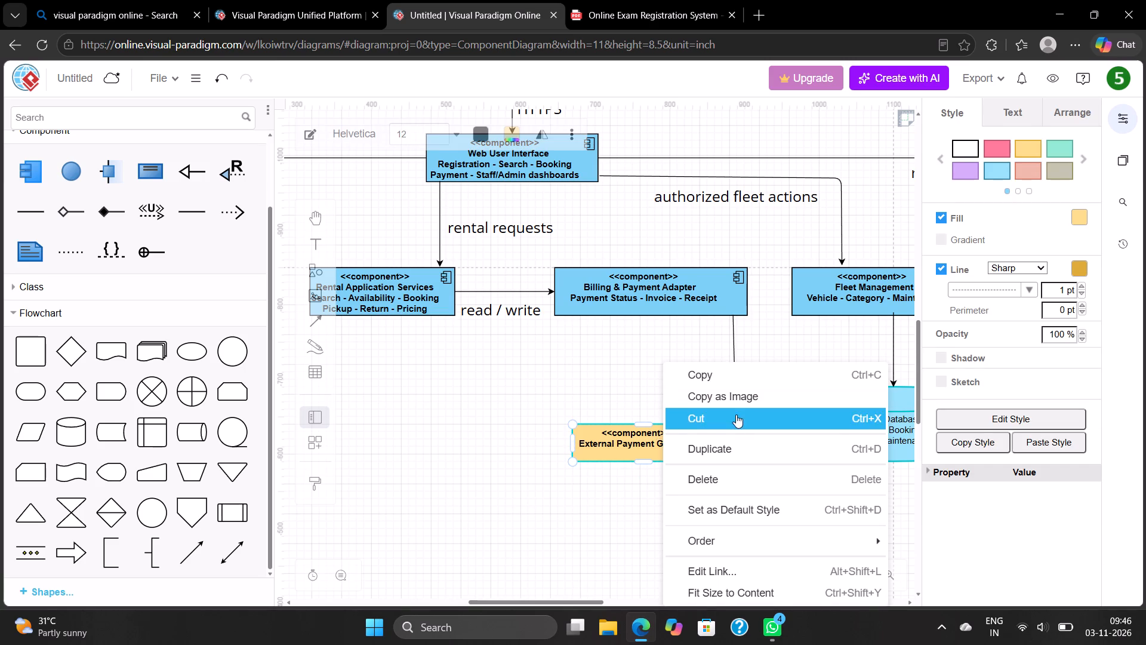
pyautogui.click(732, 442)
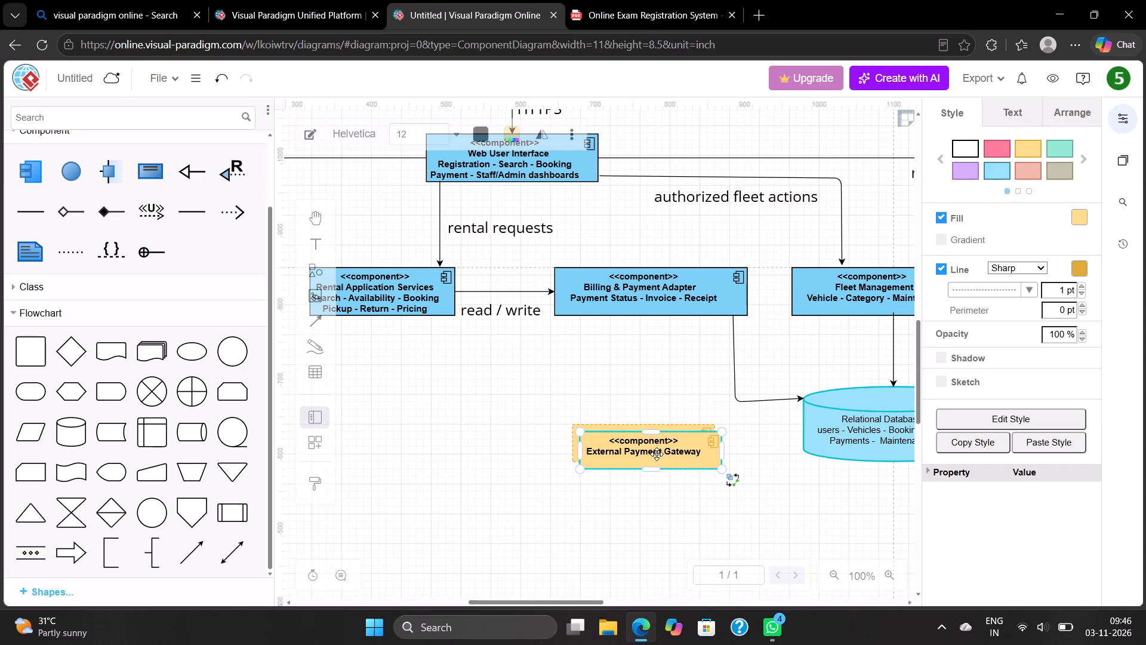
pyautogui.hscroll(-5, 657, 454)
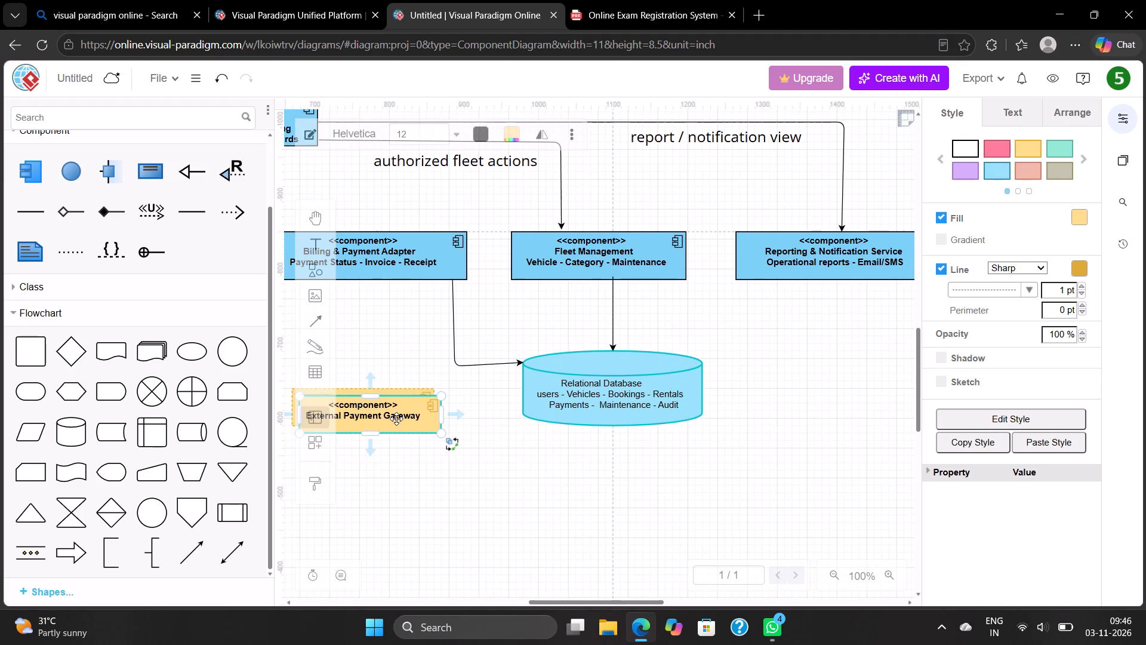
pyautogui.moveTo(396, 419); pyautogui.dragTo(845, 399)
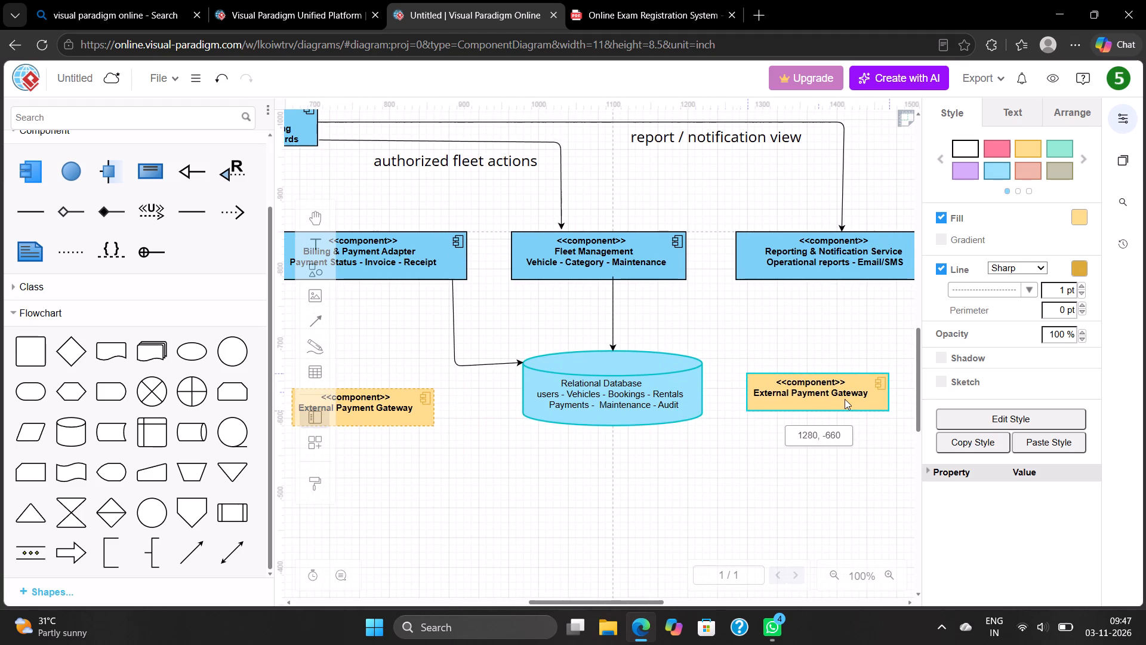
pyautogui.moveTo(845, 399); pyautogui.dragTo(850, 392)
pyautogui.hscroll(-1, 850, 392)
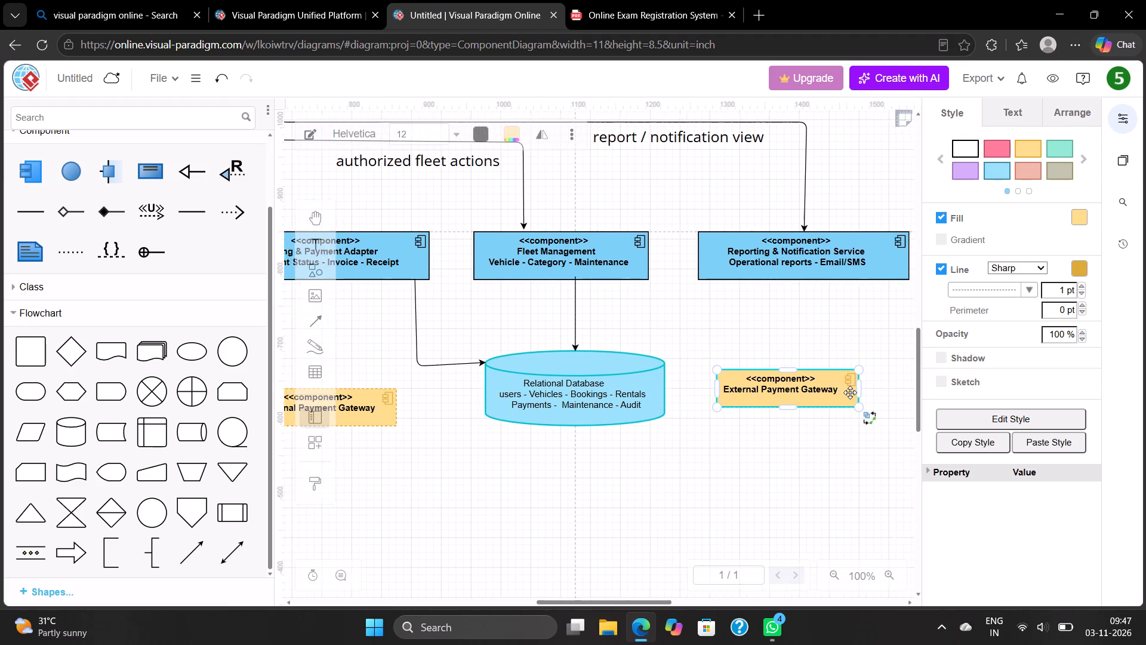
pyautogui.hscroll(-1, 850, 392)
# Rename the copied yellow dashed component below Reporting & Notification Service as Email/SMS Provider.
pyautogui.click(824, 389)
pyautogui.click(824, 389)
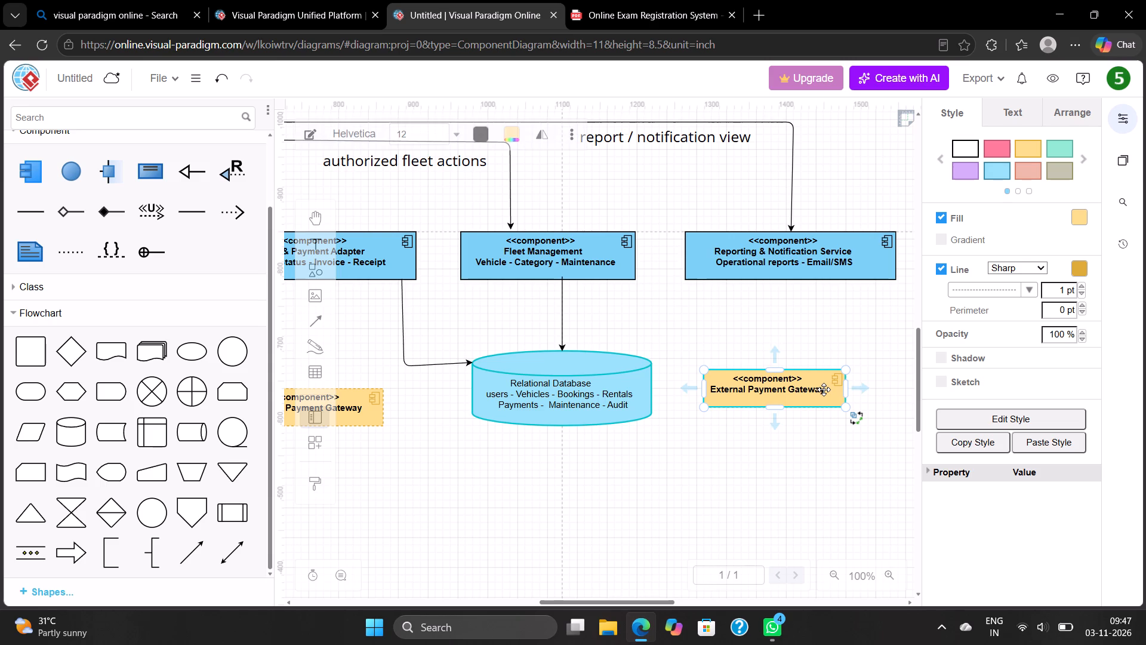
pyautogui.click(824, 389)
pyautogui.click(824, 389)
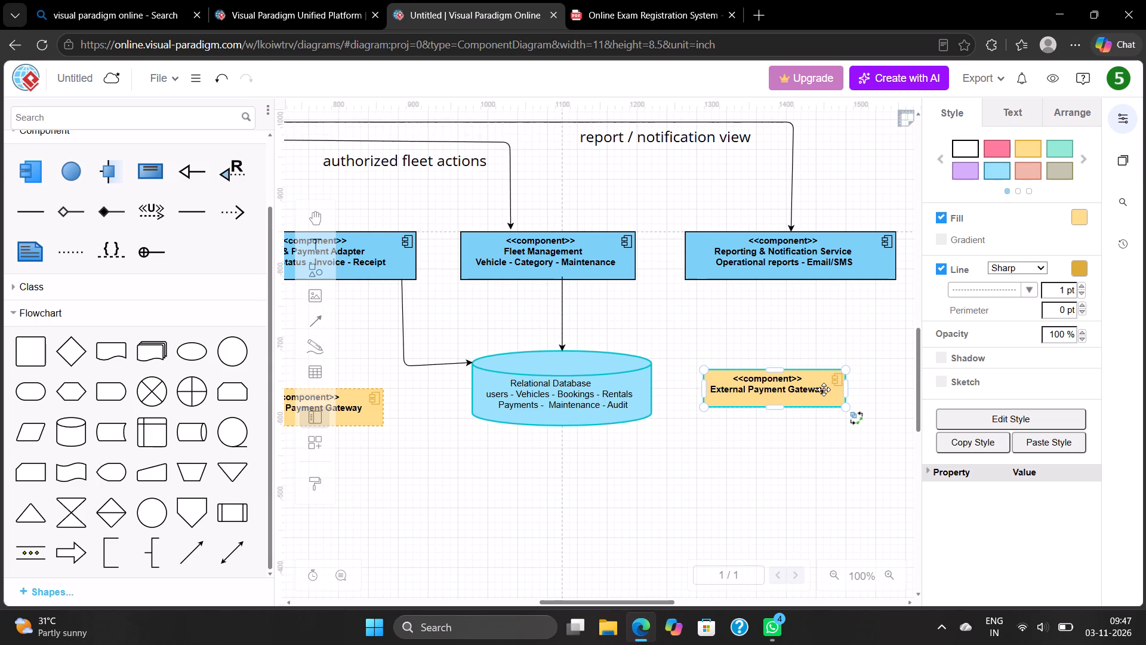
pyautogui.doubleClick(824, 389)
pyautogui.click(824, 389)
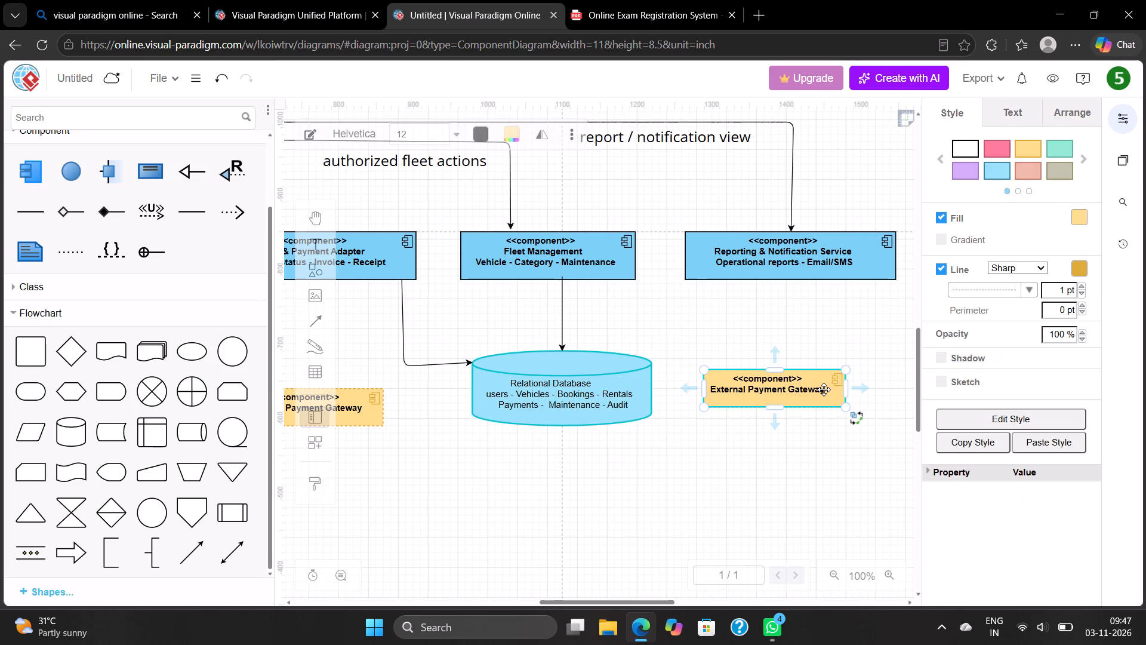
pyautogui.doubleClick(824, 389)
pyautogui.press('BackSpace')
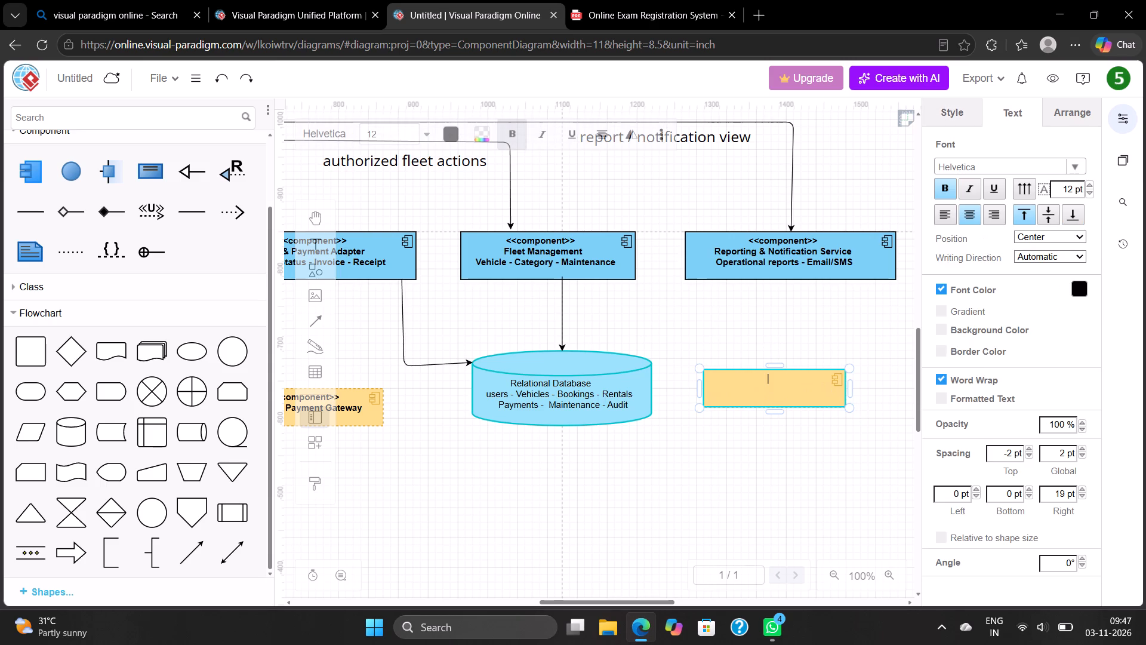
pyautogui.write('Email')
pyautogui.press('/')
pyautogui.write('SMS')
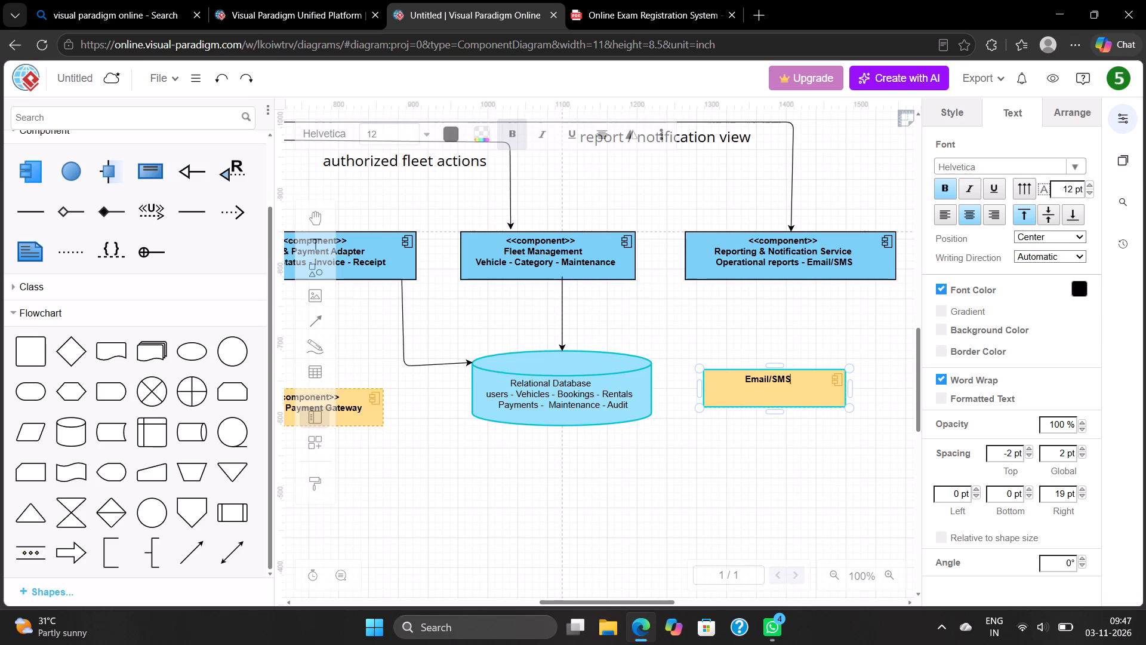
pyautogui.press('space')
pyautogui.write('Provider')
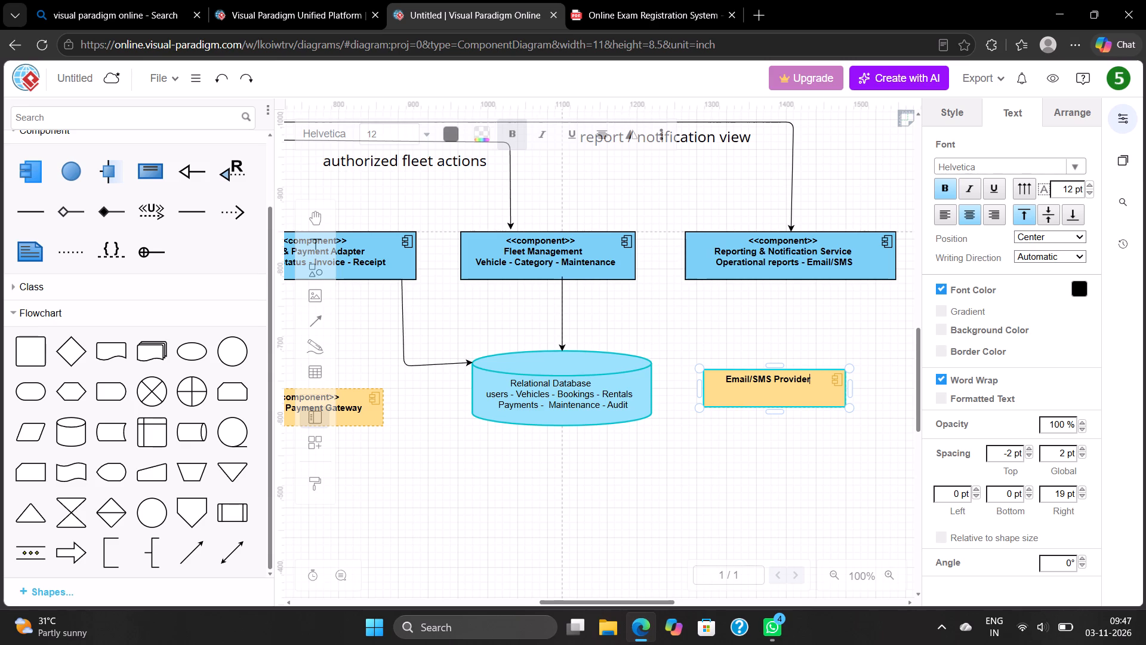
pyautogui.click(805, 342)
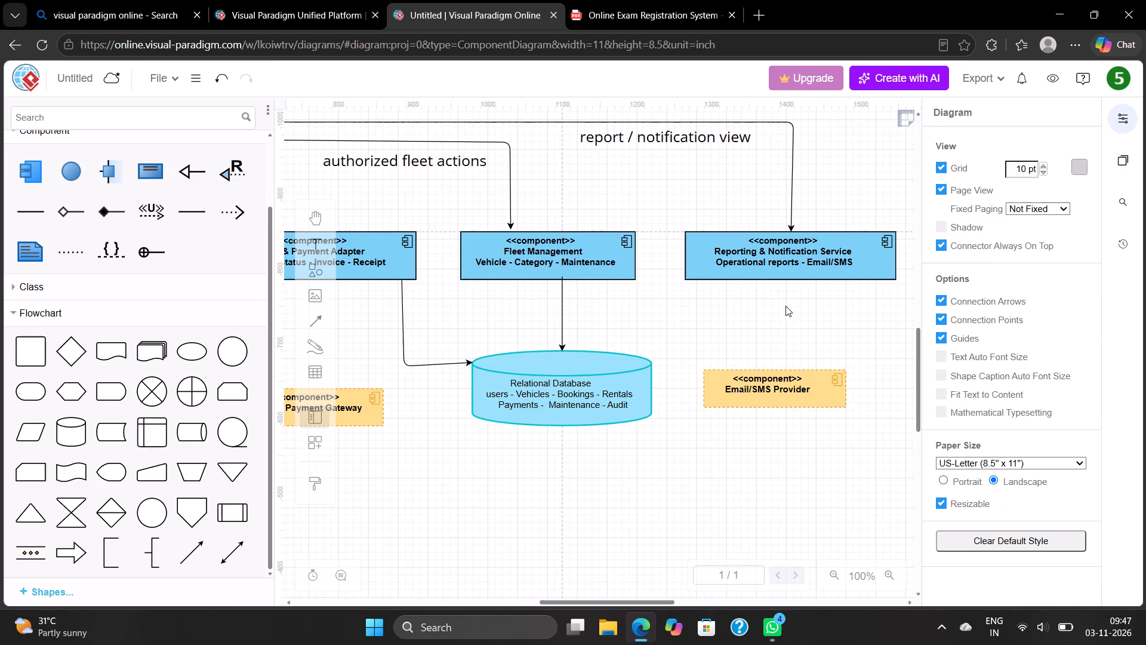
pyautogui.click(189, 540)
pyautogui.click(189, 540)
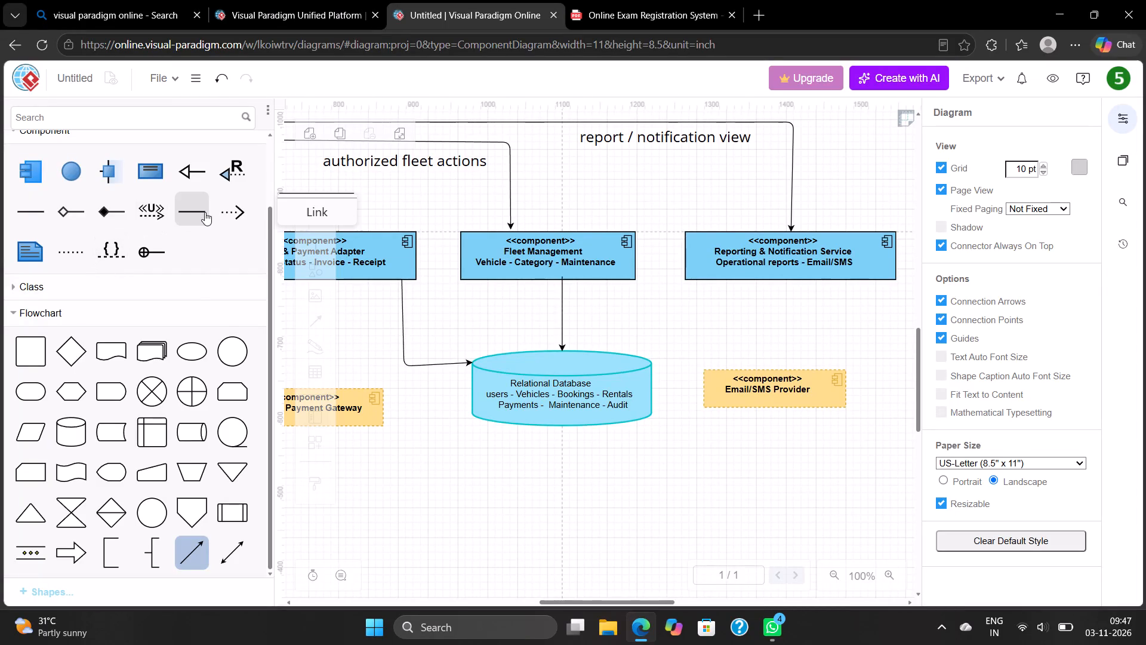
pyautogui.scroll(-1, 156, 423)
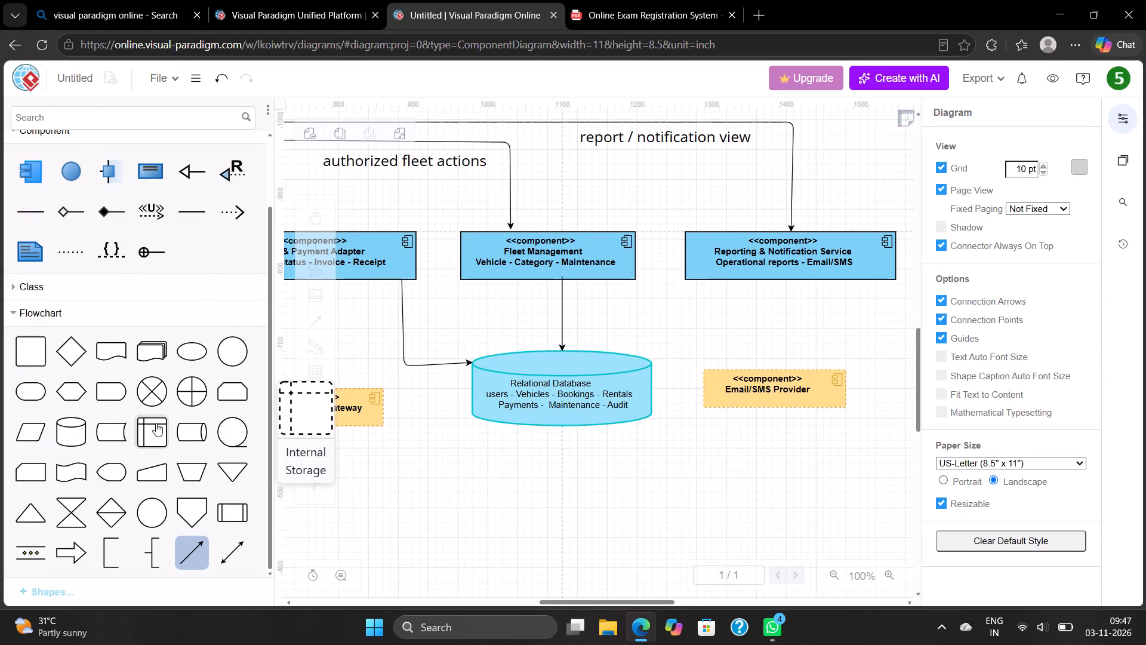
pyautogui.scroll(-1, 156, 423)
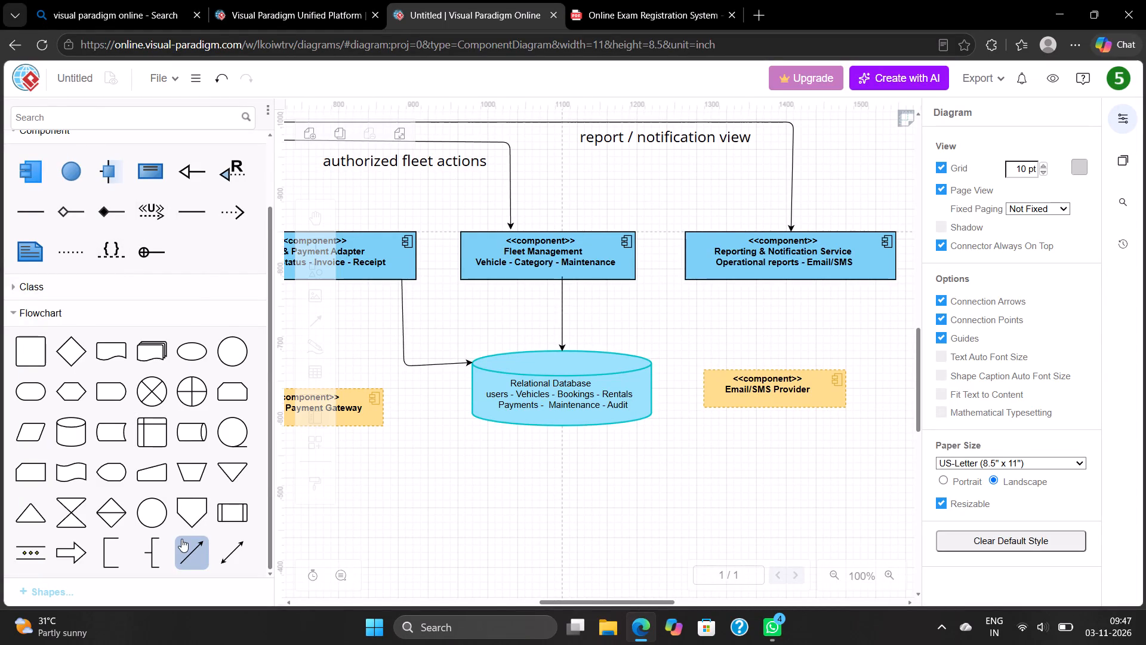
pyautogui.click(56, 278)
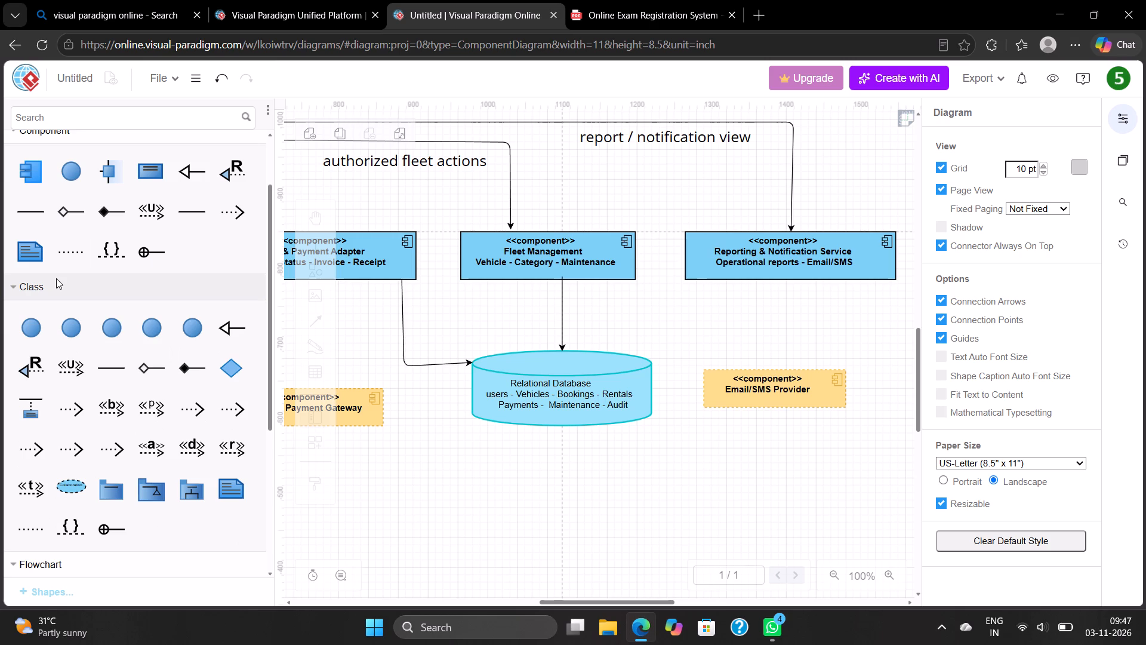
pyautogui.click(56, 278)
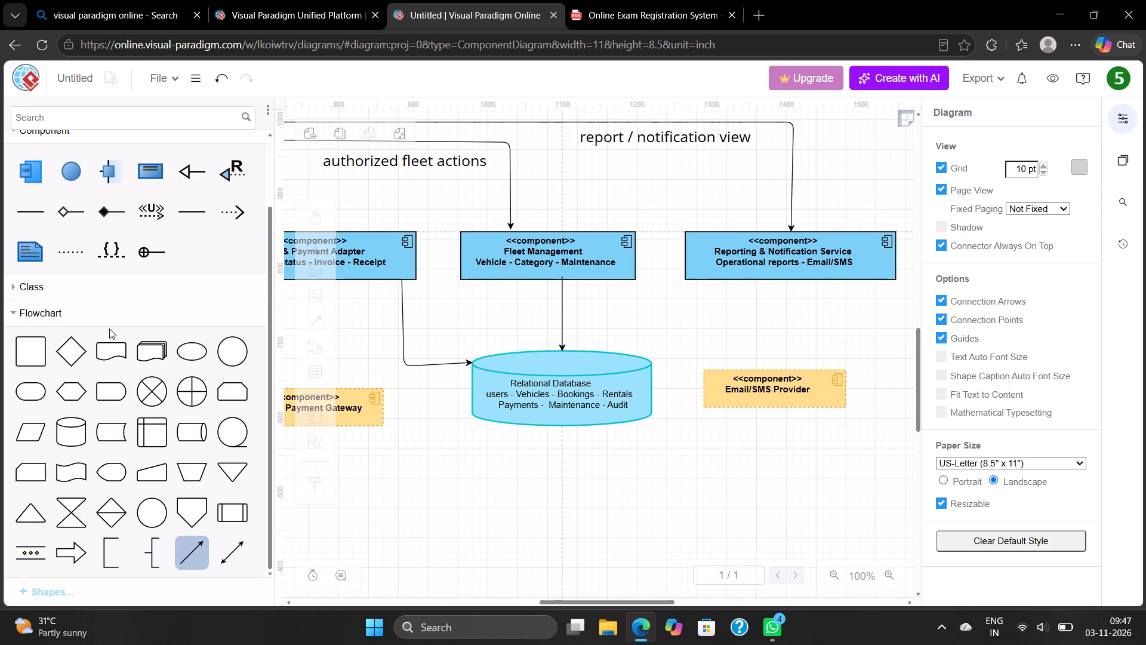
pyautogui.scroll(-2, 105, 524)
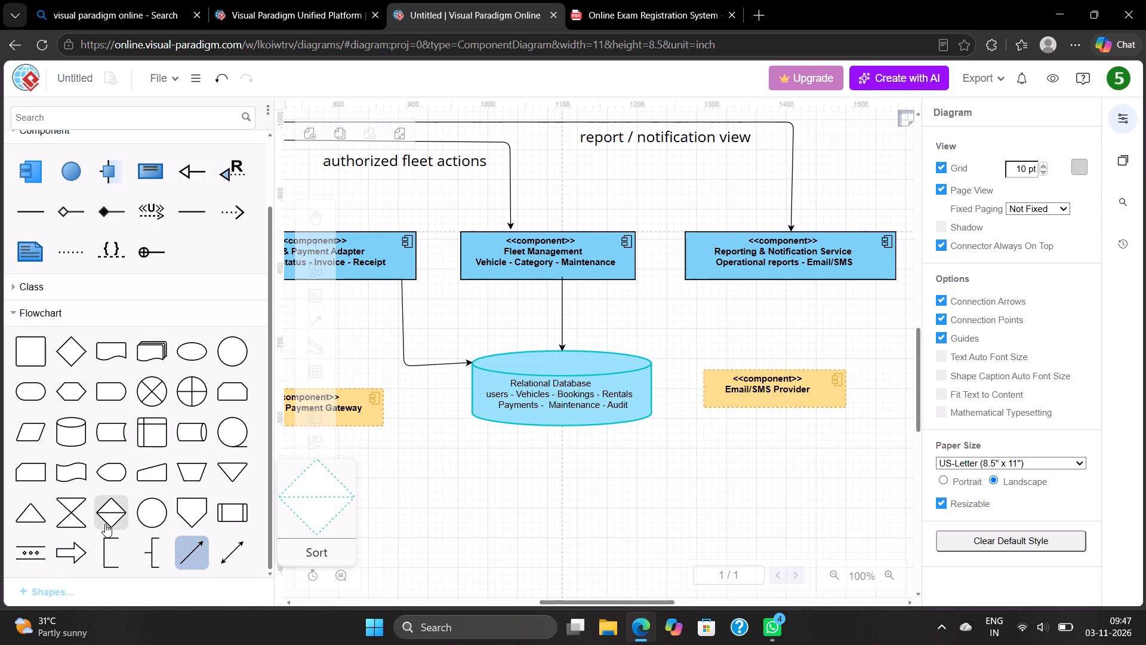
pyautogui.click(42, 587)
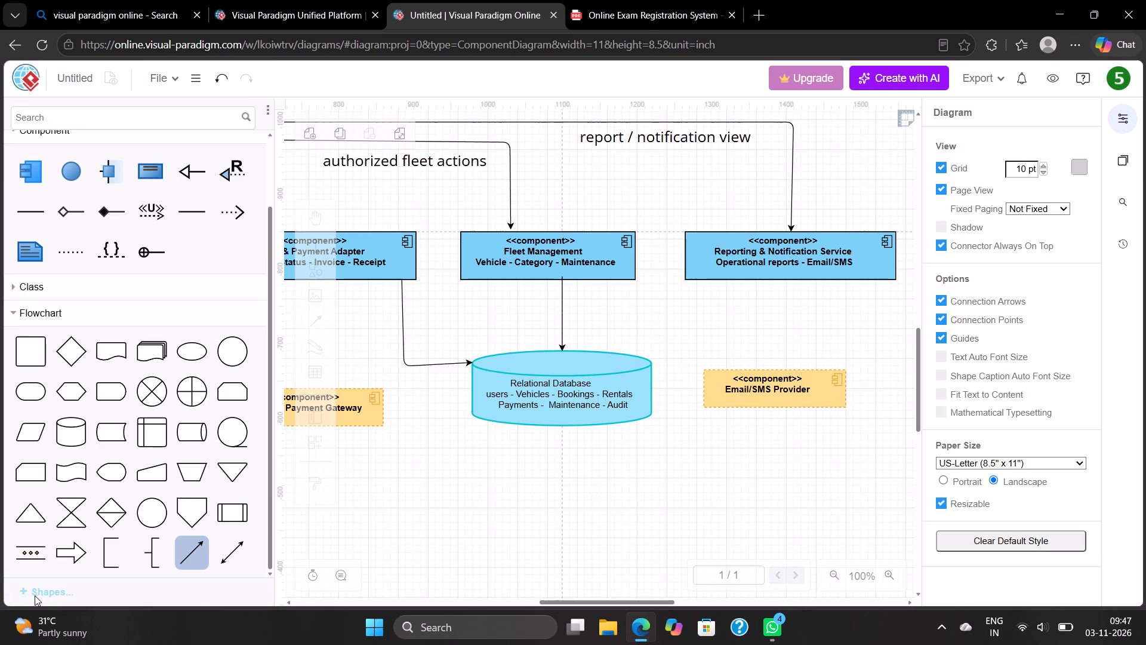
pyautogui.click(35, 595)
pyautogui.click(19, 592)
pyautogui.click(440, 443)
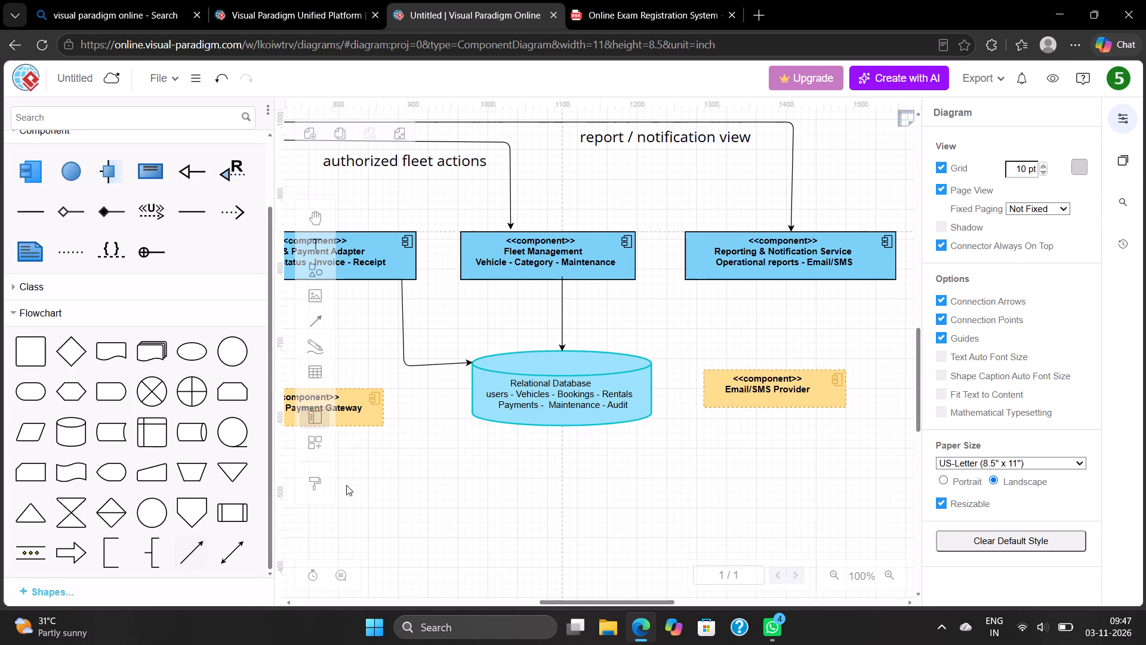
# Open the additional shapes library and look through its Standard categories, including Clipart, Arrows and Advanced.
pyautogui.click(37, 593)
pyautogui.scroll(-6, 77, 448)
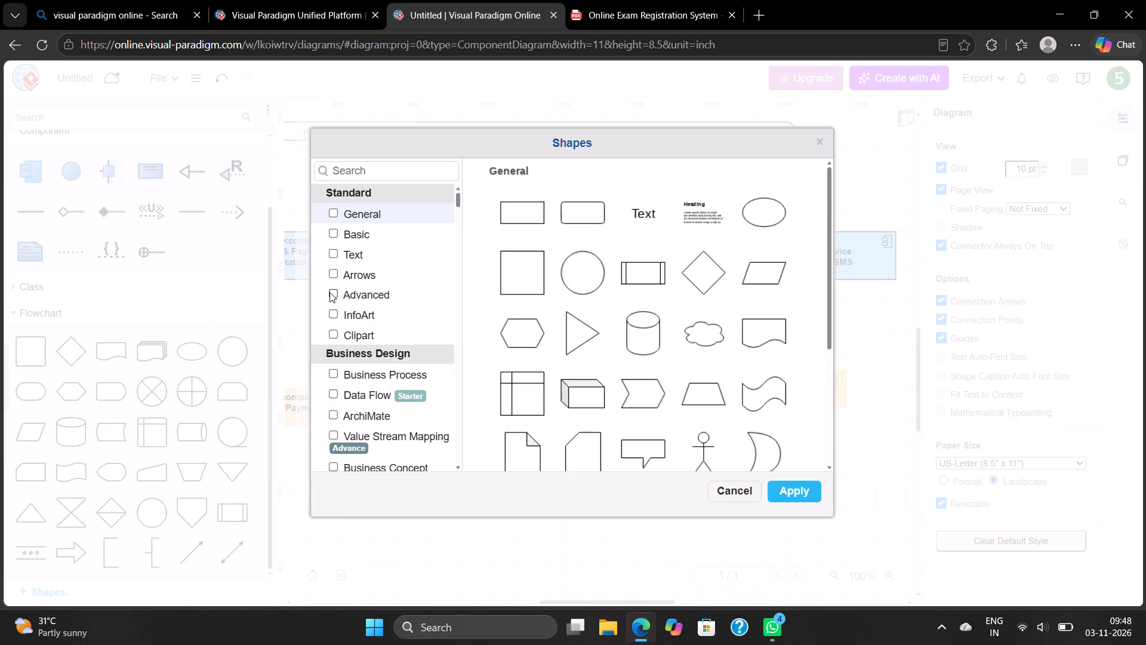
pyautogui.click(373, 333)
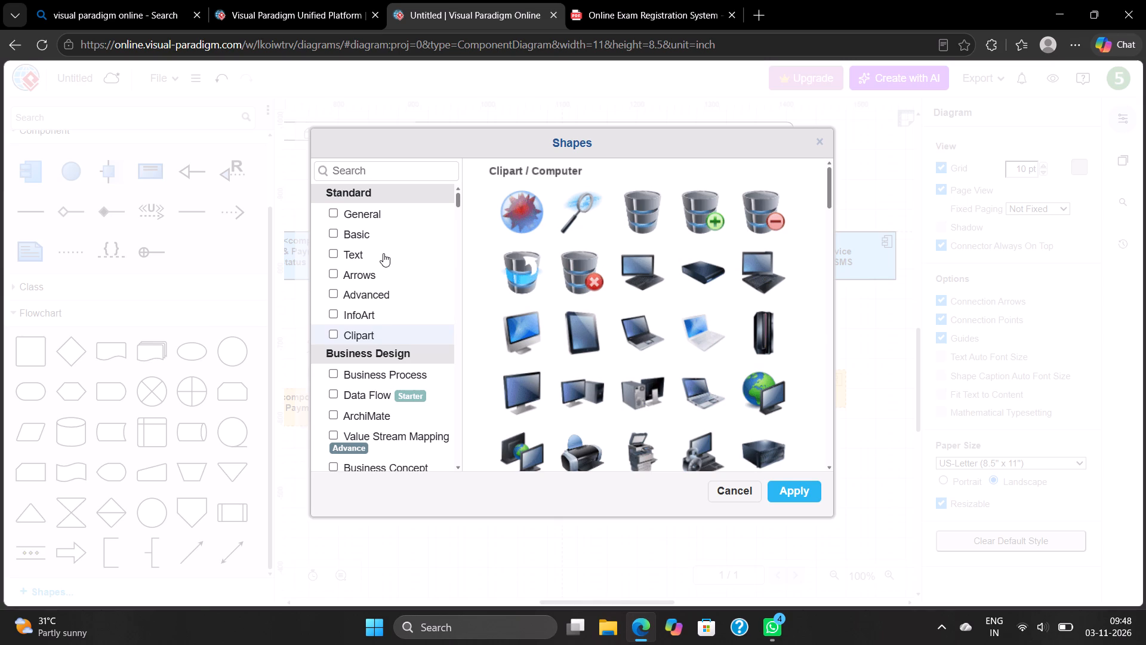
pyautogui.scroll(3, 383, 253)
pyautogui.click(382, 205)
pyautogui.click(367, 232)
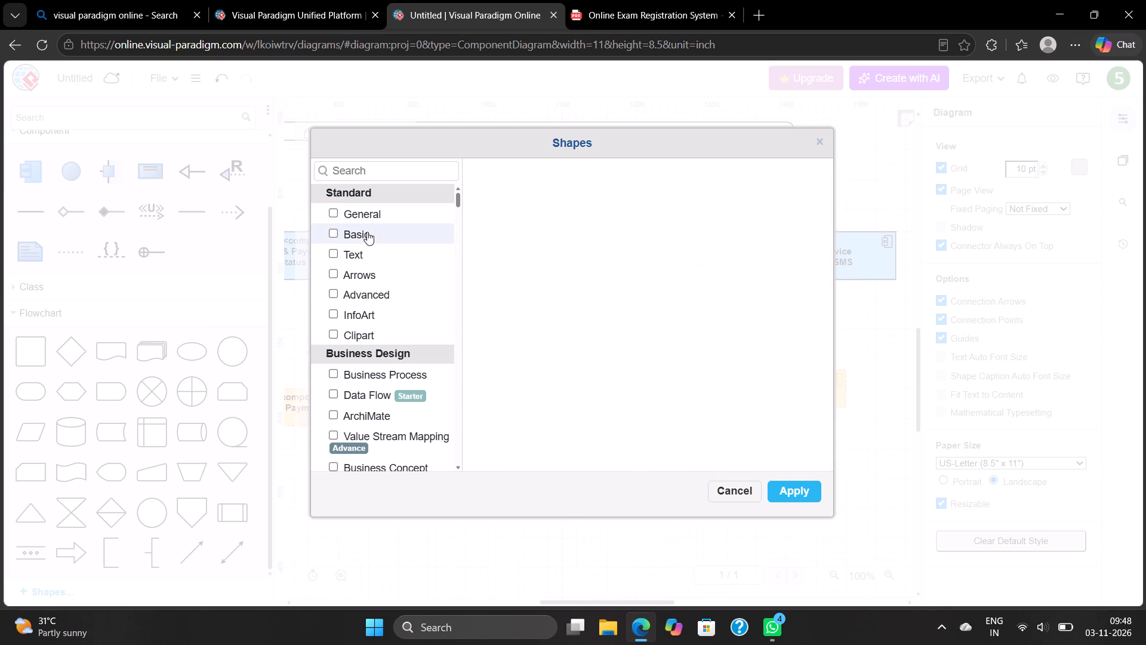
pyautogui.click(364, 248)
pyautogui.click(362, 274)
pyautogui.scroll(-3, 699, 289)
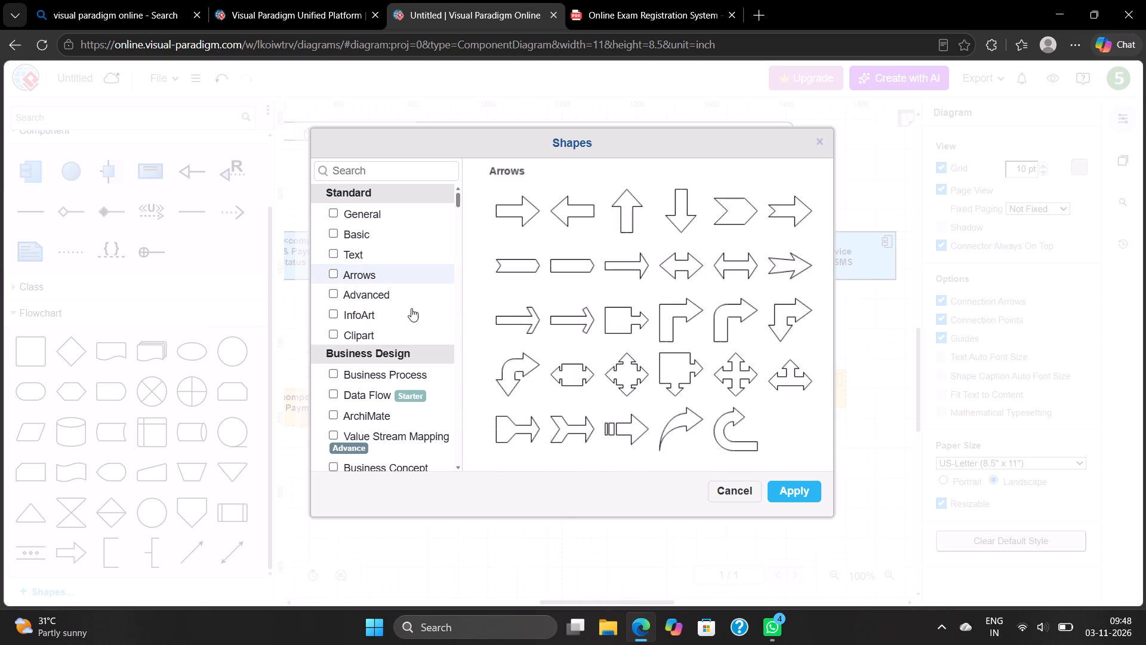
pyautogui.click(398, 293)
pyautogui.scroll(-3, 398, 293)
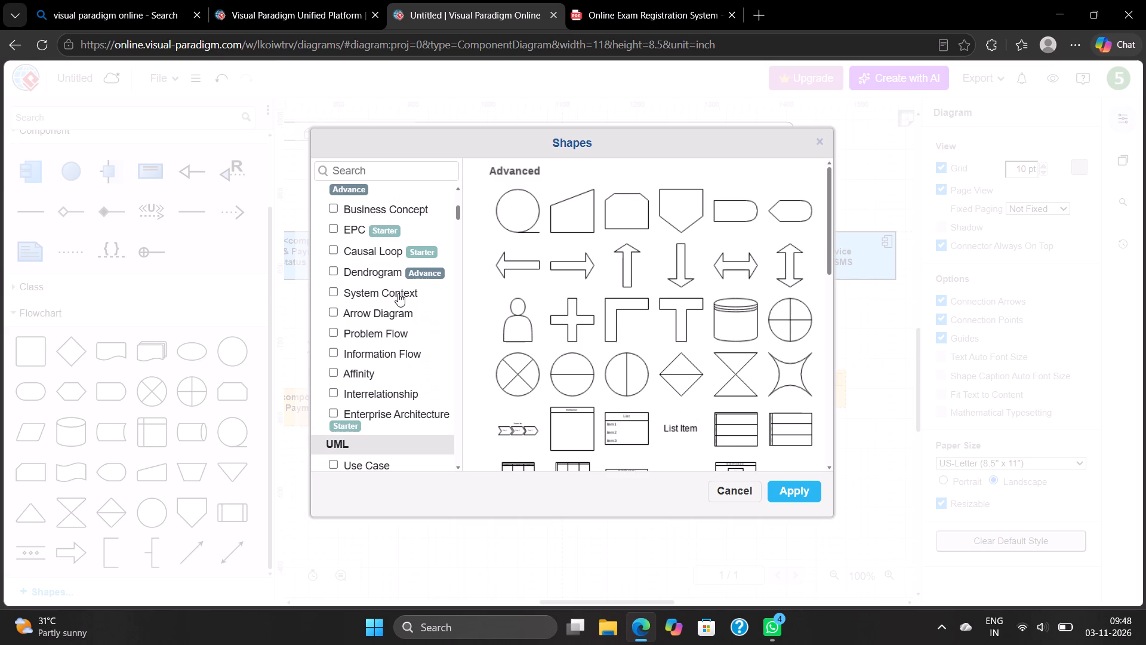
# Look through the UML shape categories, including Use Case, Sequence, State Machine, Activity, Deployment and Package.
pyautogui.scroll(-3, 398, 293)
pyautogui.click(379, 322)
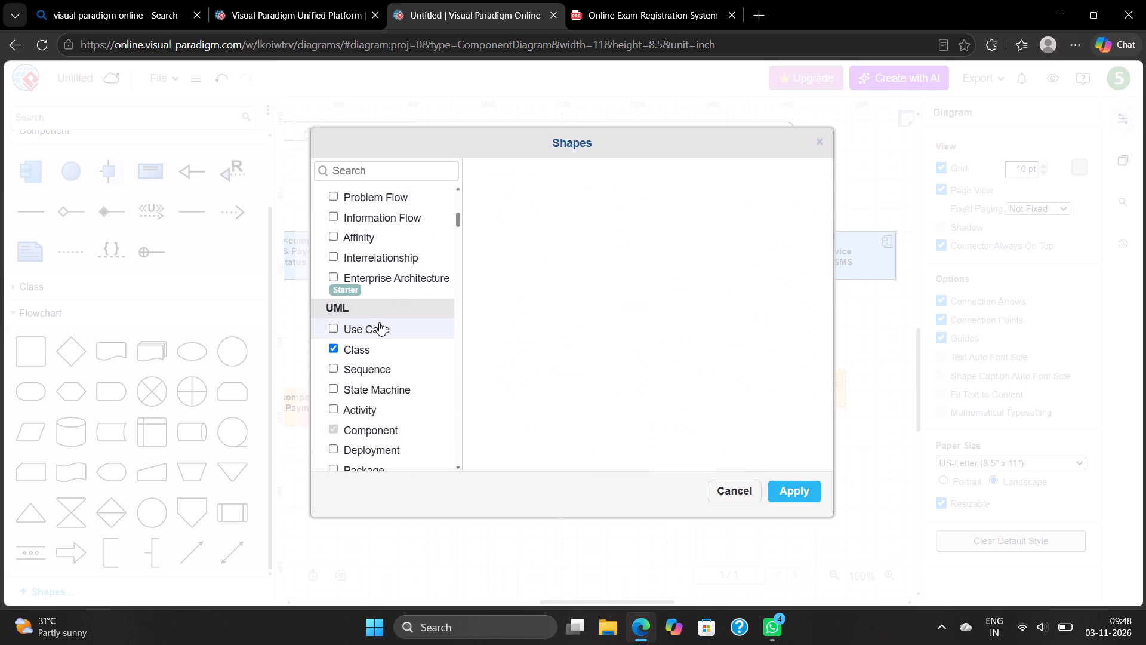
pyautogui.click(368, 366)
pyautogui.click(355, 388)
pyautogui.click(354, 413)
pyautogui.scroll(-1, 354, 413)
pyautogui.scroll(-1, 635, 361)
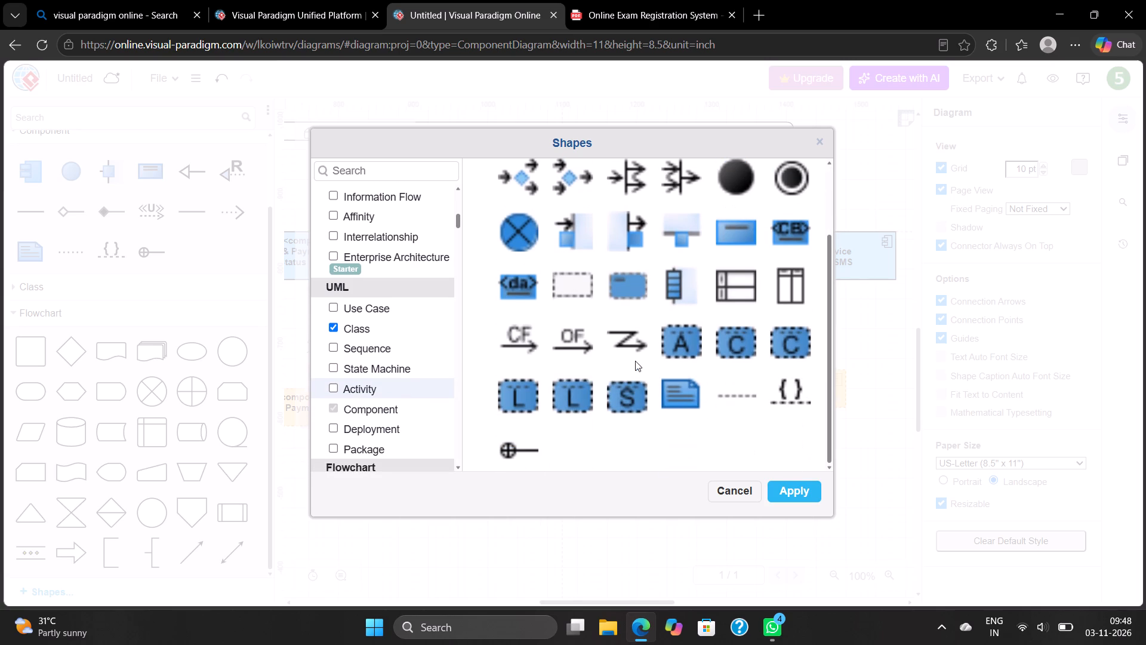
pyautogui.click(362, 424)
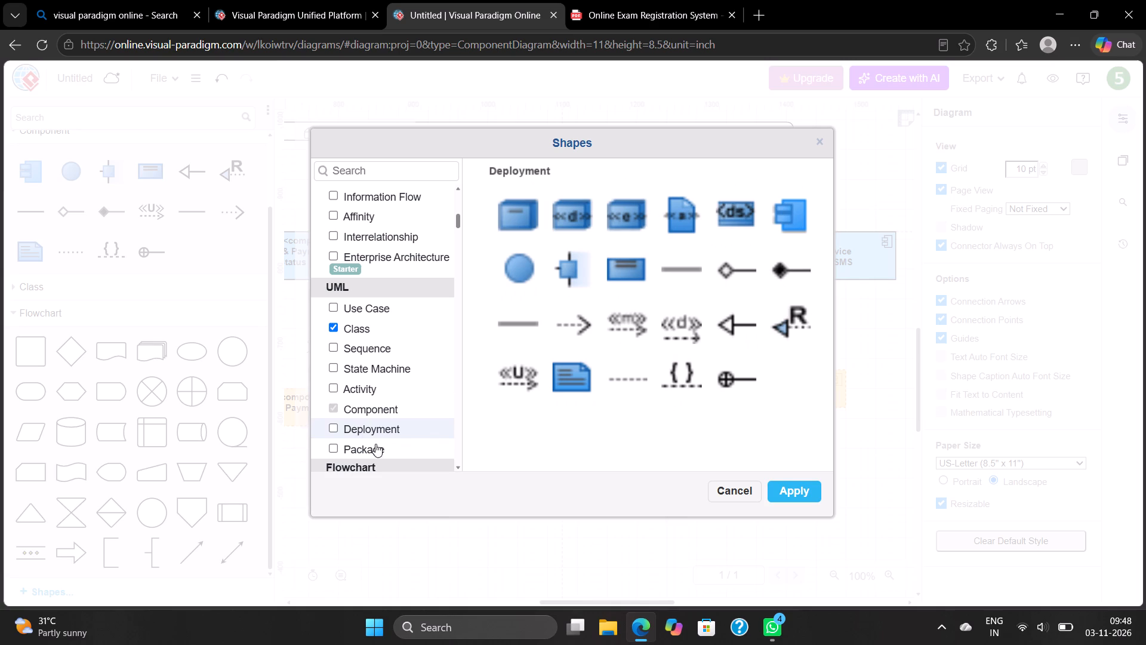
pyautogui.click(375, 444)
# Look through the Flowchart shape categories, including Swimlane, Flowchart, SDL, Audit Flowchart and Accounting Flowchart.
pyautogui.scroll(-1, 375, 444)
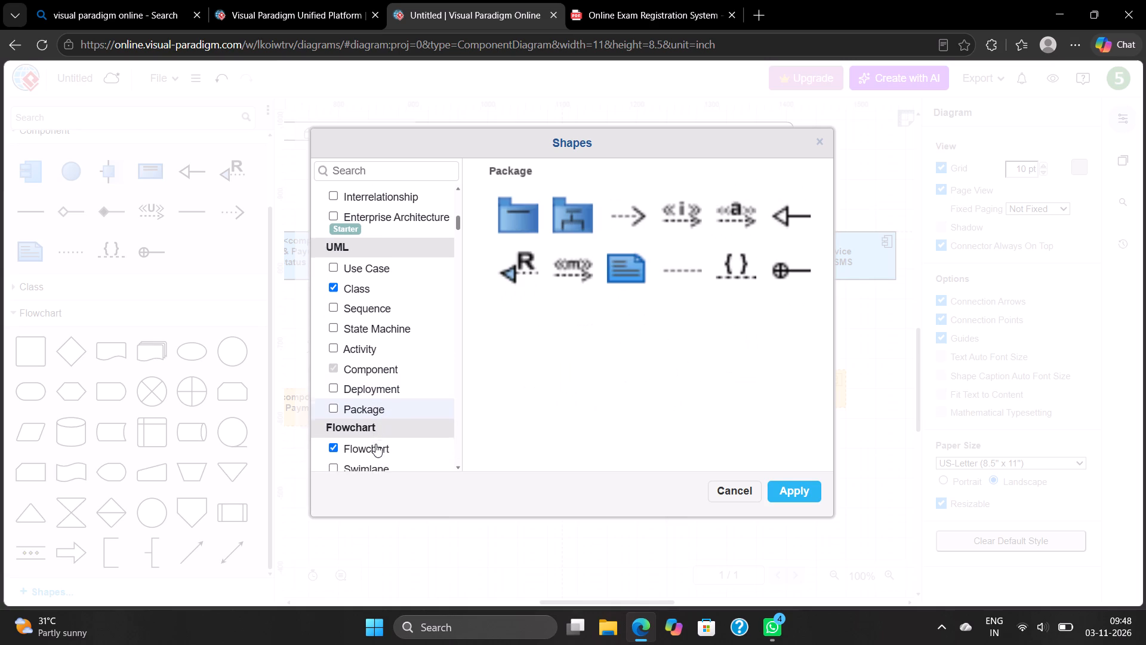
pyautogui.scroll(-1, 375, 444)
pyautogui.click(371, 438)
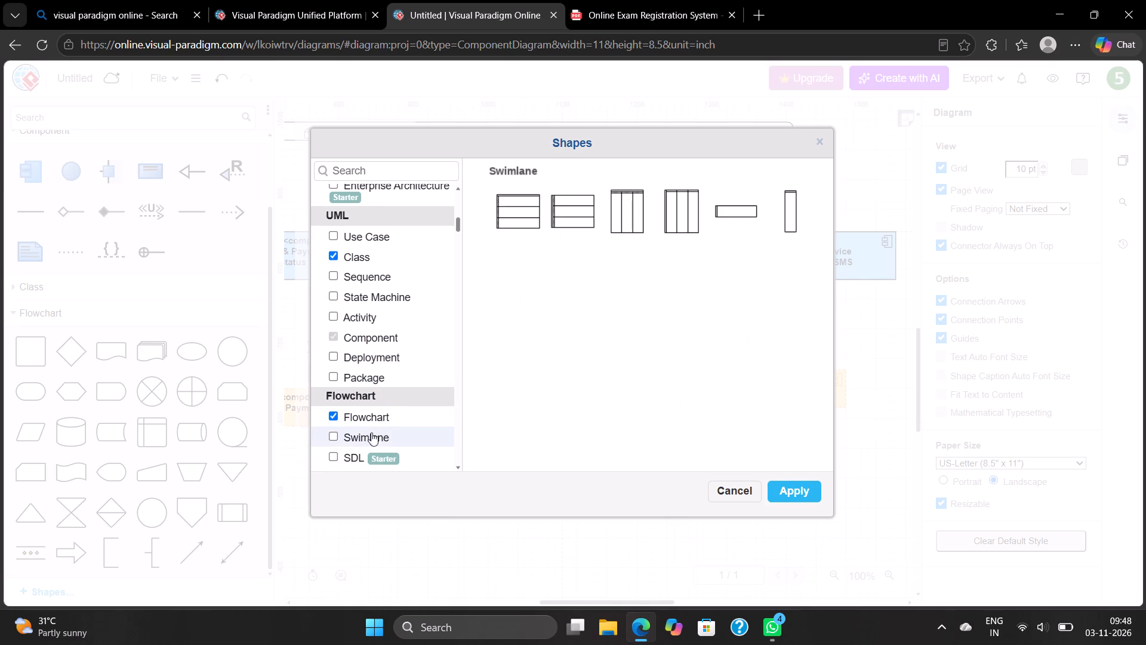
pyautogui.click(372, 417)
pyautogui.scroll(-1, 372, 417)
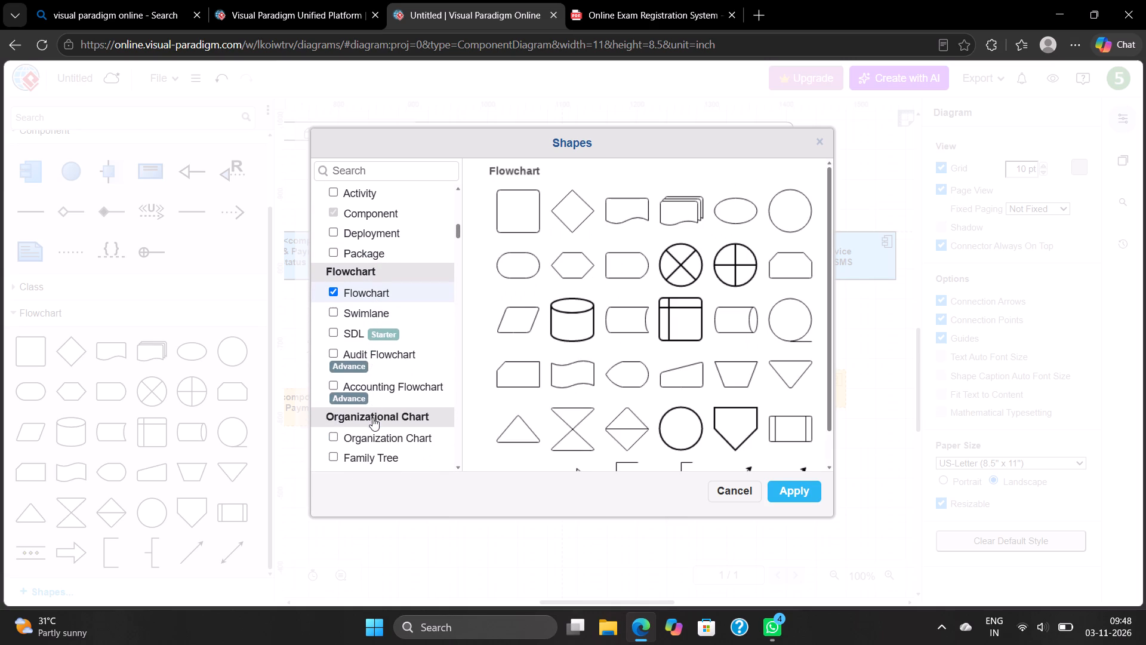
pyautogui.scroll(-1, 372, 417)
pyautogui.click(351, 332)
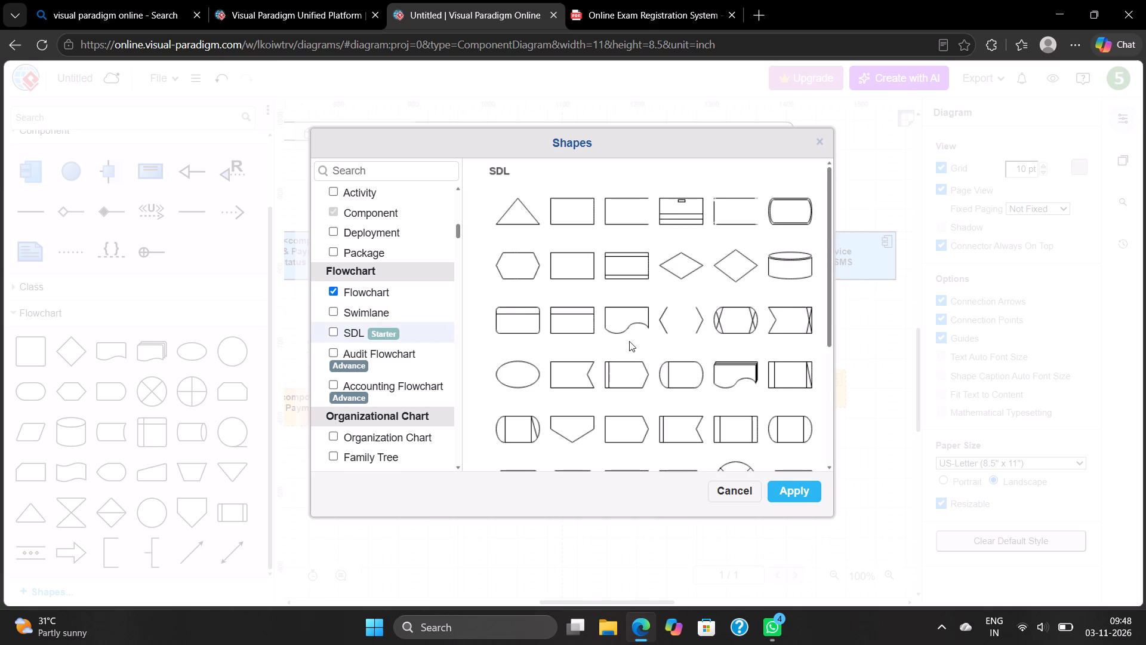
pyautogui.scroll(-5, 713, 337)
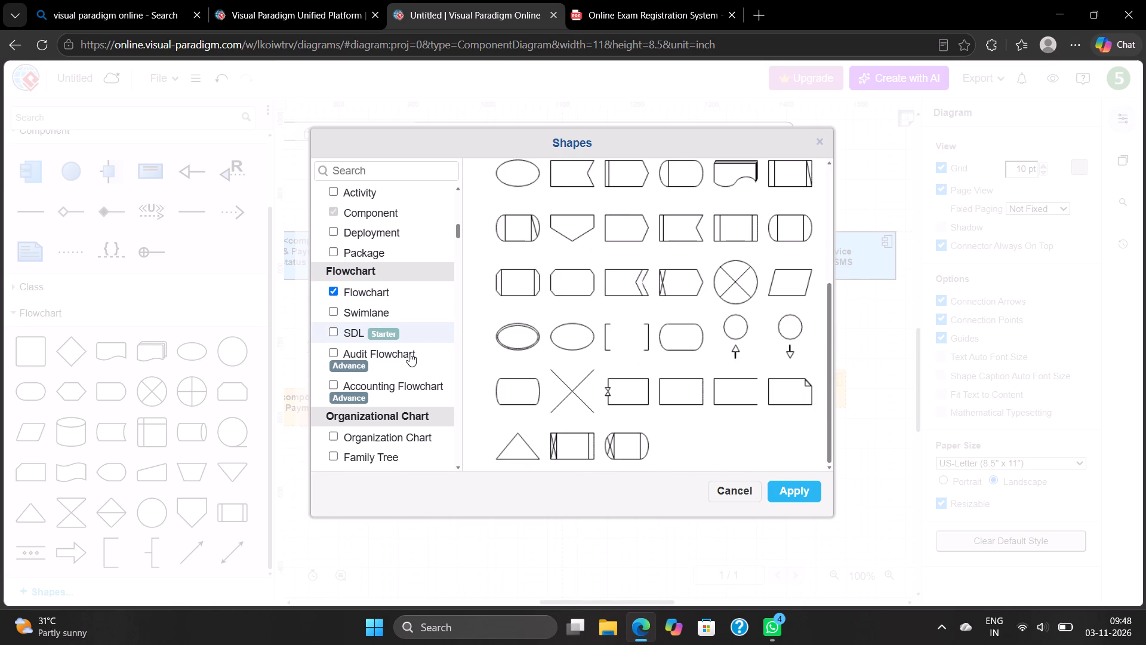
pyautogui.click(409, 353)
pyautogui.scroll(-4, 666, 387)
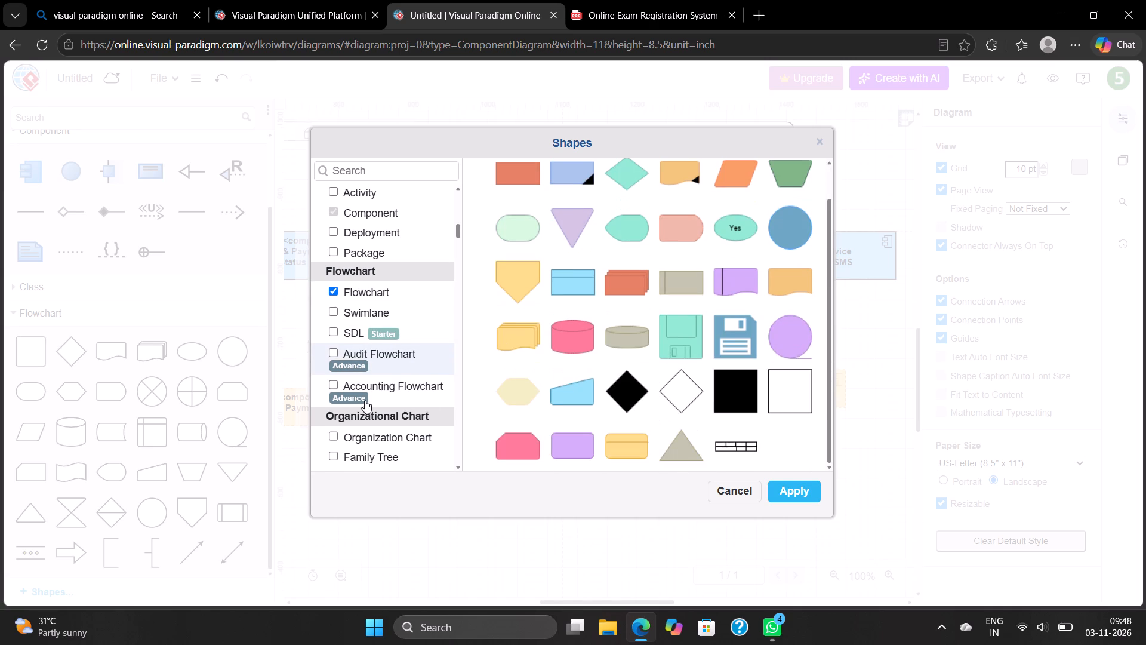
pyautogui.click(380, 383)
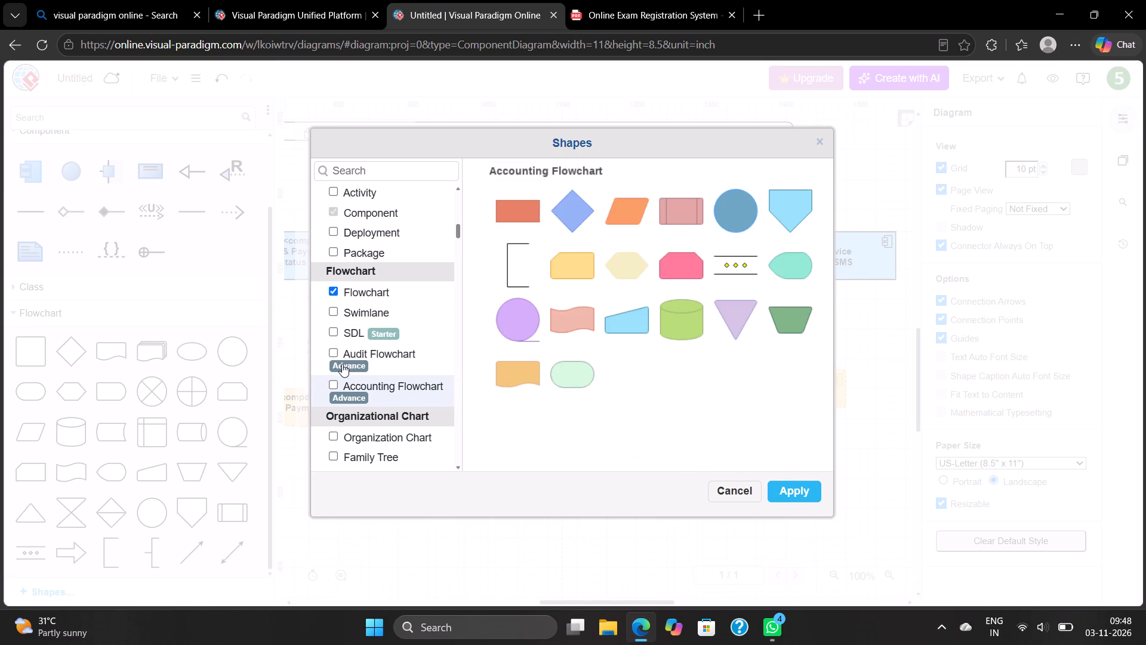
# Look through the Organizational Chart shape categories: Organization Chart, Family Tree, Genogram and Kinship.
pyautogui.click(362, 440)
pyautogui.scroll(-1, 362, 440)
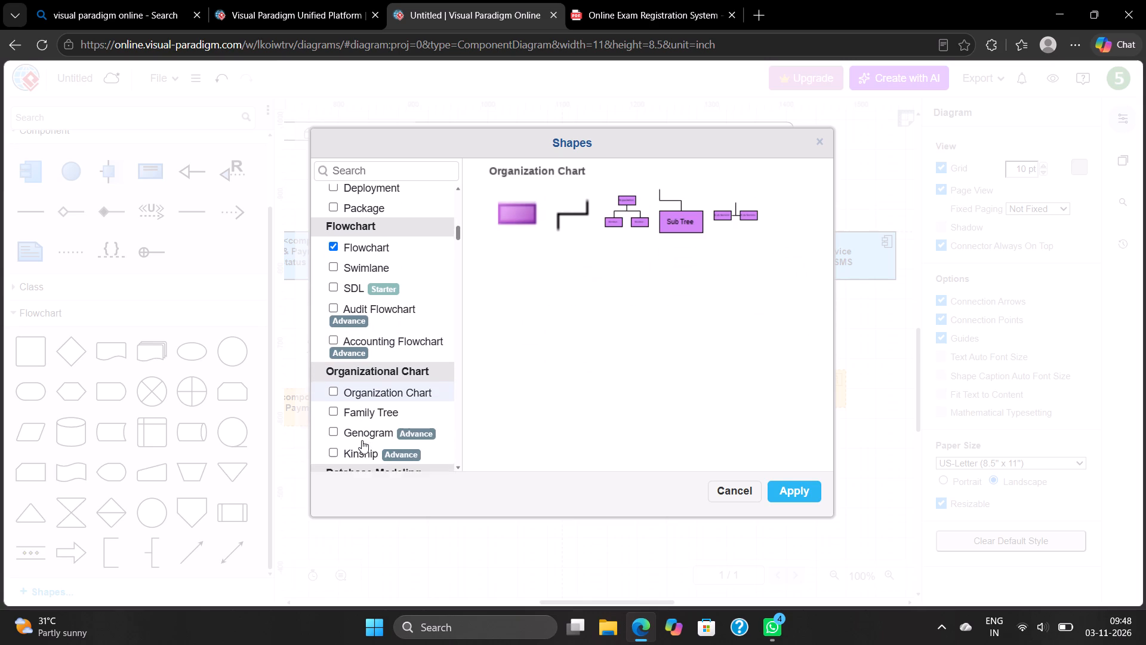
pyautogui.scroll(-1, 362, 440)
pyautogui.click(383, 387)
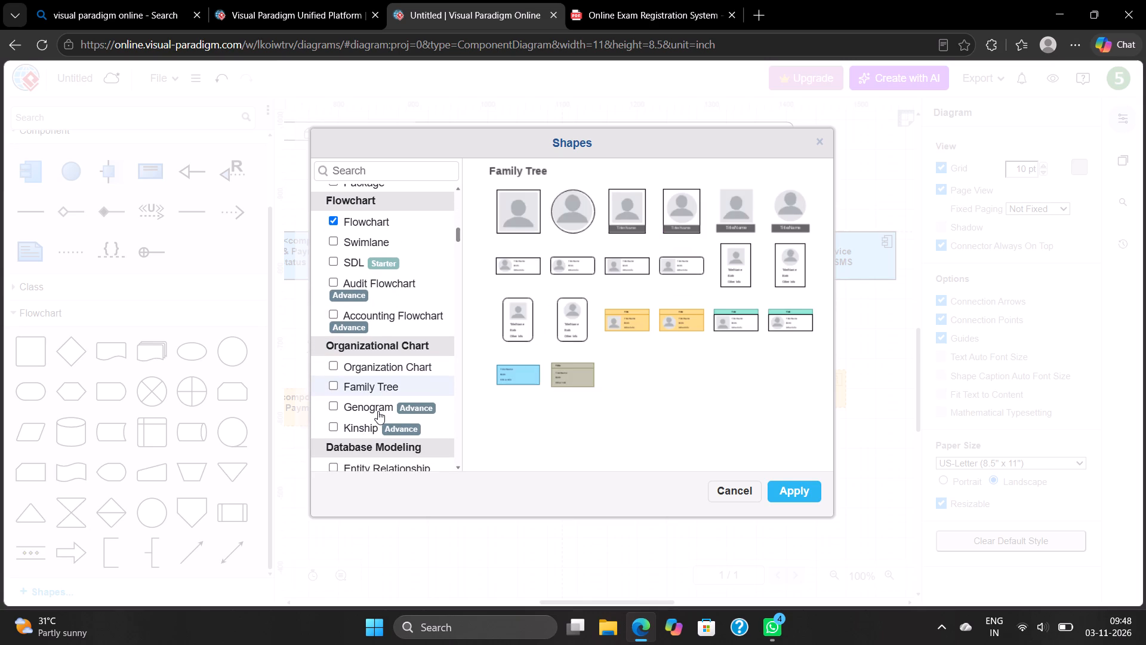
pyautogui.click(377, 411)
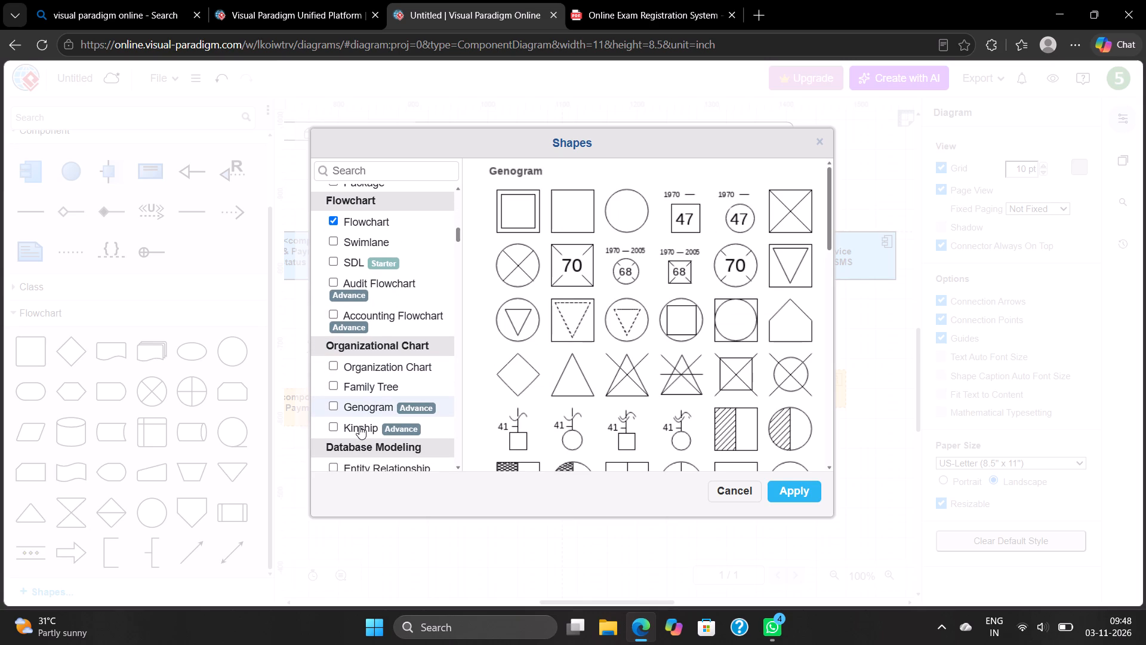
pyautogui.click(359, 426)
pyautogui.scroll(-1, 359, 426)
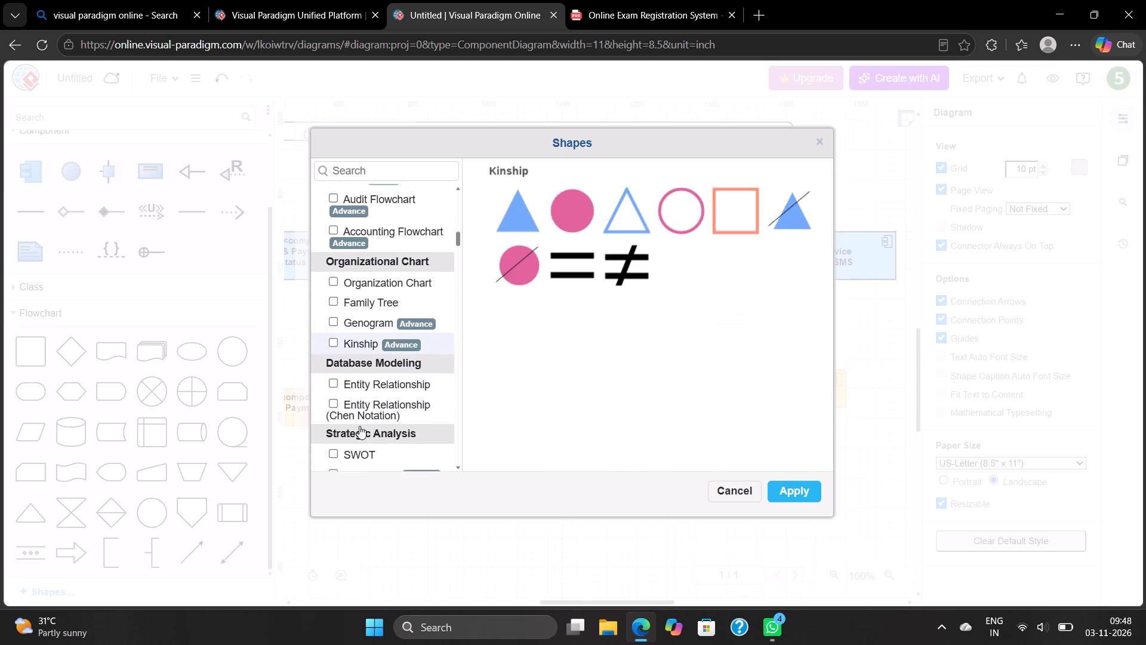
# Look through the Database Modeling and Strategic Analysis shape categories, from Entity Relationship and Chen Notation to SWOT, PEST and Value Chain.
pyautogui.scroll(-1, 359, 426)
pyautogui.click(388, 364)
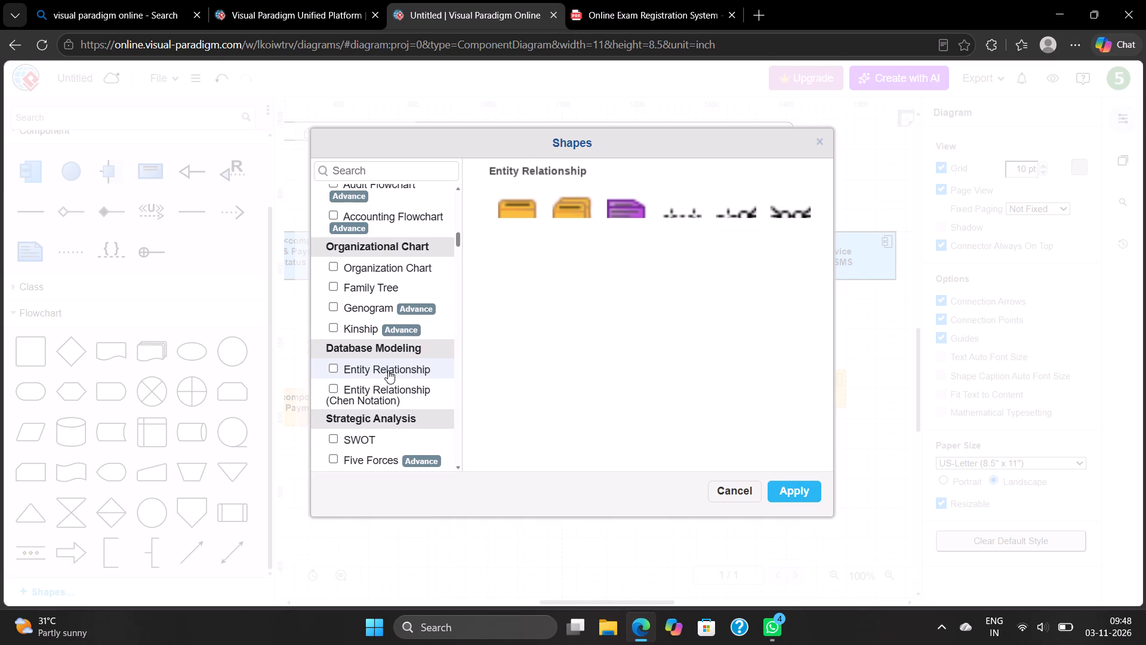
pyautogui.click(384, 384)
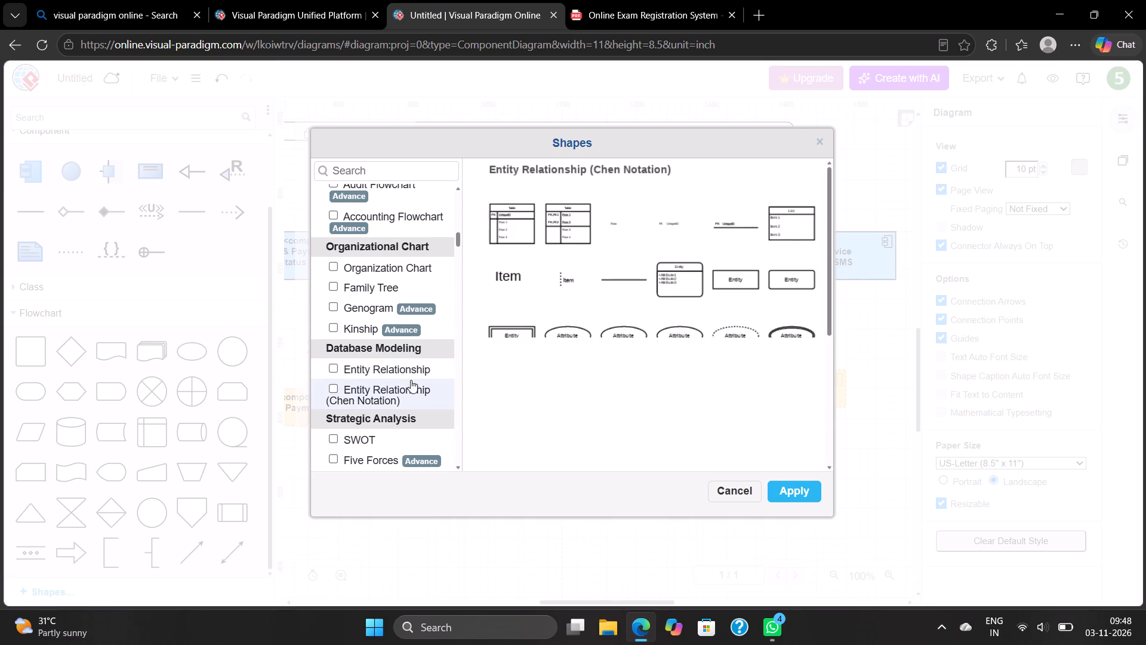
pyautogui.scroll(-3, 543, 373)
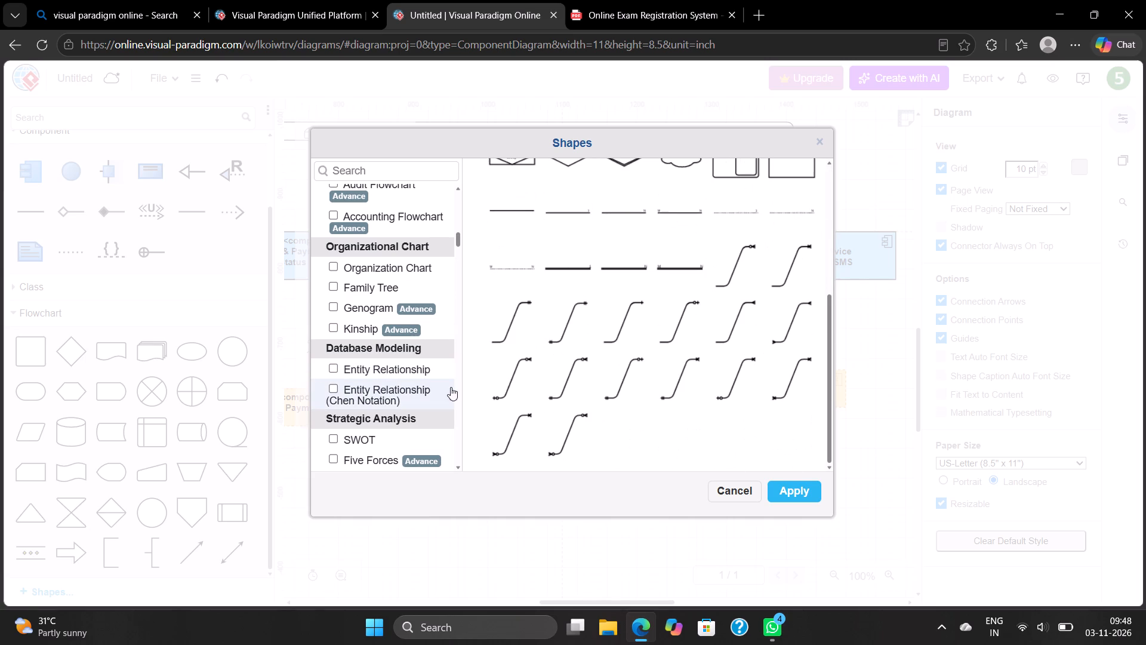
pyautogui.scroll(-2, 376, 429)
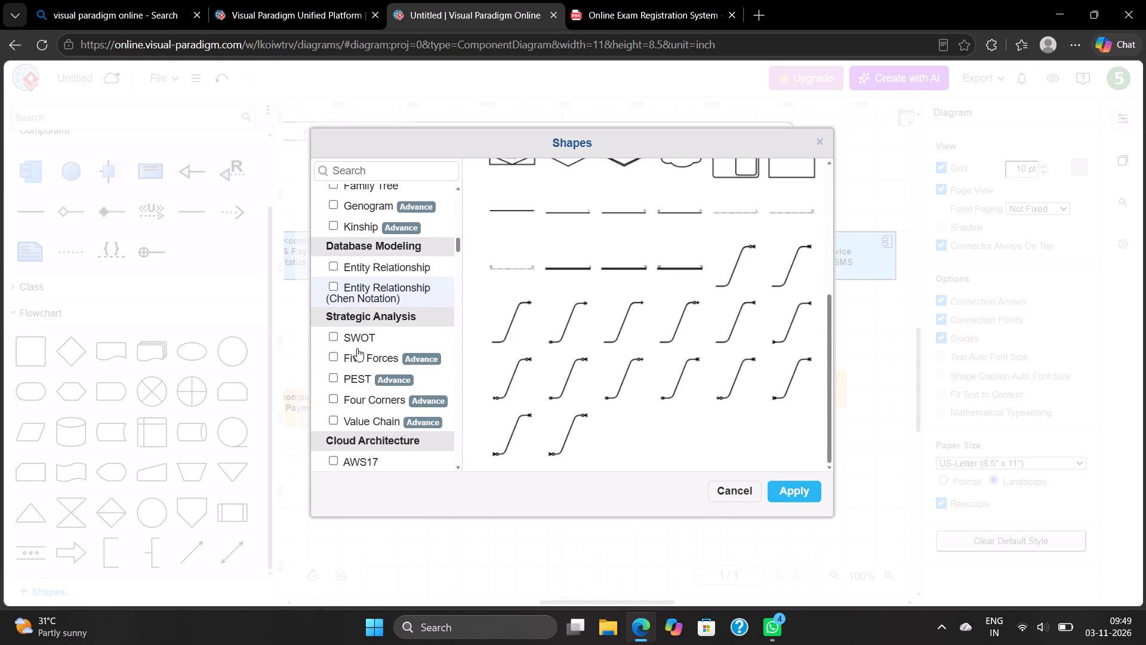
pyautogui.click(358, 340)
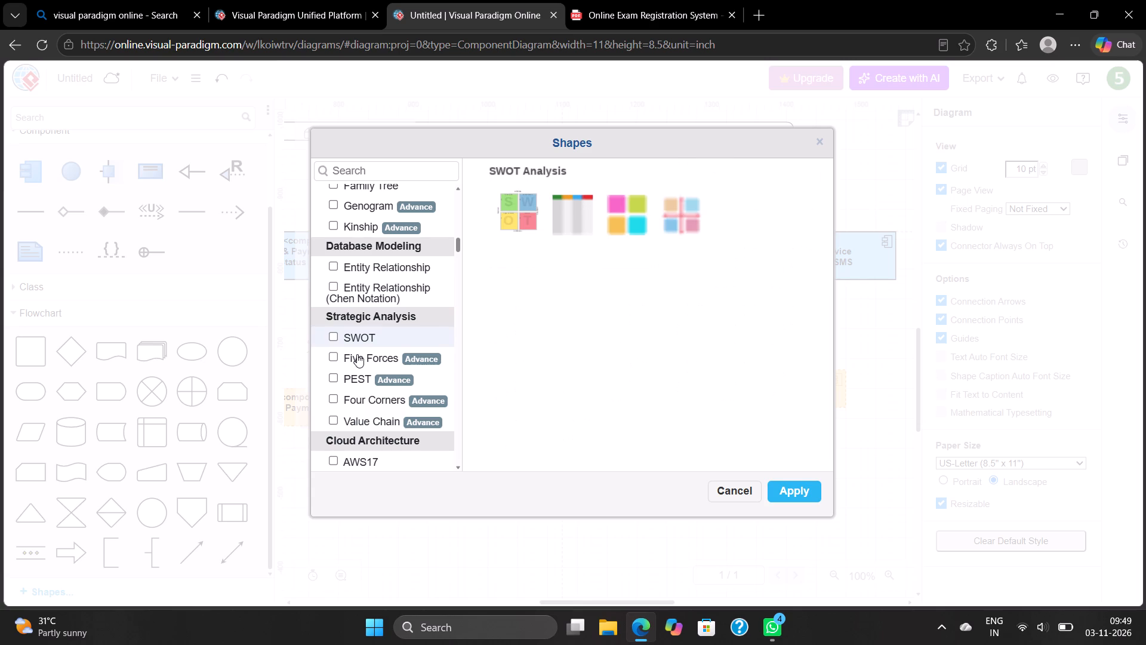
pyautogui.click(357, 354)
pyautogui.click(358, 377)
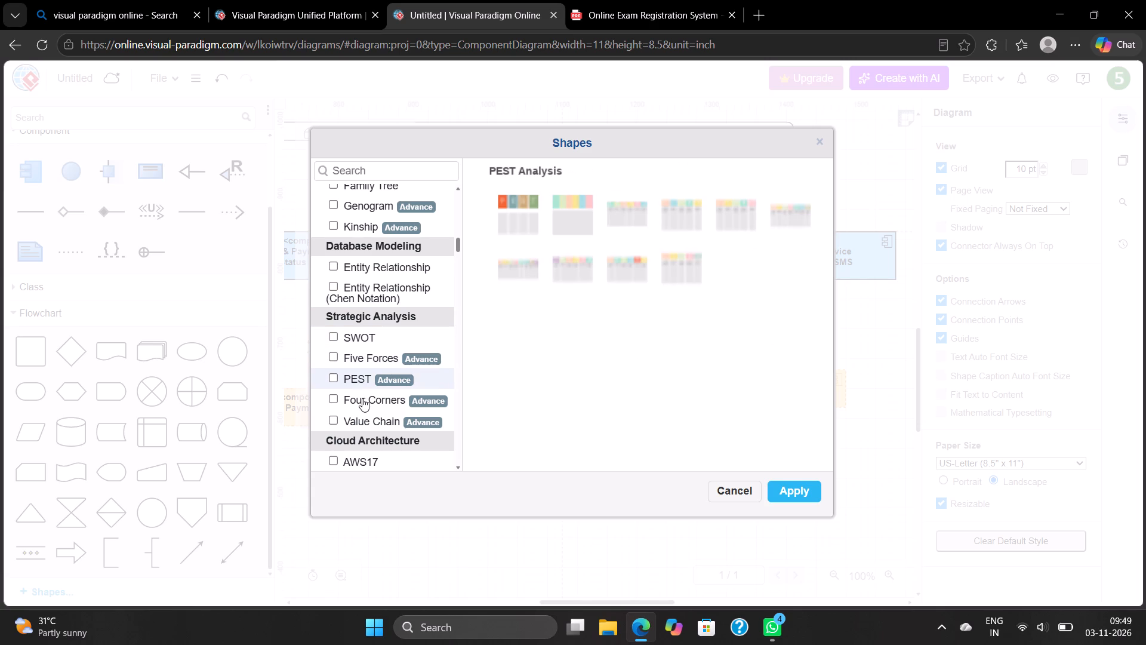
pyautogui.click(362, 399)
pyautogui.click(358, 417)
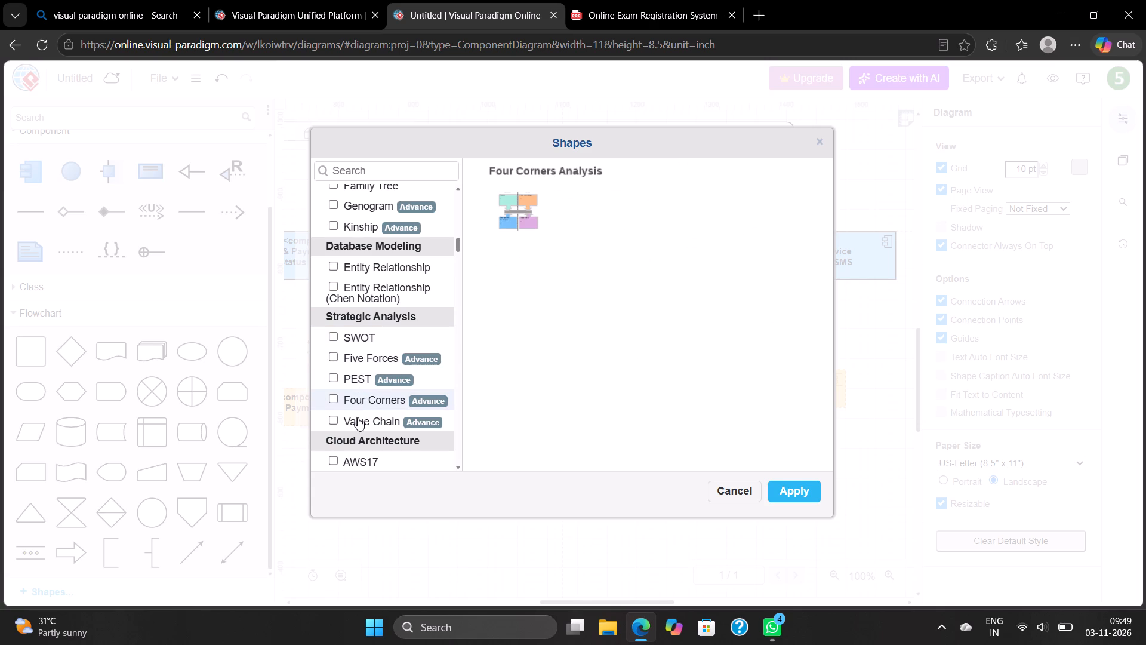
# Look through the Cloud Architecture shape categories, including the AWS sets, Azure, Cloud and Enterprise and Google Cloud Platform.
pyautogui.scroll(-2, 358, 417)
pyautogui.click(363, 311)
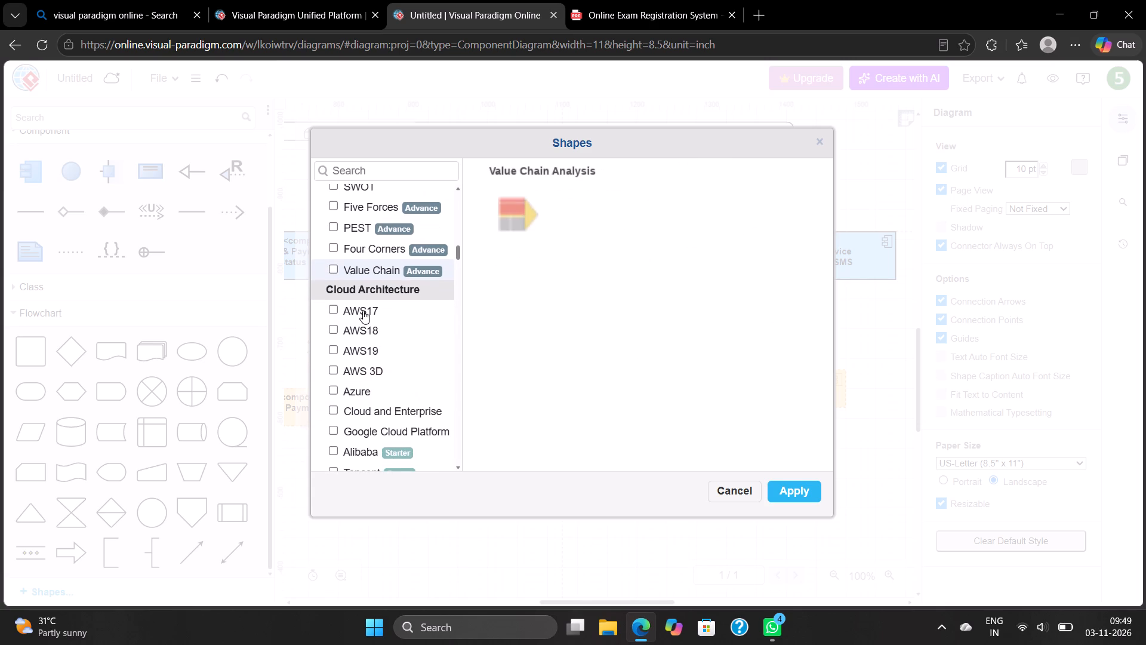
pyautogui.click(364, 323)
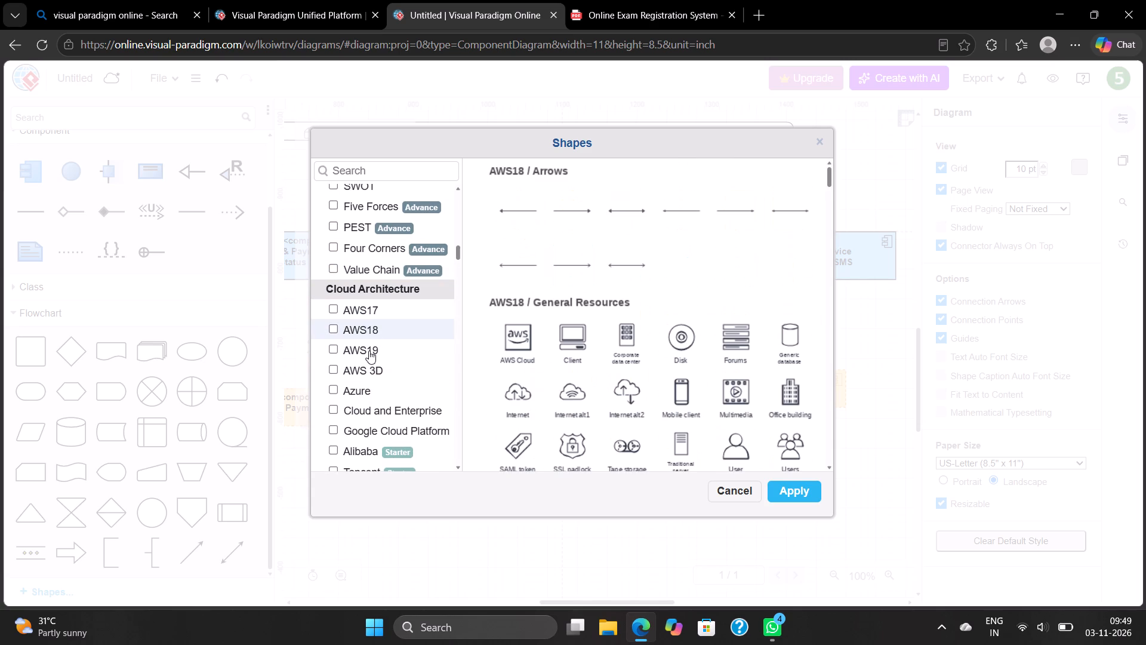
pyautogui.click(369, 351)
pyautogui.click(371, 330)
pyautogui.click(369, 346)
pyautogui.scroll(-1, 369, 346)
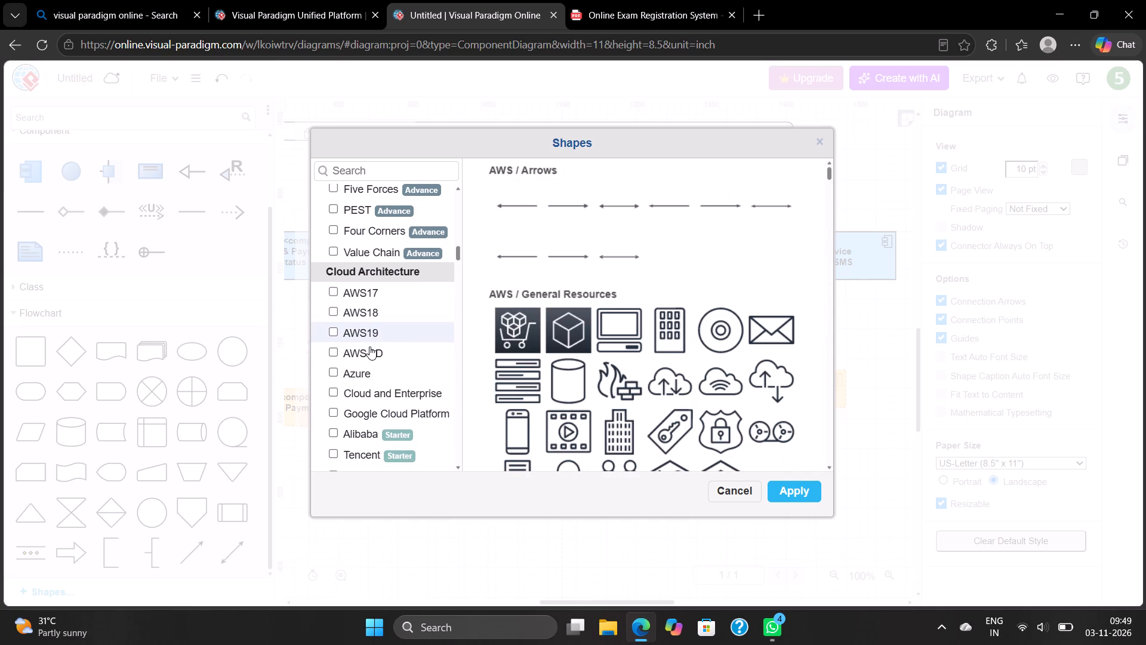
pyautogui.click(369, 346)
pyautogui.scroll(-1, 369, 346)
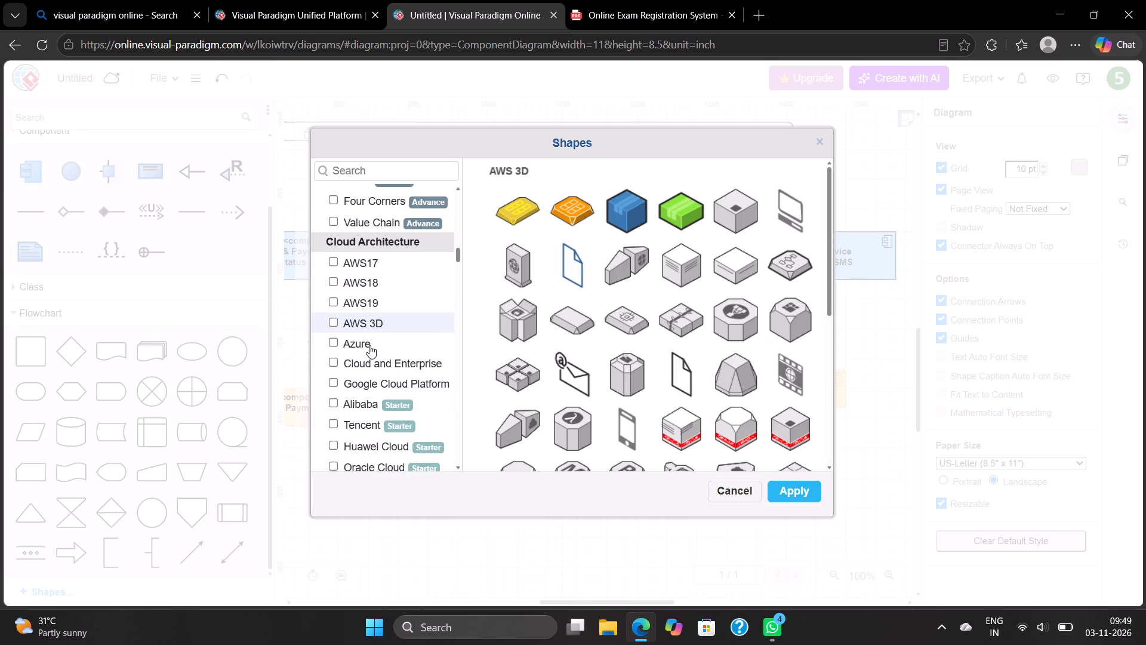
pyautogui.click(369, 345)
pyautogui.scroll(-1, 369, 345)
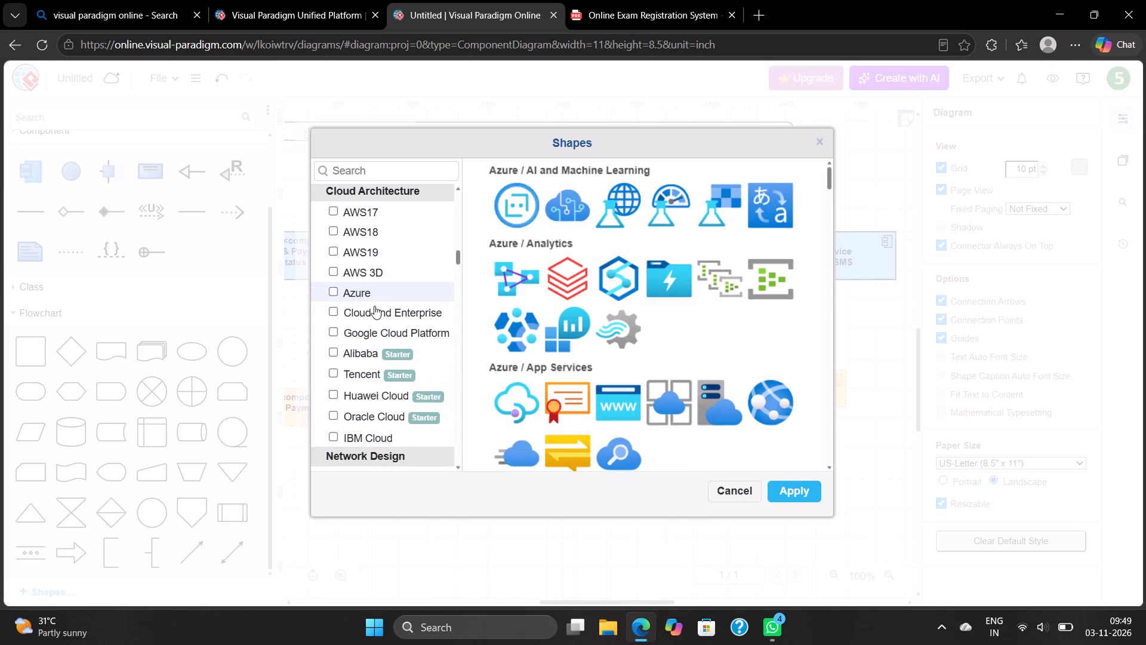
pyautogui.click(374, 305)
pyautogui.click(373, 328)
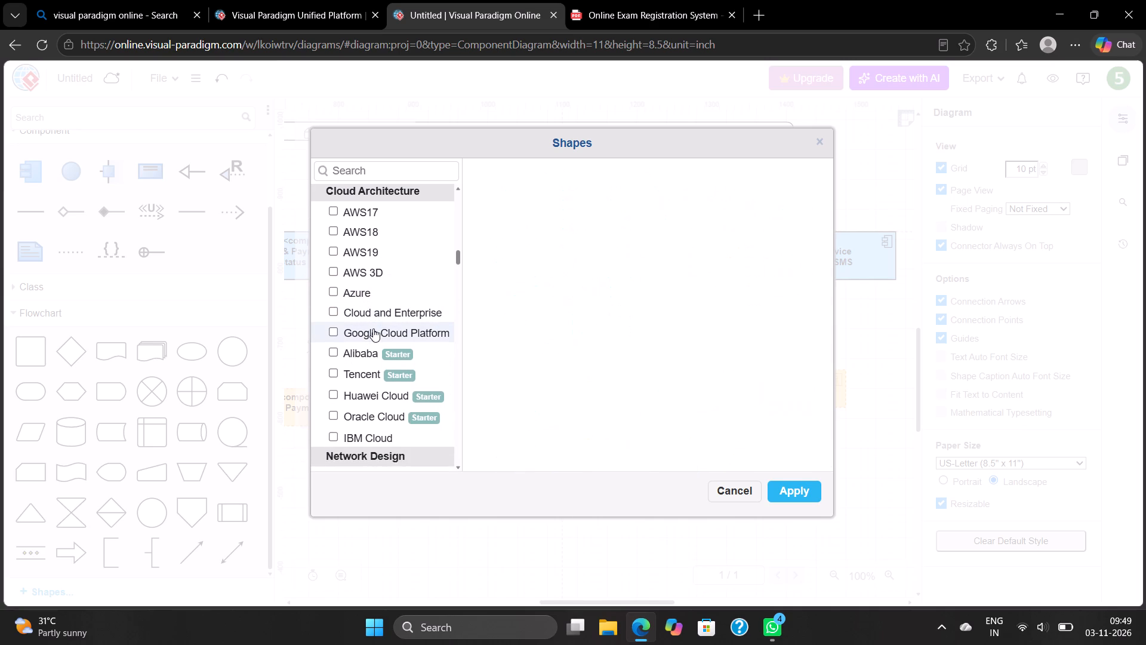
# Add the Alibaba cloud architecture shape set, with its solid and dashed connectors, to the diagram's shape palette.
pyautogui.click(365, 357)
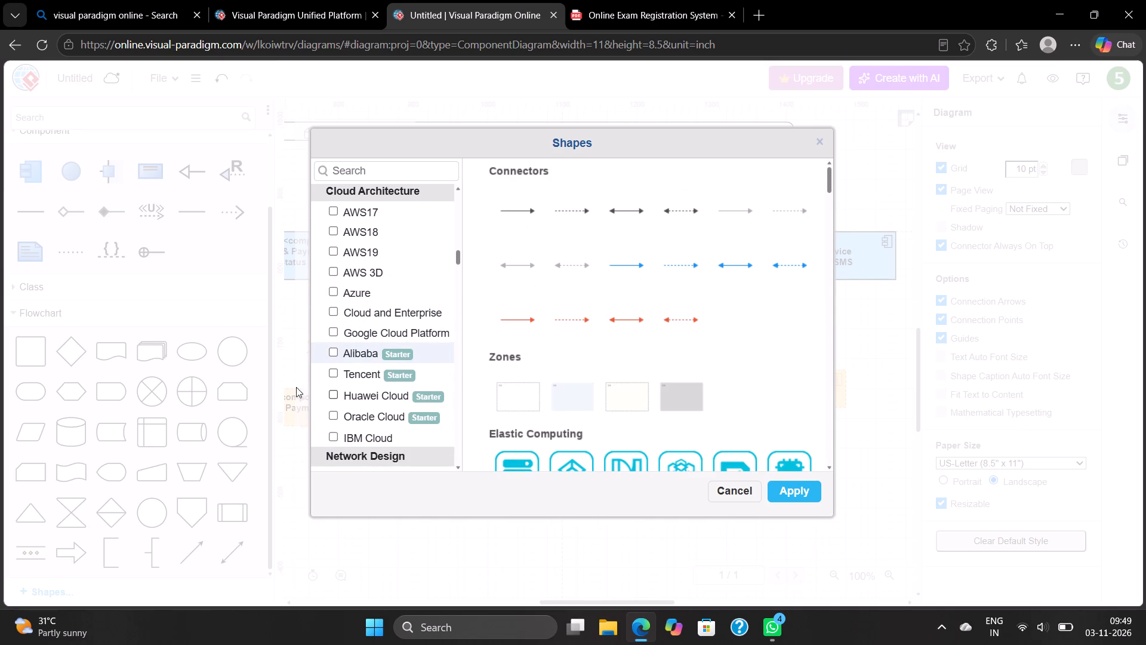
pyautogui.click(333, 353)
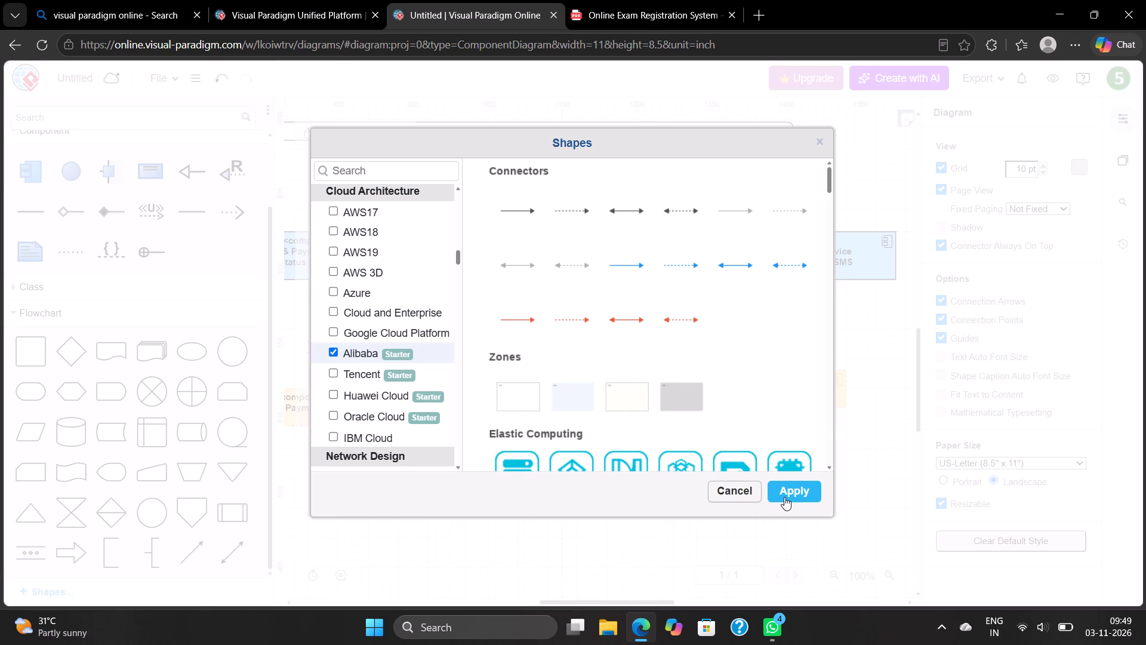
pyautogui.click(785, 497)
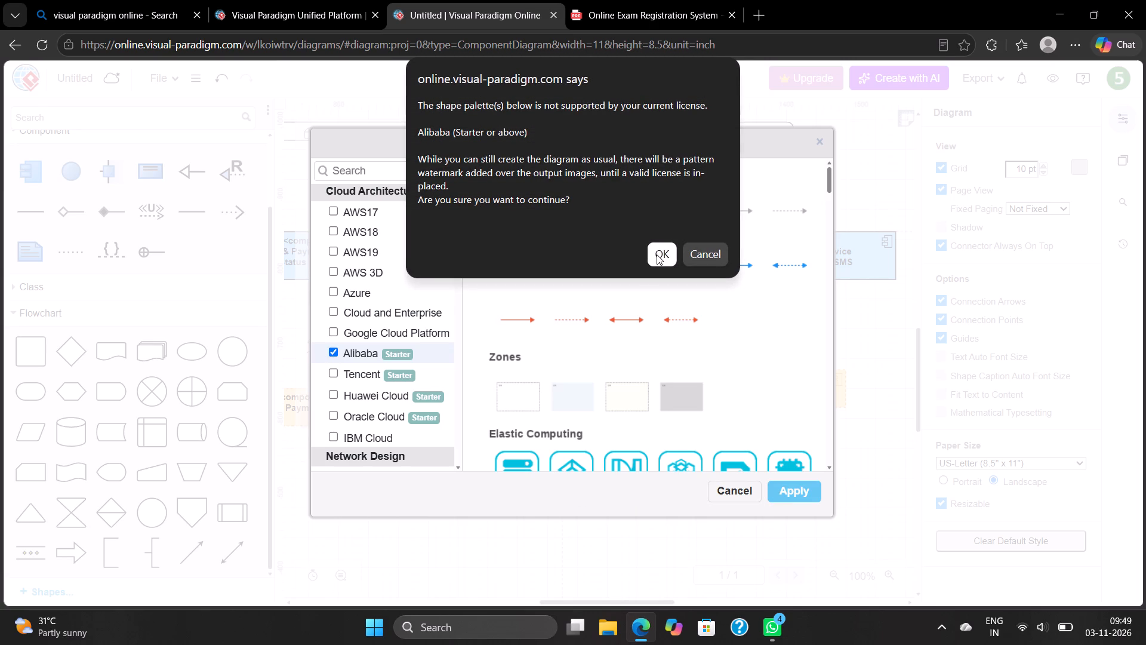
pyautogui.click(657, 254)
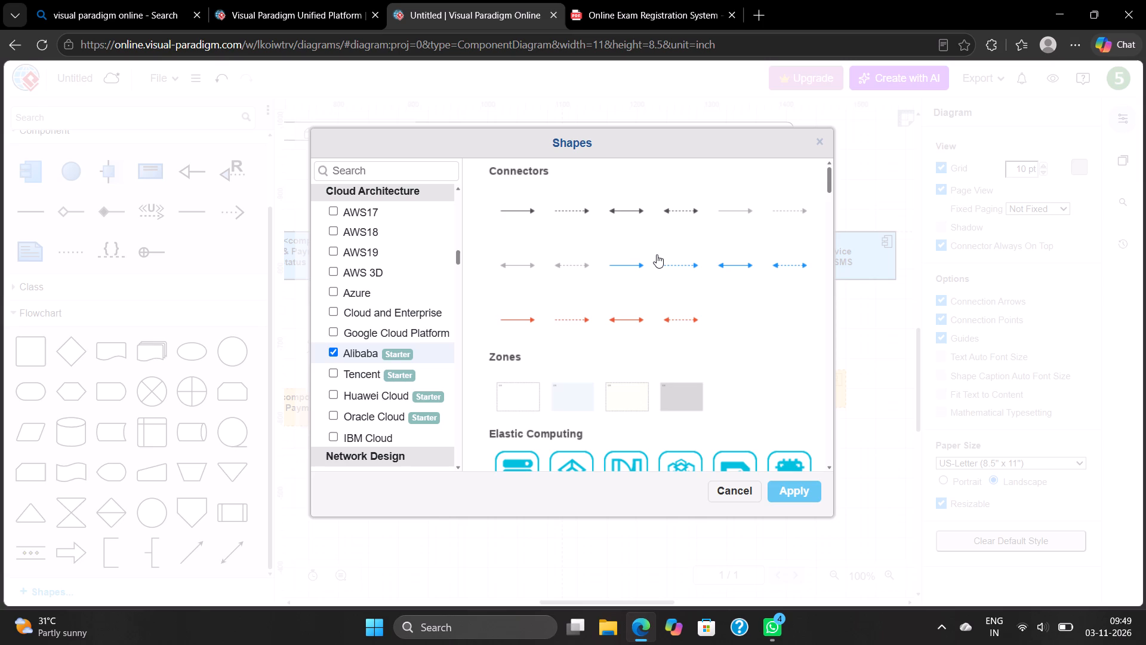
pyautogui.click(791, 492)
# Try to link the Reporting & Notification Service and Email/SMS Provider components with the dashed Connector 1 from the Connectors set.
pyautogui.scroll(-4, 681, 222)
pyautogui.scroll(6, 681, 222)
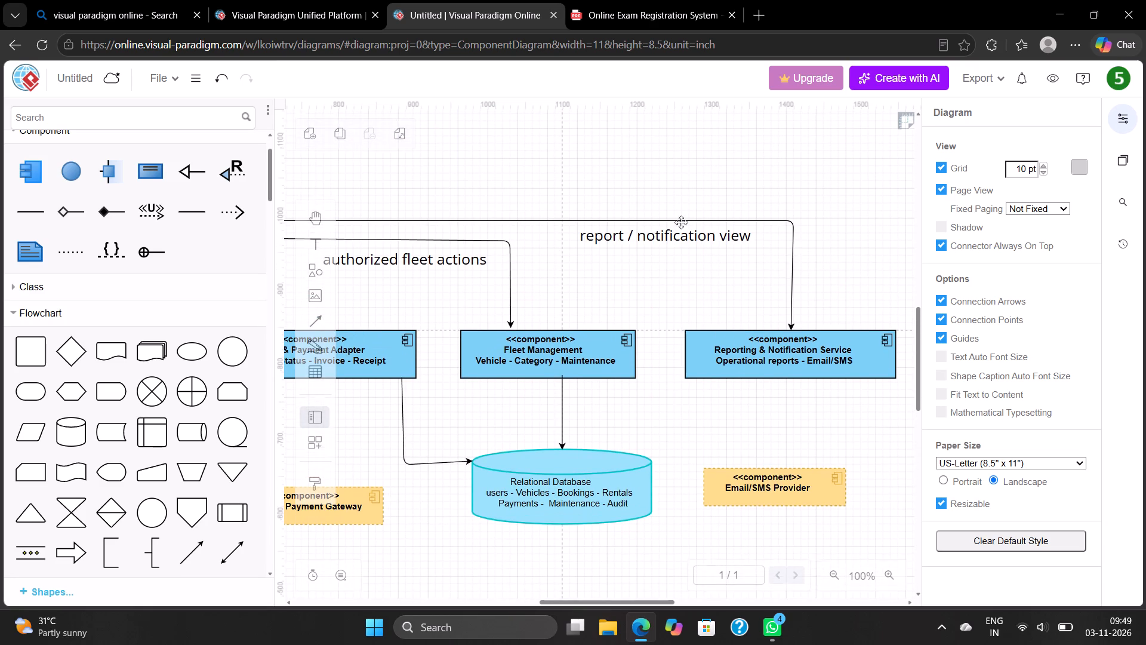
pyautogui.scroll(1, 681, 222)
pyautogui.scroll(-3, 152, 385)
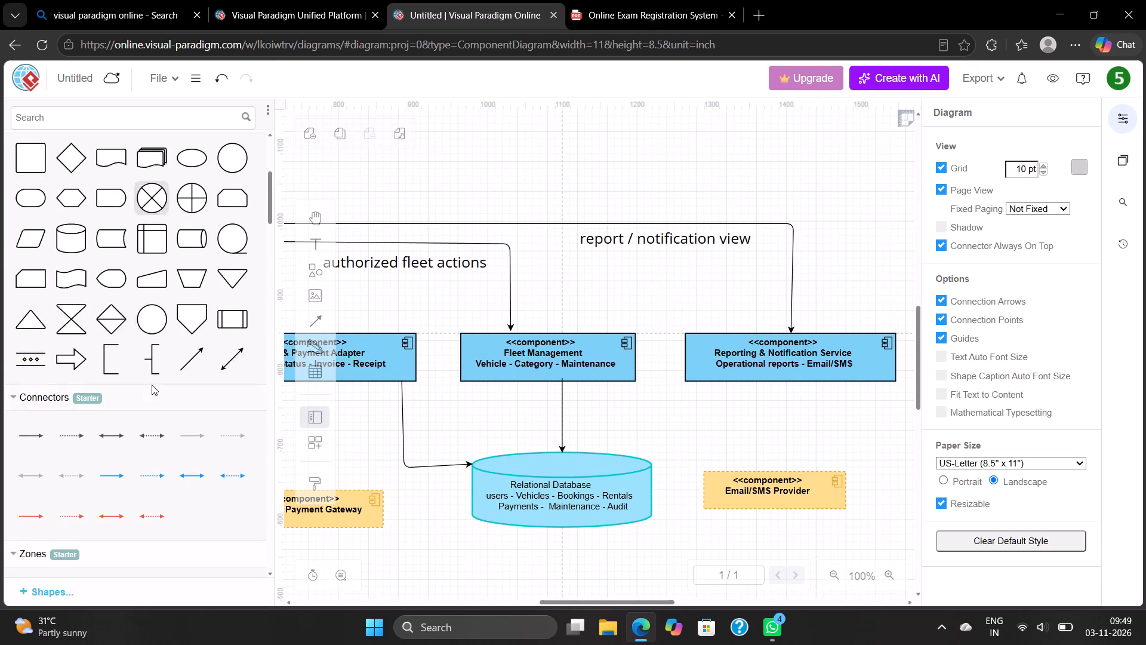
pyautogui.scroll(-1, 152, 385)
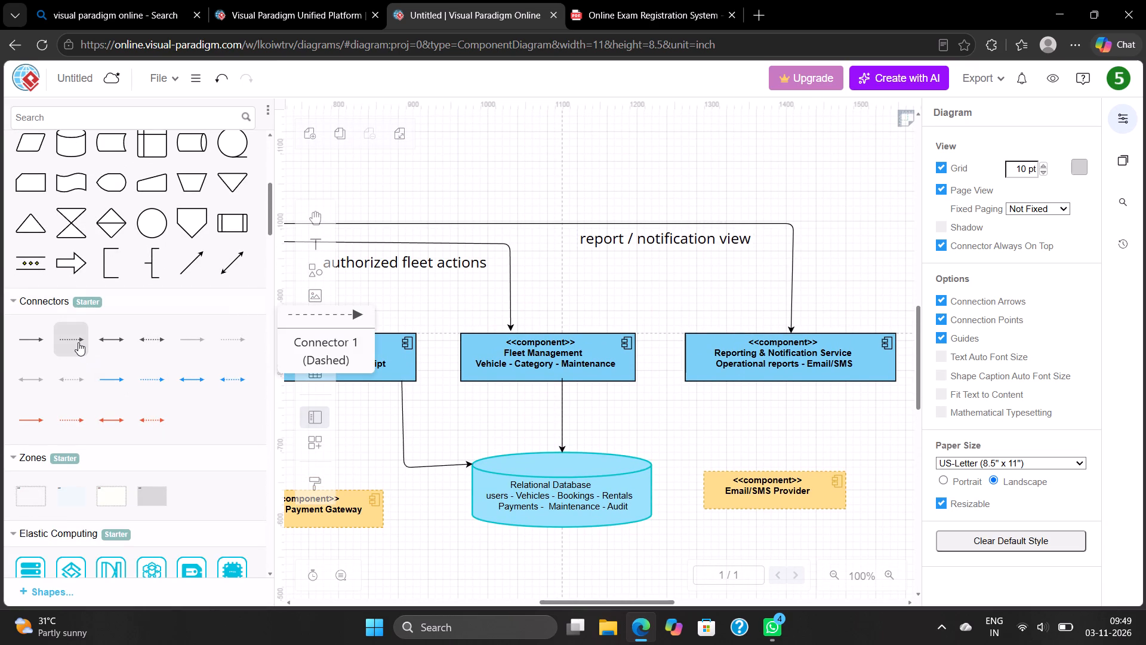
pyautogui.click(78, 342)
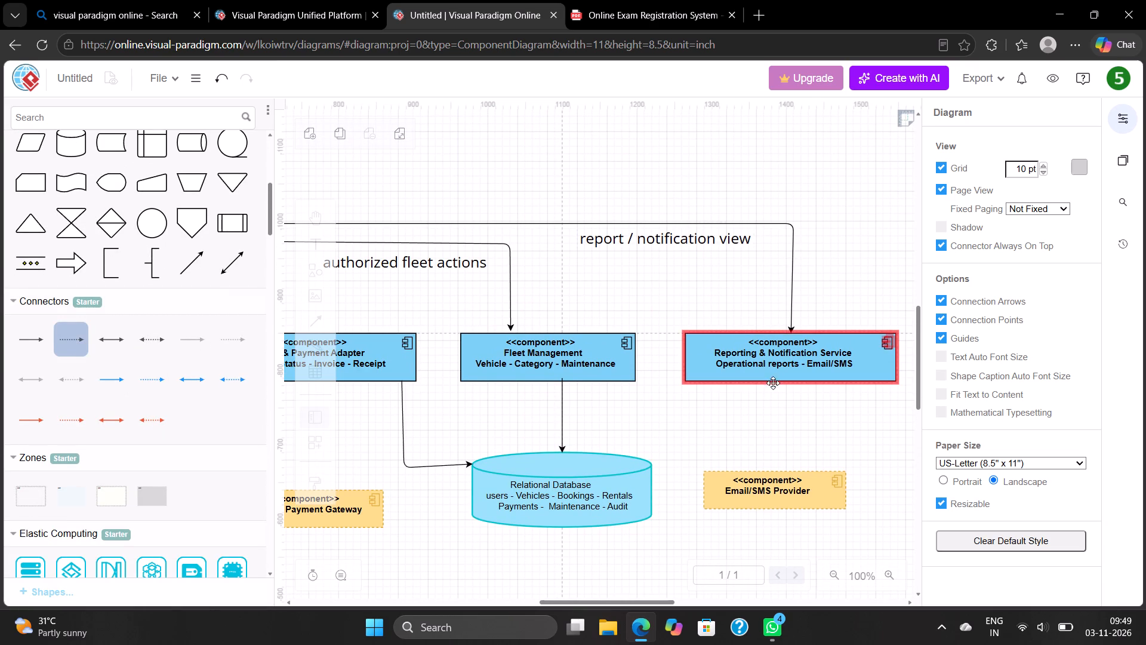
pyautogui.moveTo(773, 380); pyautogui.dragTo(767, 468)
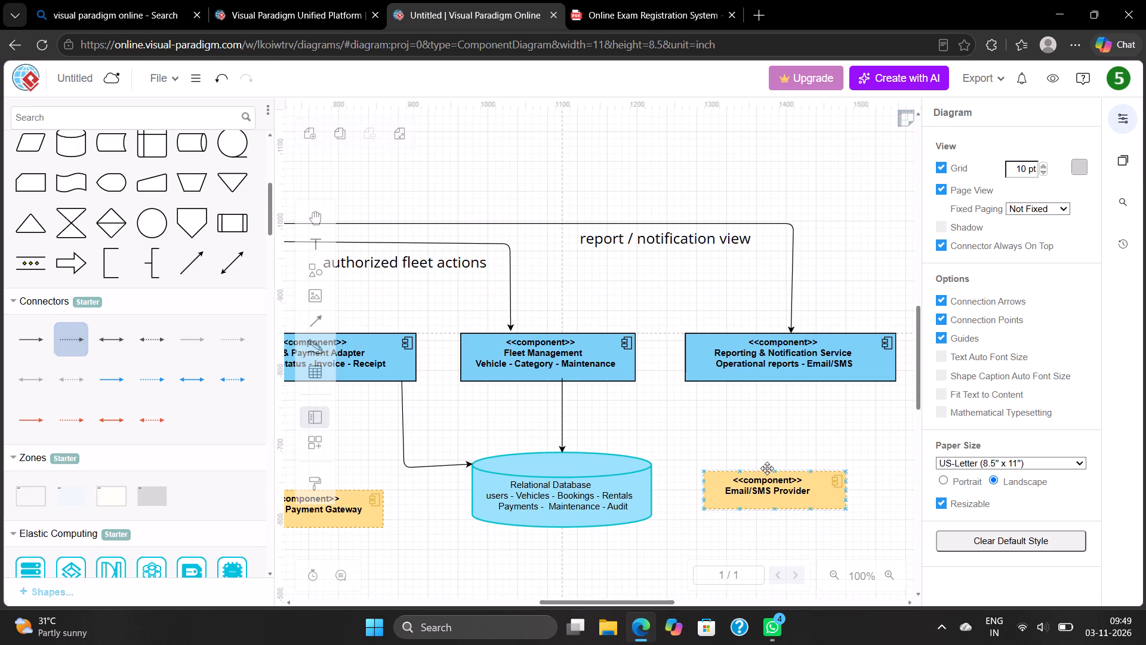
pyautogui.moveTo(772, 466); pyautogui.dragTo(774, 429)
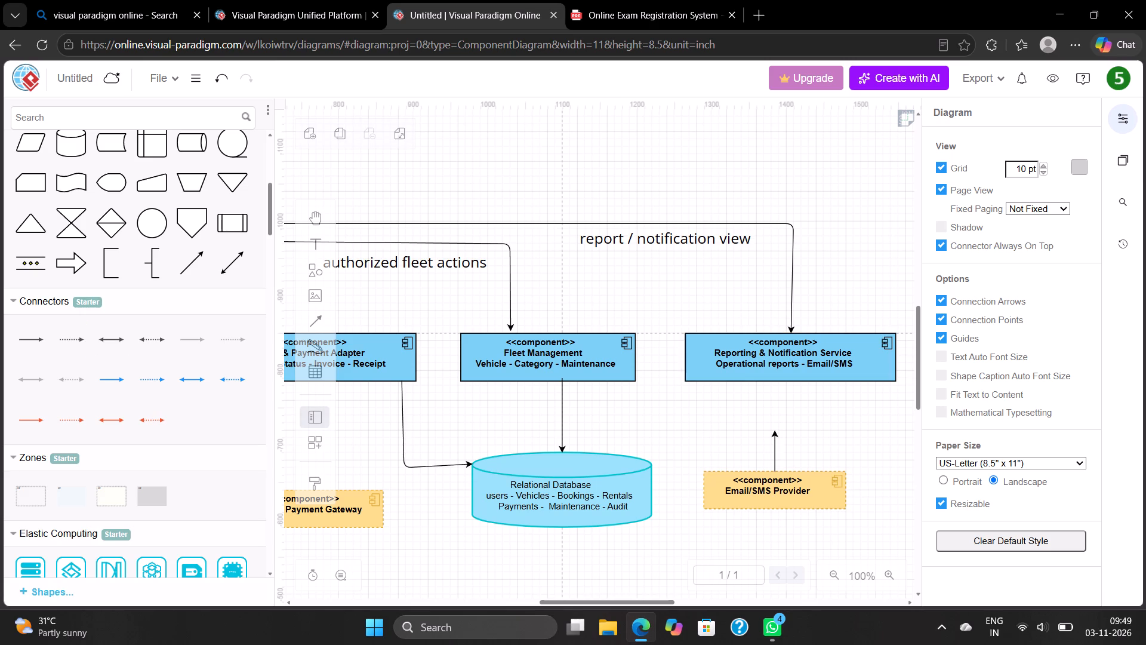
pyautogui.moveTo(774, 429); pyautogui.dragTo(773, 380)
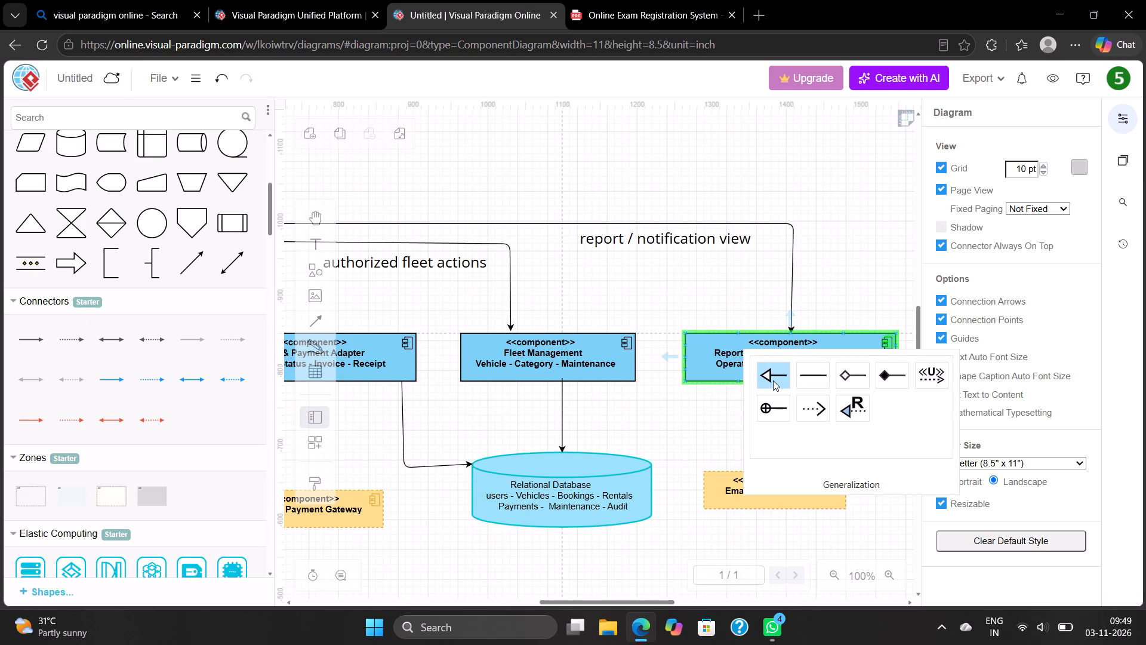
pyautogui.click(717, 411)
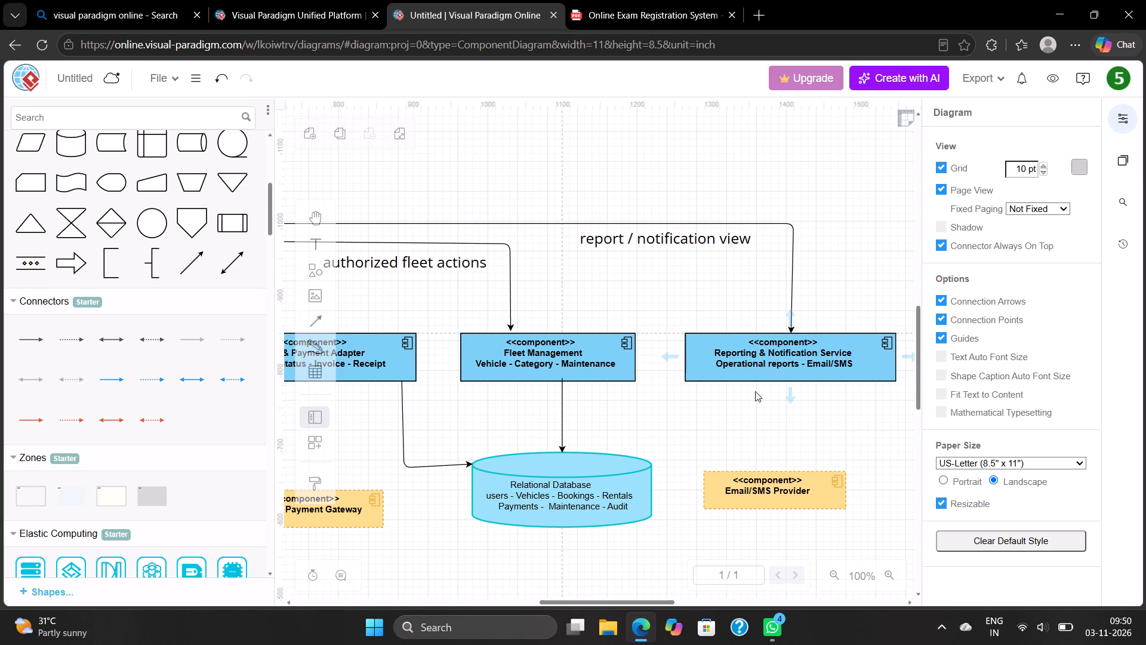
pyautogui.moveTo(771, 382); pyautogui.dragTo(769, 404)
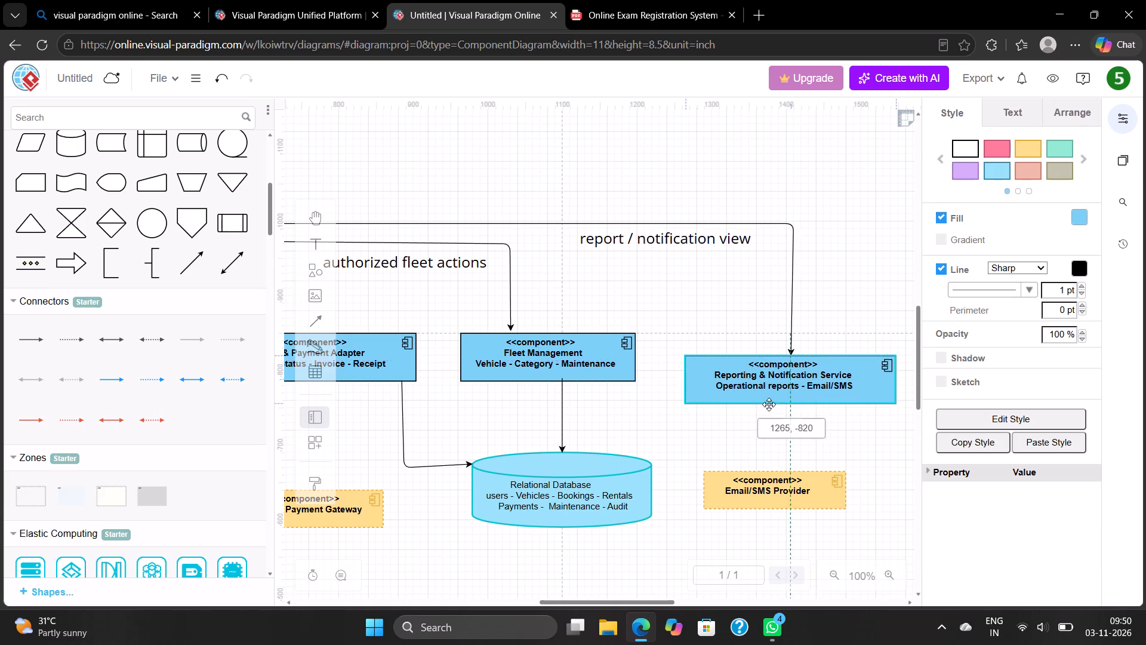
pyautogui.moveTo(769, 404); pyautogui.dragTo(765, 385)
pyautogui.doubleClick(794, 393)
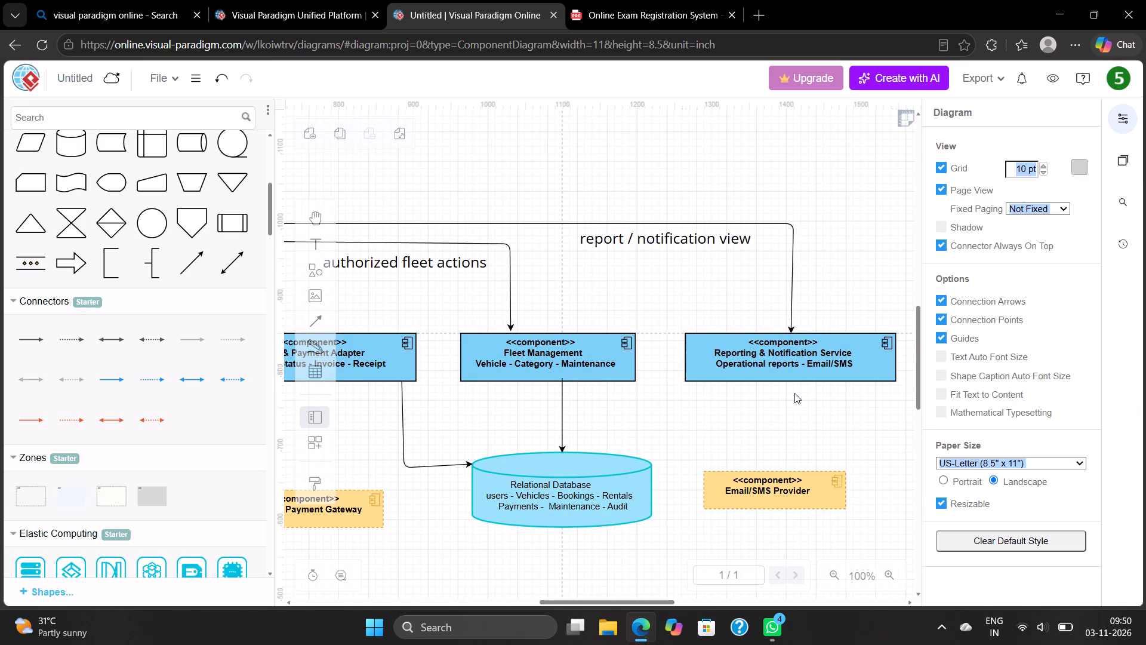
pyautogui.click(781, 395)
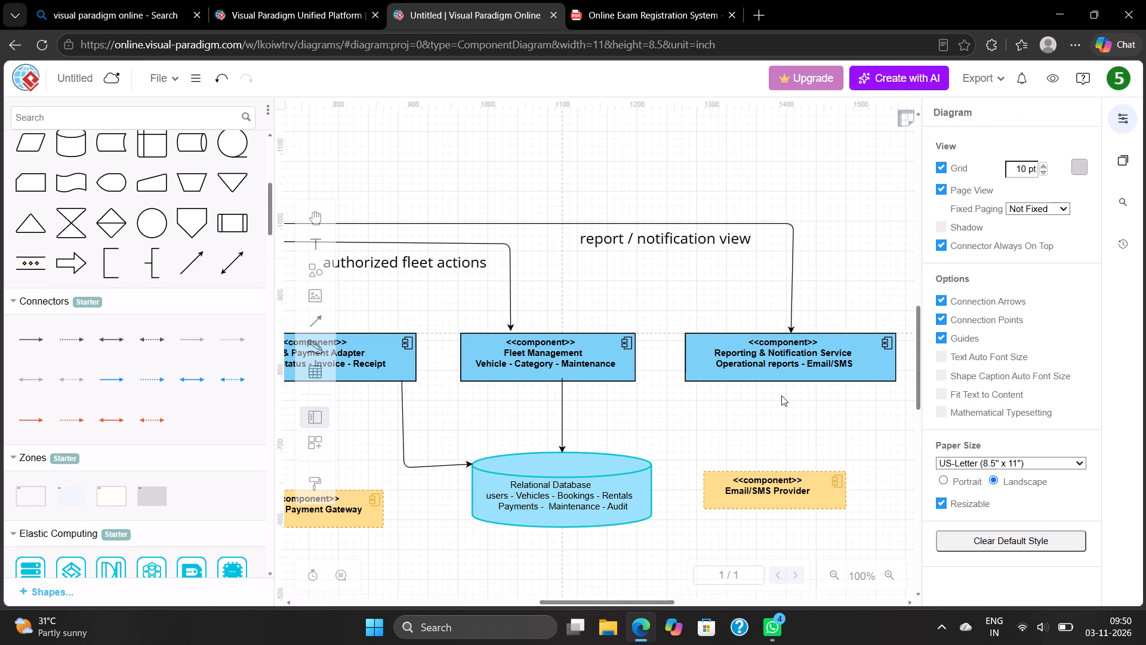
# Draw a Realization connector from the Reporting & Notification Service component to the Email/SMS Provider component.
pyautogui.moveTo(789, 392); pyautogui.dragTo(787, 411)
pyautogui.moveTo(787, 411); pyautogui.dragTo(793, 473)
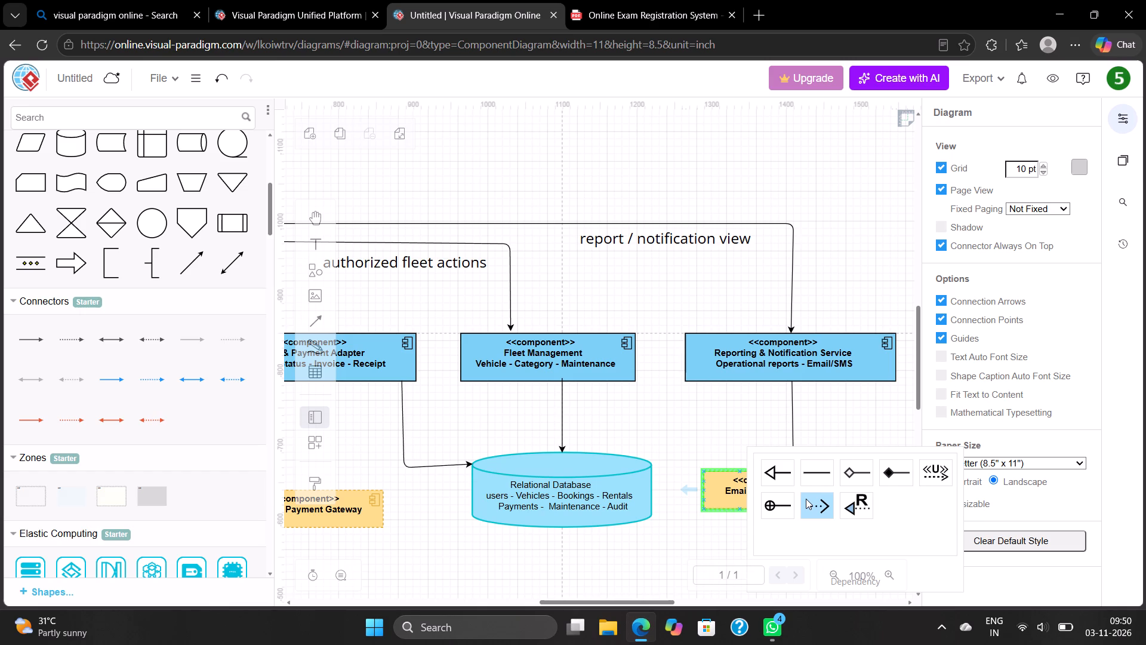
pyautogui.click(852, 505)
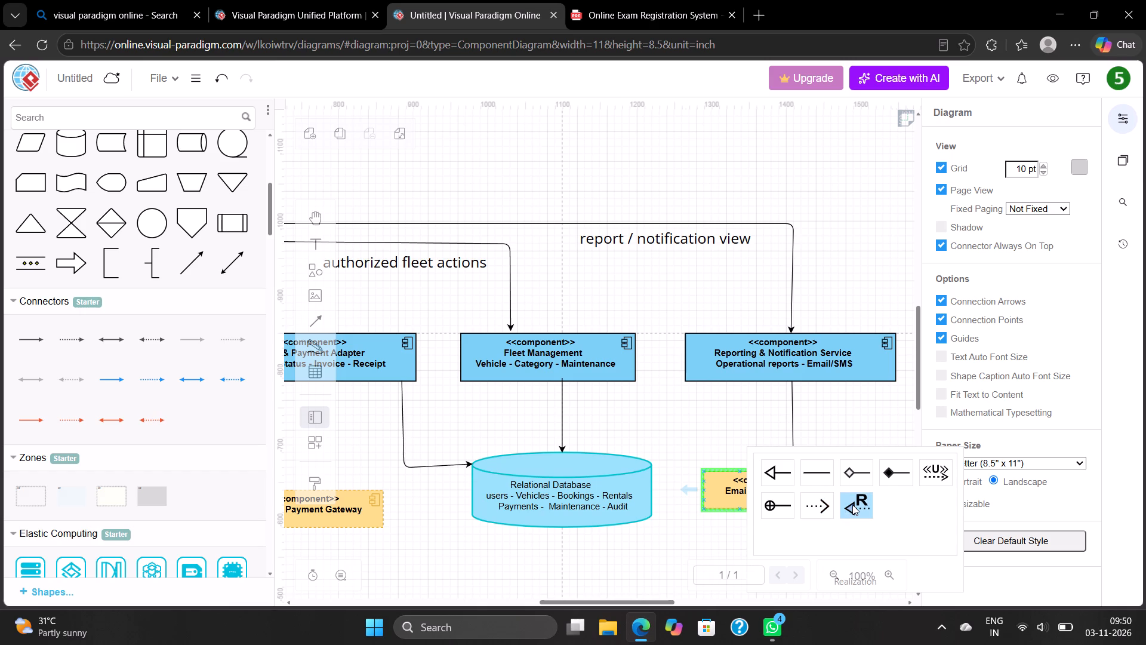
pyautogui.click(824, 429)
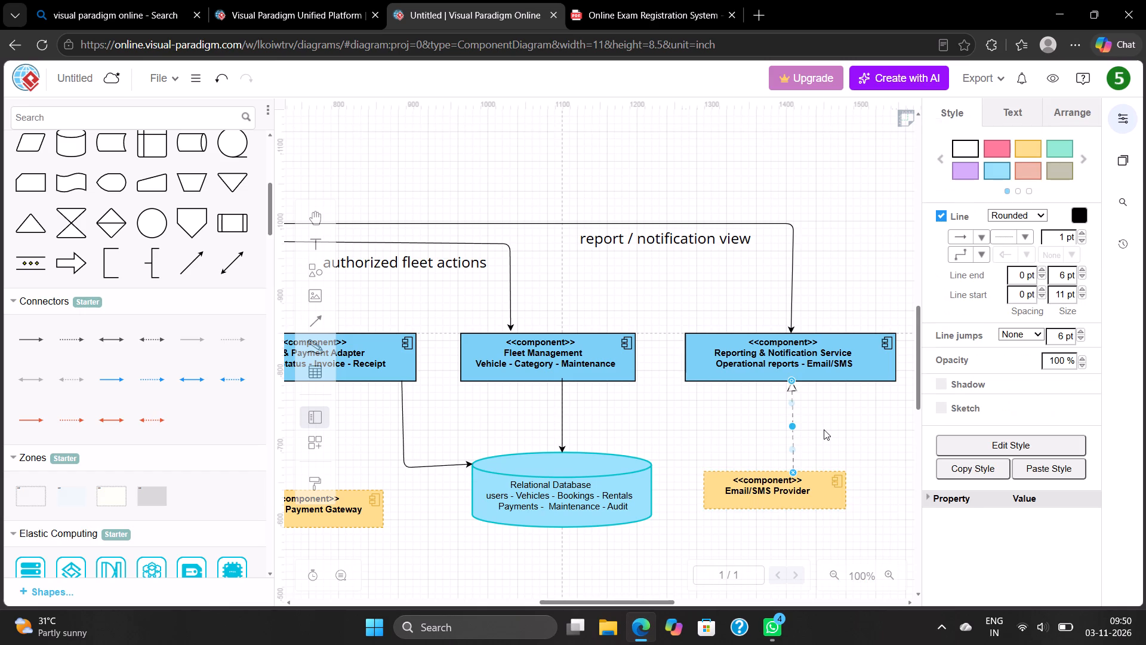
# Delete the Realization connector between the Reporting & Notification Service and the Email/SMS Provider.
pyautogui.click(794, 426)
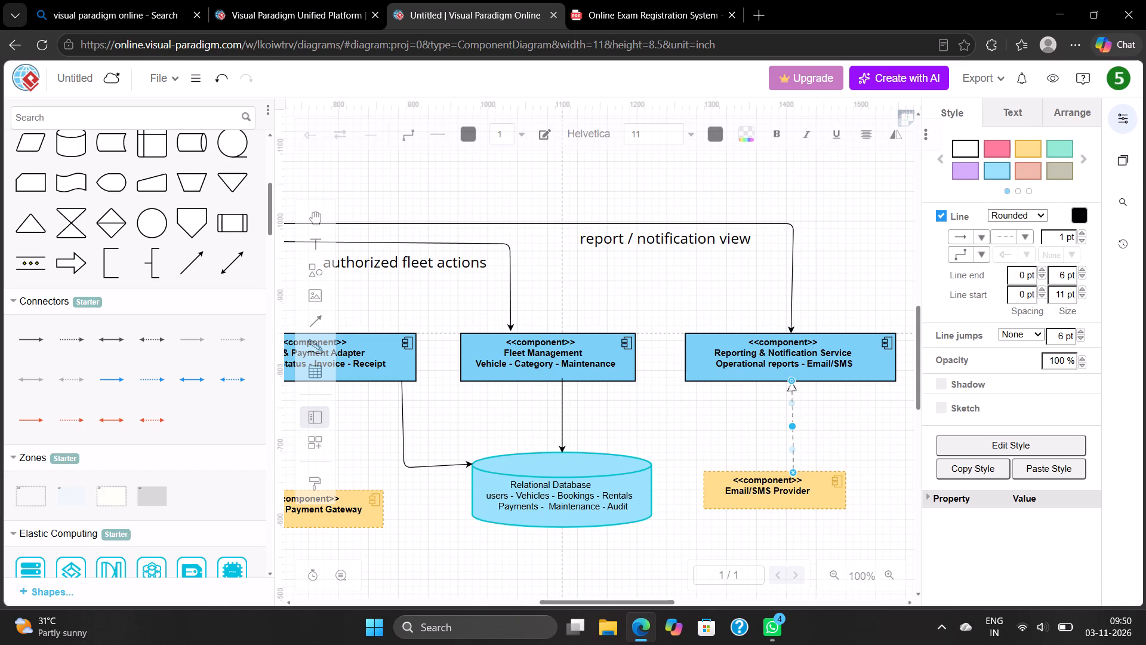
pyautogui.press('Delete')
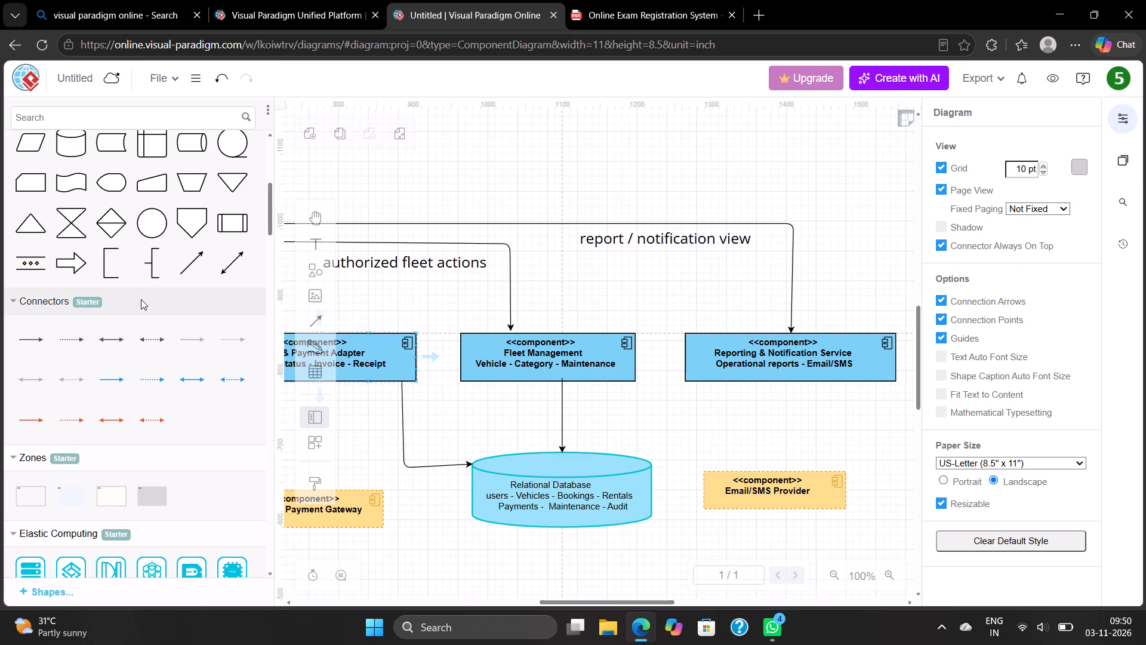
# Look through the added Alibaba shape groups, from Connectors and Elastic Computing to Others and Extras.
pyautogui.scroll(-1, 114, 351)
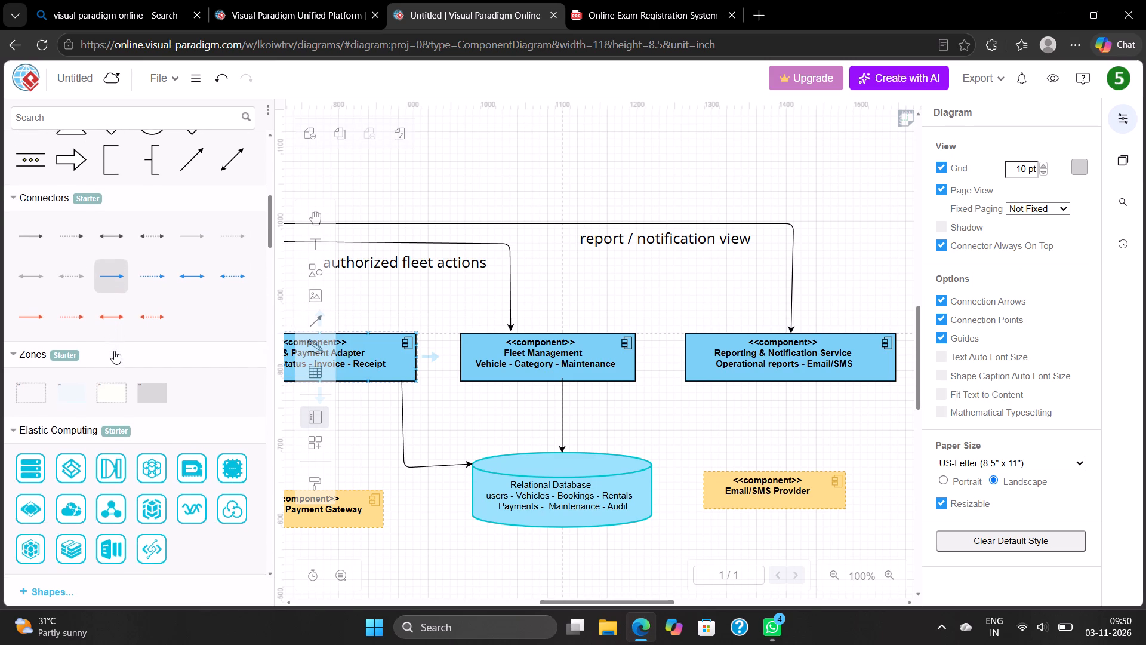
pyautogui.scroll(-7, 114, 351)
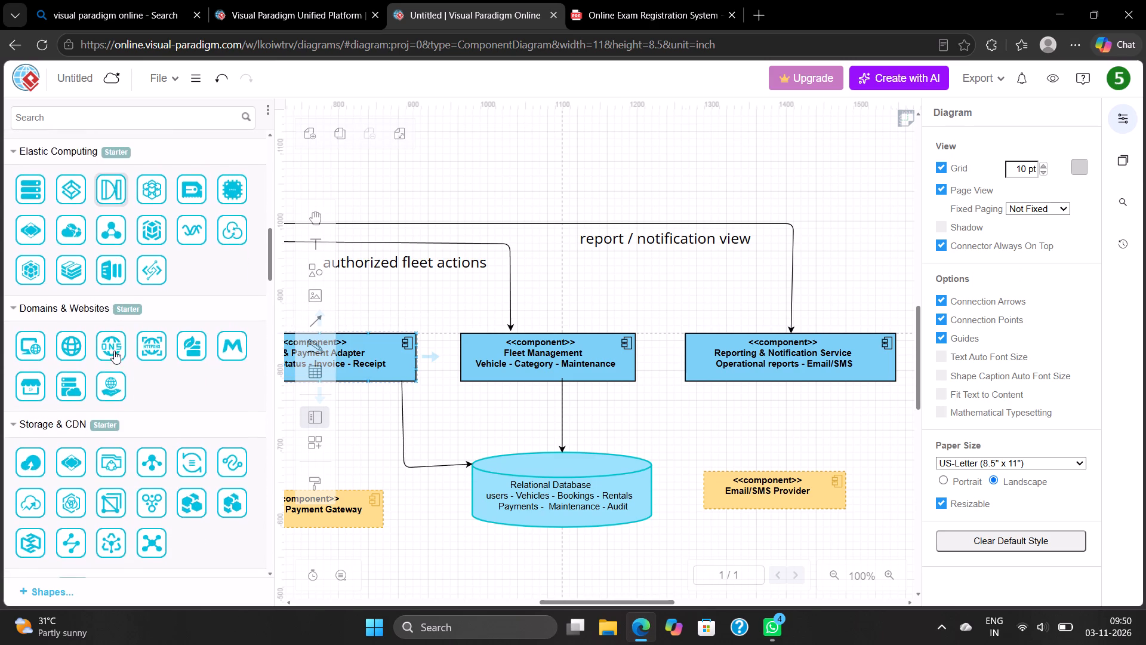
pyautogui.scroll(-8, 114, 351)
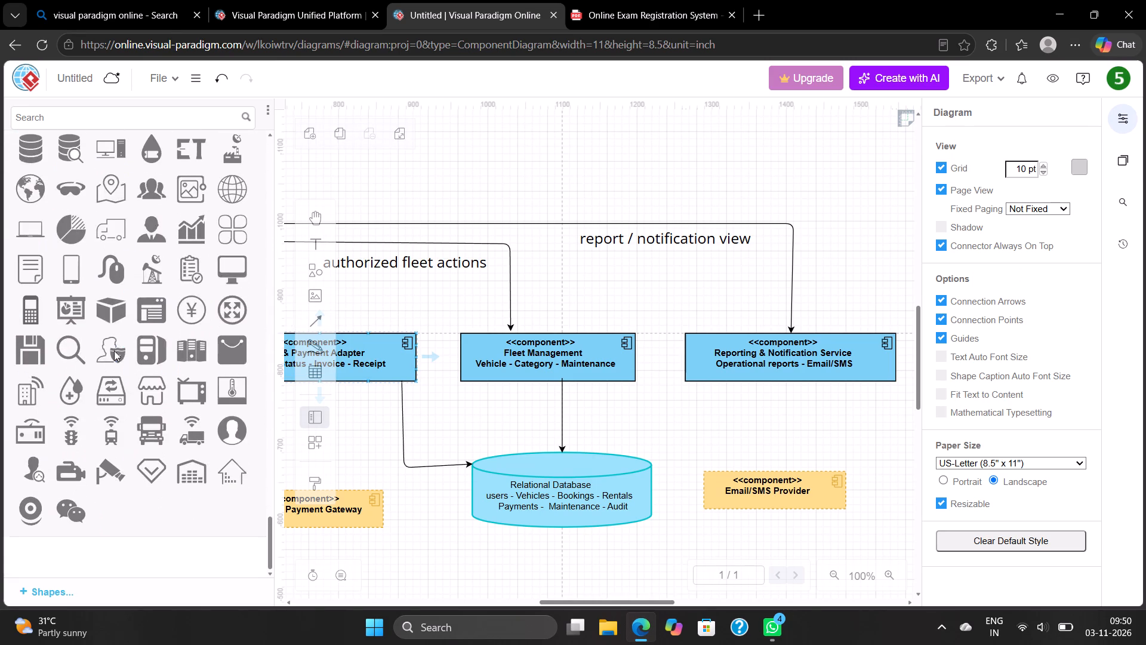
pyautogui.scroll(6, 114, 351)
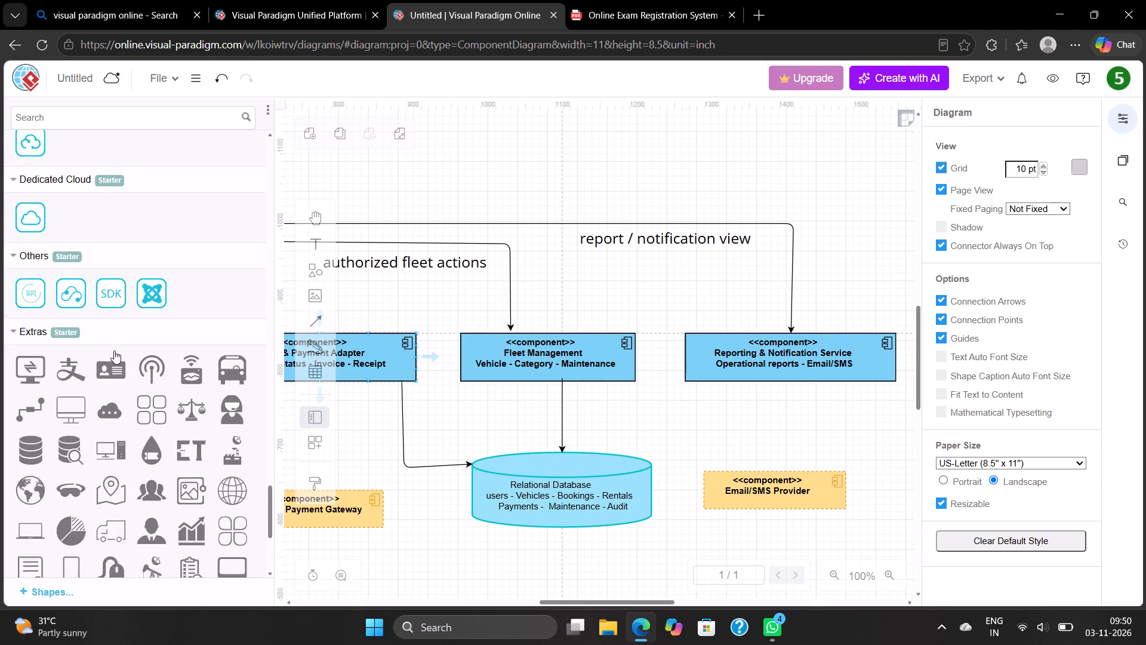
pyautogui.scroll(5, 114, 351)
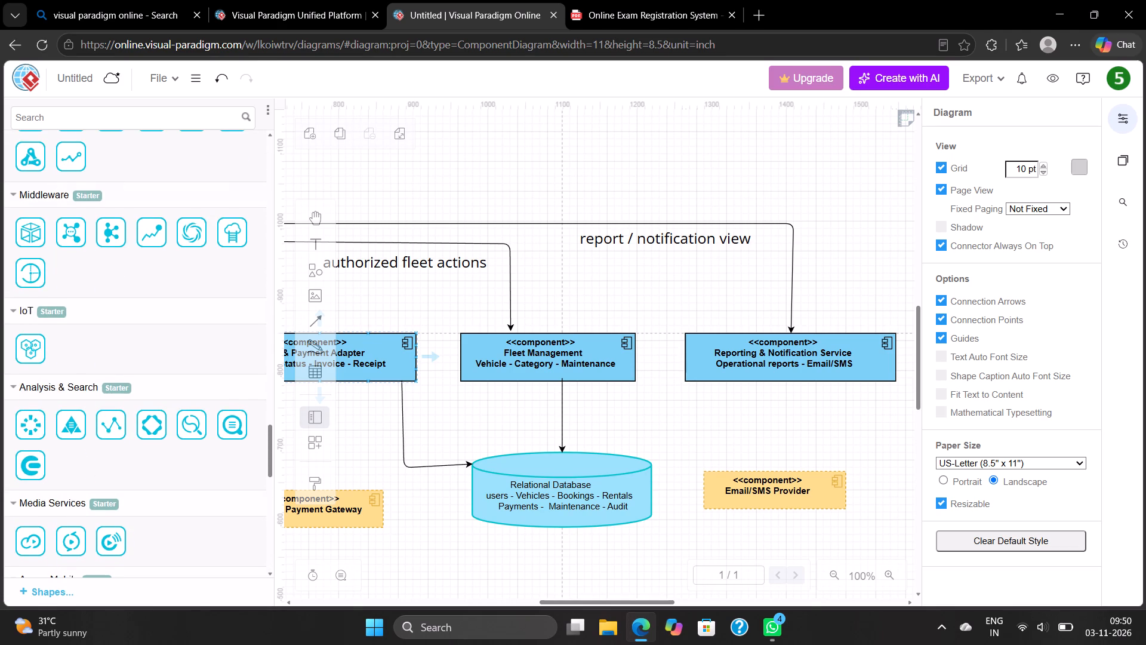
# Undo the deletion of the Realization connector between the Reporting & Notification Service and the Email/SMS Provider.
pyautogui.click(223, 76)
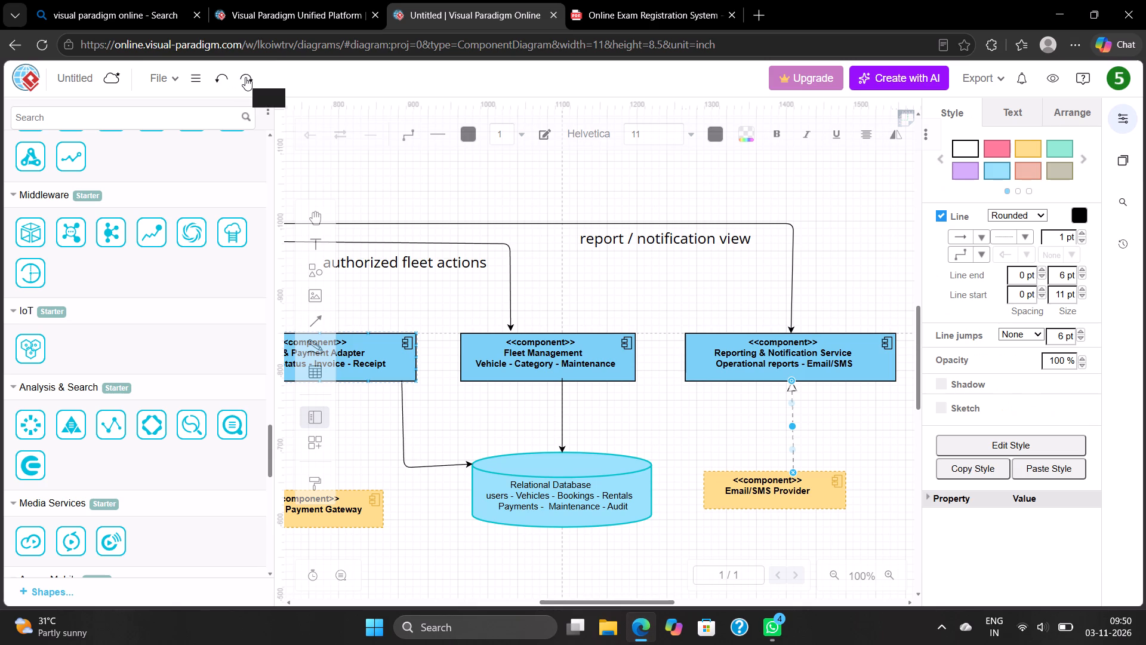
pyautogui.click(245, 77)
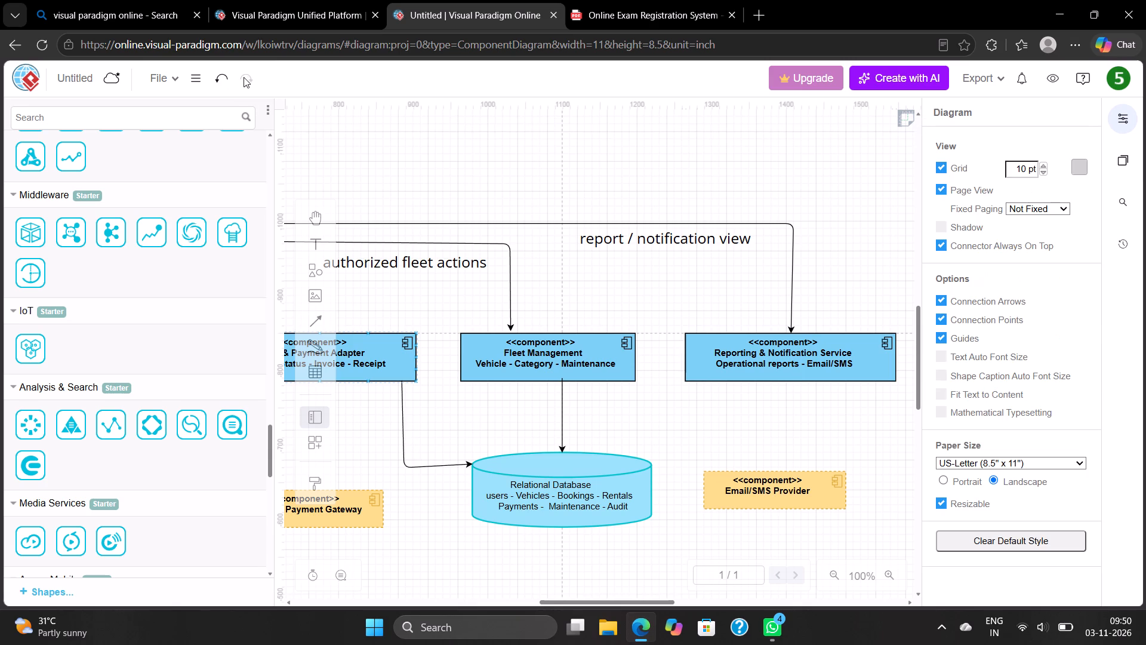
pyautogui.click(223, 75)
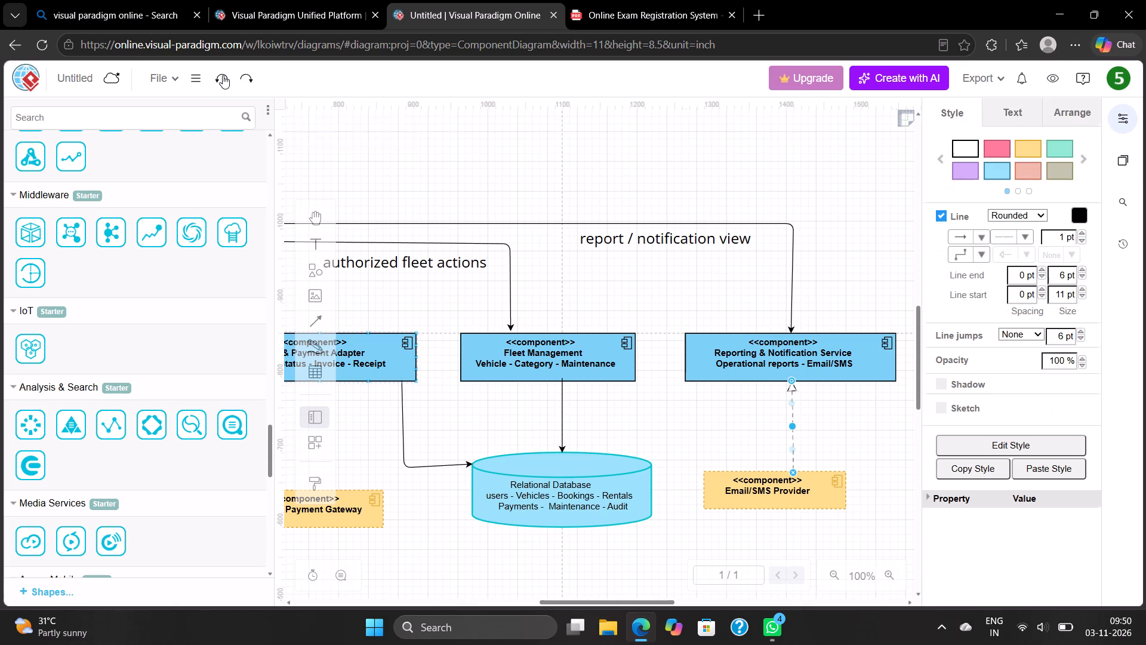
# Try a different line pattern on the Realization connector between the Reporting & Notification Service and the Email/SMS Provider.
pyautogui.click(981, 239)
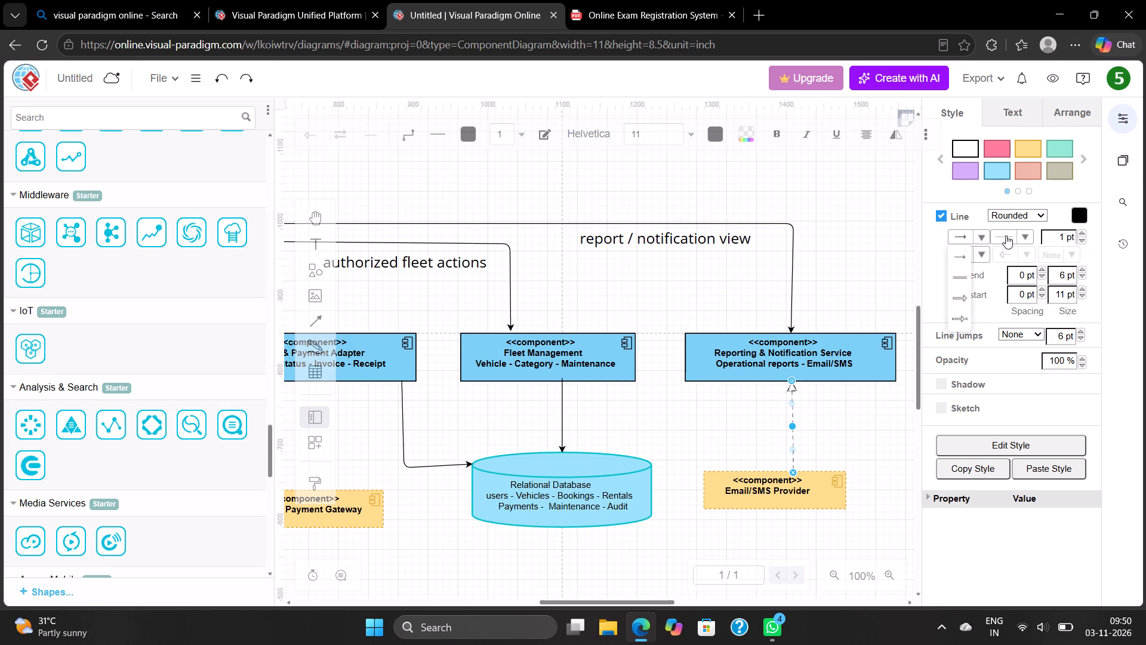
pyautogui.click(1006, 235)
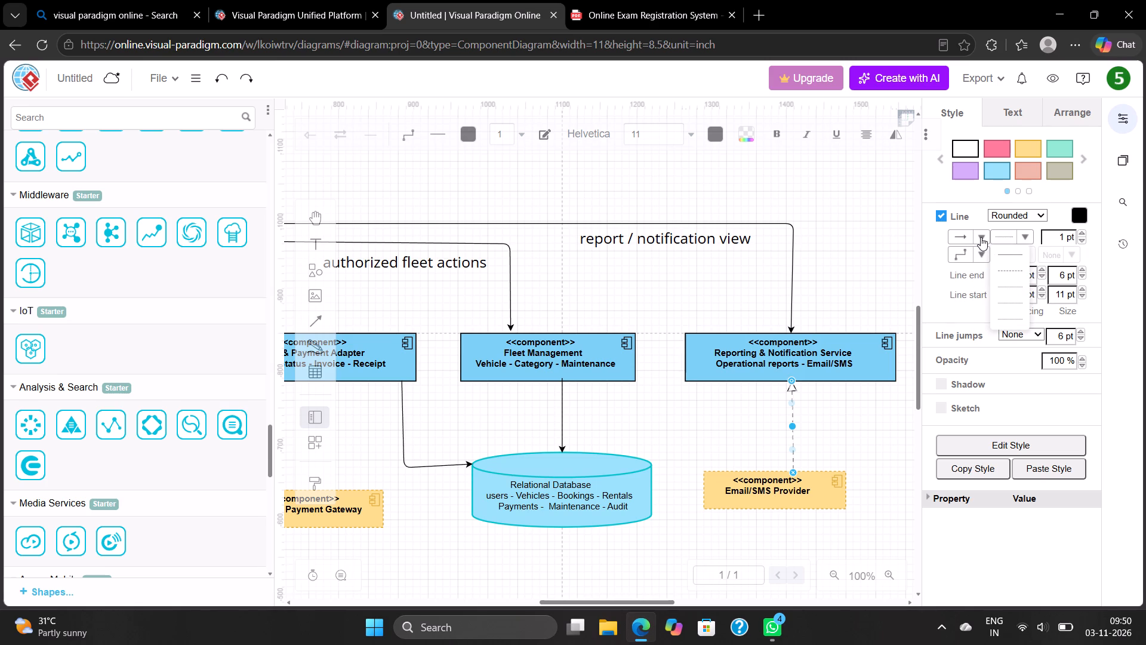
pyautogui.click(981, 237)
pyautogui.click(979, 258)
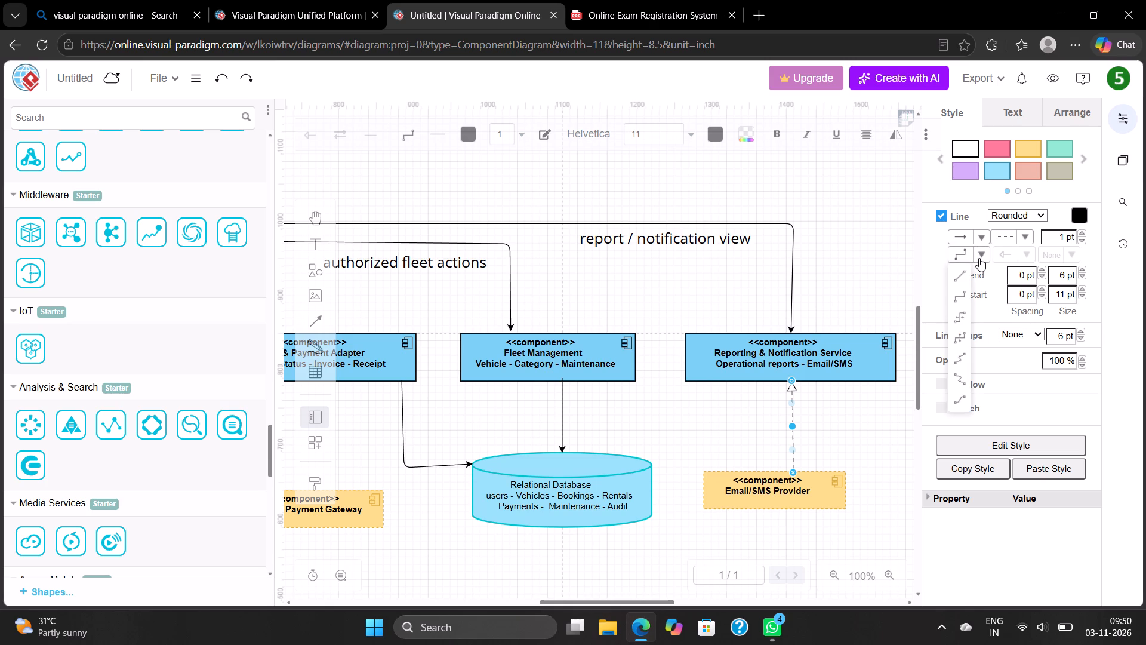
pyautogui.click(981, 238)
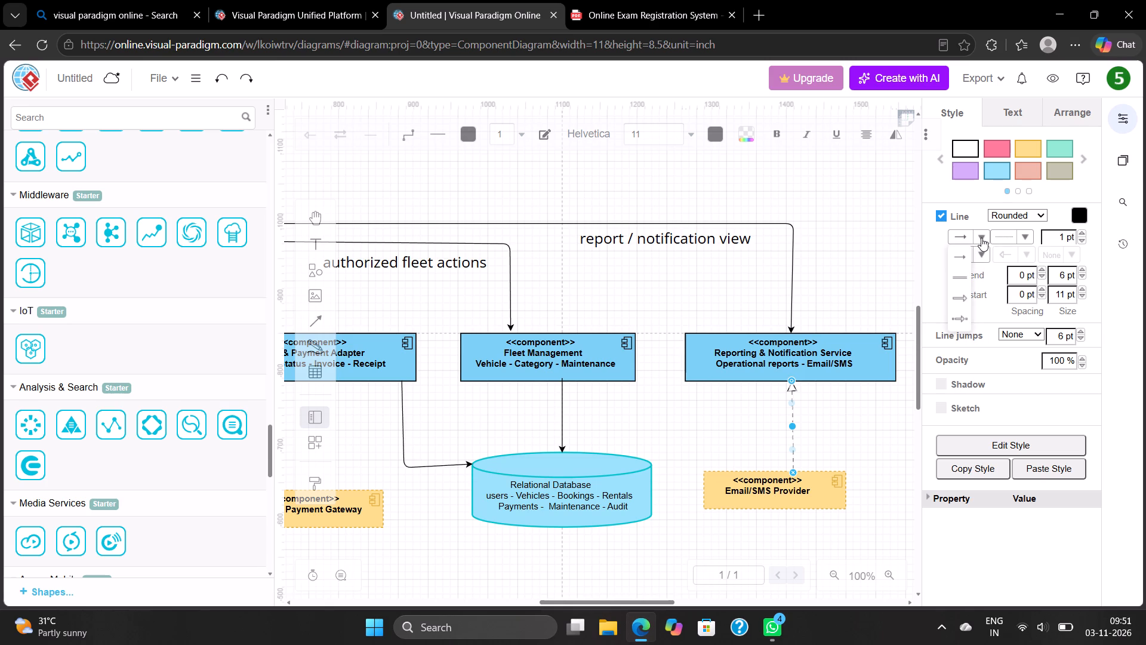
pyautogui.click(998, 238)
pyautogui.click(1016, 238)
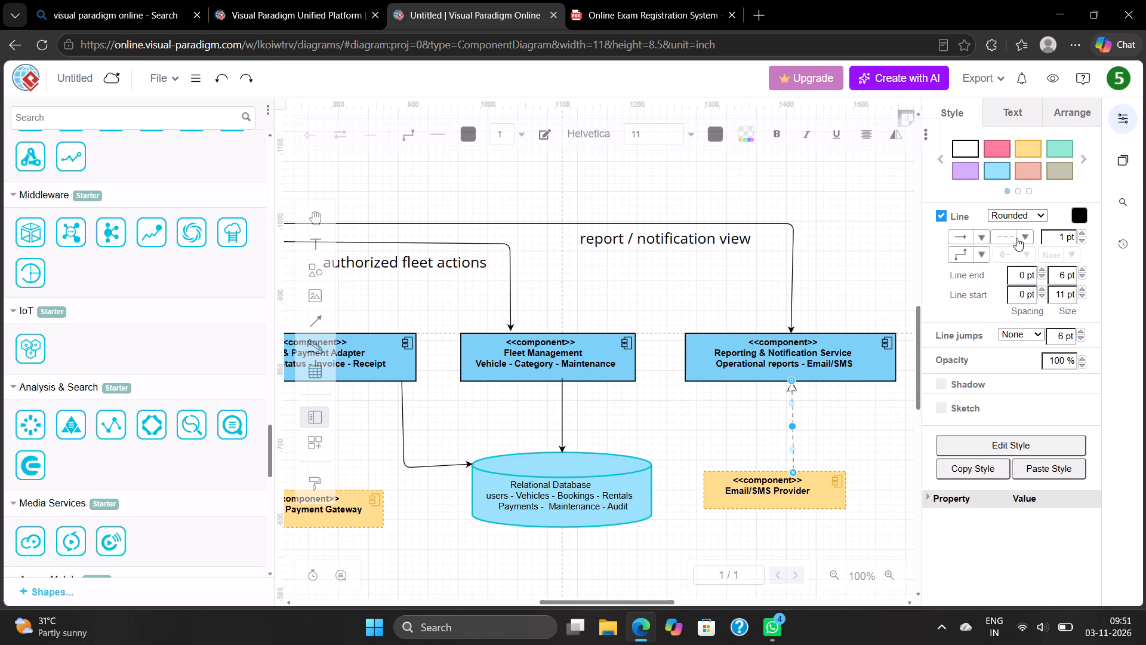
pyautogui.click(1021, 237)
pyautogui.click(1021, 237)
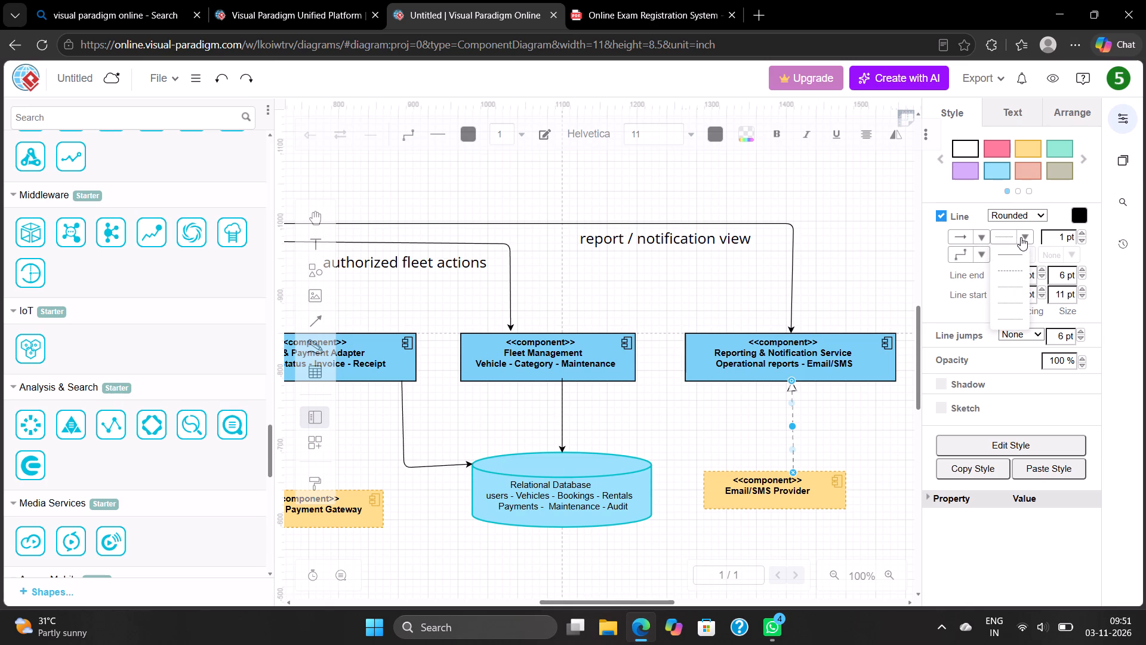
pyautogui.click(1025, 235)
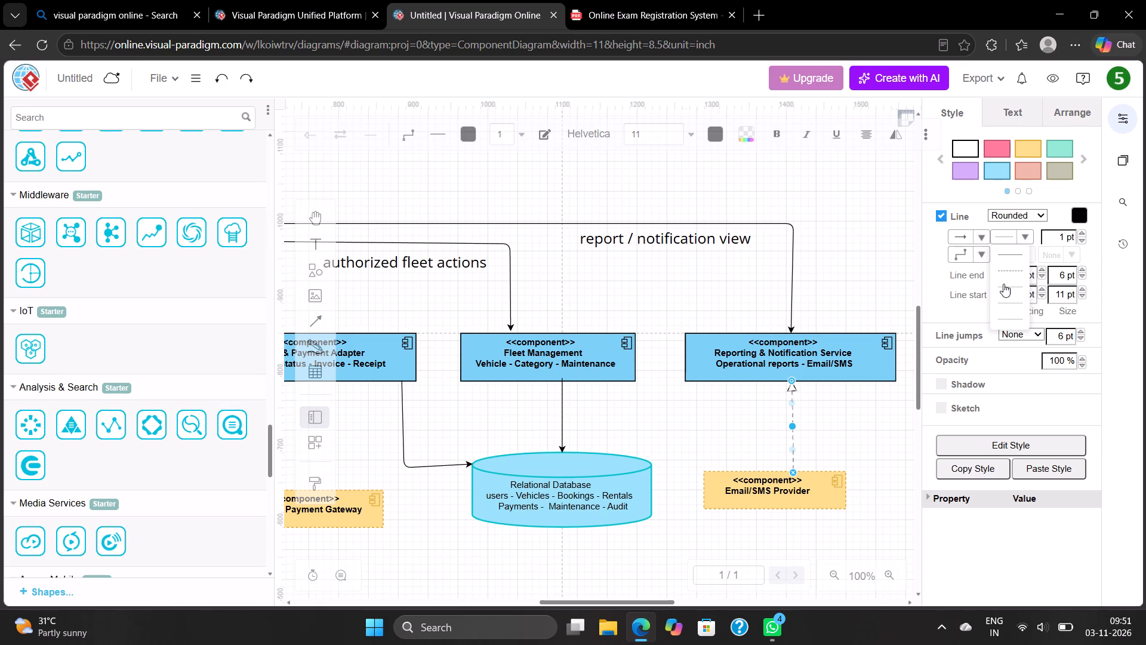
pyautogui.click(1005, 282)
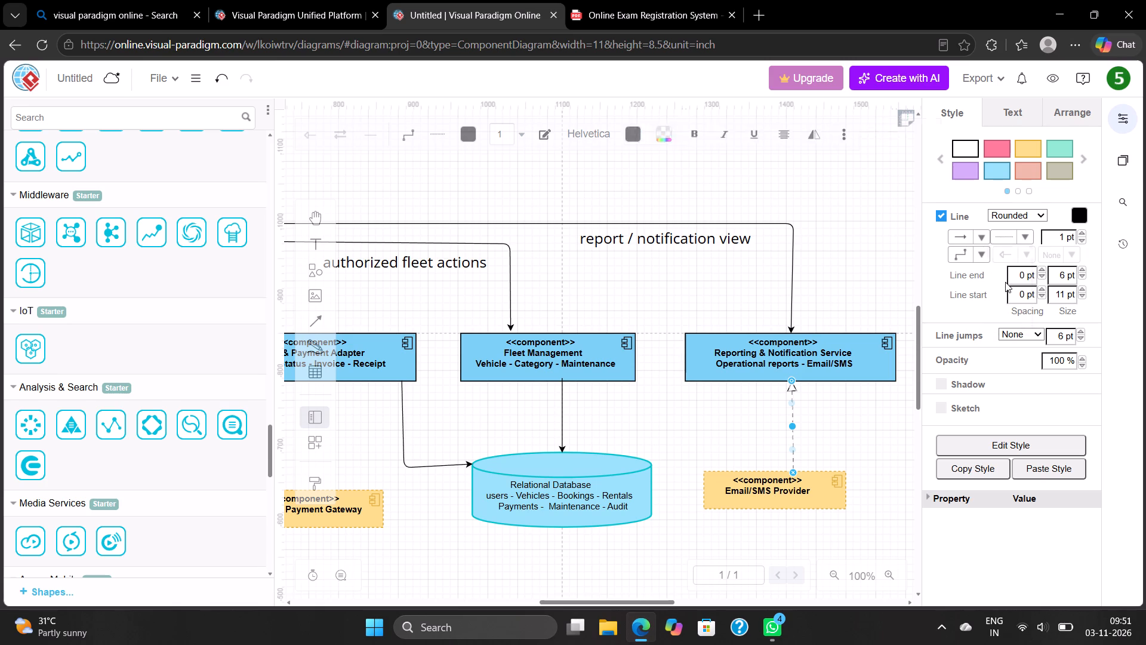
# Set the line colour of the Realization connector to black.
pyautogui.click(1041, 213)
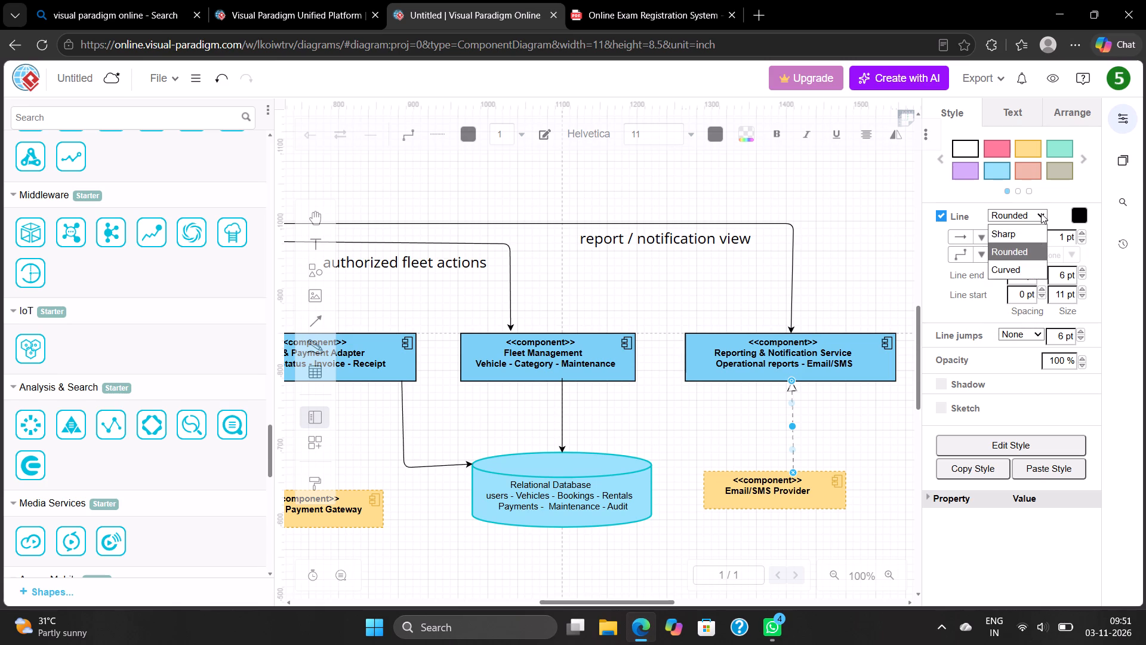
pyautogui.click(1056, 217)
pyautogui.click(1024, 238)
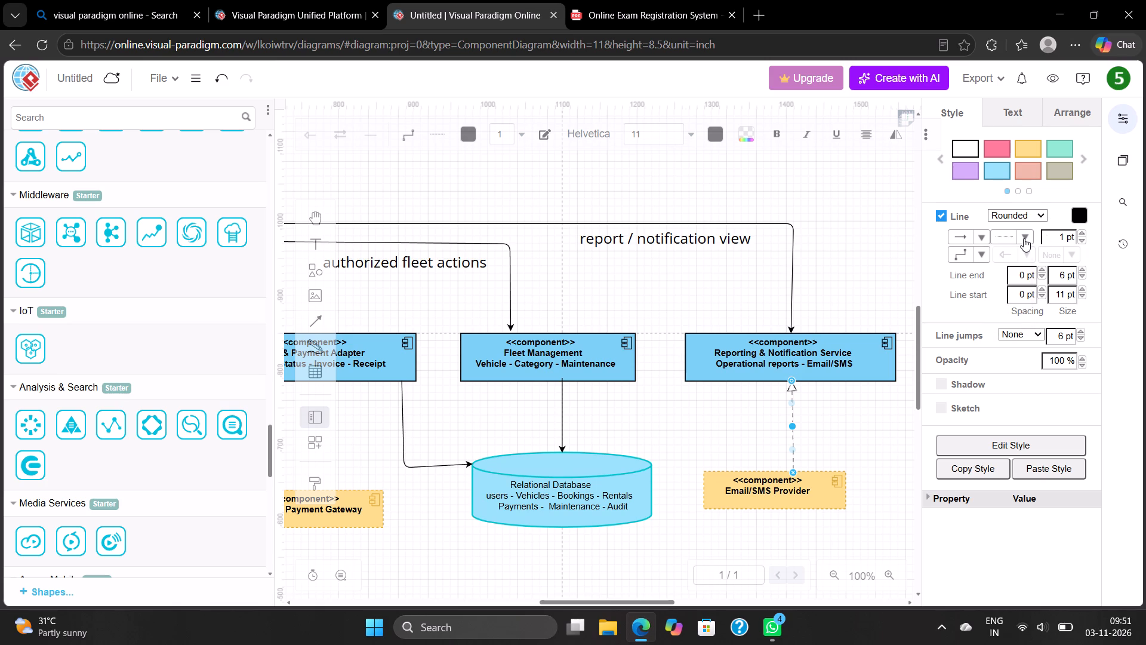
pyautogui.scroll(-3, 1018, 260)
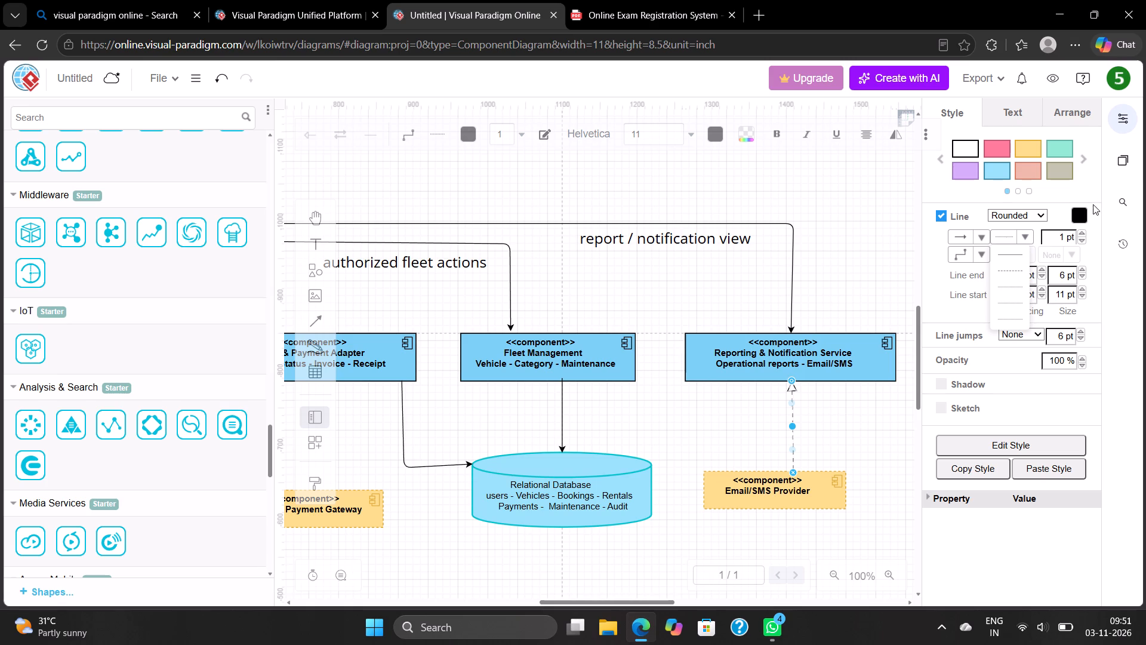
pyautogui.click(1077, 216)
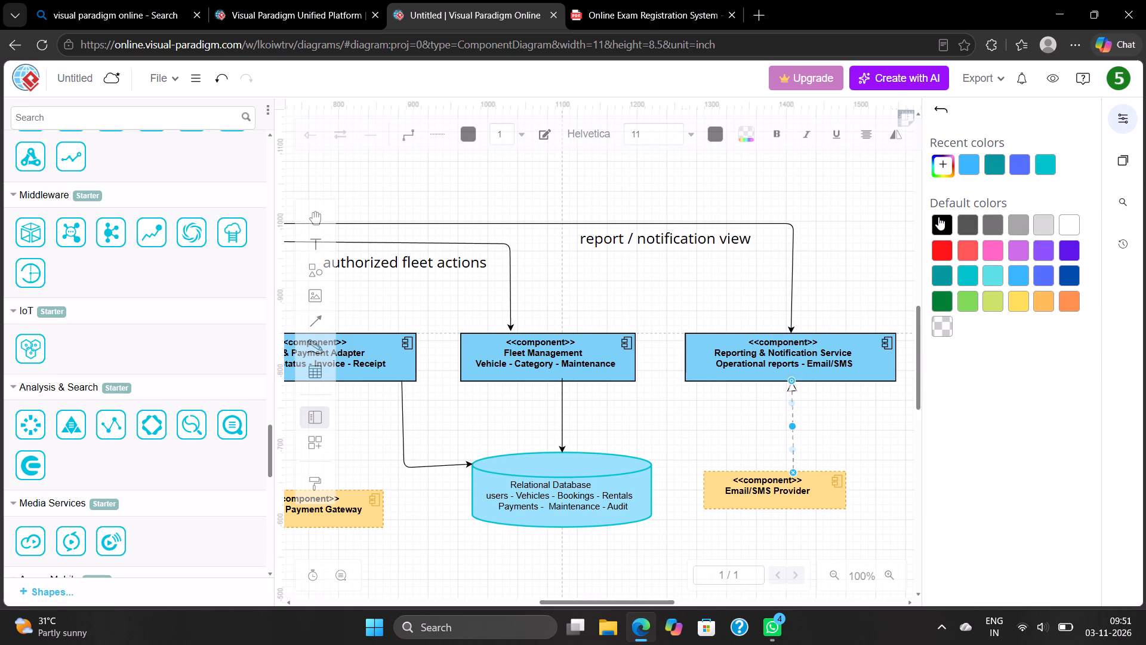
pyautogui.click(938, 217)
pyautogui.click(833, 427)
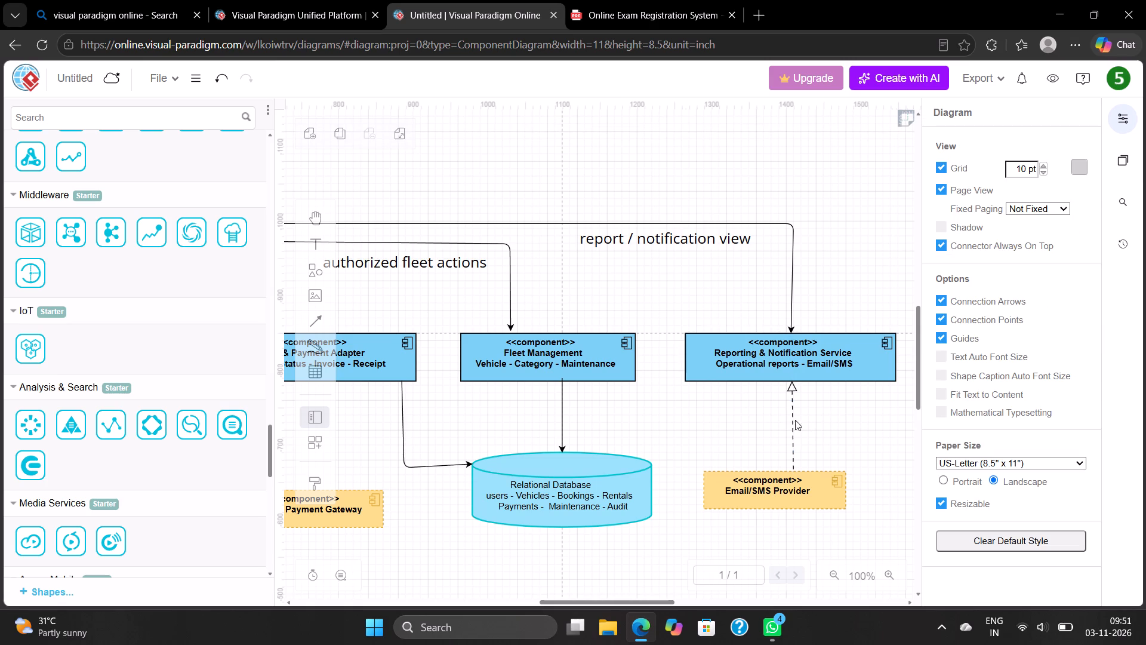
# Delete the Realization connector between the Reporting & Notification Service and the Email/SMS Provider.
pyautogui.click(793, 419)
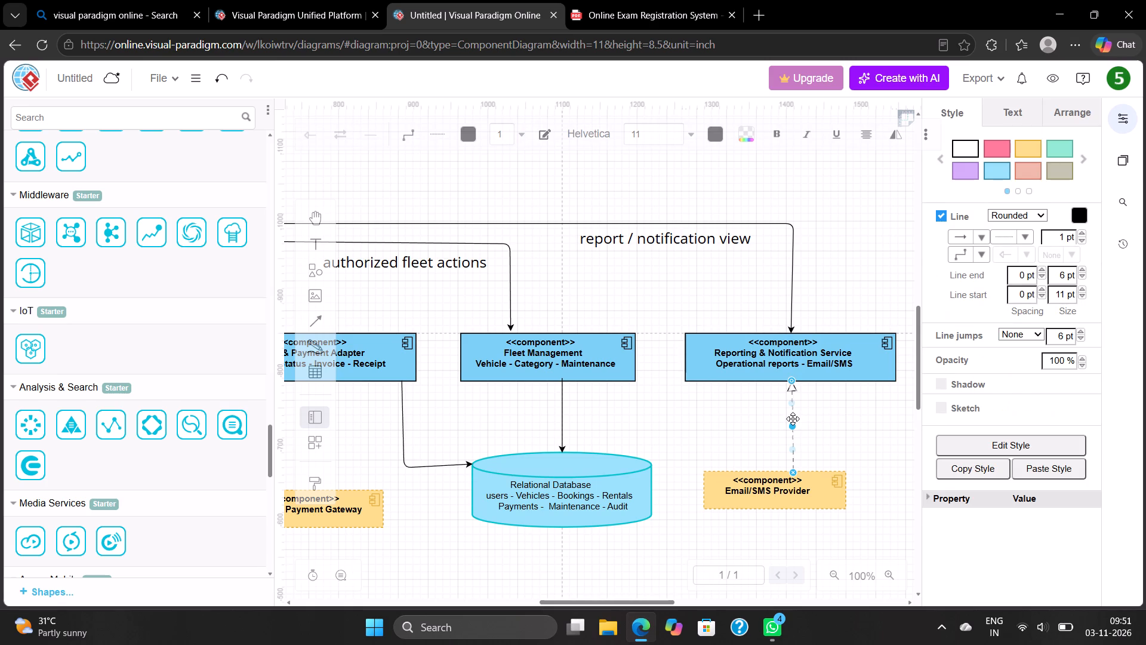
pyautogui.press('Delete')
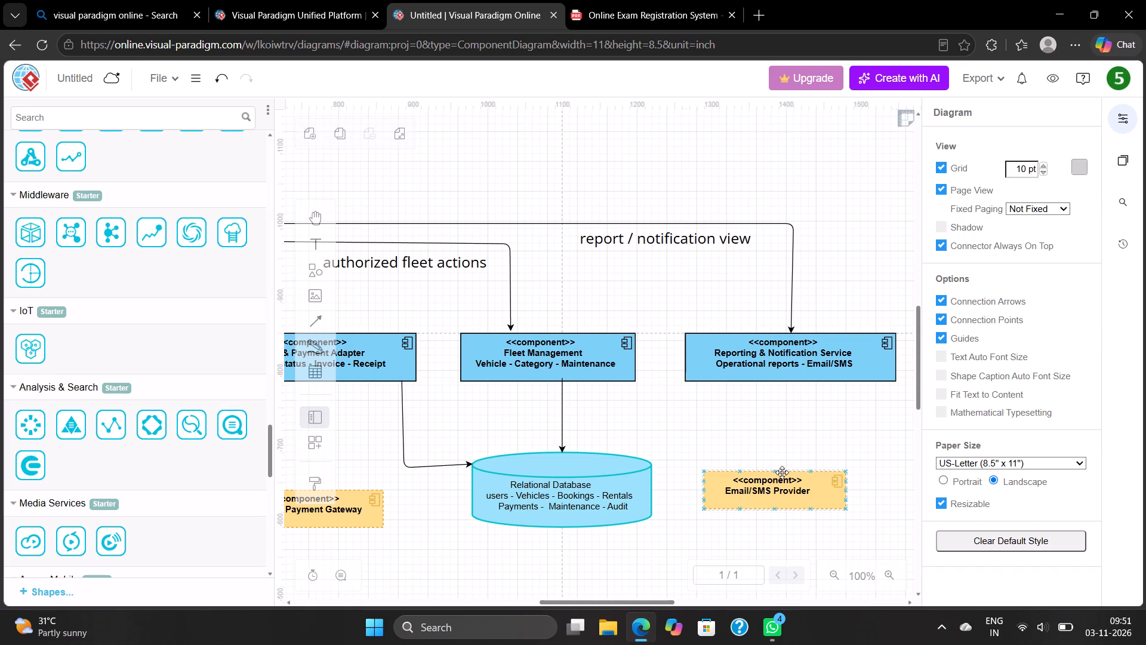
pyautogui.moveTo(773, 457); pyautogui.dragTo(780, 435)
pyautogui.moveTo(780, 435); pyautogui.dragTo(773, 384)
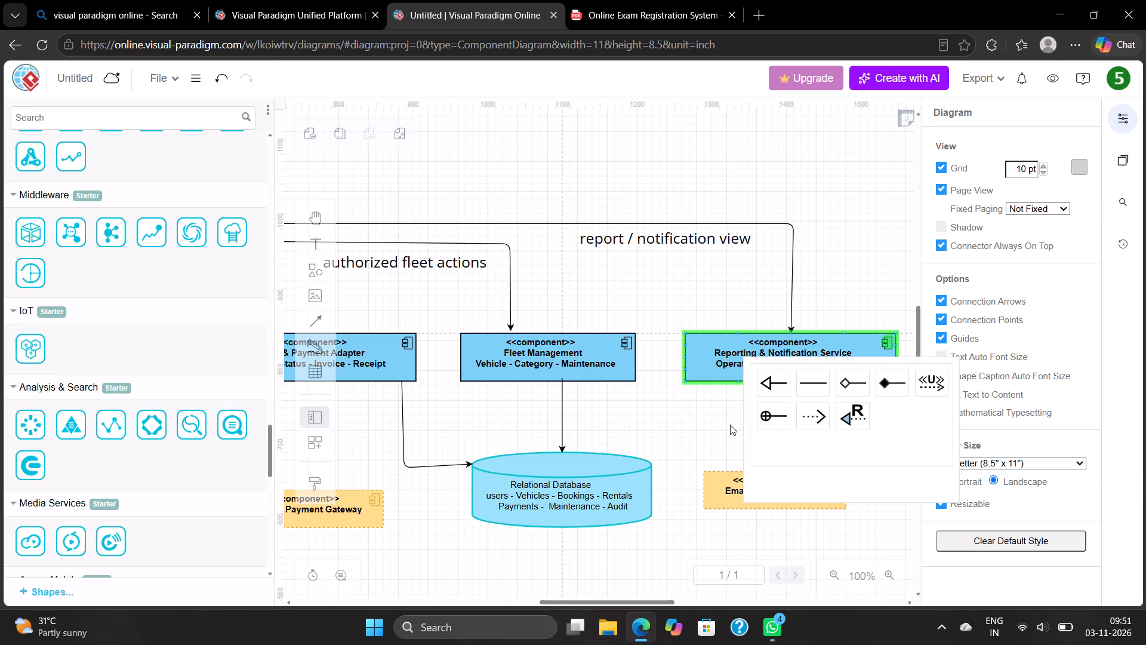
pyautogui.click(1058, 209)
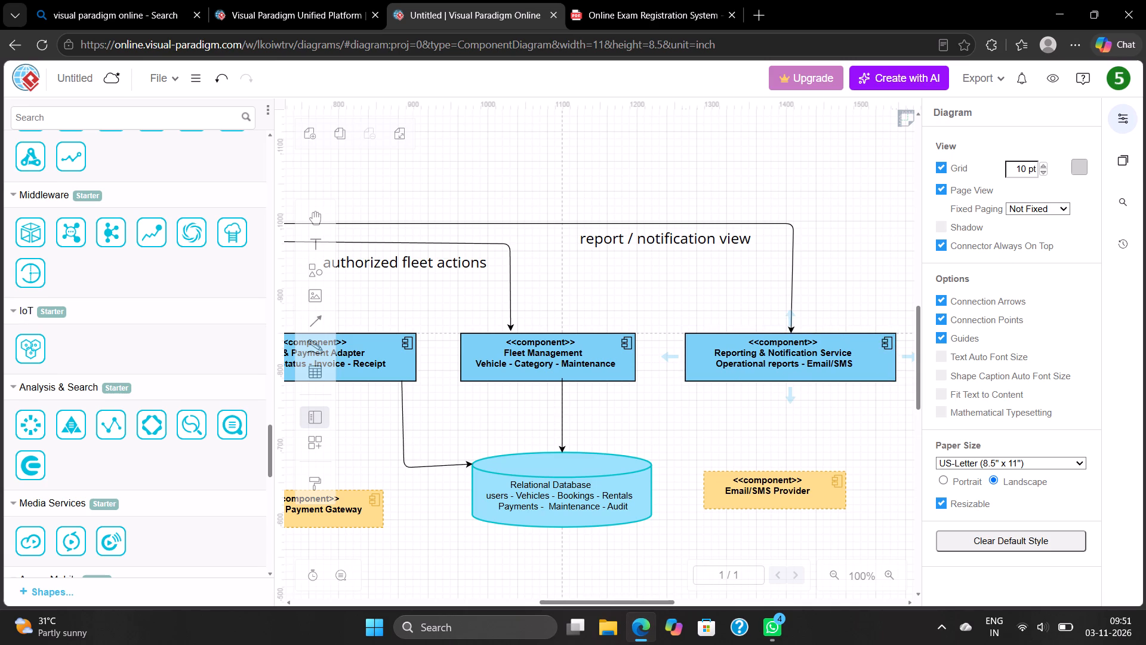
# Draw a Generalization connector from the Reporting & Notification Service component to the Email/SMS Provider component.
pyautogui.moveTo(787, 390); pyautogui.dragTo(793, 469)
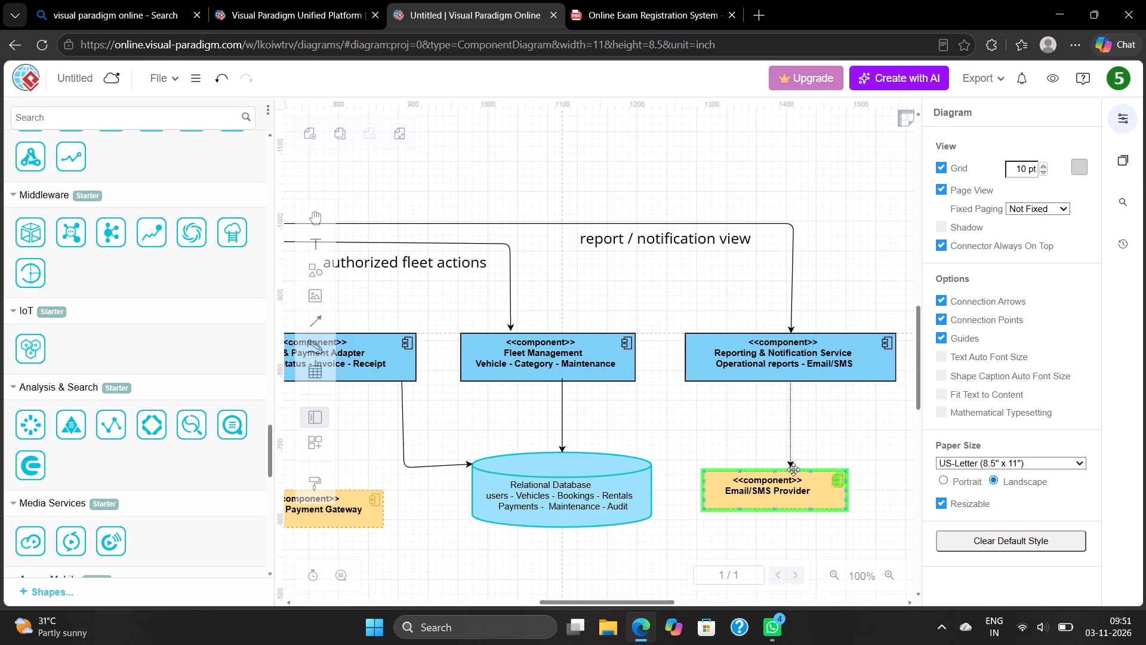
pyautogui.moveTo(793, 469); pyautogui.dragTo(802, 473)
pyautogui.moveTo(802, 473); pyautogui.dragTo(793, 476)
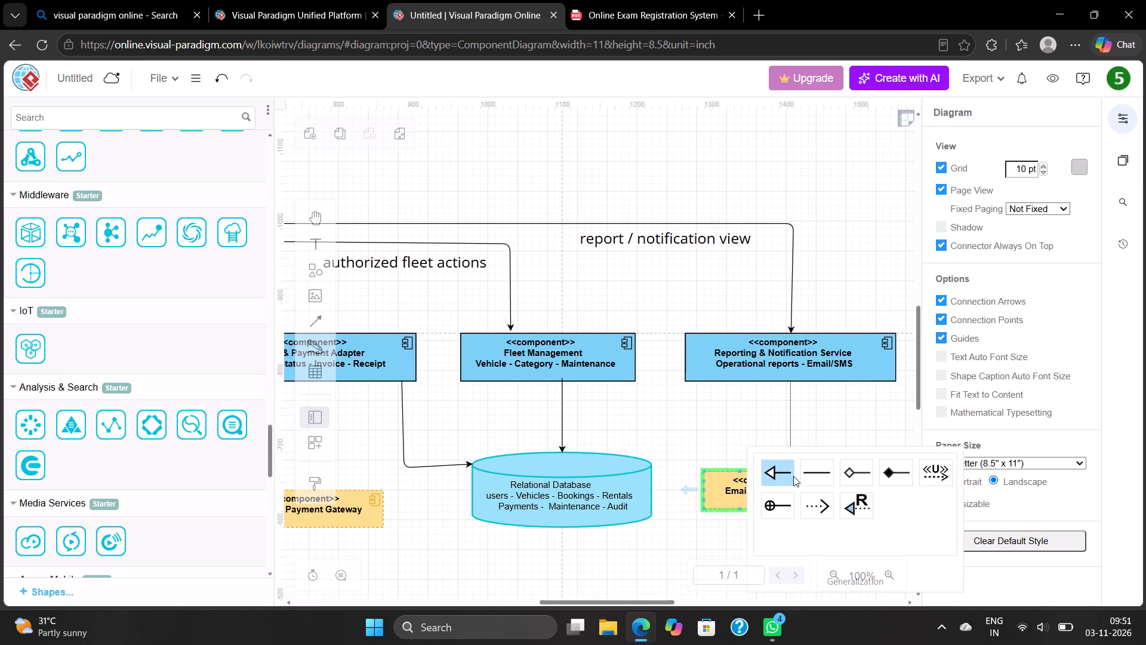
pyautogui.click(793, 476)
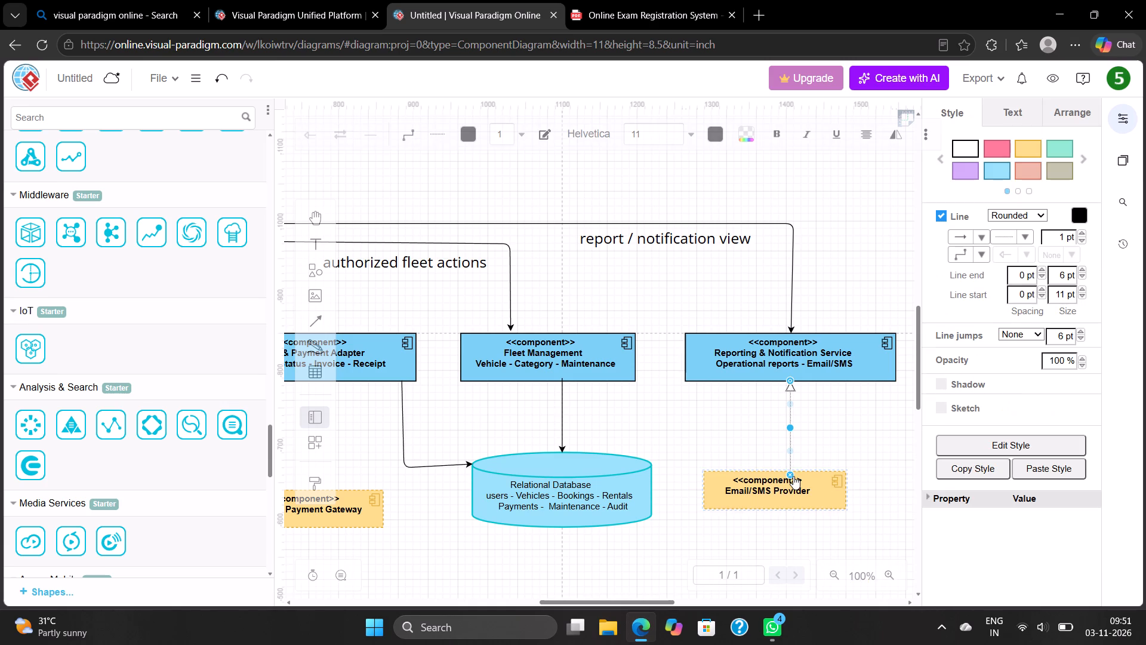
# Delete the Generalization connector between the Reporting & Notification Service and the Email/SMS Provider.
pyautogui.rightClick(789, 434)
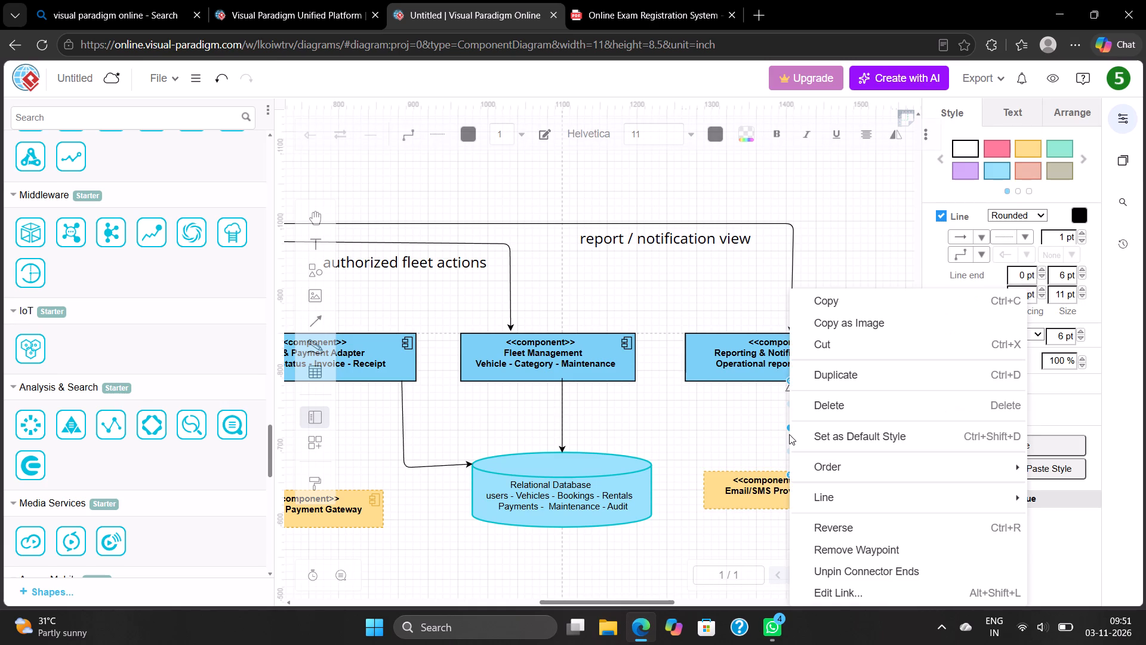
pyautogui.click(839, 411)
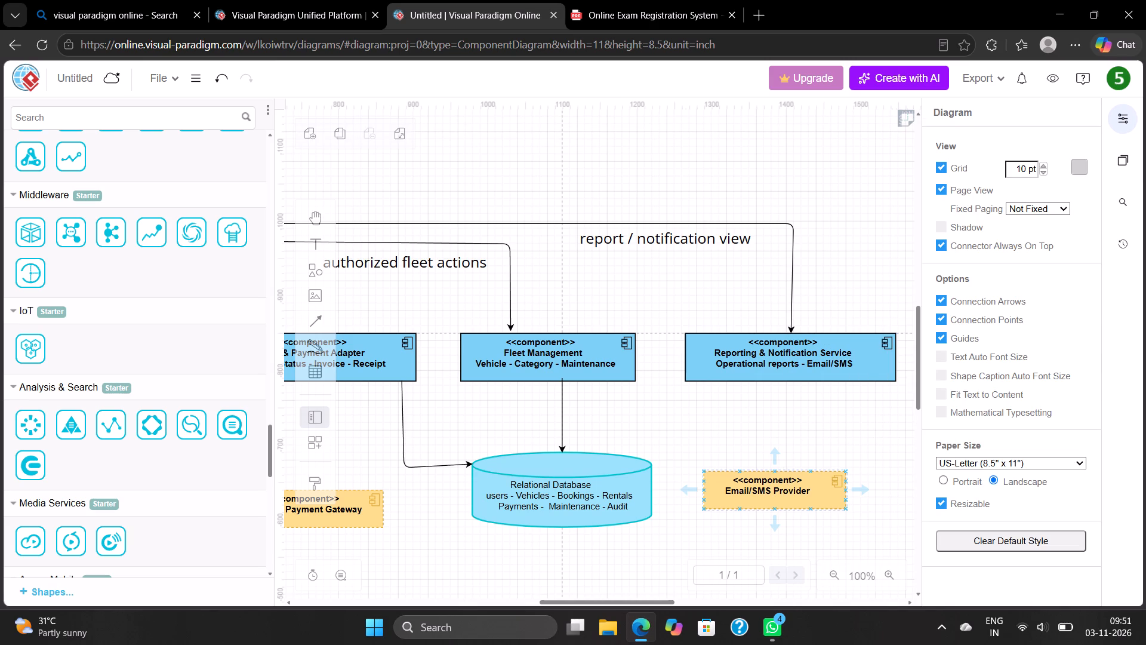
# Draw a Generalization connector starting at the Email/SMS Provider component and ending at the Reporting & Notification Service component.
pyautogui.moveTo(775, 456); pyautogui.dragTo(778, 385)
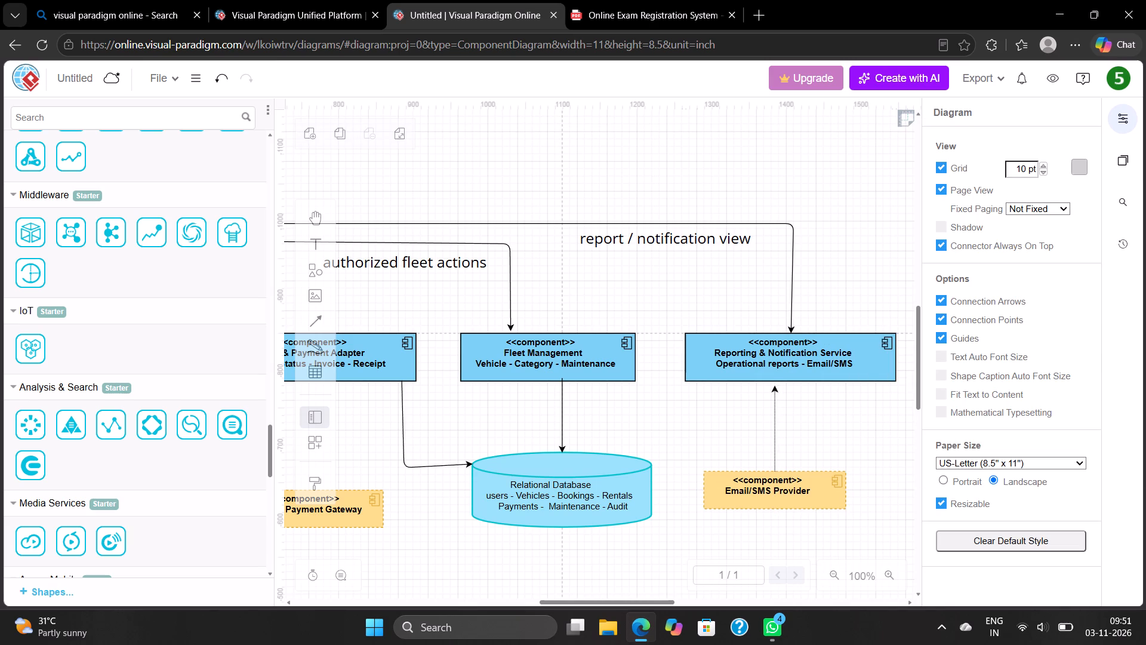
pyautogui.moveTo(778, 385); pyautogui.dragTo(777, 382)
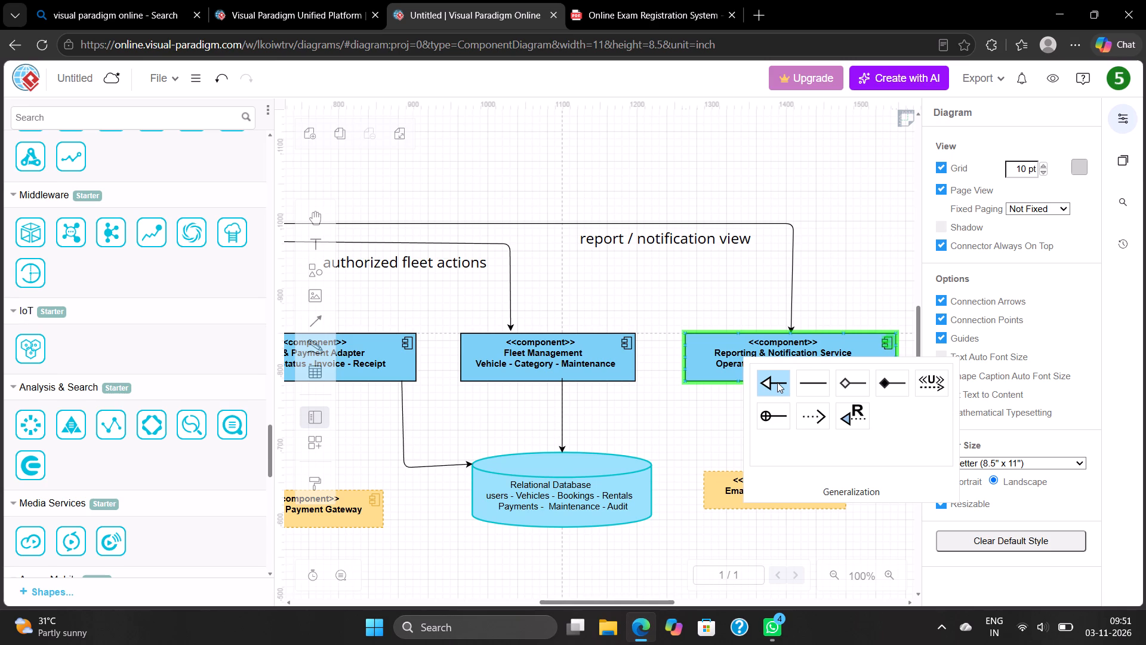
pyautogui.click(777, 382)
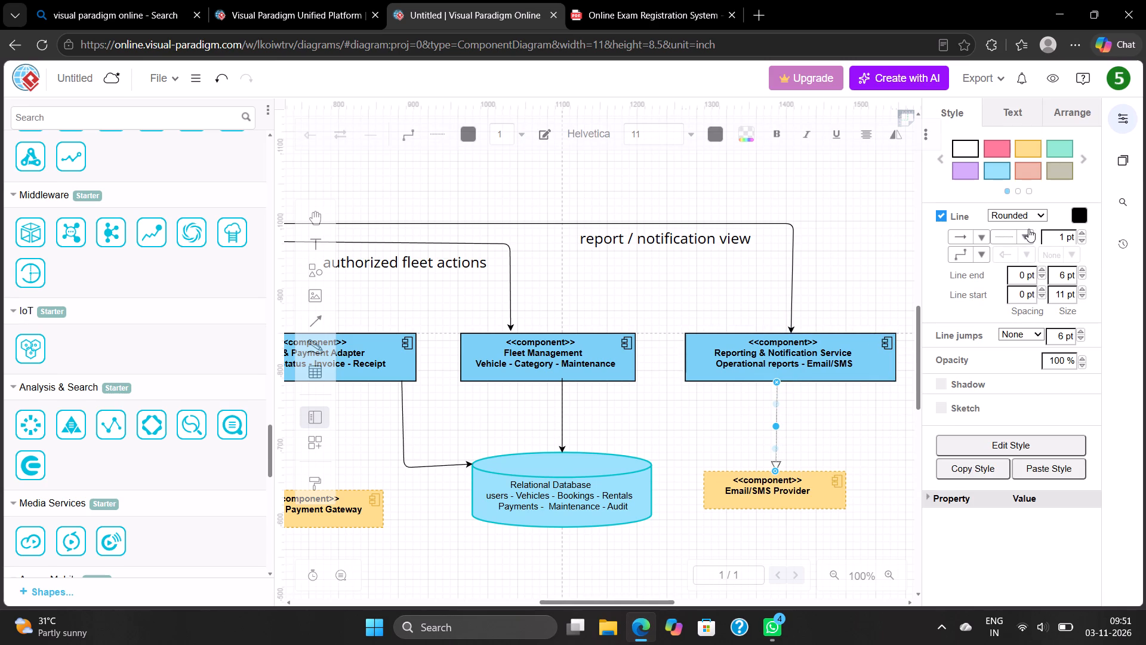
# Make the line of the Generalization connector at the Email/SMS Provider dashed.
pyautogui.click(1020, 235)
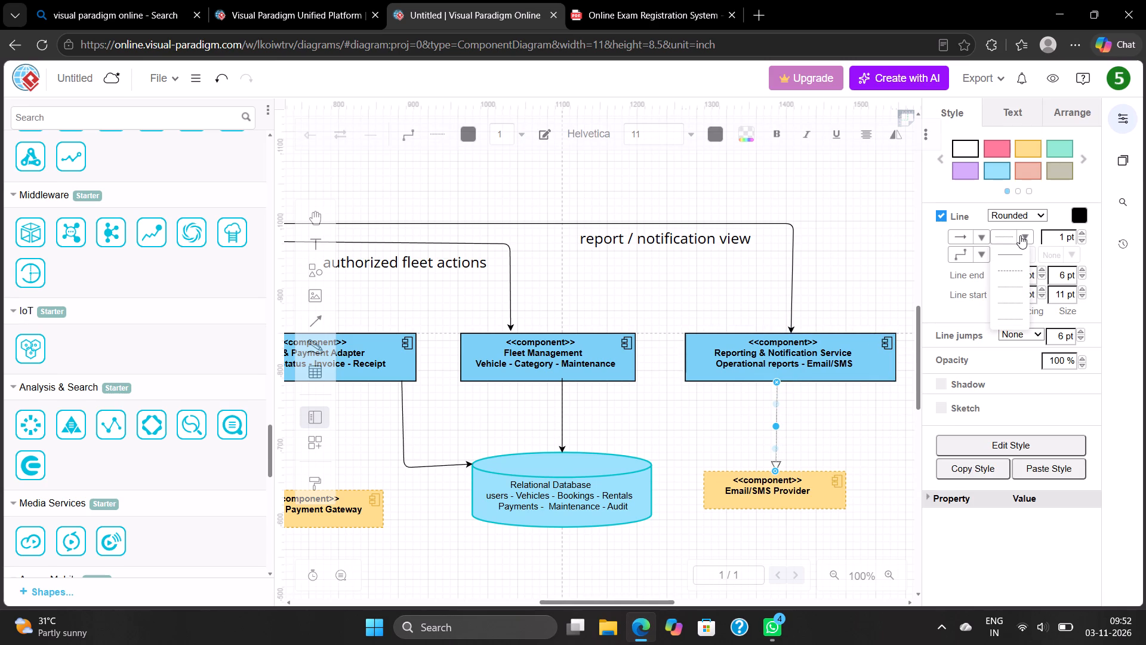
pyautogui.click(1003, 271)
pyautogui.click(904, 238)
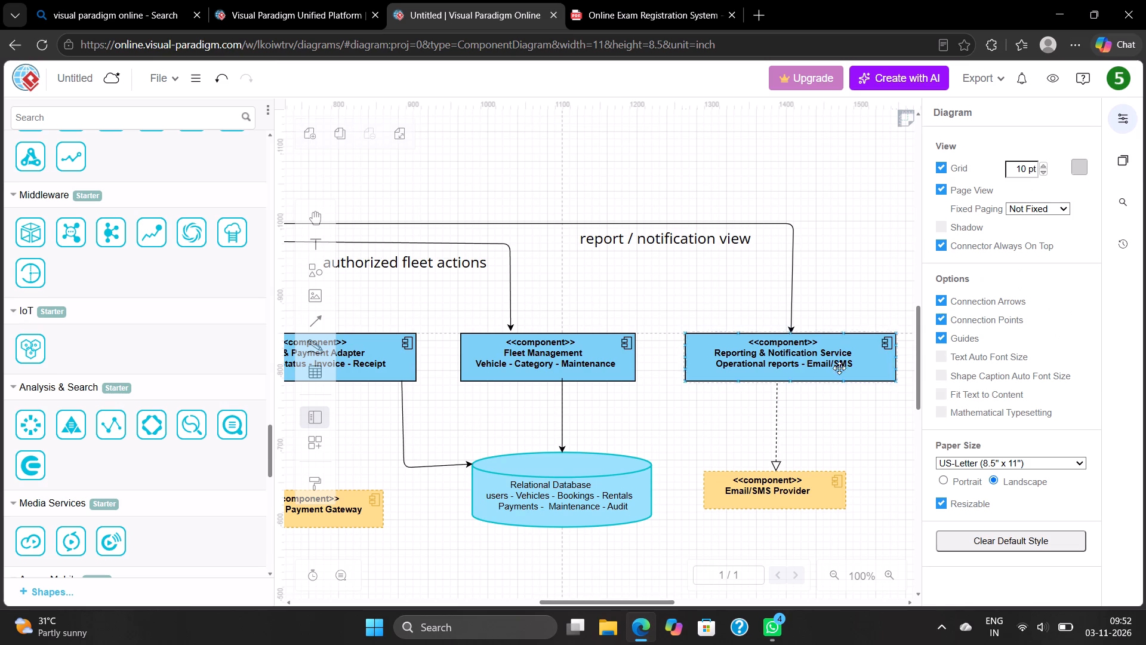
# Set the line end spacing of the dashed Generalization connector at the Email/SMS Provider to 1 pt.
pyautogui.click(777, 462)
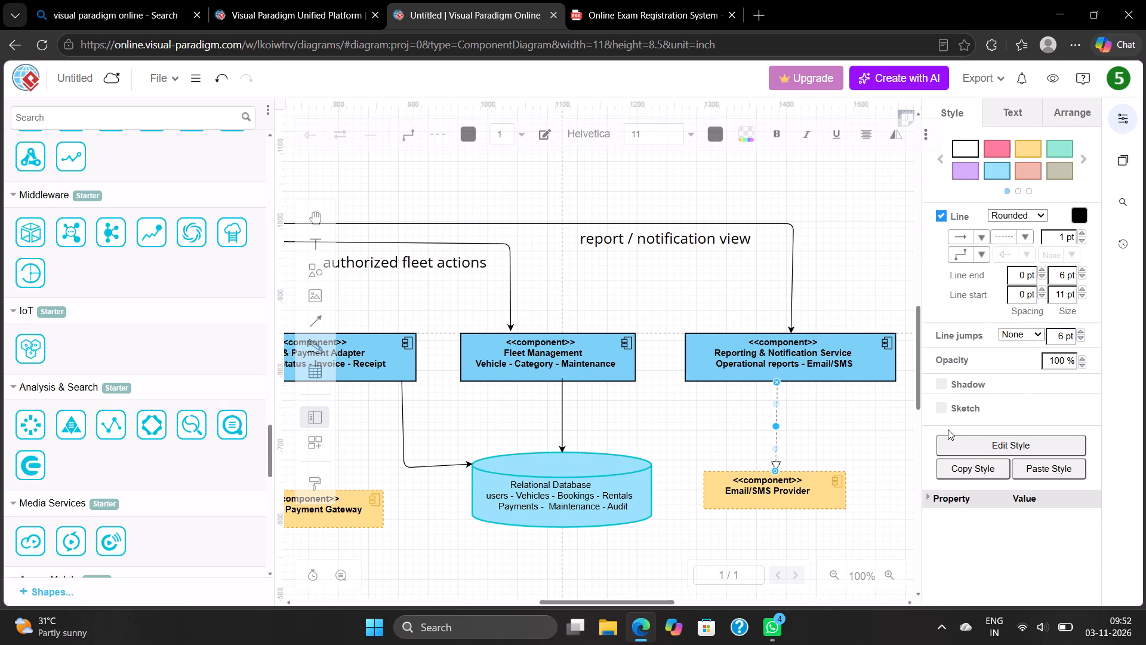
pyautogui.click(1025, 251)
pyautogui.click(1032, 254)
pyautogui.click(1055, 256)
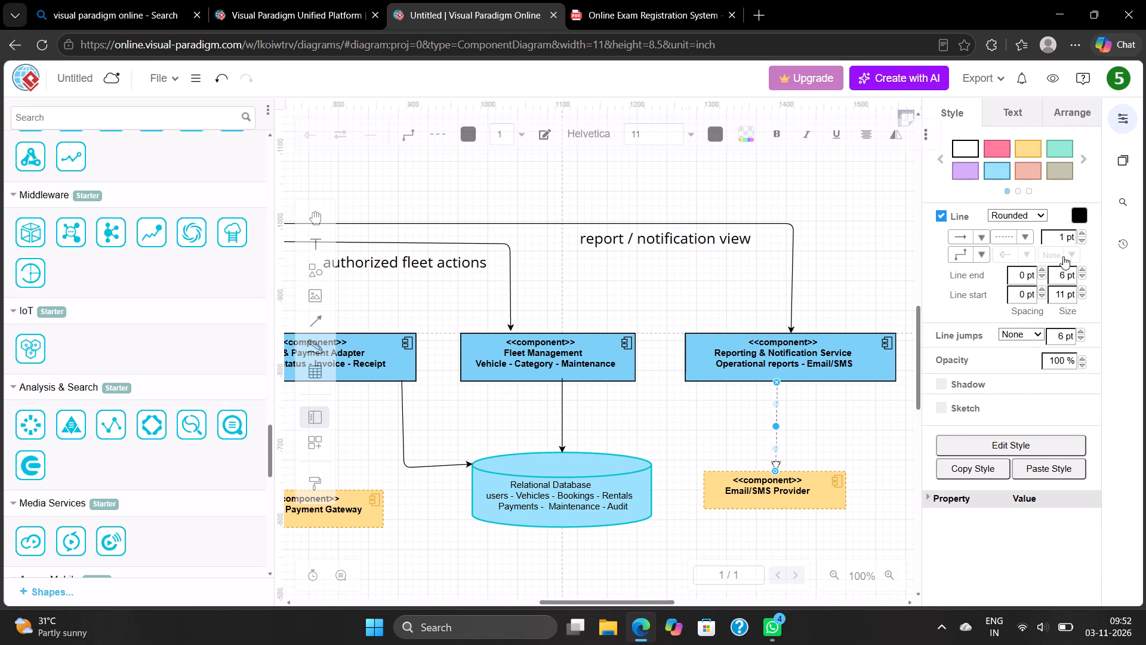
pyautogui.click(1077, 255)
pyautogui.click(1077, 255)
pyautogui.click(1039, 270)
pyautogui.click(825, 422)
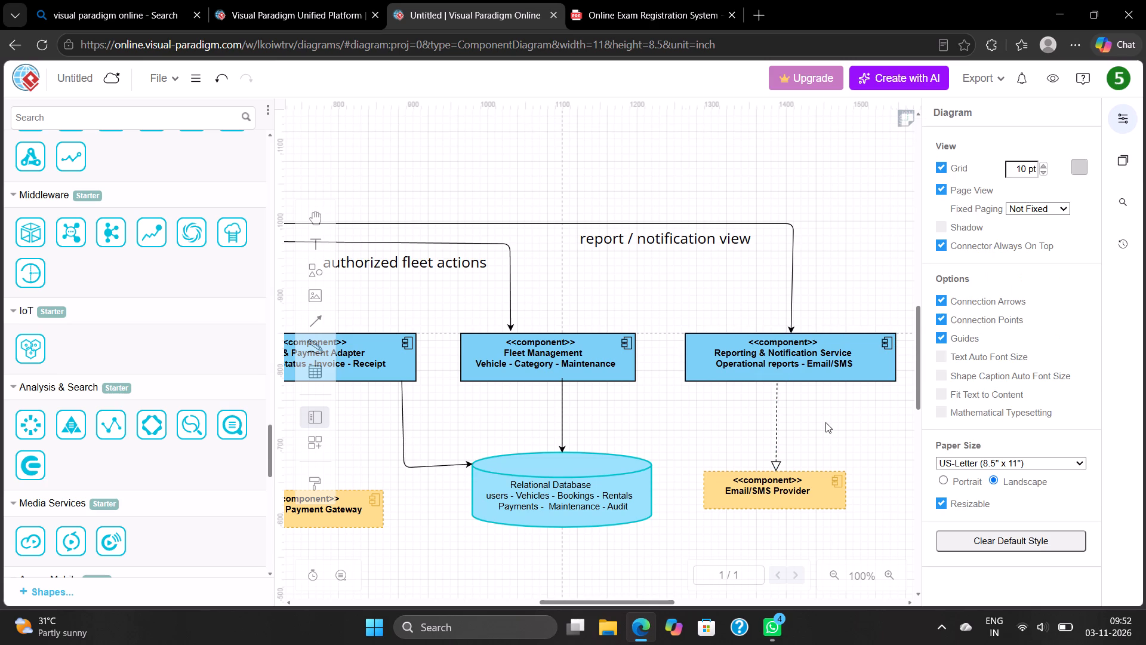
# Examine the style definition text of the dashed Generalization connector and close it without applying changes.
pyautogui.click(774, 419)
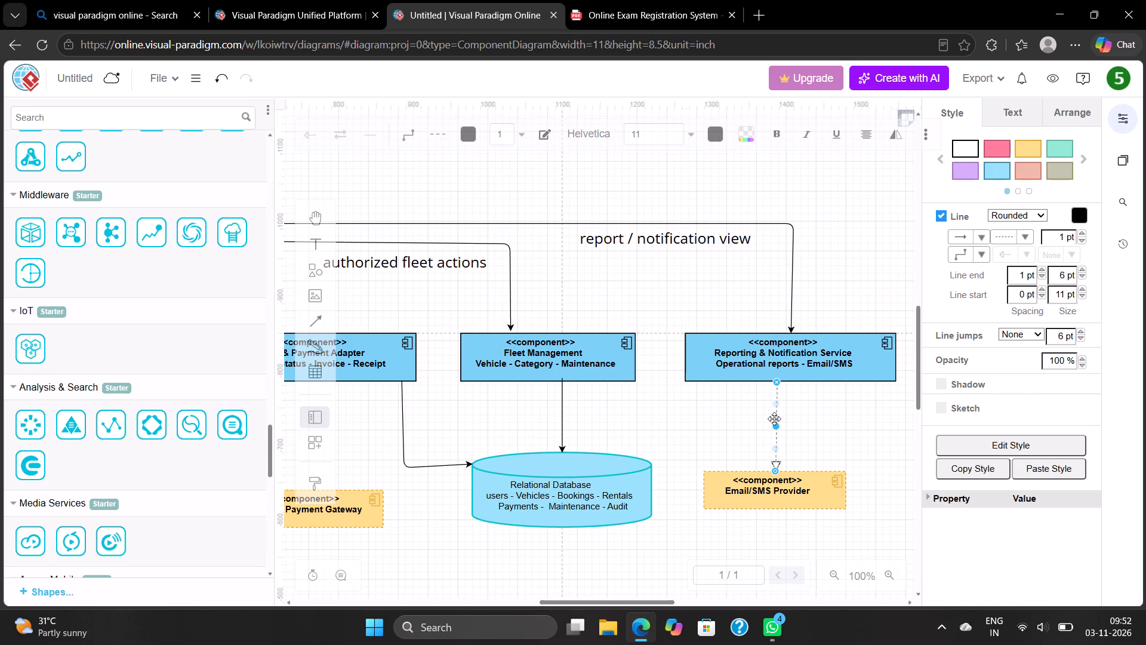
pyautogui.click(1016, 443)
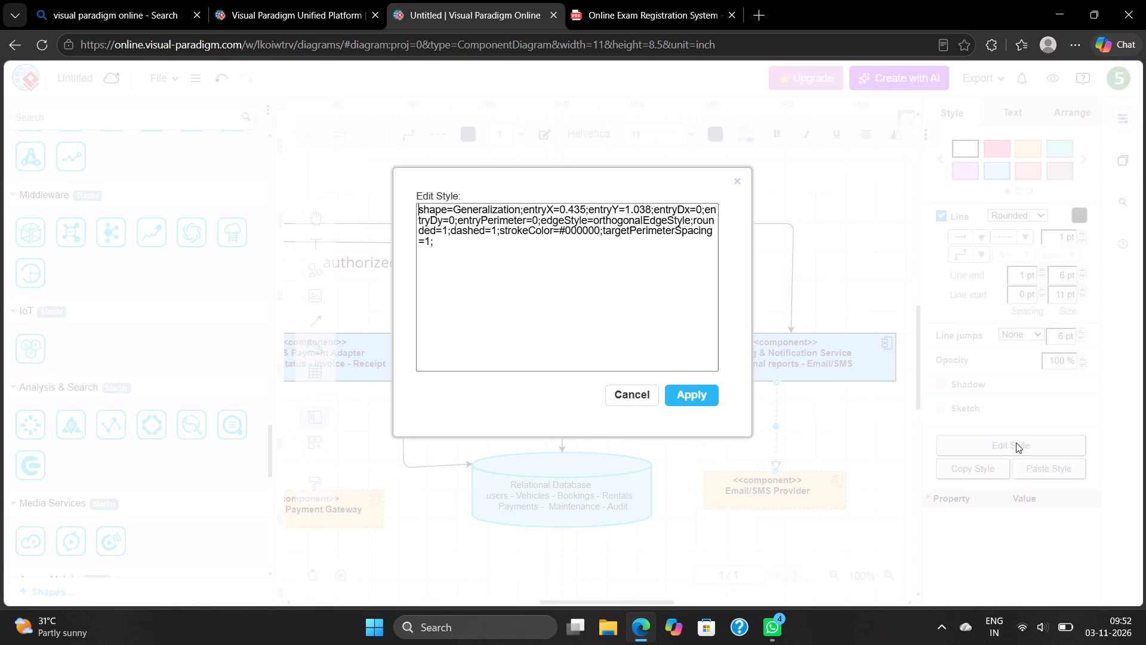
pyautogui.click(735, 185)
pyautogui.click(637, 398)
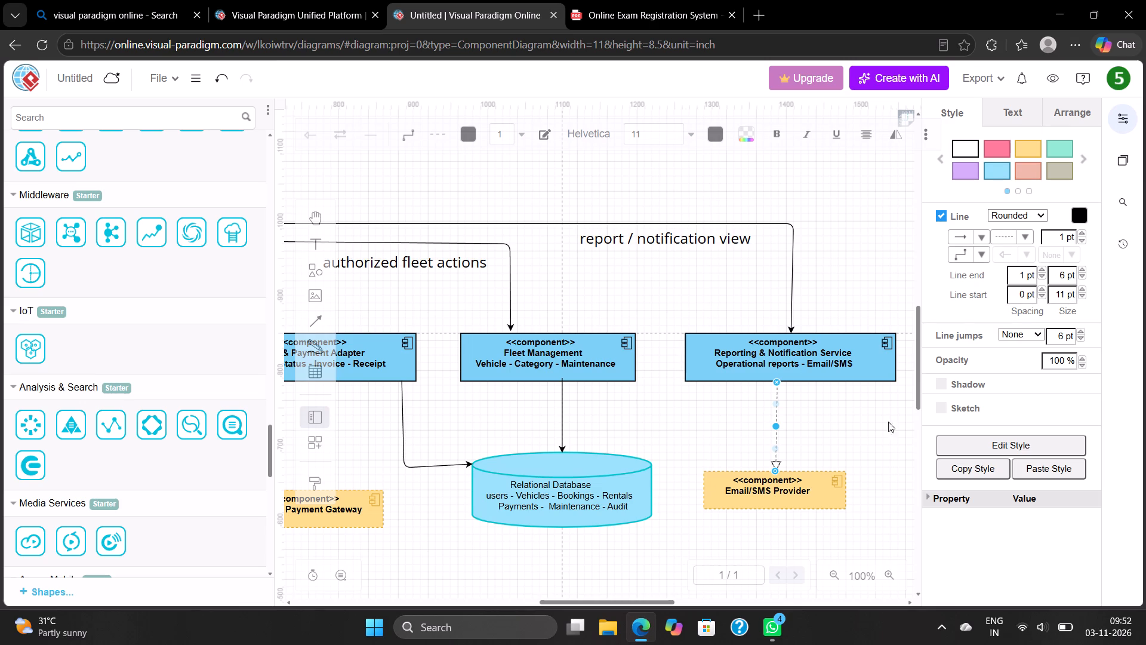
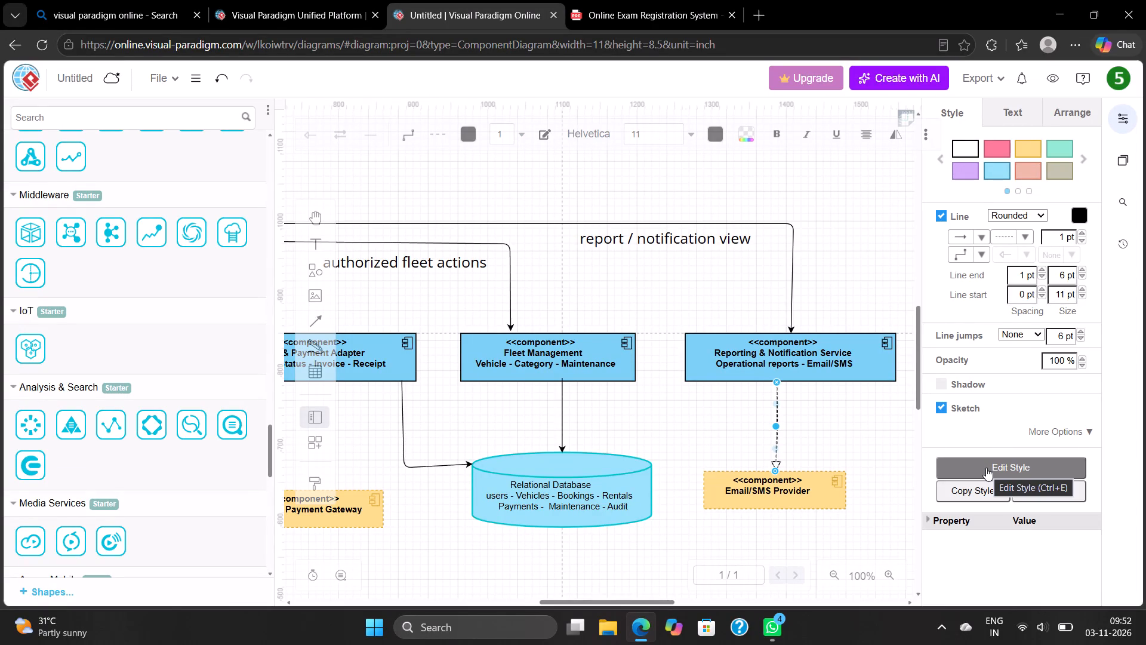
# Examine the extended property list of the dashed Generalization connector at the Email/SMS Provider component.
pyautogui.click(938, 521)
pyautogui.scroll(-5, 938, 521)
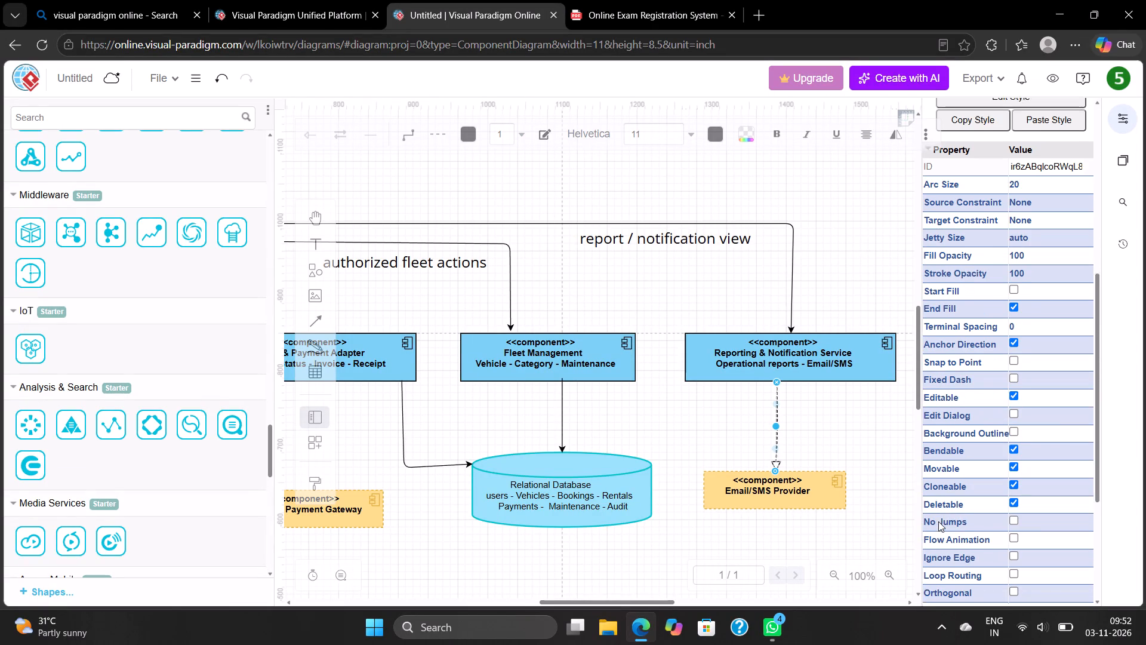
pyautogui.scroll(-2, 938, 521)
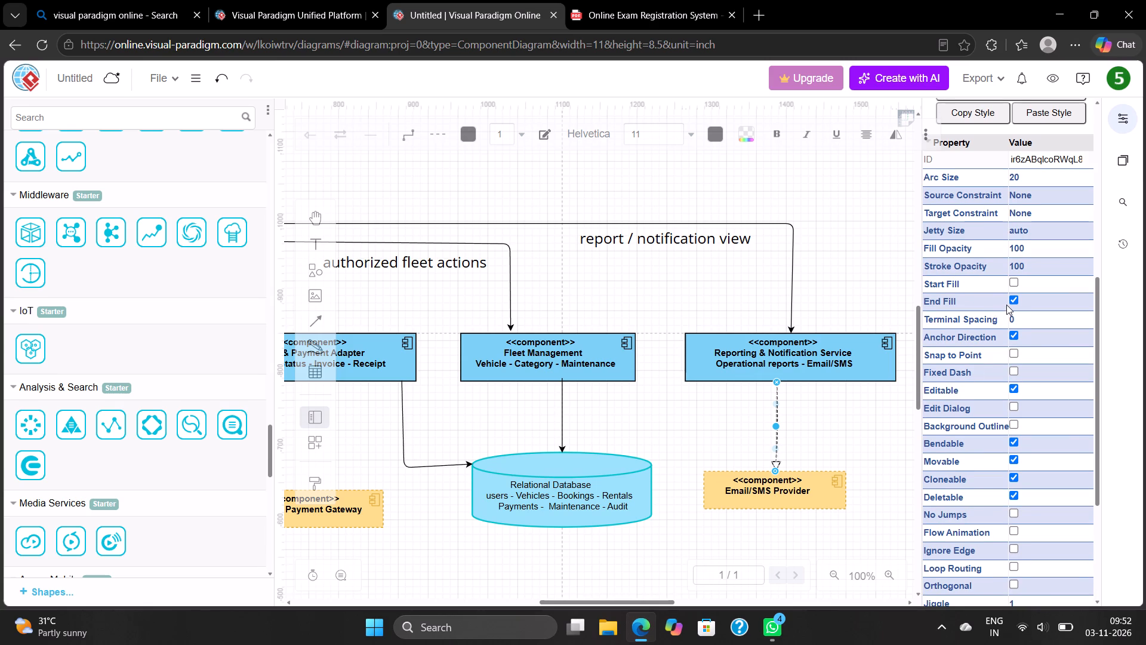
pyautogui.scroll(-2, 1006, 305)
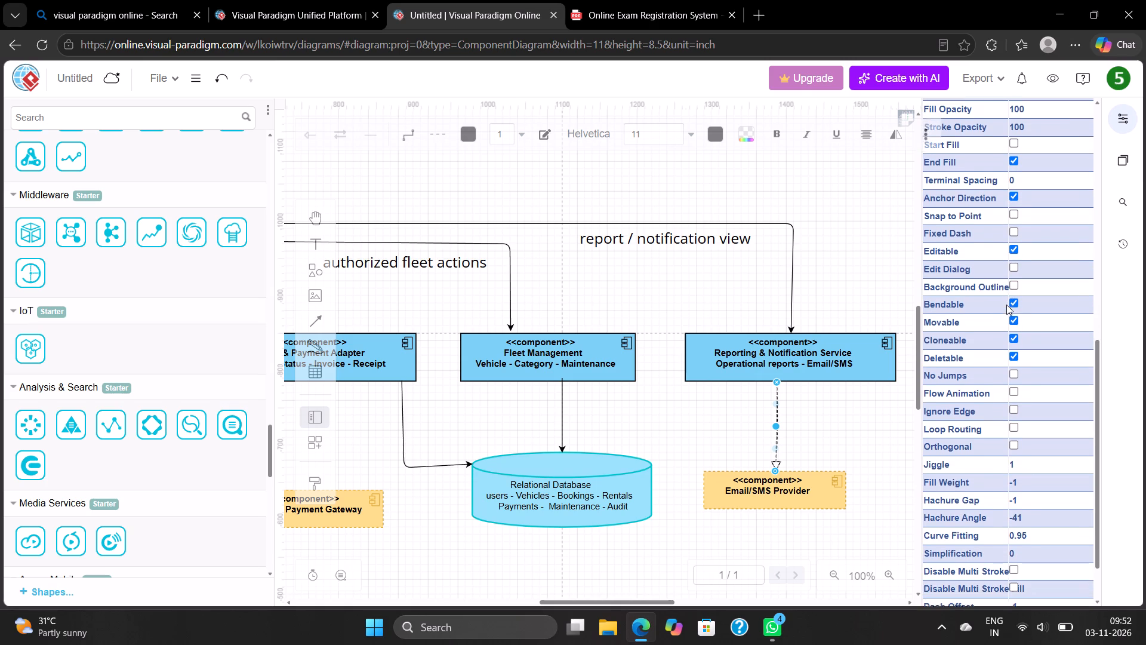
pyautogui.scroll(-5, 1006, 305)
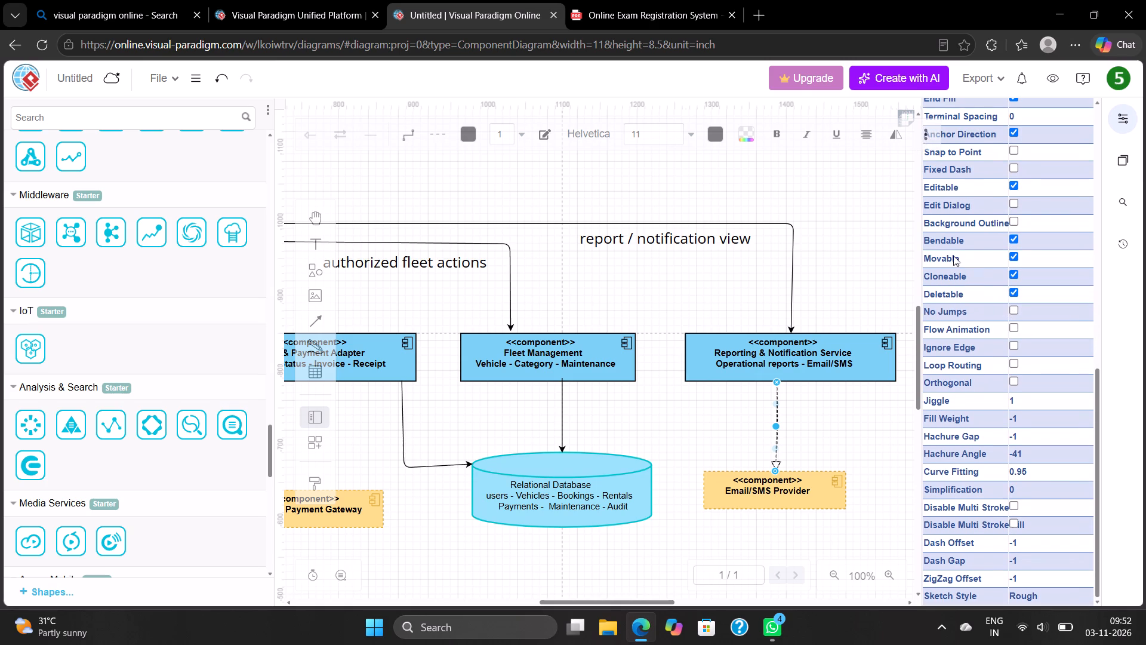
pyautogui.click(864, 222)
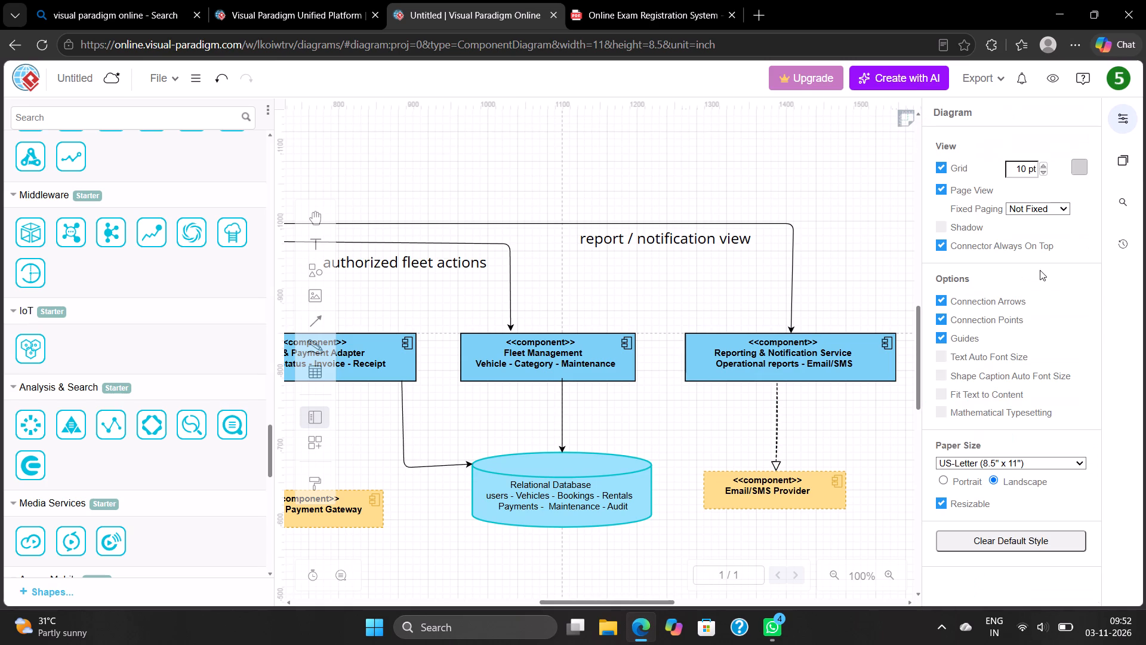
pyautogui.scroll(2, 1040, 270)
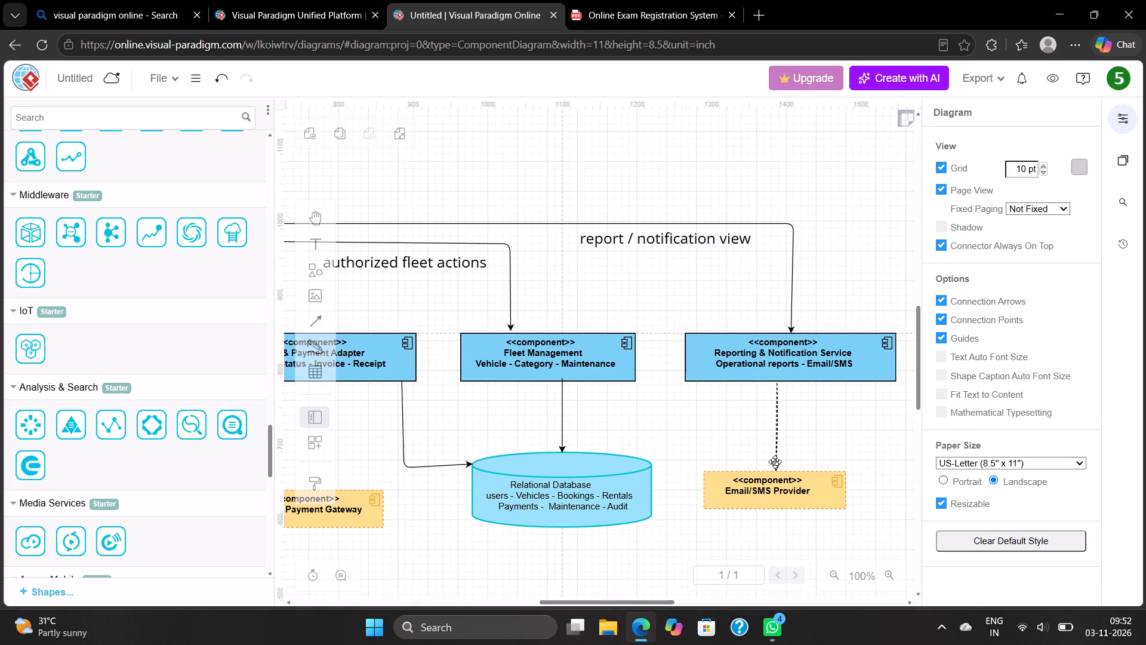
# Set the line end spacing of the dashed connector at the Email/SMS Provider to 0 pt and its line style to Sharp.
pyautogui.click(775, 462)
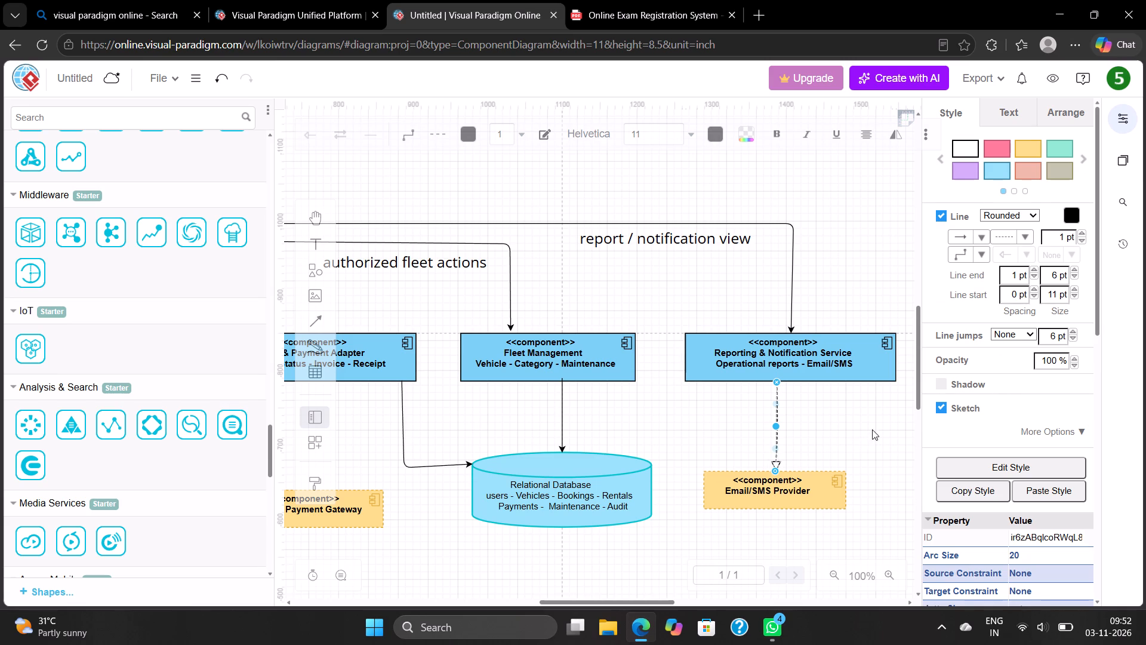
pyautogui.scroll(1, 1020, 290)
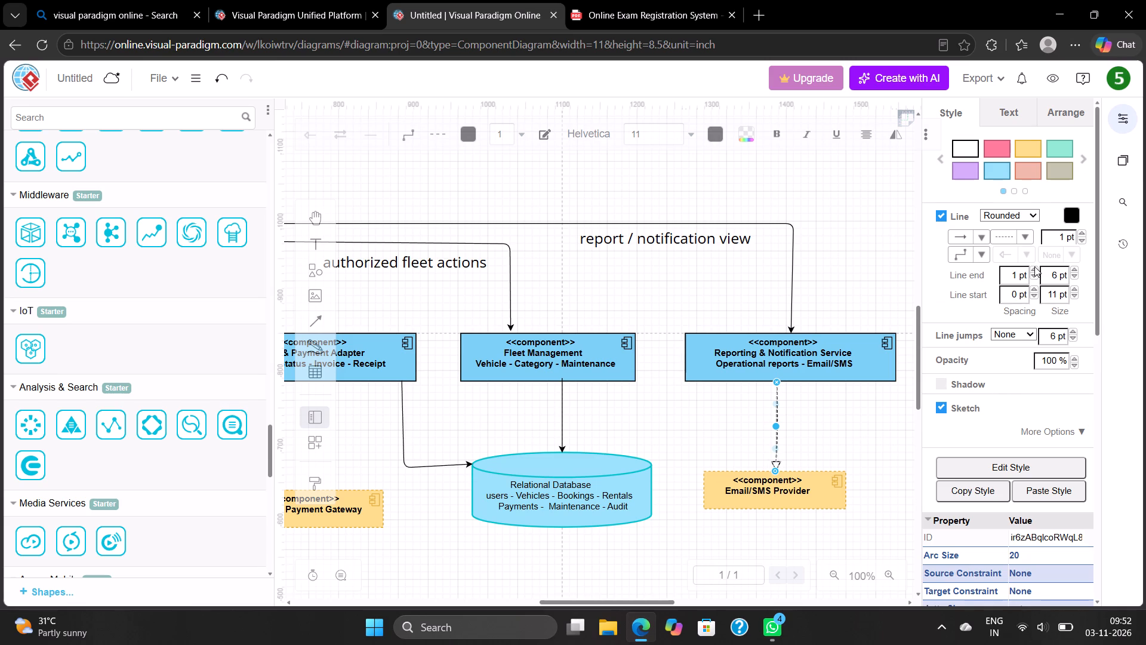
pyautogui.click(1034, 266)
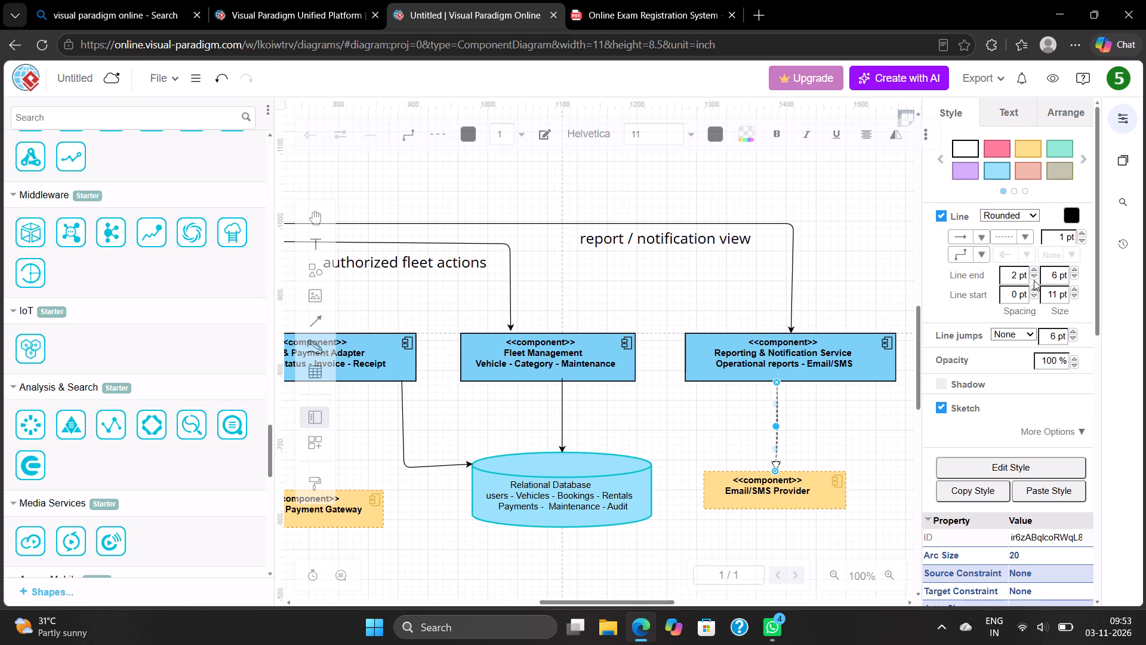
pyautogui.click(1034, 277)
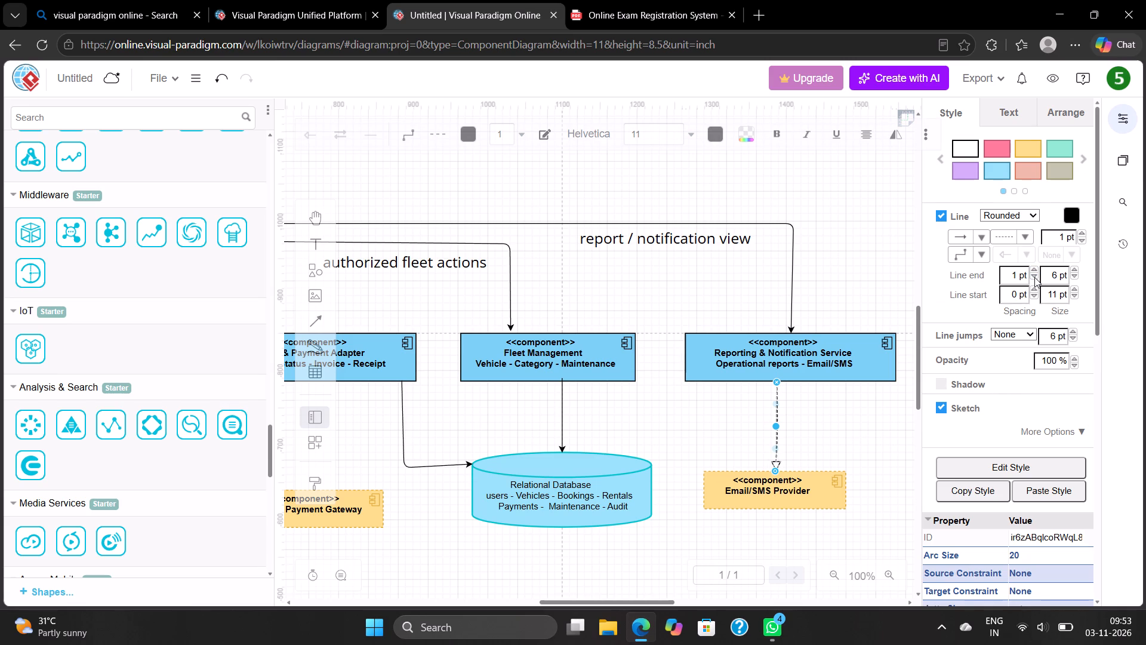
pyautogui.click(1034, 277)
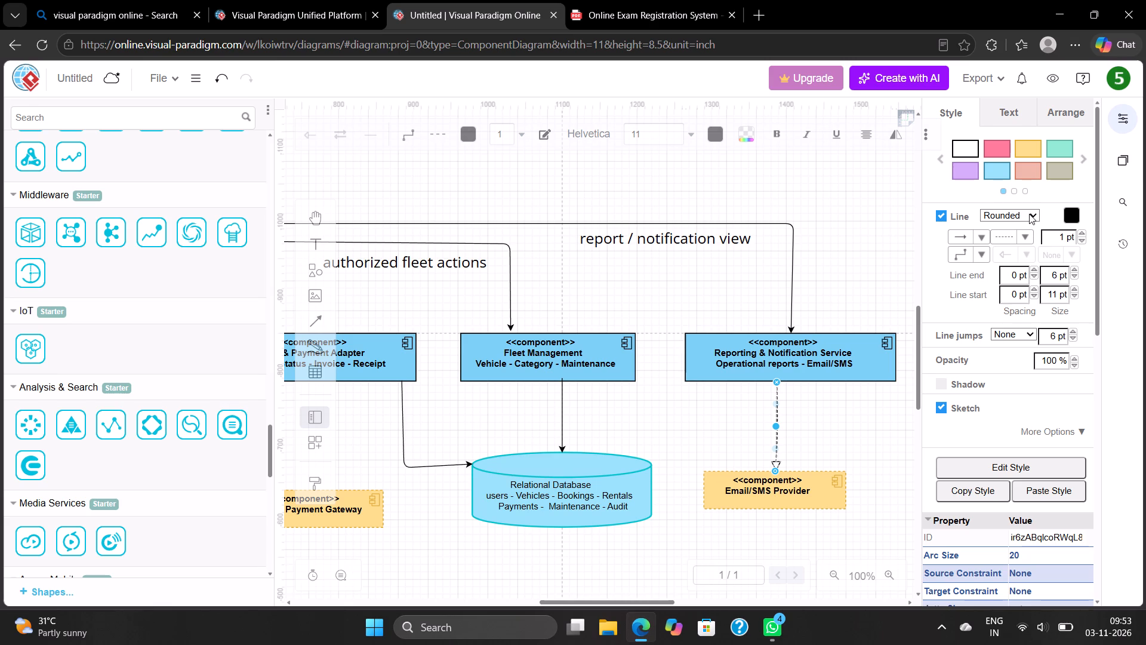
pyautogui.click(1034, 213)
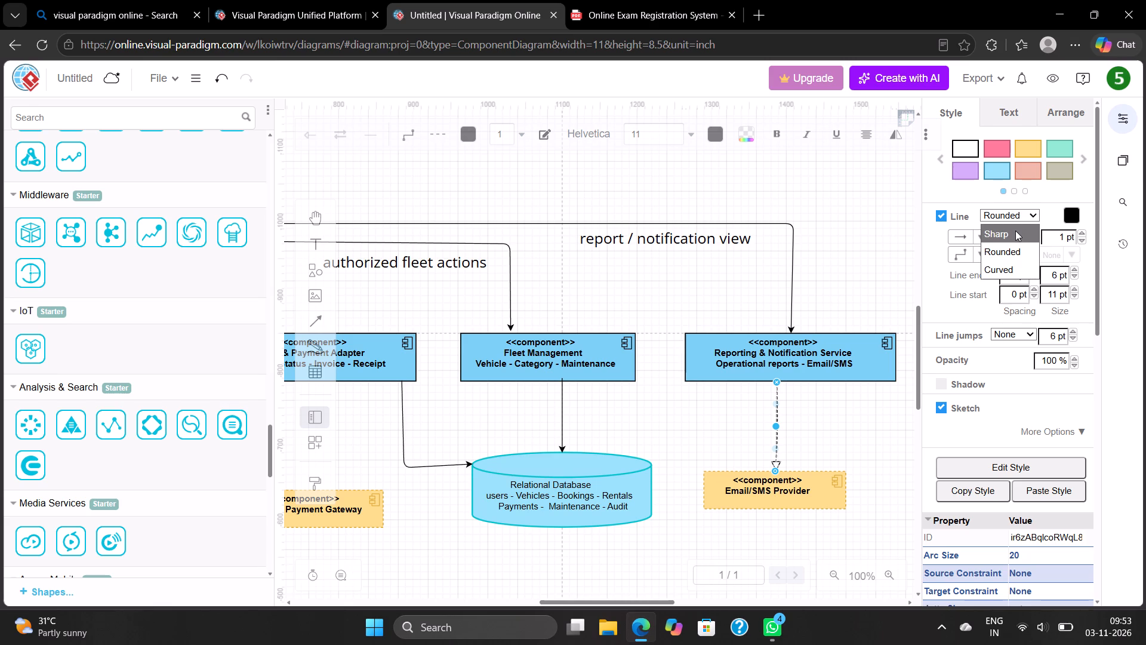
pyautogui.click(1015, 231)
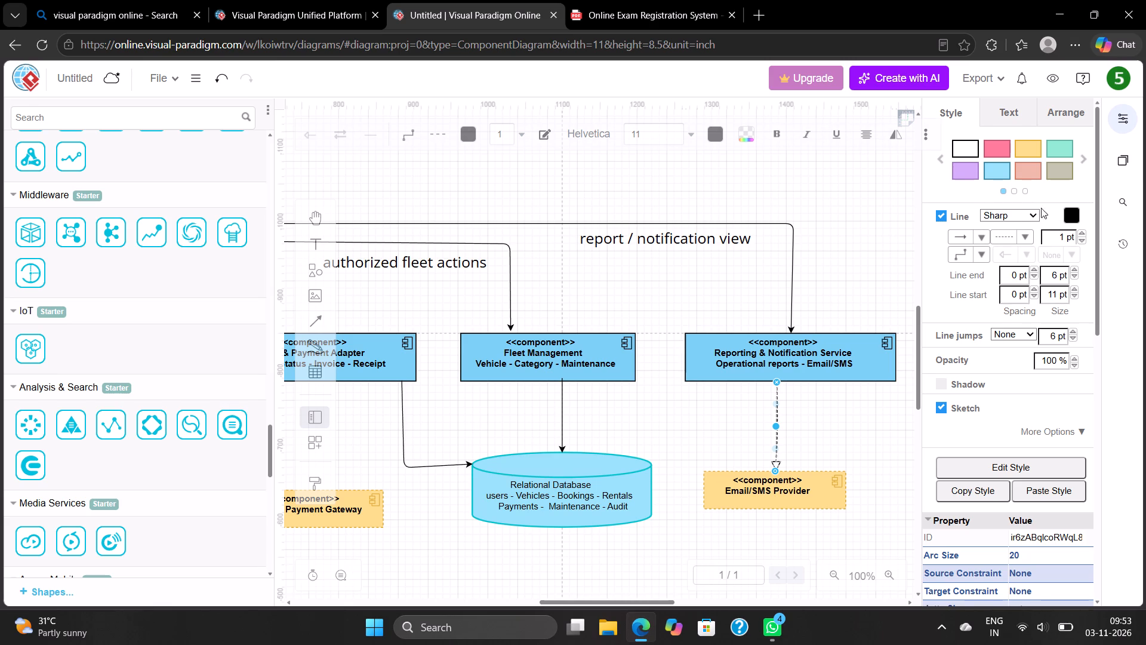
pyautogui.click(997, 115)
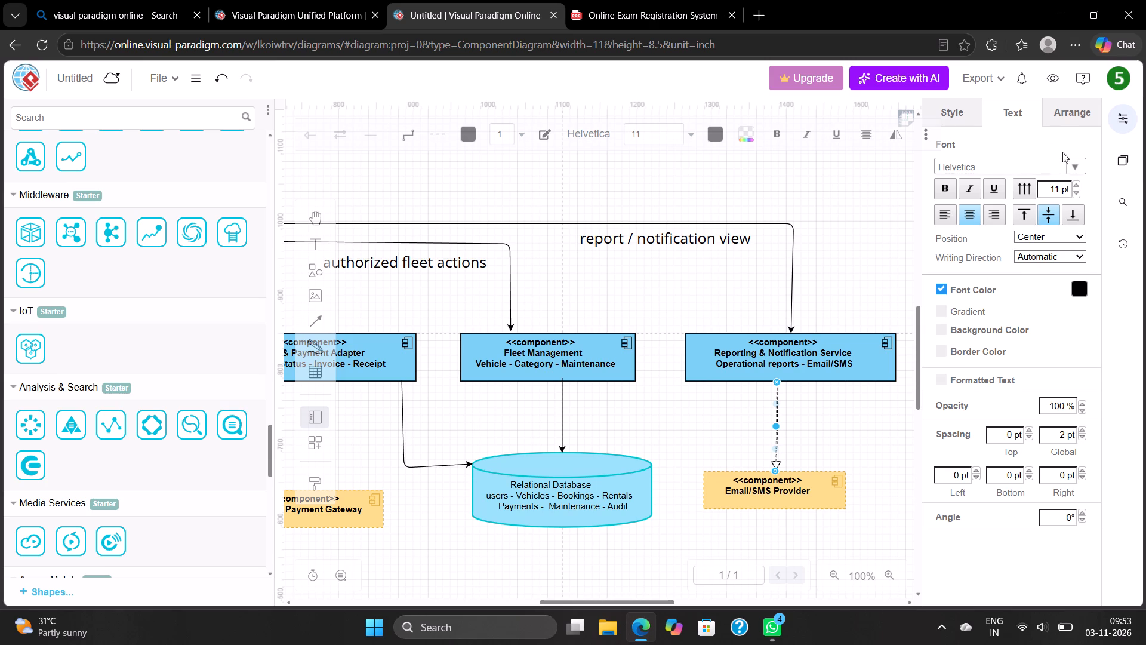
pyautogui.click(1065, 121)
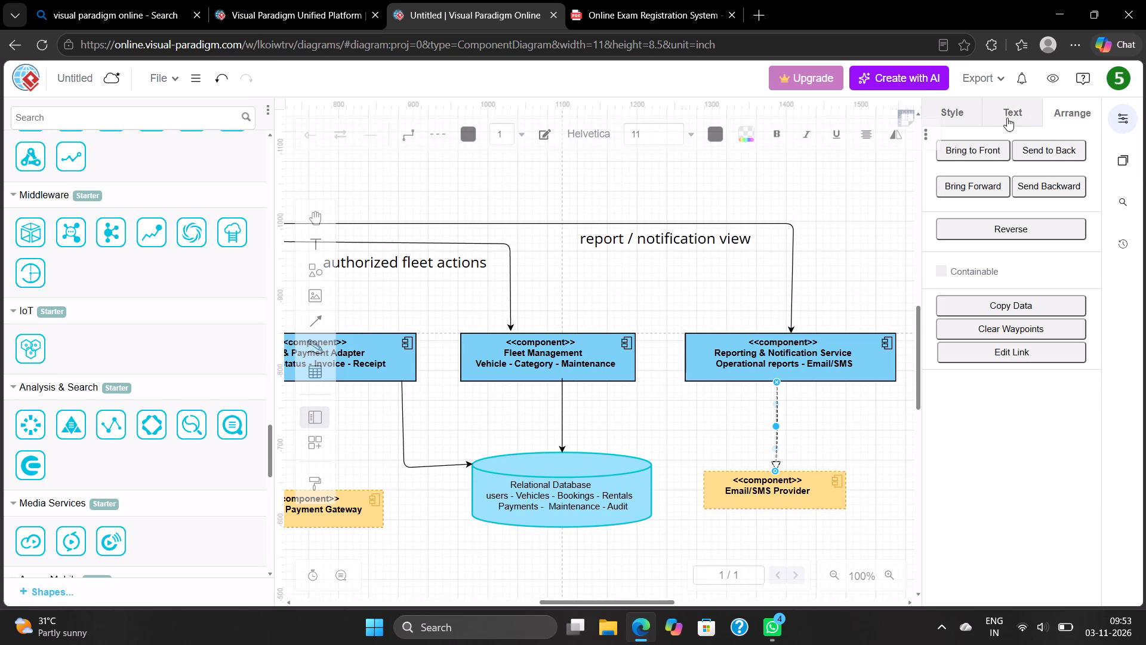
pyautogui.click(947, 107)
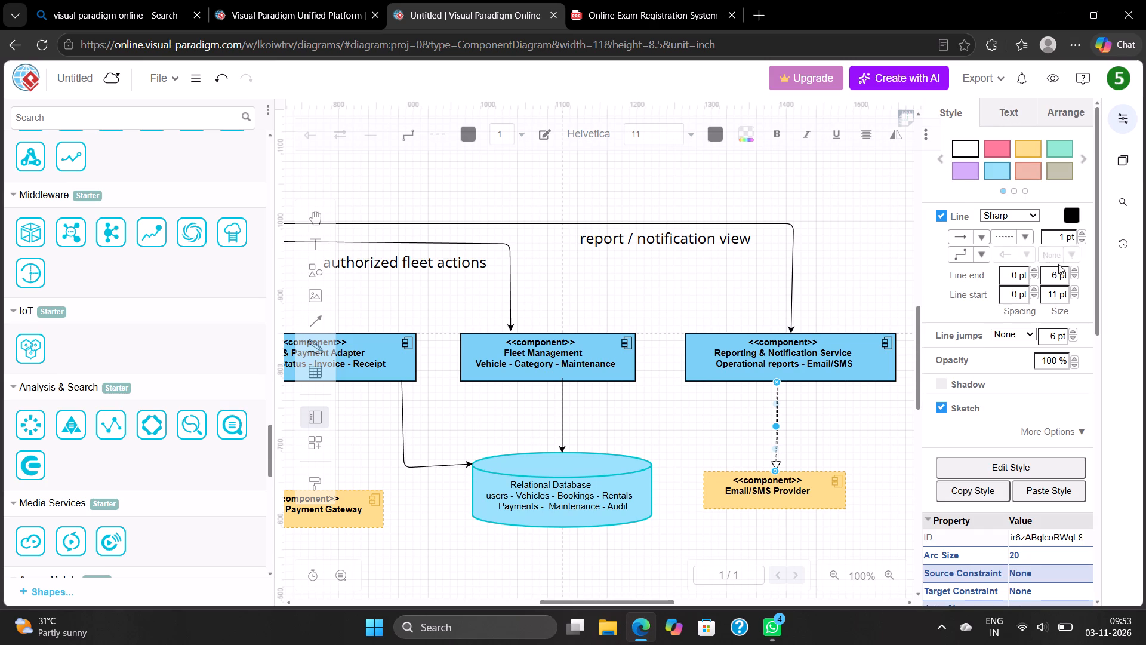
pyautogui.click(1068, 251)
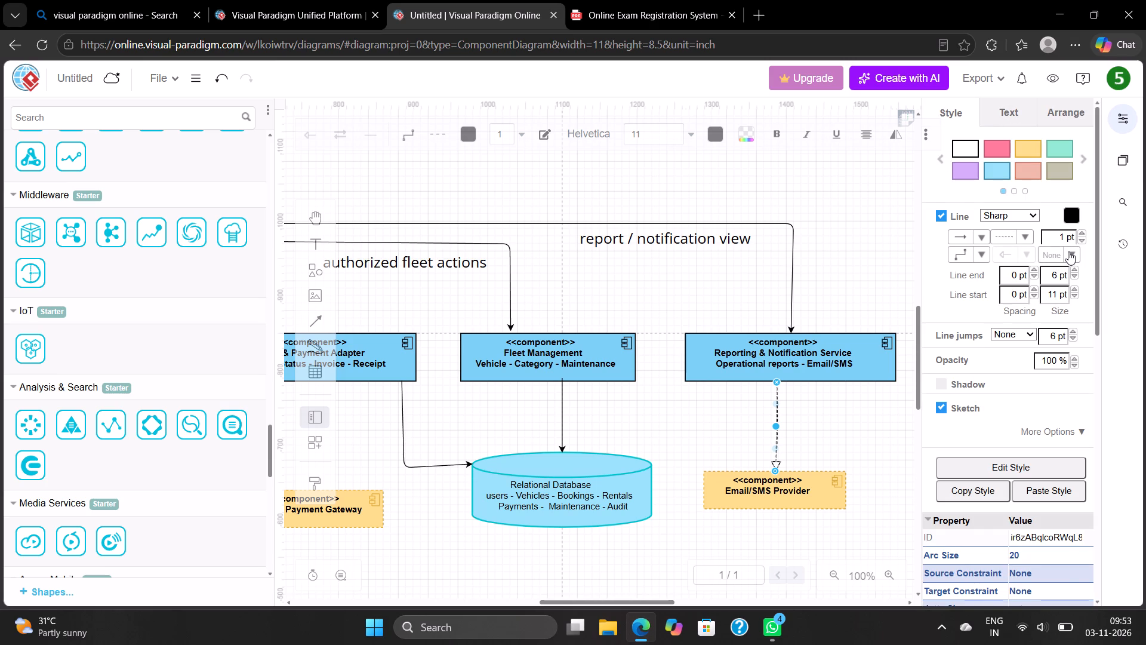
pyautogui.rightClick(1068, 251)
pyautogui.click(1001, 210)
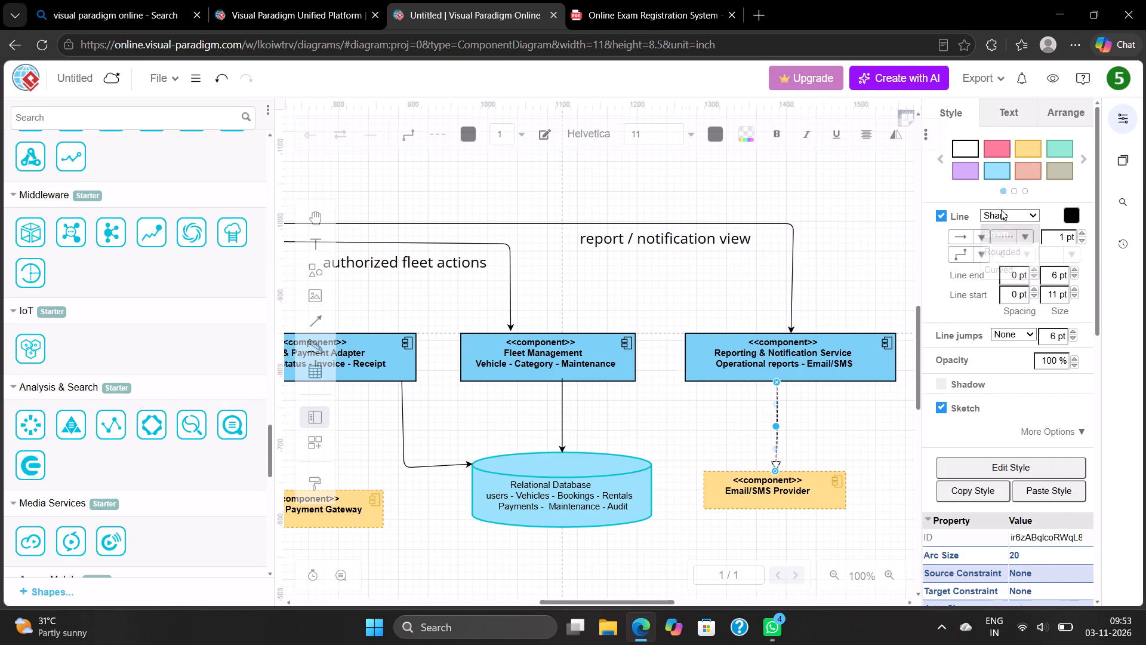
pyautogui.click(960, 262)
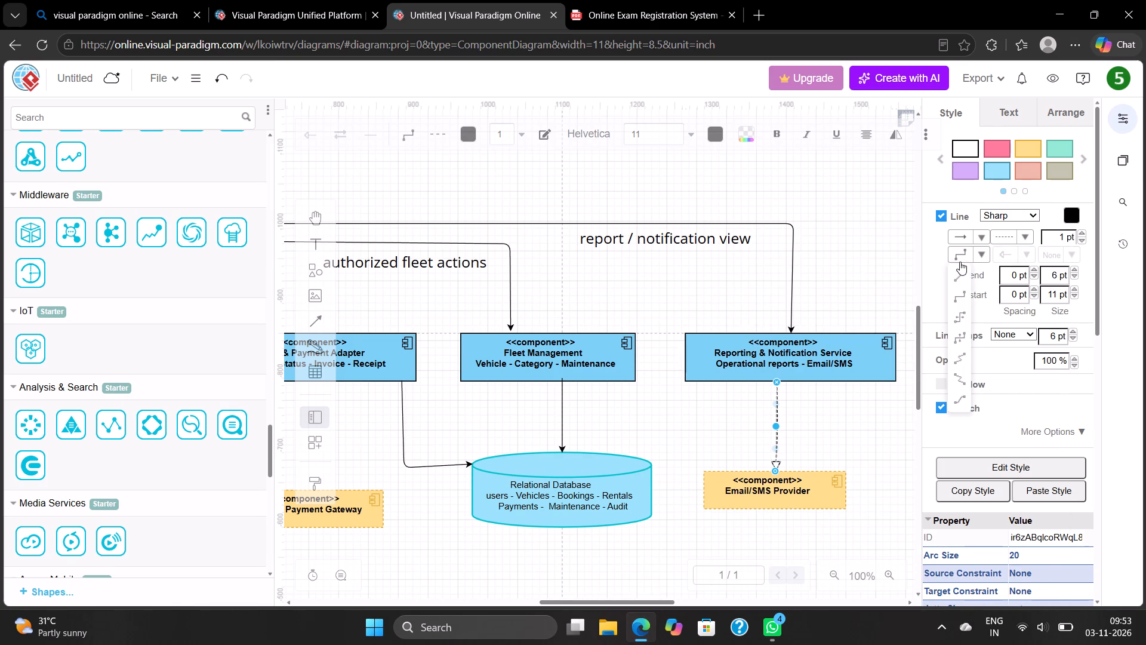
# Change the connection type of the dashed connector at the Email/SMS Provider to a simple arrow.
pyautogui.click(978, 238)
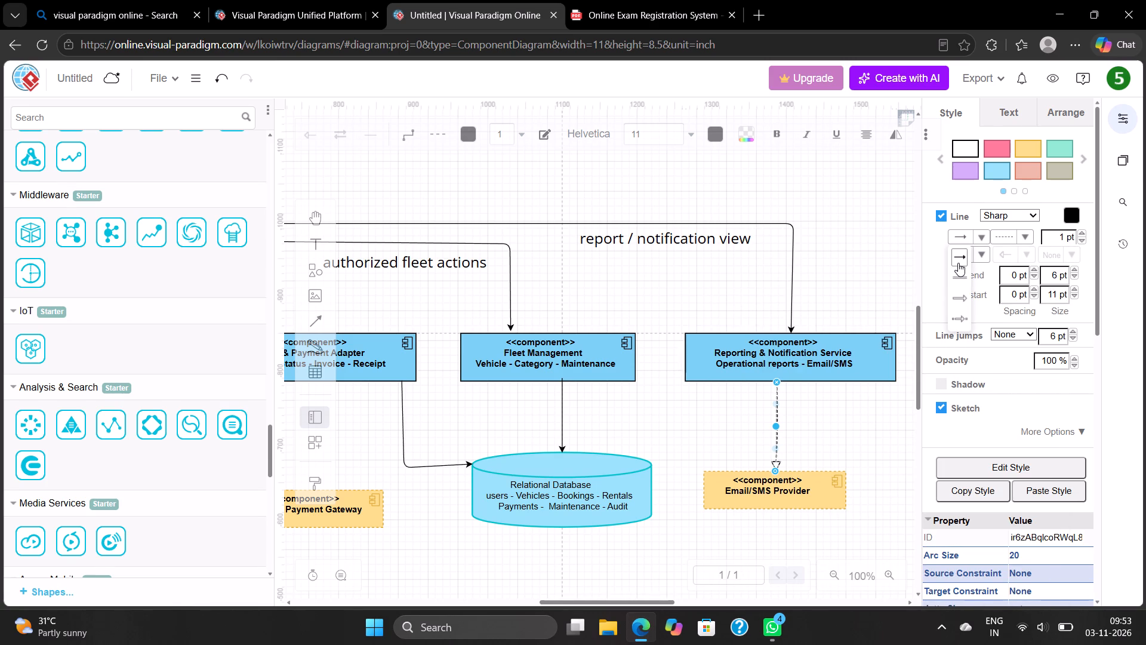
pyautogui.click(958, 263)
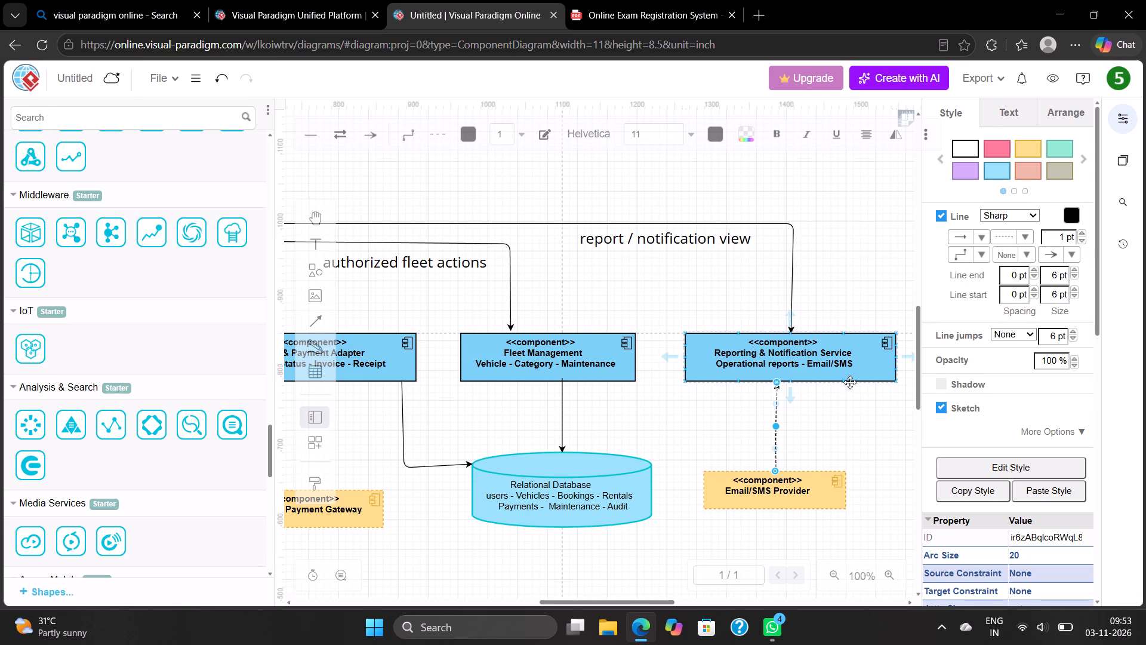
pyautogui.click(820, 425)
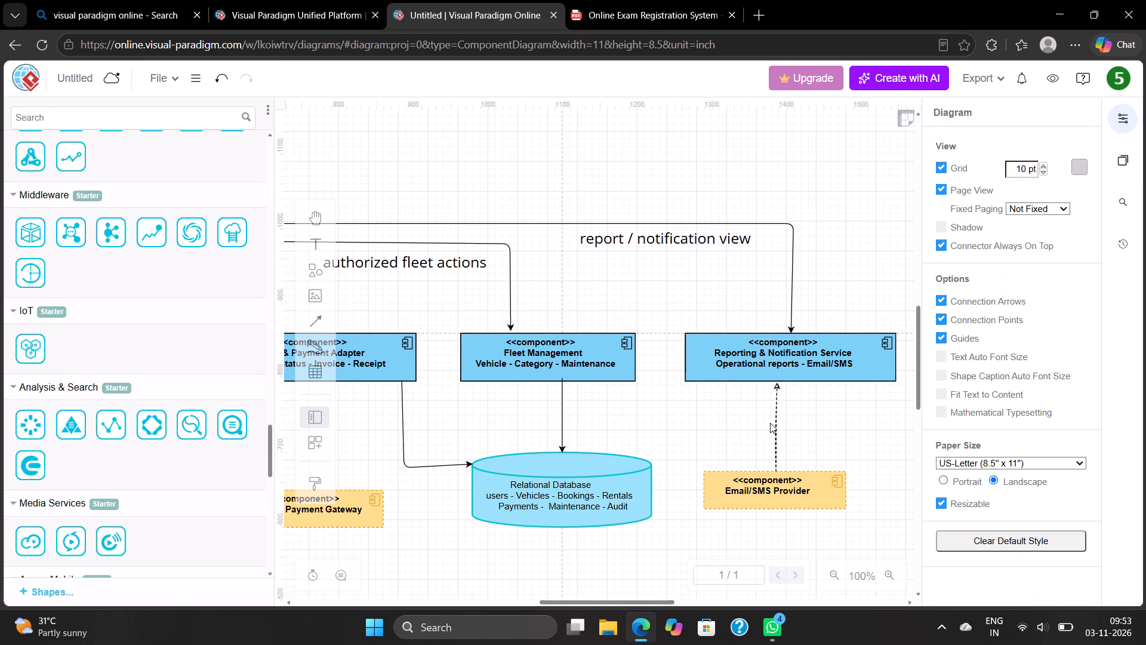
# Delete the dashed connector between the Email/SMS Provider and Reporting & Notification Service components.
pyautogui.click(773, 423)
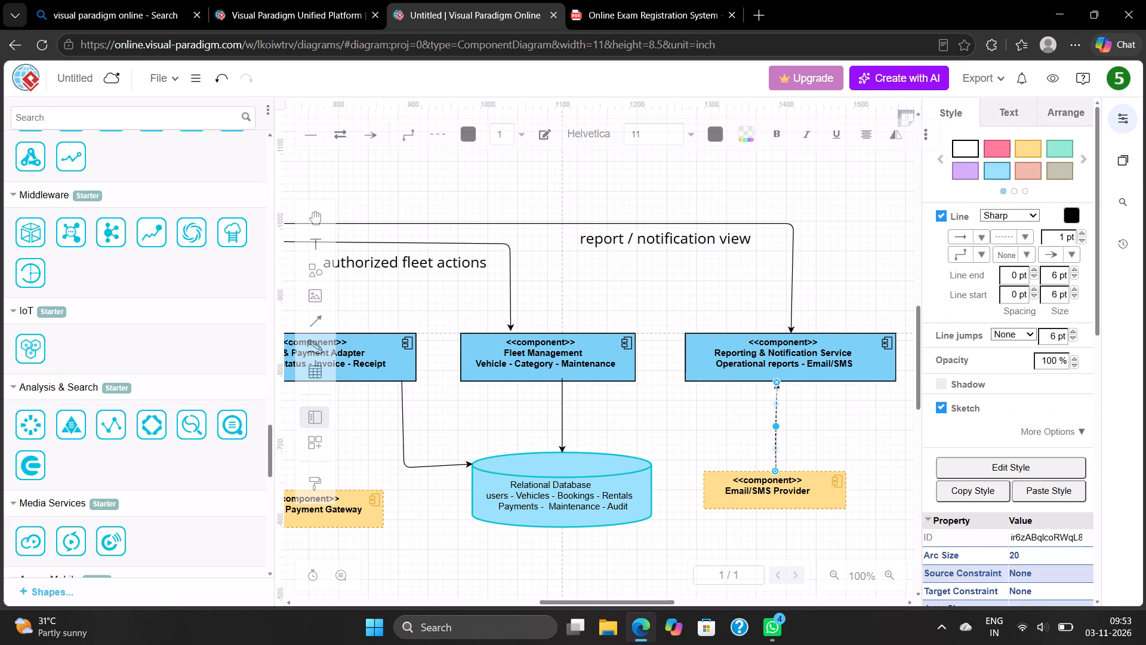
pyautogui.press('Delete')
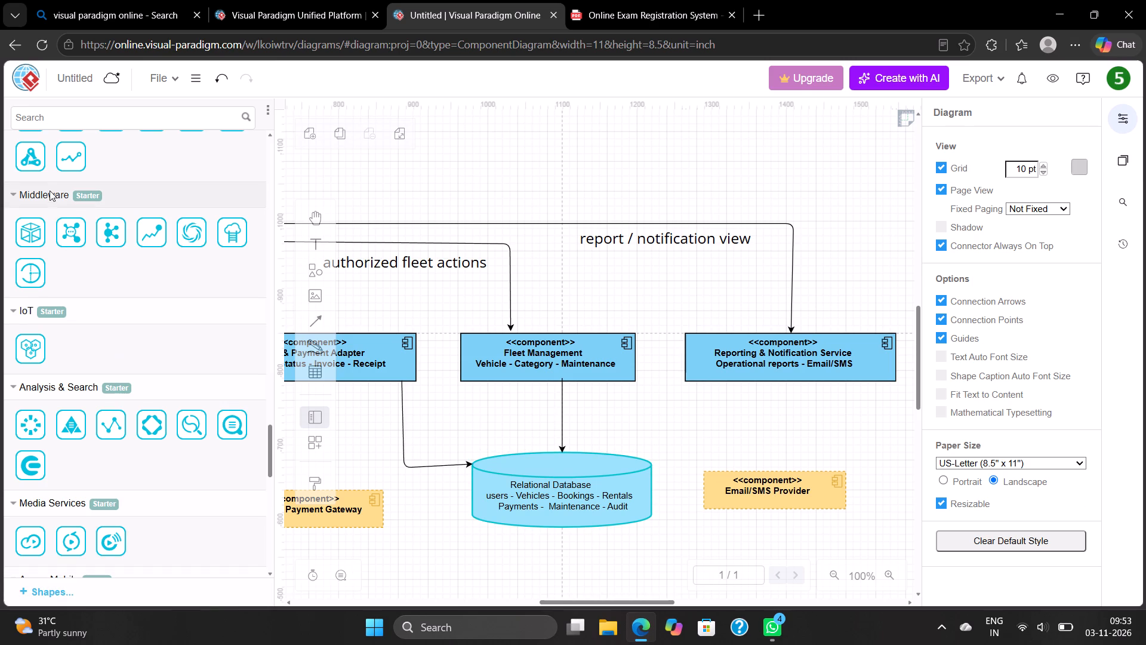
# Draw a Flow Line from the bottom edge of the Reporting & Notification Service component to the top edge of the Email/SMS Provider.
pyautogui.click(50, 191)
pyautogui.moveTo(12, 294); pyautogui.dragTo(27, 214)
pyautogui.click(27, 214)
pyautogui.scroll(6, 27, 214)
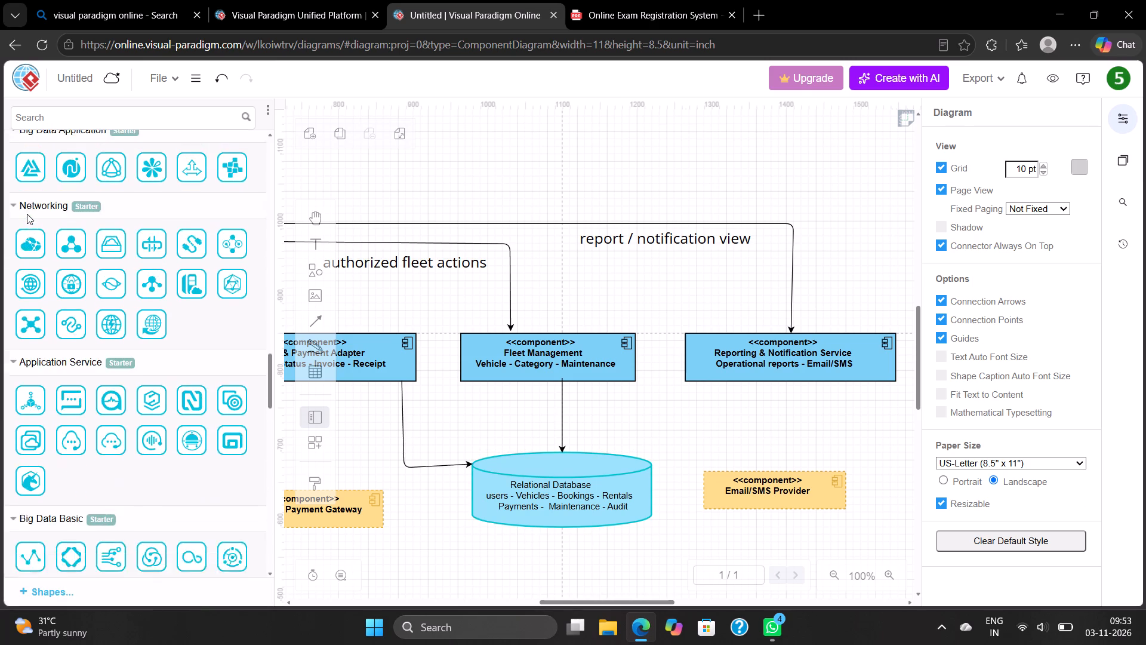
pyautogui.scroll(6, 27, 214)
pyautogui.scroll(-2, 27, 214)
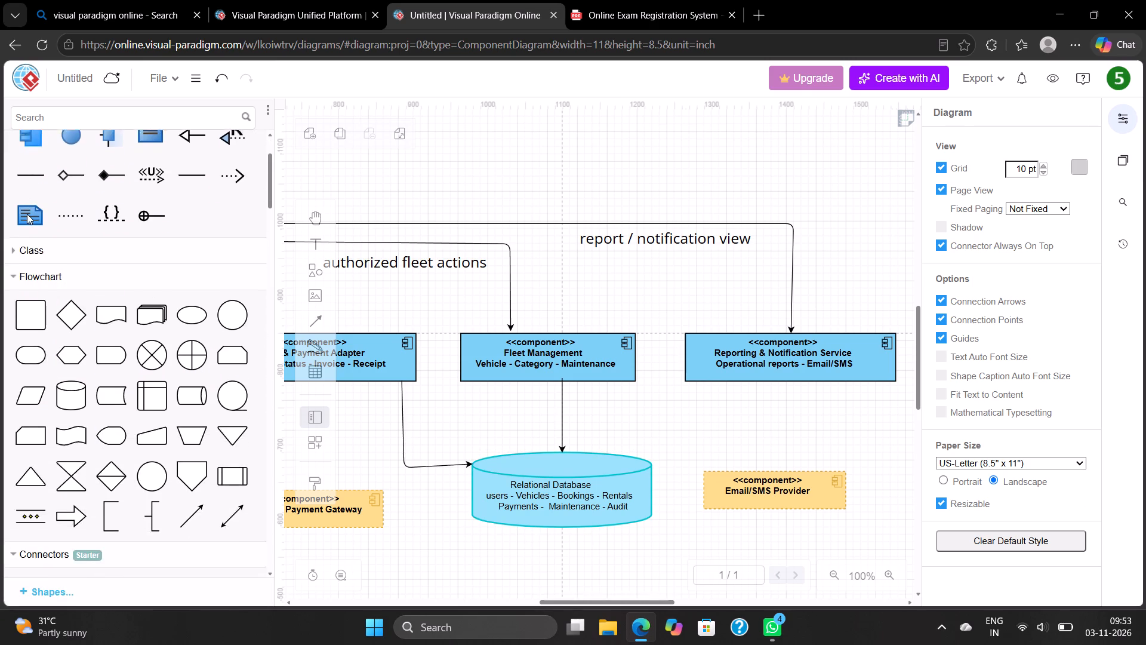
pyautogui.scroll(-1, 27, 214)
pyautogui.click(183, 492)
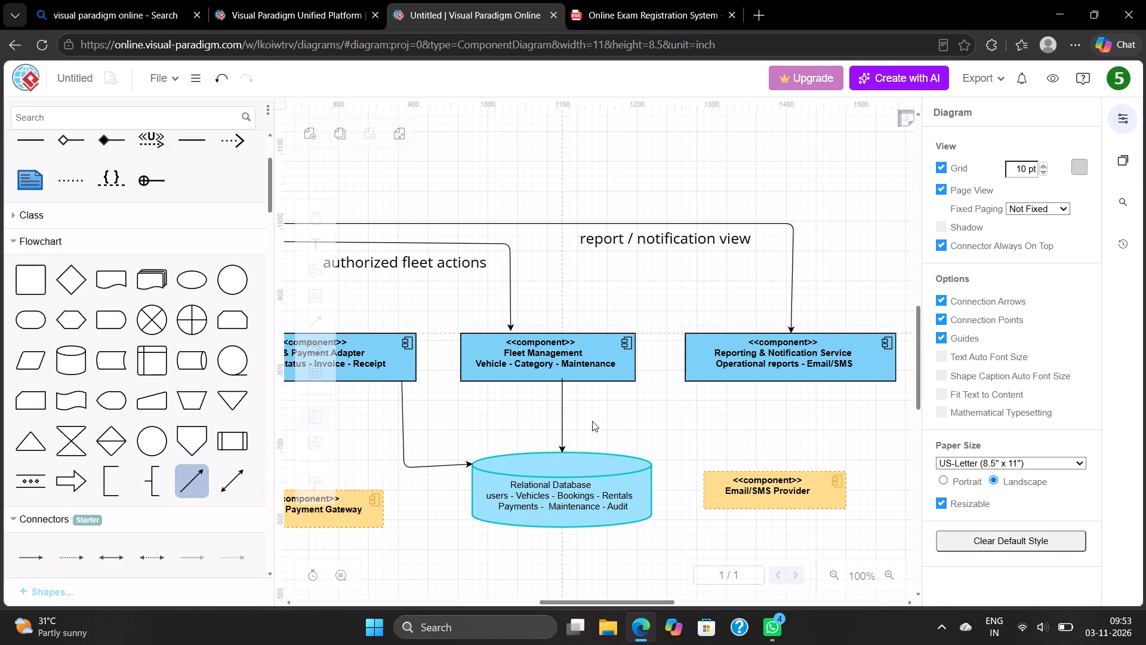
pyautogui.moveTo(786, 382); pyautogui.dragTo(794, 457)
pyautogui.moveTo(794, 457); pyautogui.dragTo(791, 474)
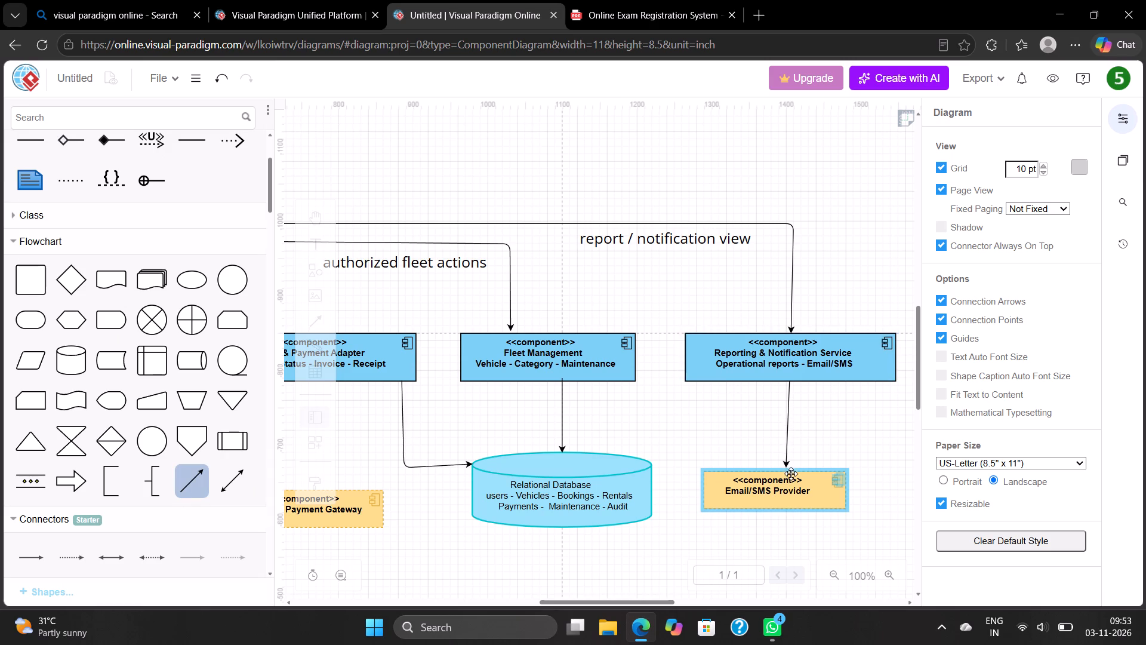
pyautogui.moveTo(791, 474); pyautogui.dragTo(795, 477)
pyautogui.moveTo(795, 477); pyautogui.dragTo(793, 477)
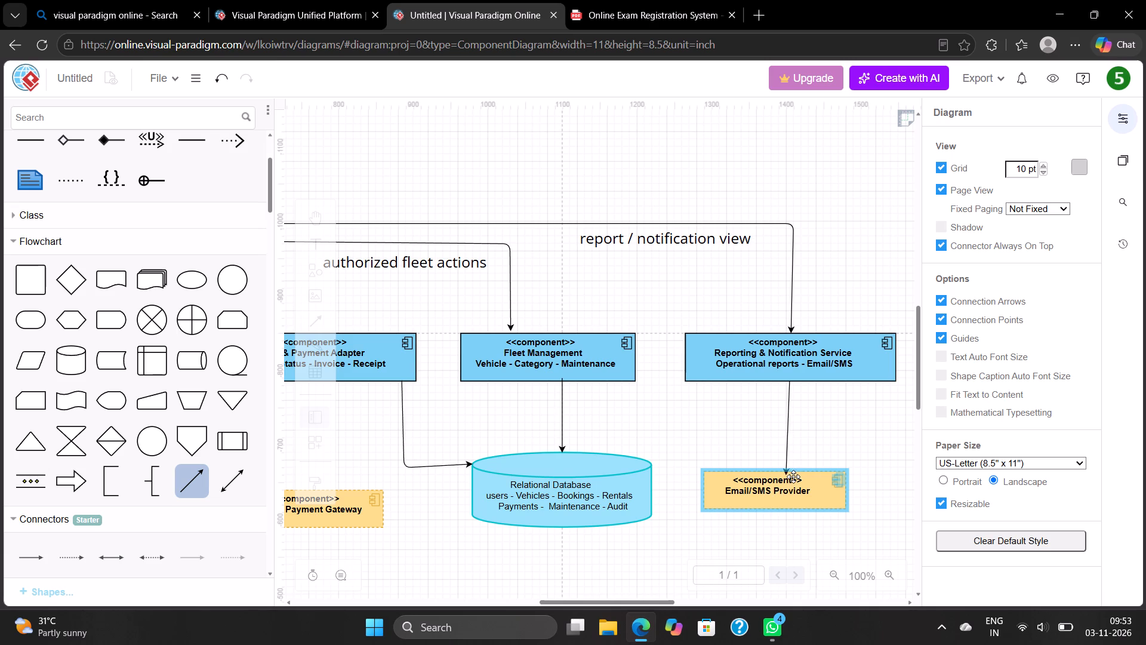
pyautogui.moveTo(793, 477); pyautogui.dragTo(791, 463)
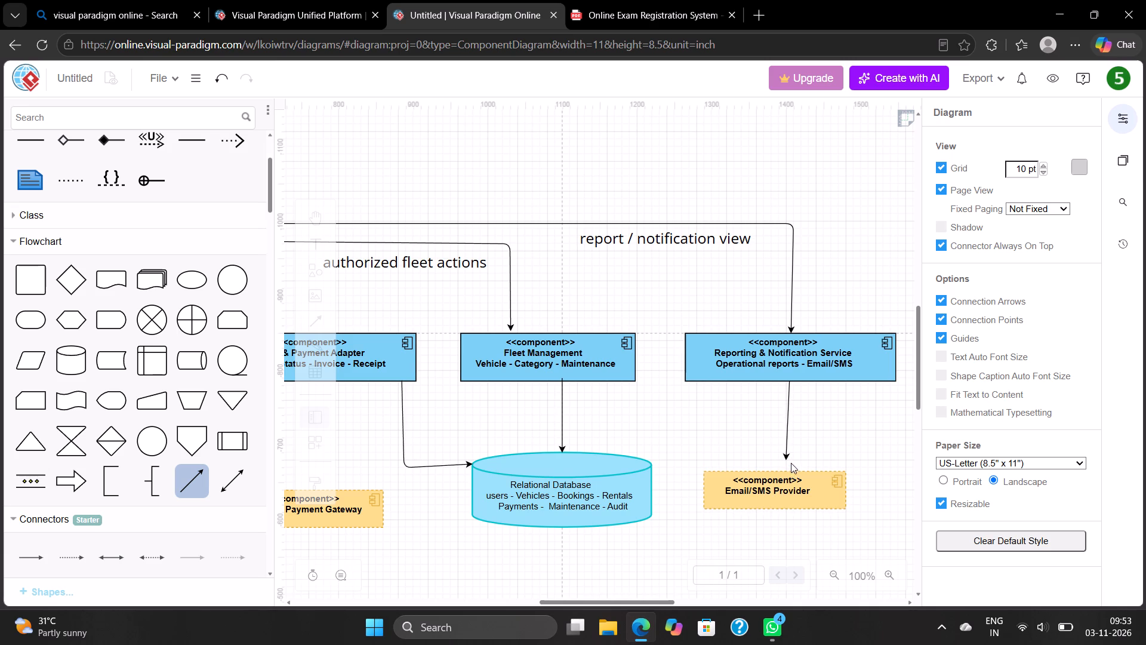
pyautogui.moveTo(791, 463); pyautogui.dragTo(791, 476)
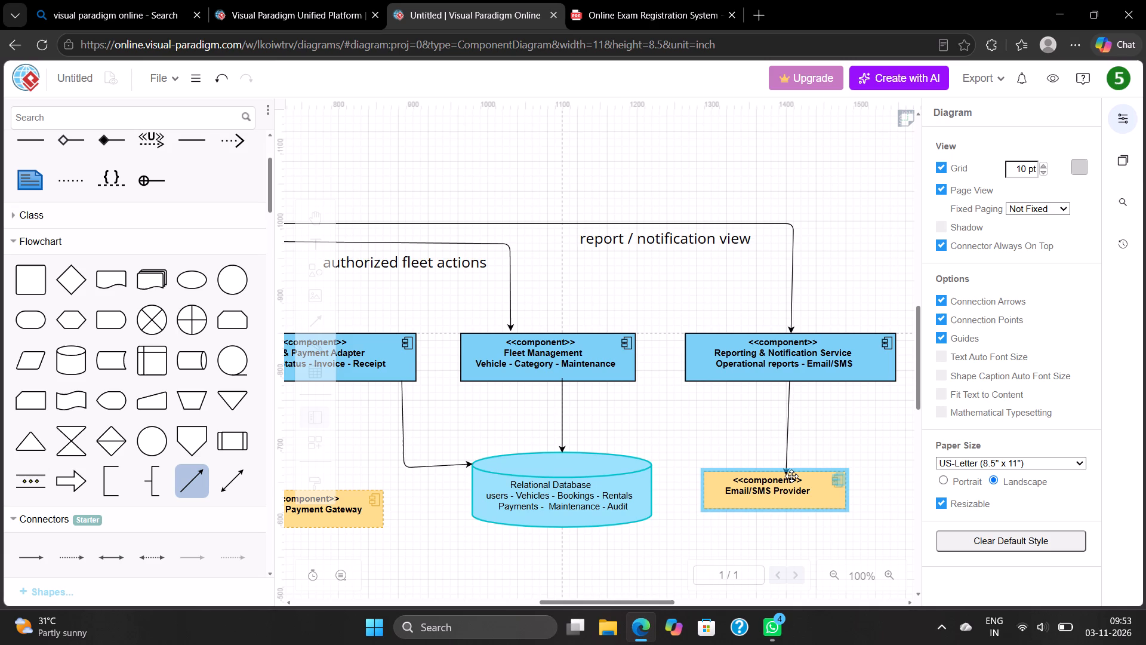
pyautogui.moveTo(791, 476); pyautogui.dragTo(793, 475)
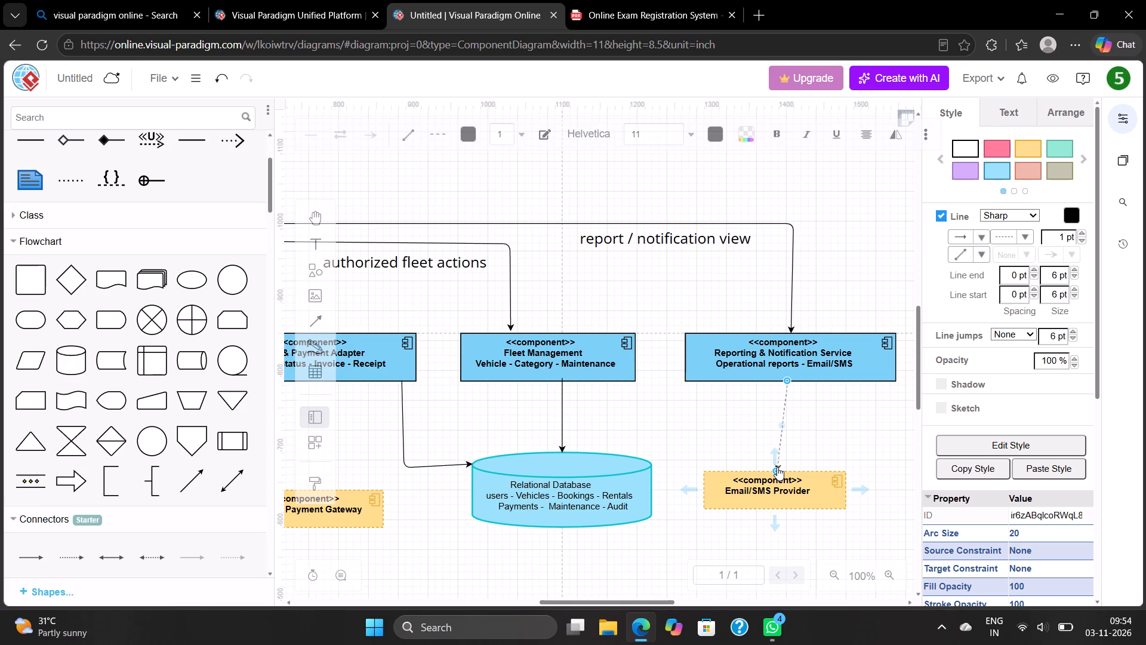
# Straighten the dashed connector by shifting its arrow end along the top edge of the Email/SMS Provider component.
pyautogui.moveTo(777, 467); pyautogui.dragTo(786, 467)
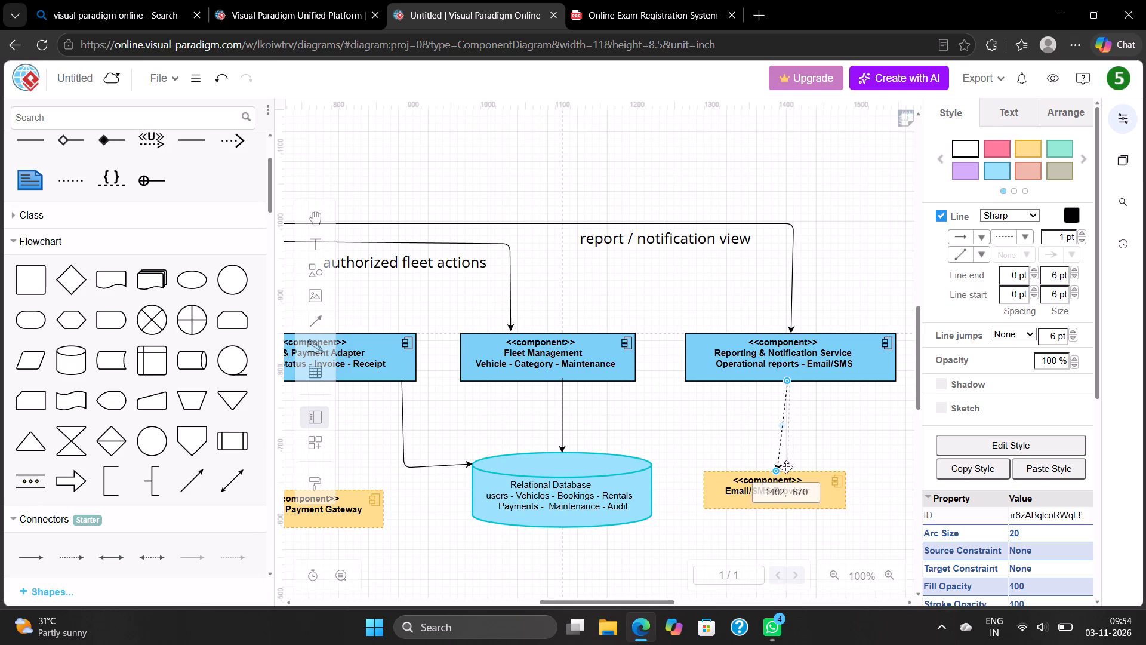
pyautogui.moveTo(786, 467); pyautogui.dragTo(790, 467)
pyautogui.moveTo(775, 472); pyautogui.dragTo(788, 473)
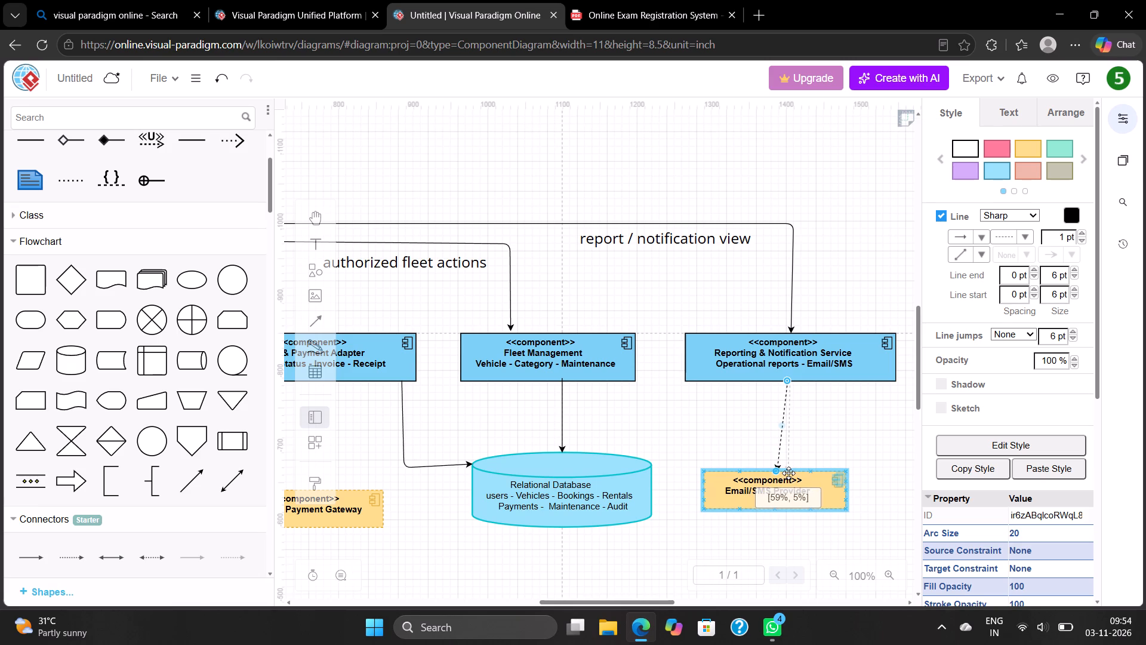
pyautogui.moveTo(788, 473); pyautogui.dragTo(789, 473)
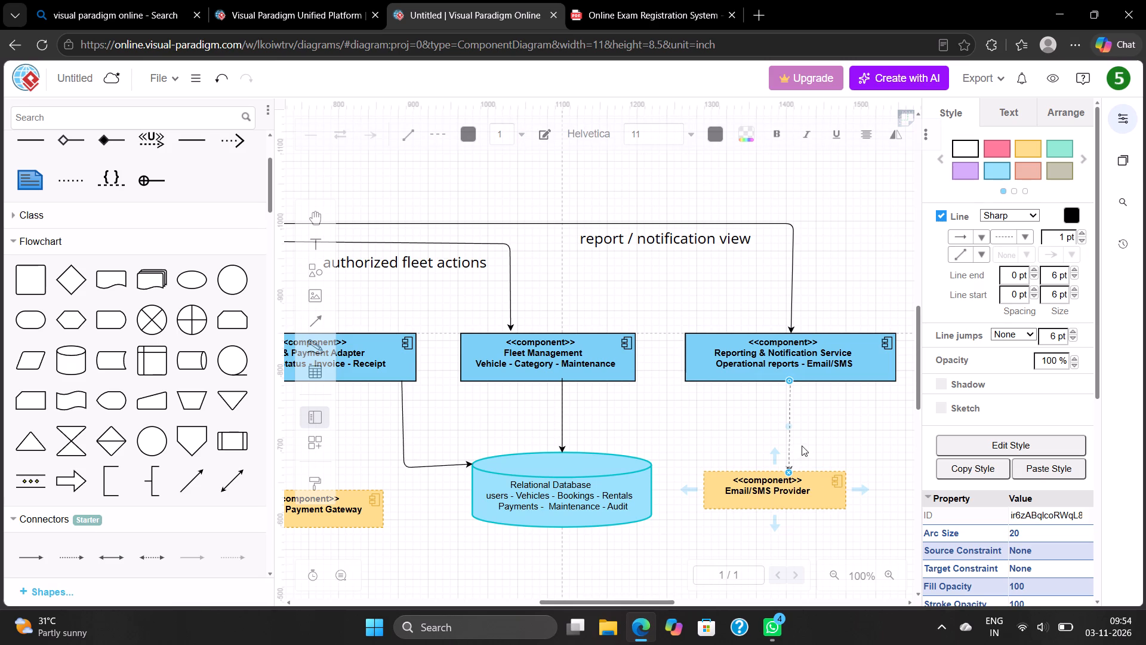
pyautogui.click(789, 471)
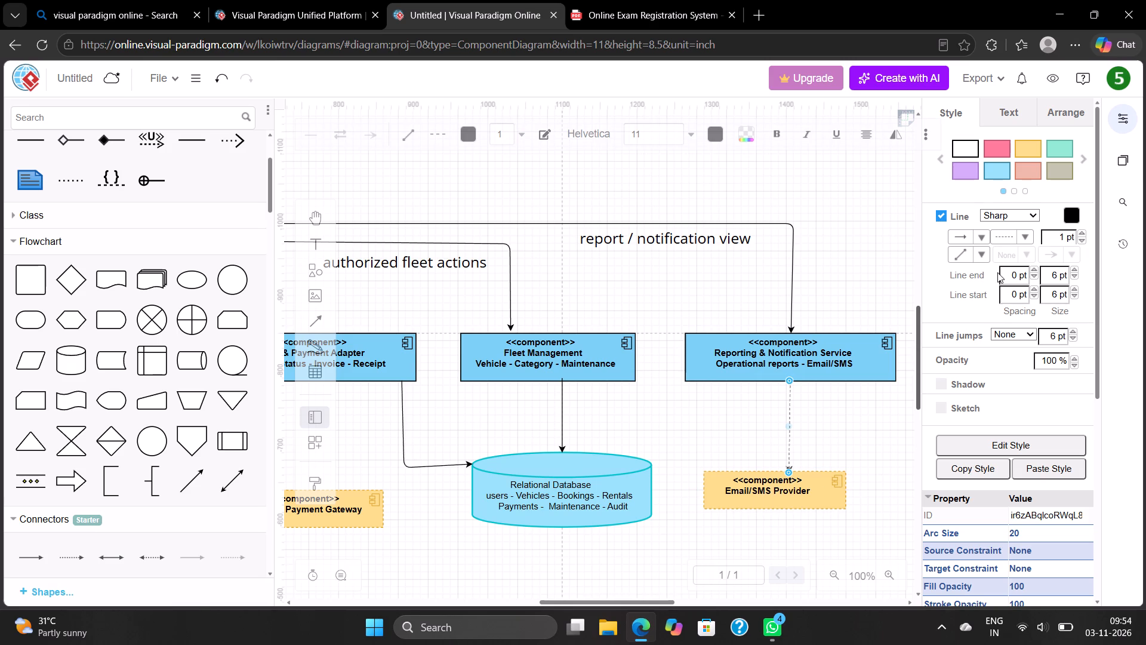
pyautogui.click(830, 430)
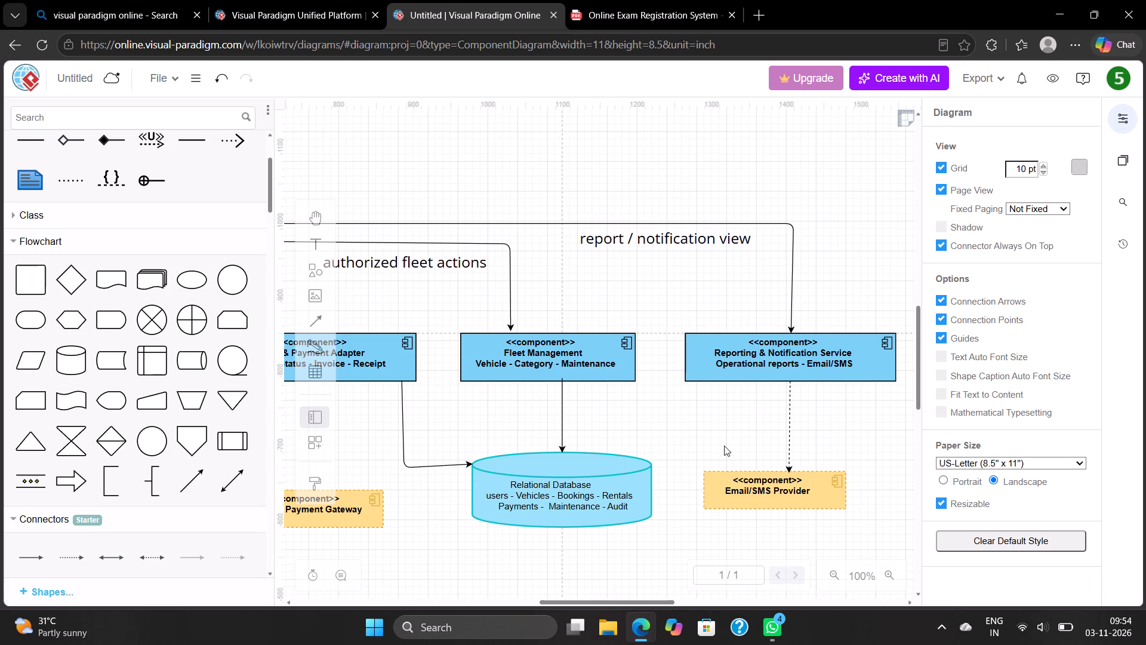
# Add the text label "event notification" beside the dashed connector above the Email/SMS Provider.
pyautogui.doubleClick(811, 427)
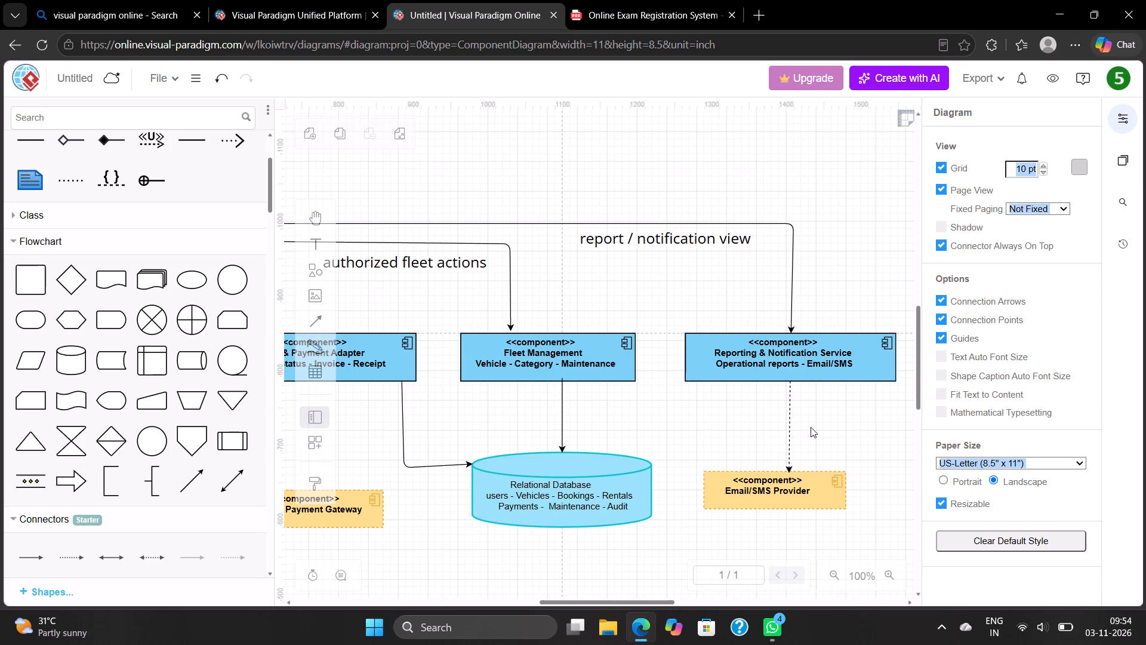
pyautogui.press('BackSpace')
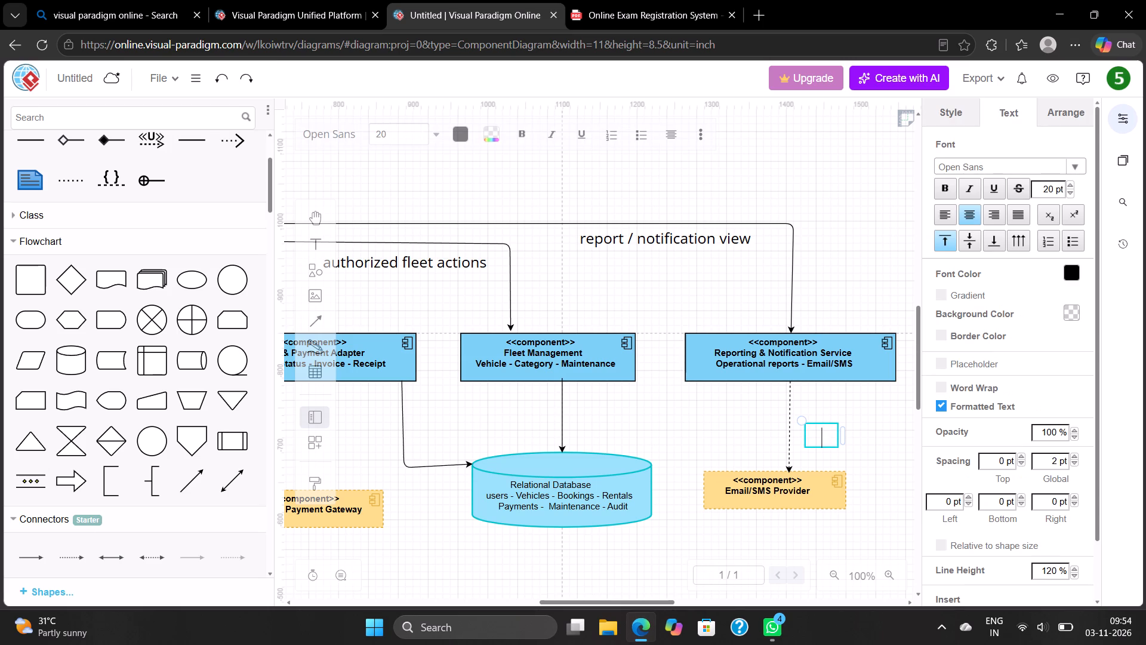
pyautogui.write('event')
pyautogui.press('space')
pyautogui.write('notificatio')
pyautogui.press('n')
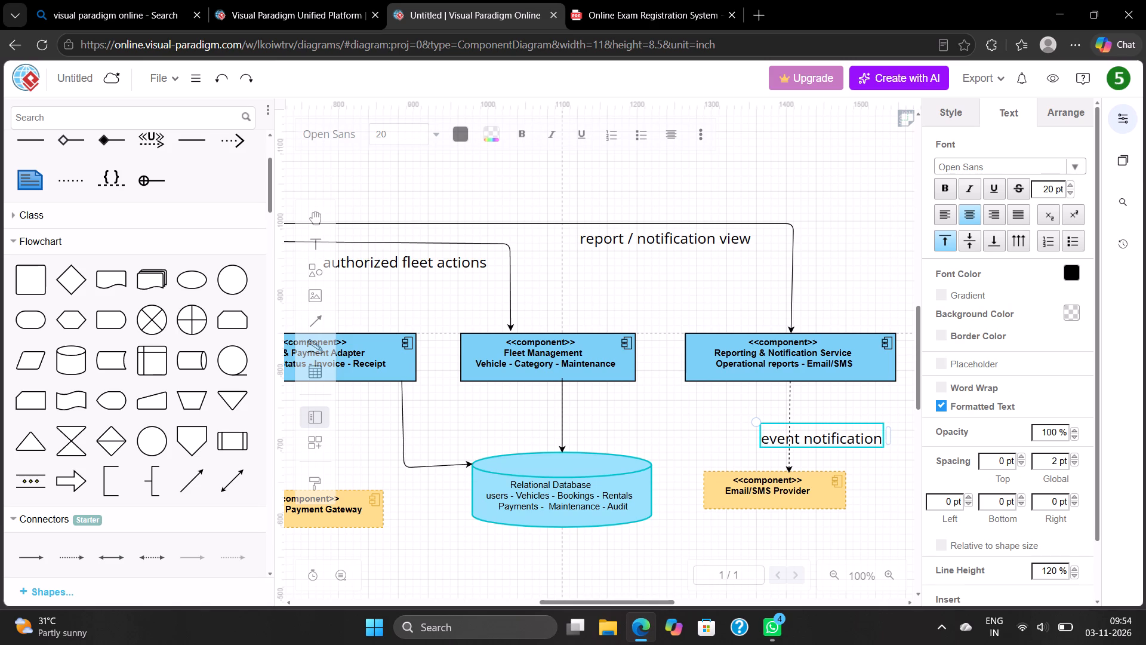
# Resize the "event notification" label to fit on one line and place it just right of the dashed connector.
pyautogui.moveTo(755, 421); pyautogui.dragTo(760, 422)
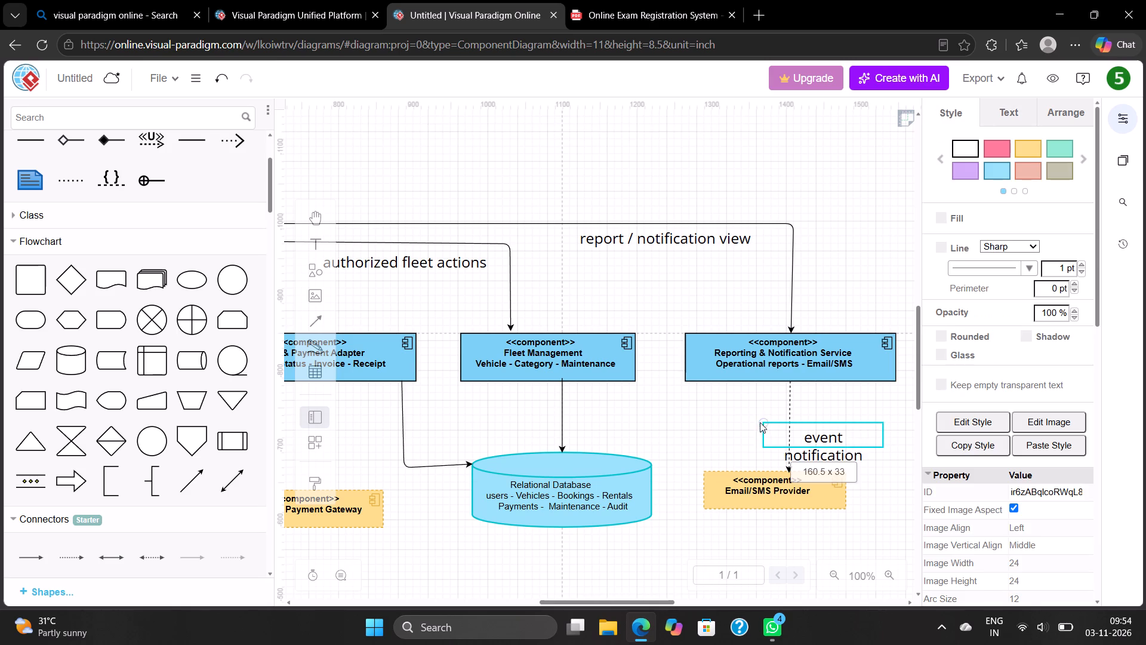
pyautogui.moveTo(760, 422); pyautogui.dragTo(772, 412)
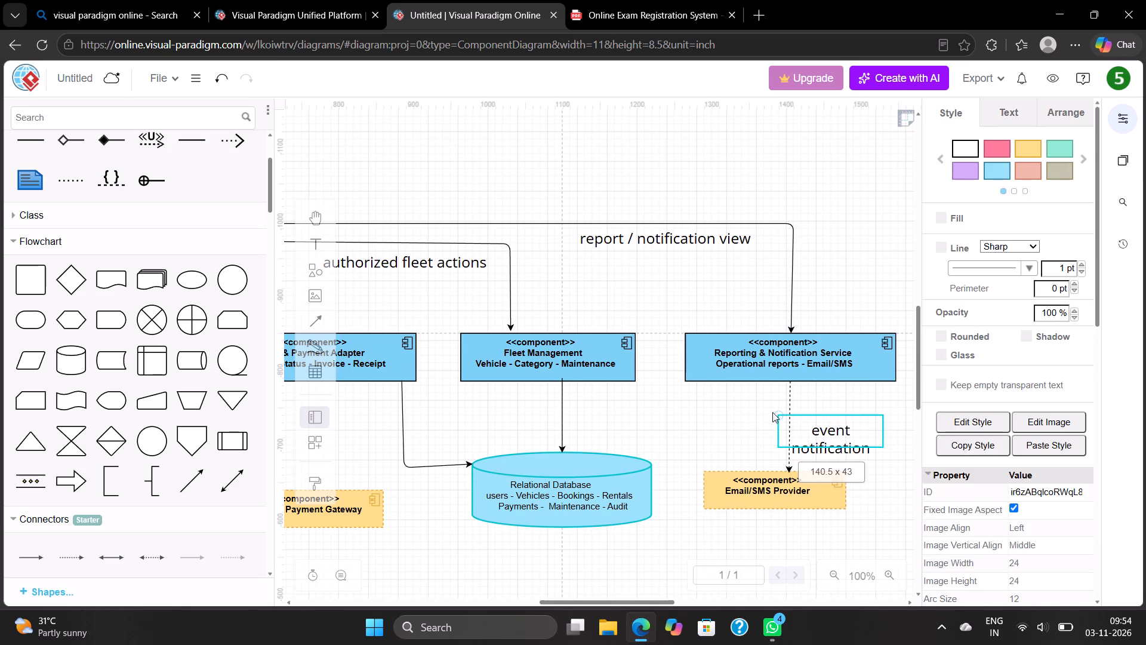
pyautogui.moveTo(772, 412); pyautogui.dragTo(784, 422)
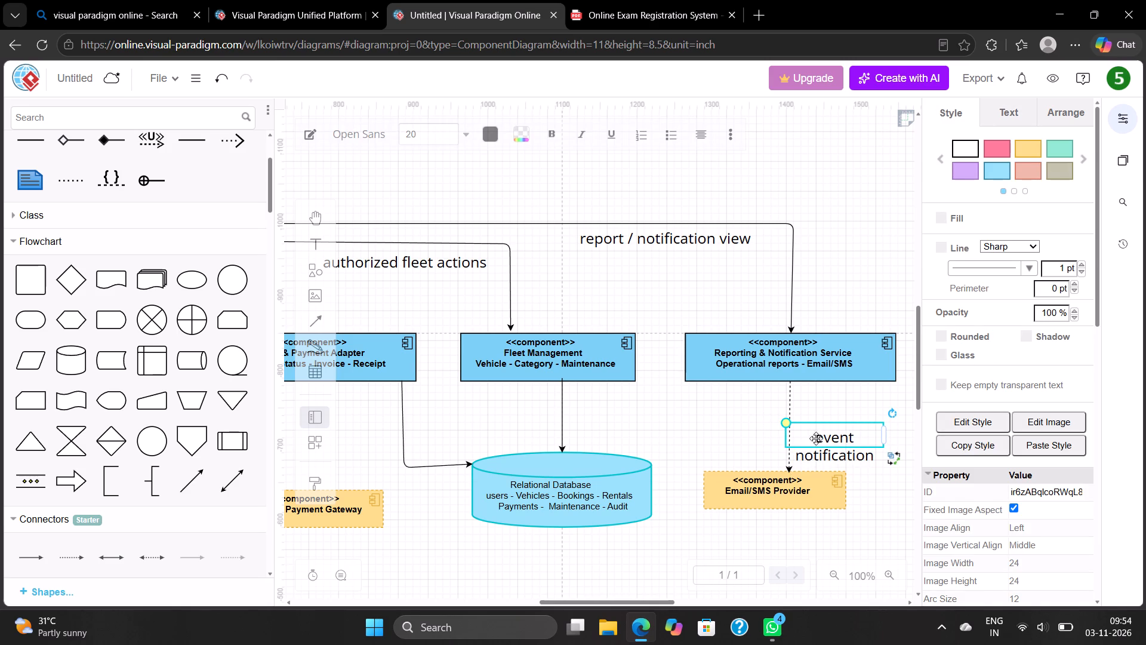
pyautogui.moveTo(831, 453); pyautogui.dragTo(828, 426)
pyautogui.moveTo(883, 414); pyautogui.dragTo(868, 416)
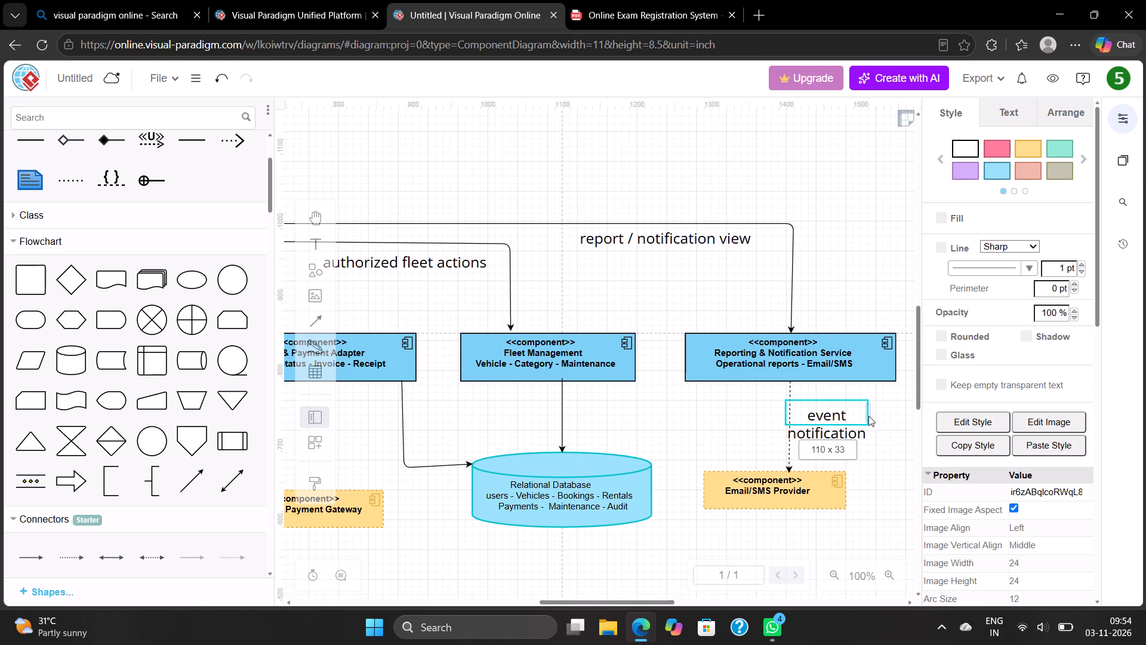
pyautogui.moveTo(868, 416); pyautogui.dragTo(876, 406)
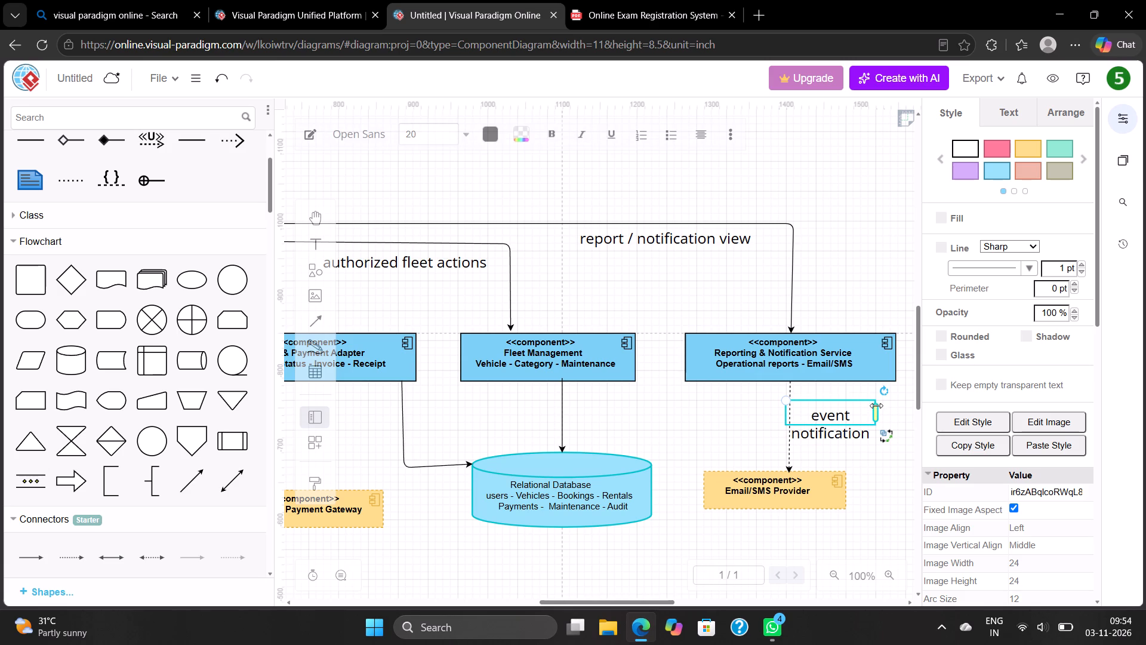
pyautogui.moveTo(834, 400); pyautogui.dragTo(836, 414)
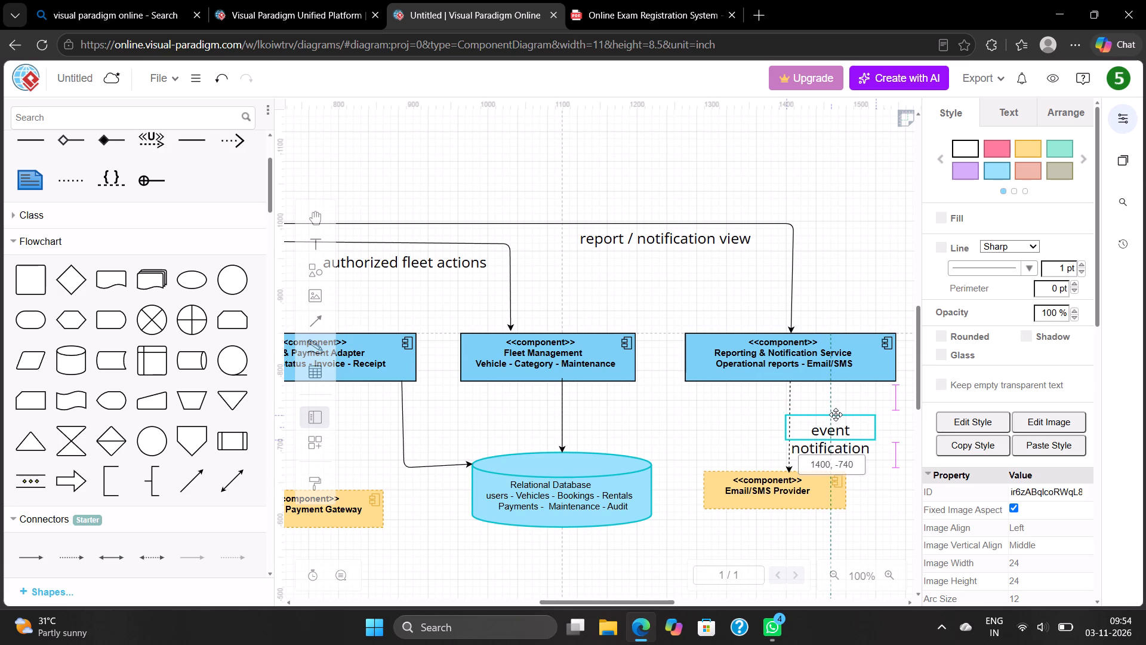
pyautogui.moveTo(836, 414); pyautogui.dragTo(836, 406)
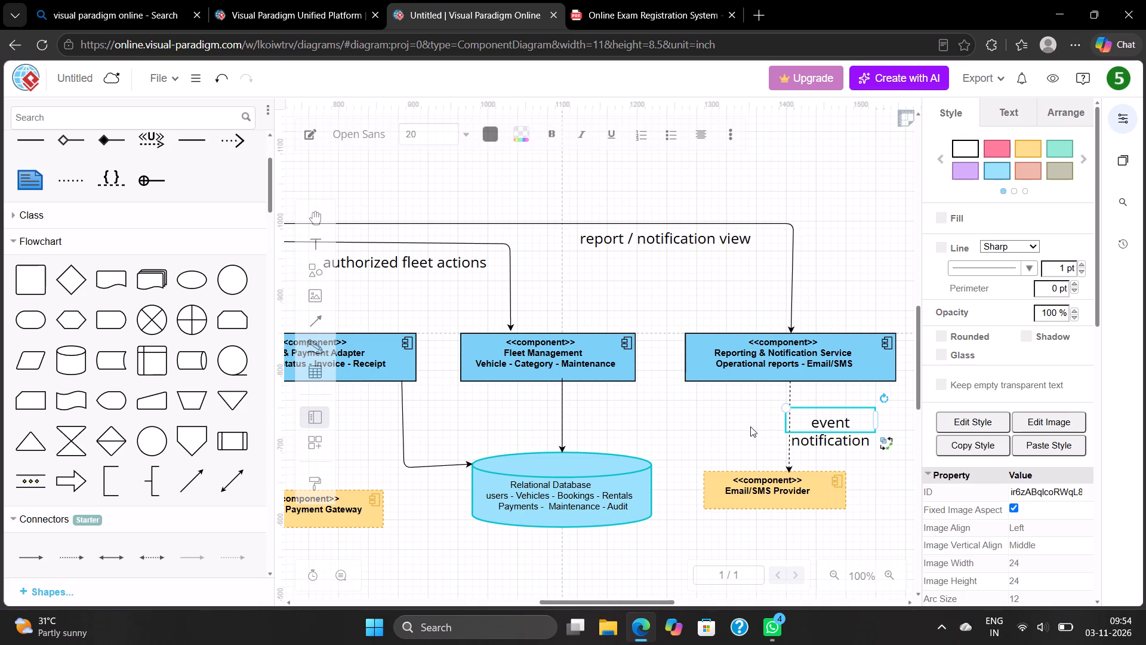
pyautogui.moveTo(786, 404); pyautogui.dragTo(779, 404)
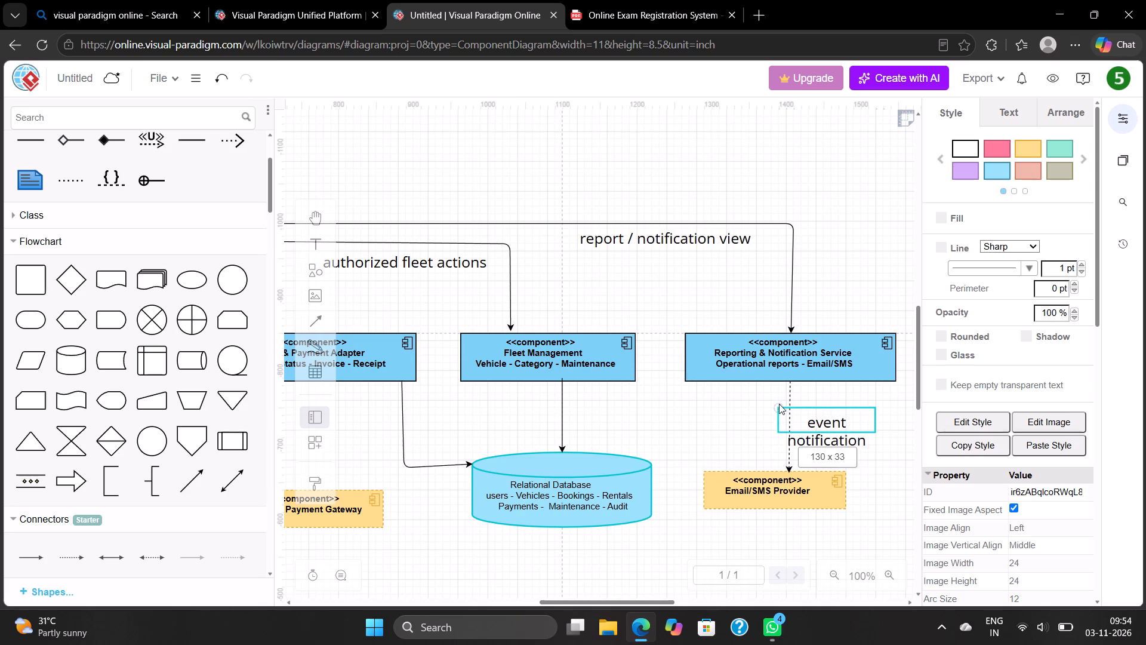
pyautogui.moveTo(779, 404); pyautogui.dragTo(751, 406)
pyautogui.moveTo(811, 422); pyautogui.dragTo(846, 423)
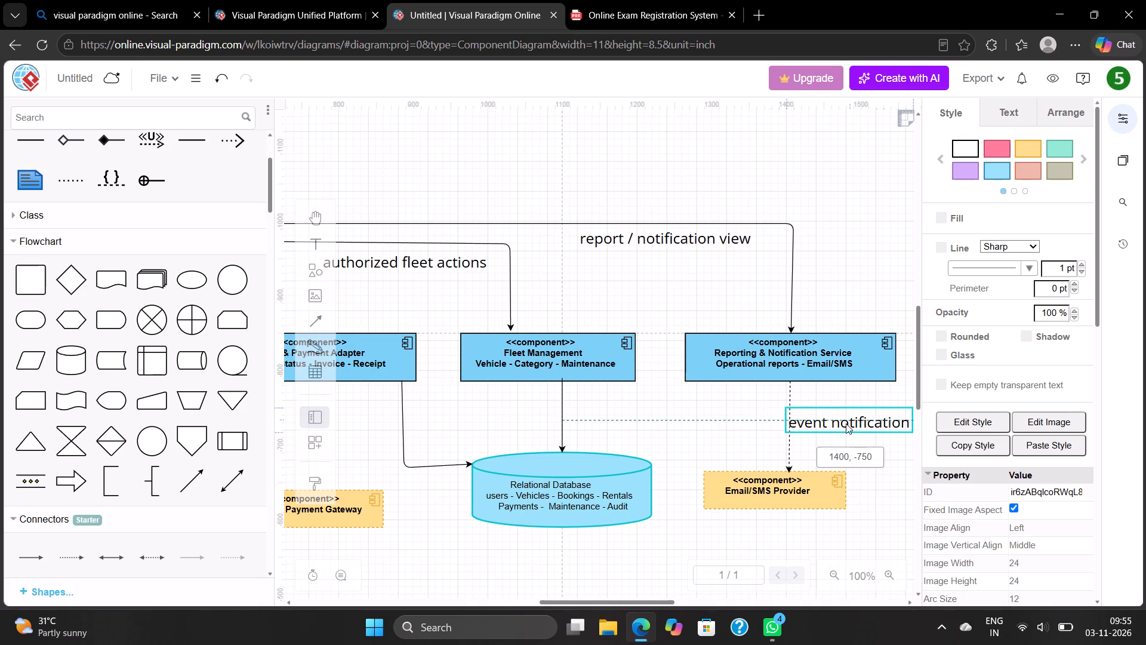
pyautogui.moveTo(846, 423); pyautogui.dragTo(848, 424)
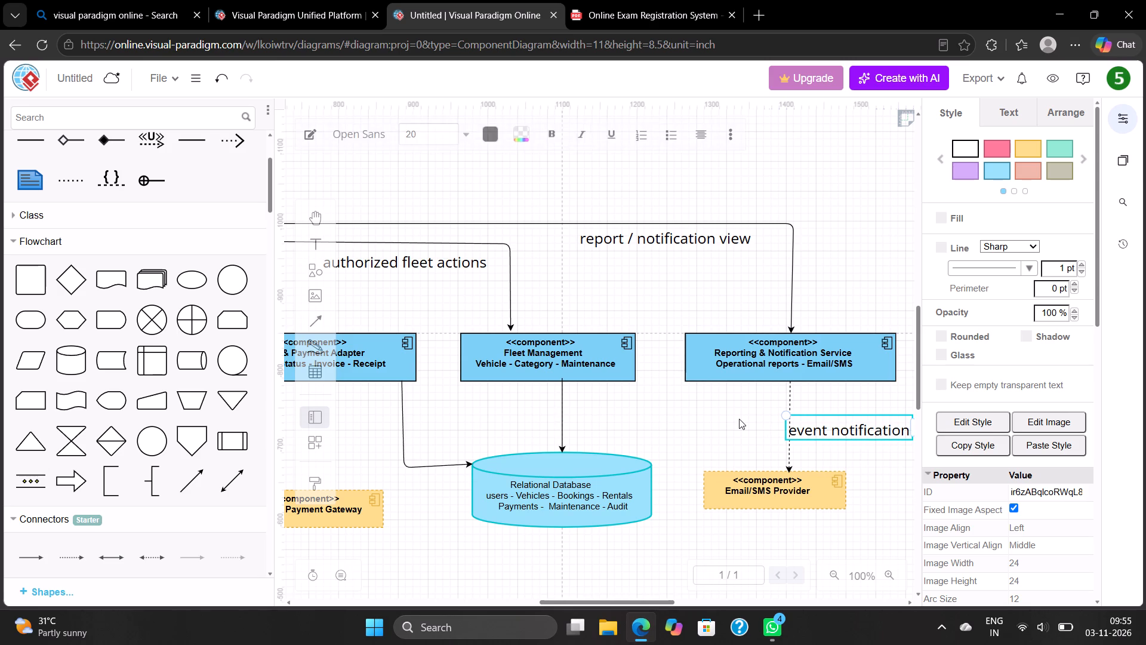
pyautogui.click(739, 419)
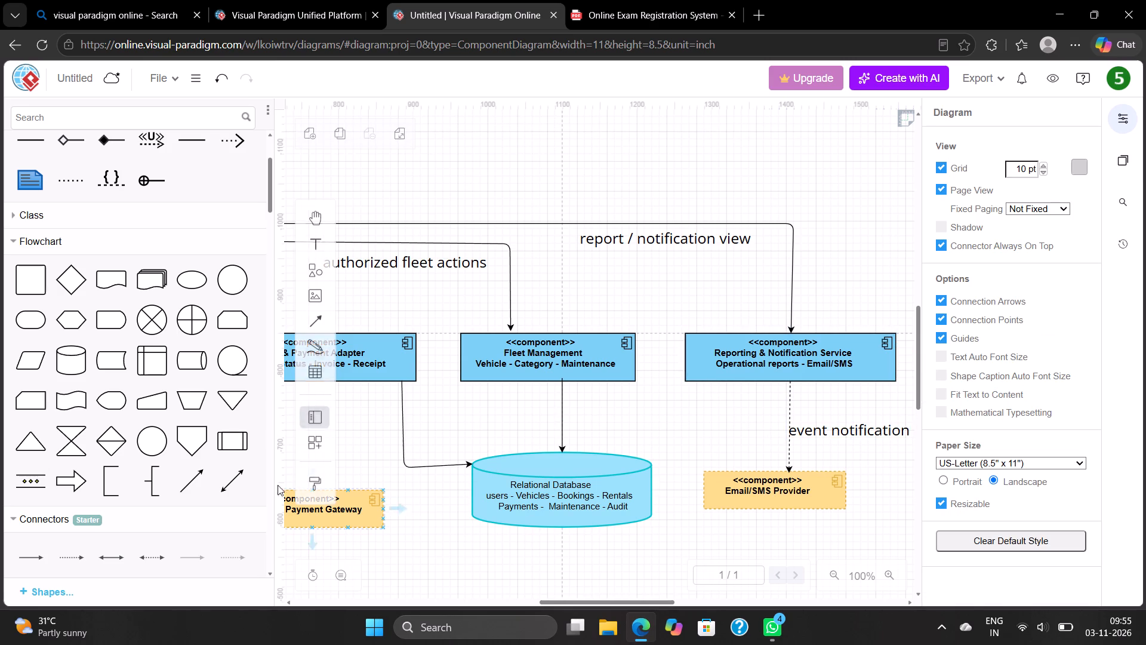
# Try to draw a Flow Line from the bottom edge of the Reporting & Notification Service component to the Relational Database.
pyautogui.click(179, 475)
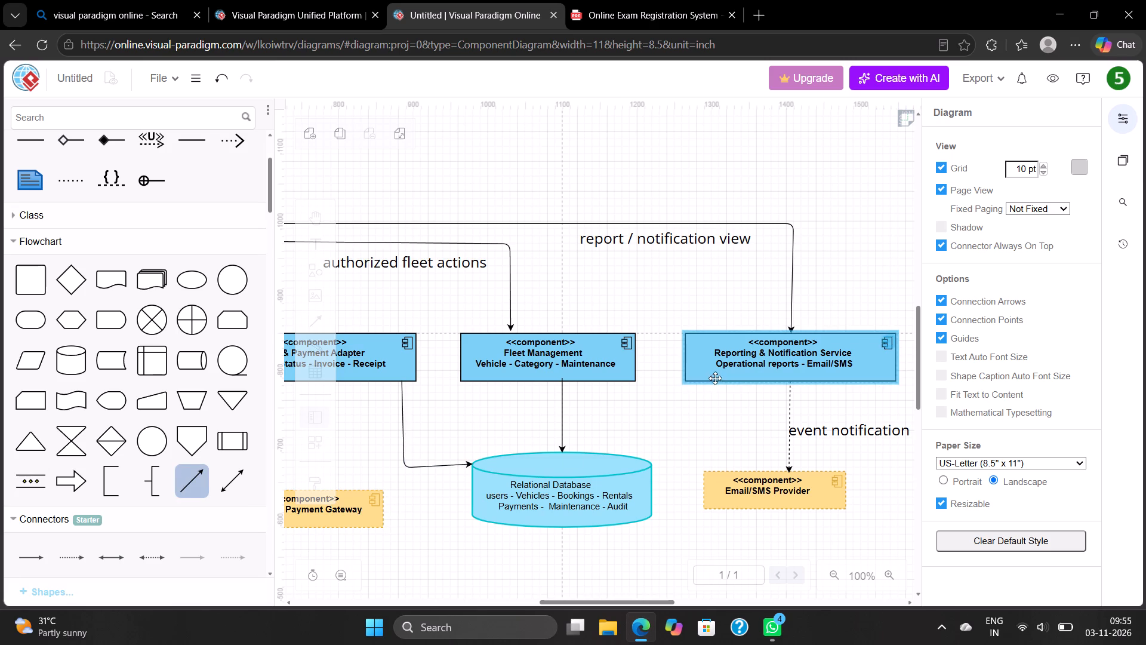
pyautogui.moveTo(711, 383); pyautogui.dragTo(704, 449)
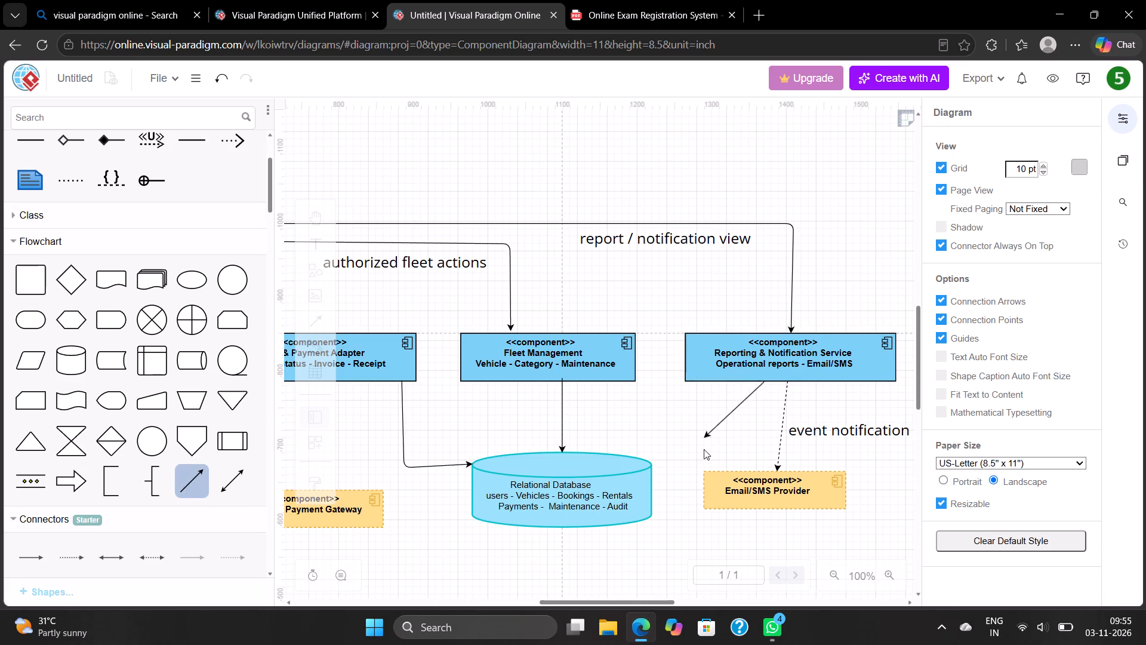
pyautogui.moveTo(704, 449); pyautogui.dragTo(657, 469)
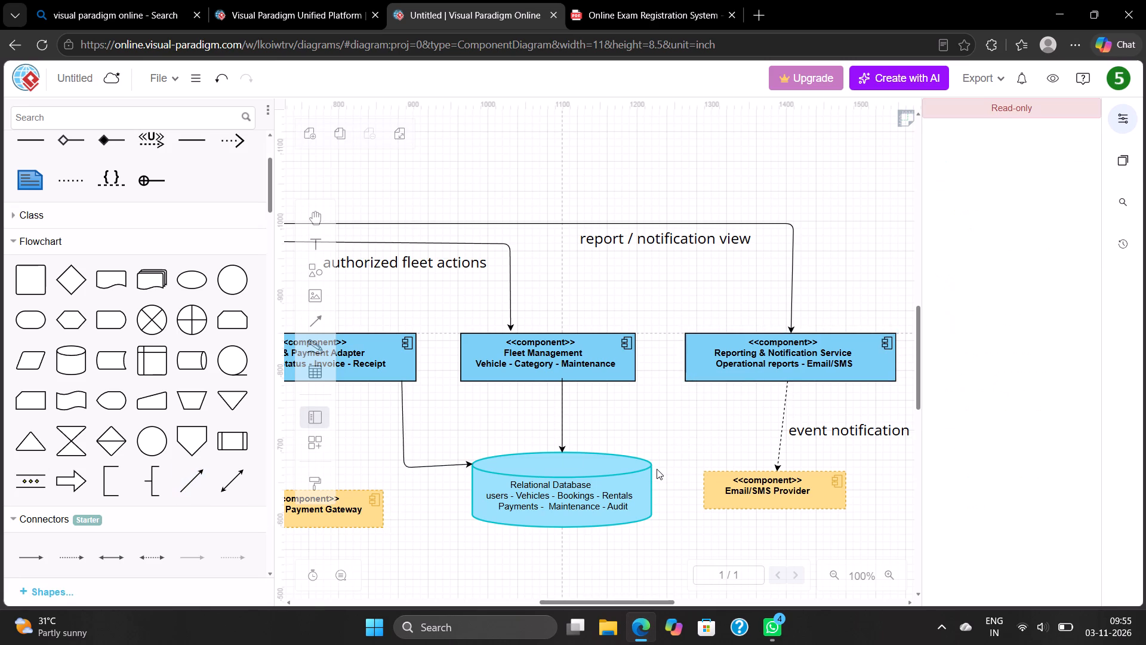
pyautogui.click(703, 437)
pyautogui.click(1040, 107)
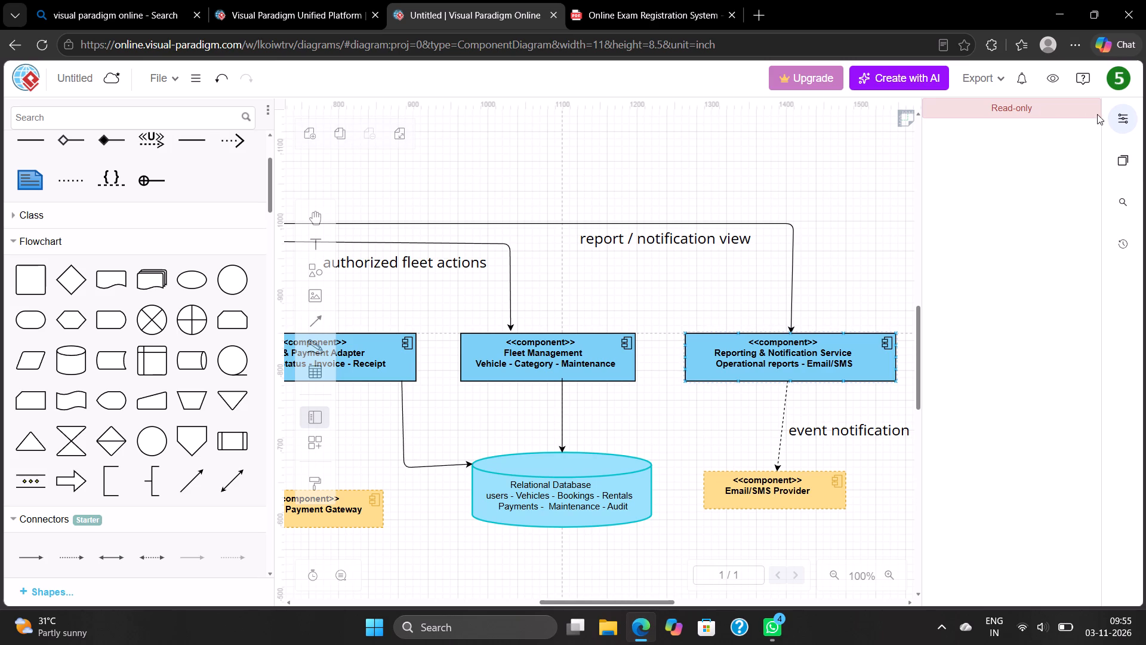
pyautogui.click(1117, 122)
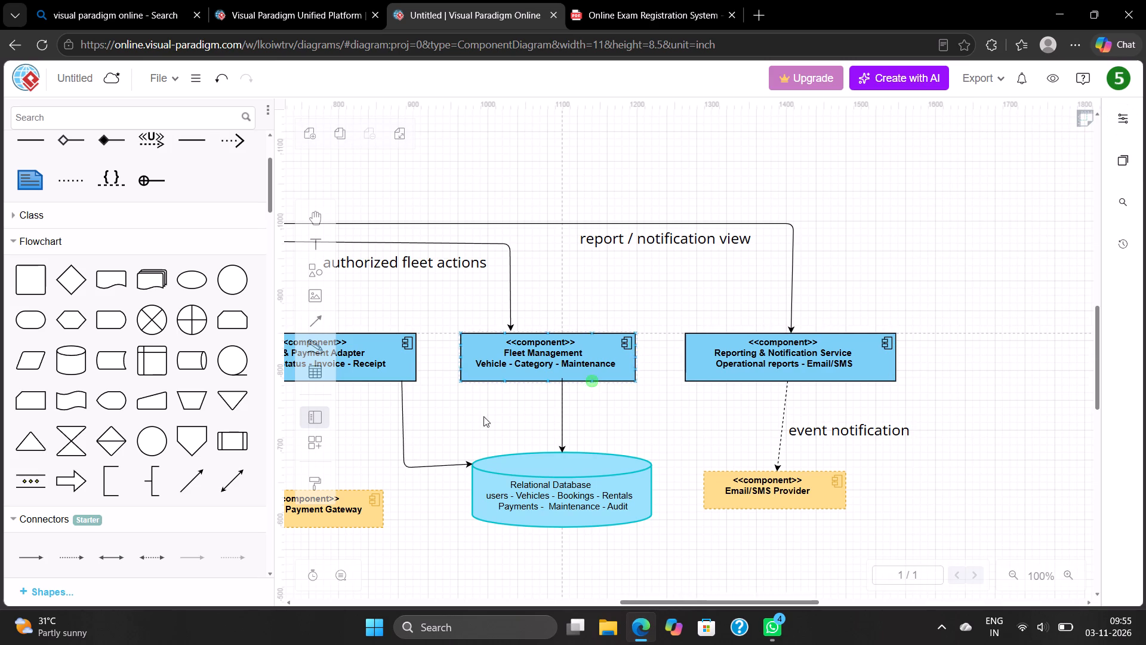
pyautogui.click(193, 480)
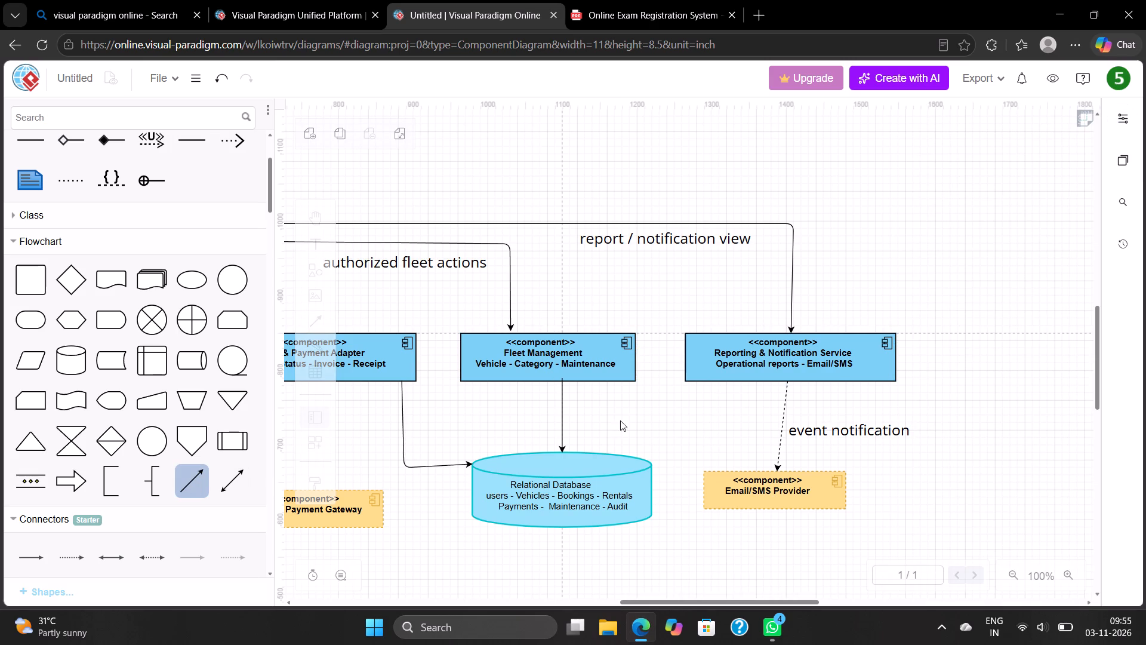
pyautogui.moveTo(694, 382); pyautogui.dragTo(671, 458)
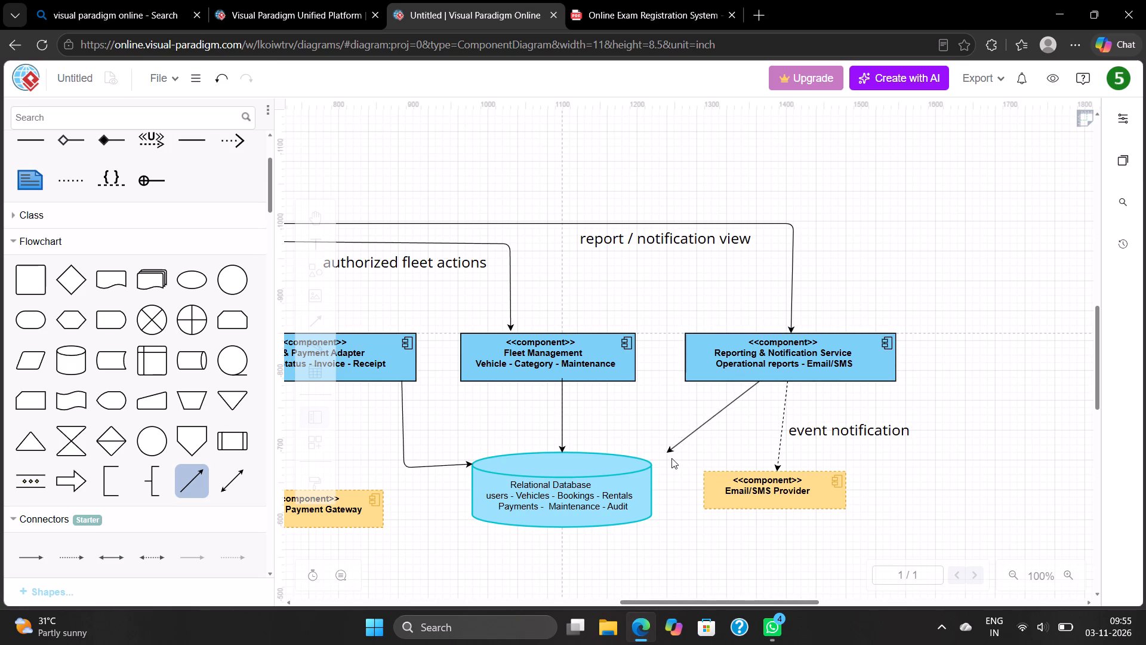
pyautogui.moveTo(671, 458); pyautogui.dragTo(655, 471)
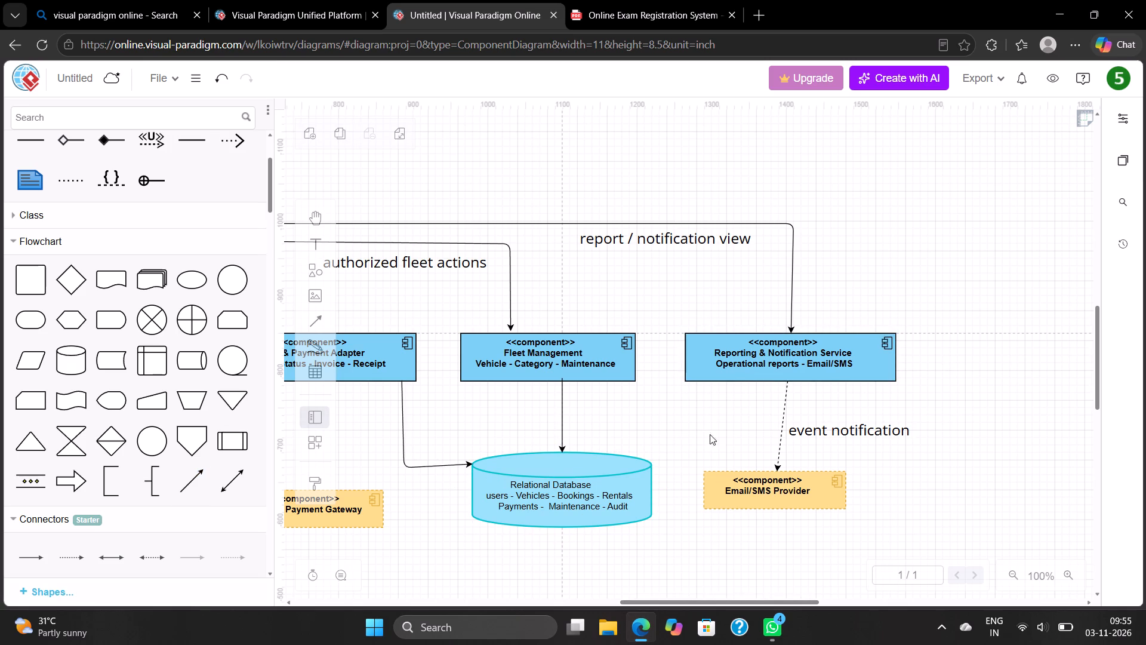
# Move both ends of the dashed connector so it runs vertically from Reporting & Notification Service to the Email/SMS Provider's top centre.
pyautogui.click(784, 400)
pyautogui.moveTo(788, 379); pyautogui.dragTo(784, 379)
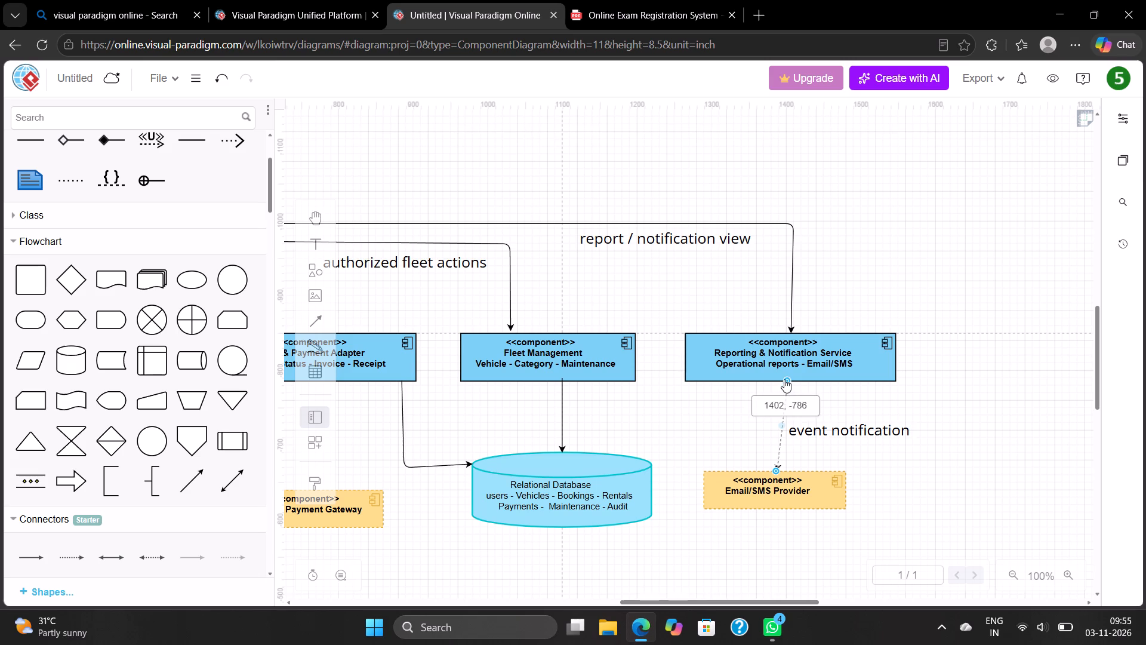
pyautogui.moveTo(784, 379); pyautogui.dragTo(775, 381)
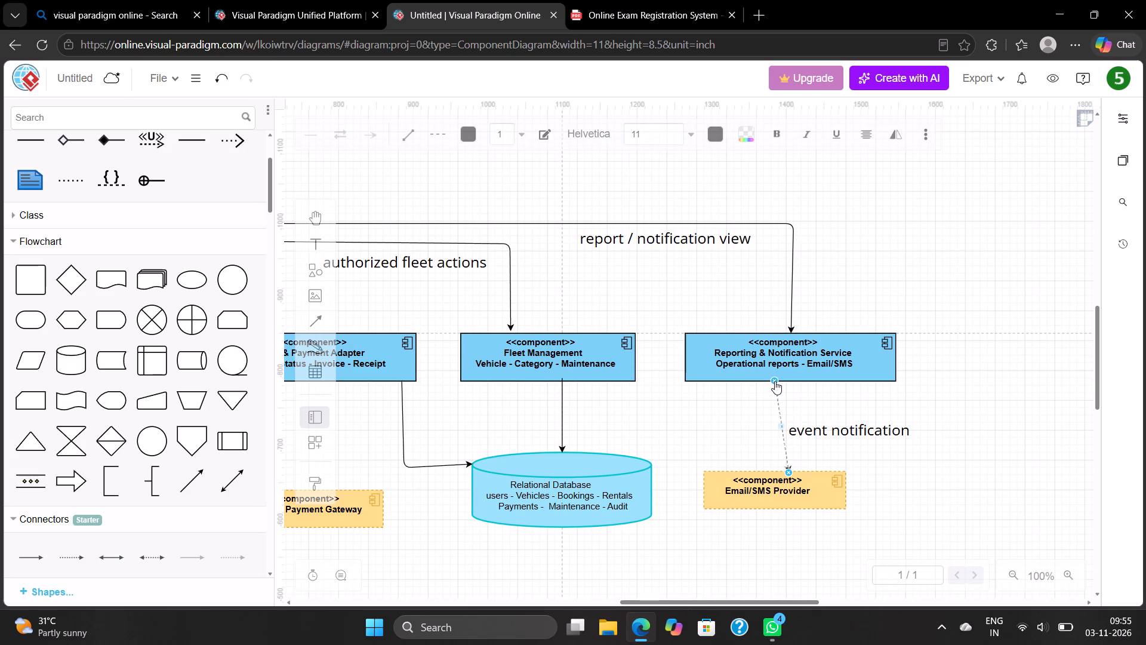
pyautogui.moveTo(787, 471); pyautogui.dragTo(781, 471)
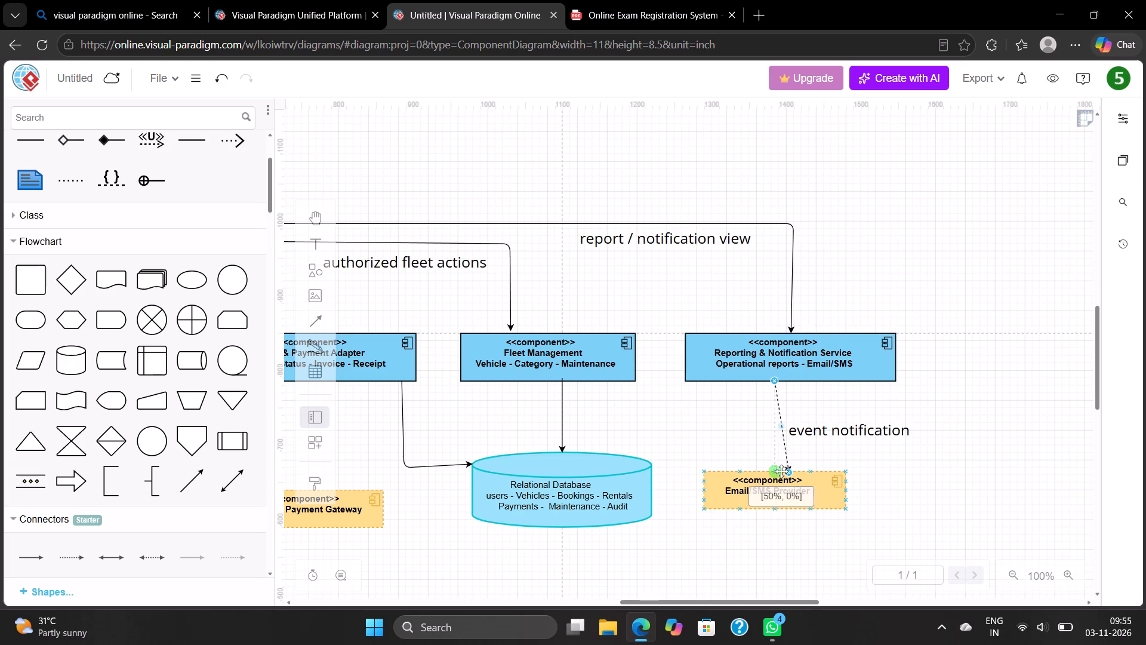
pyautogui.moveTo(781, 471); pyautogui.dragTo(780, 471)
pyautogui.click(758, 452)
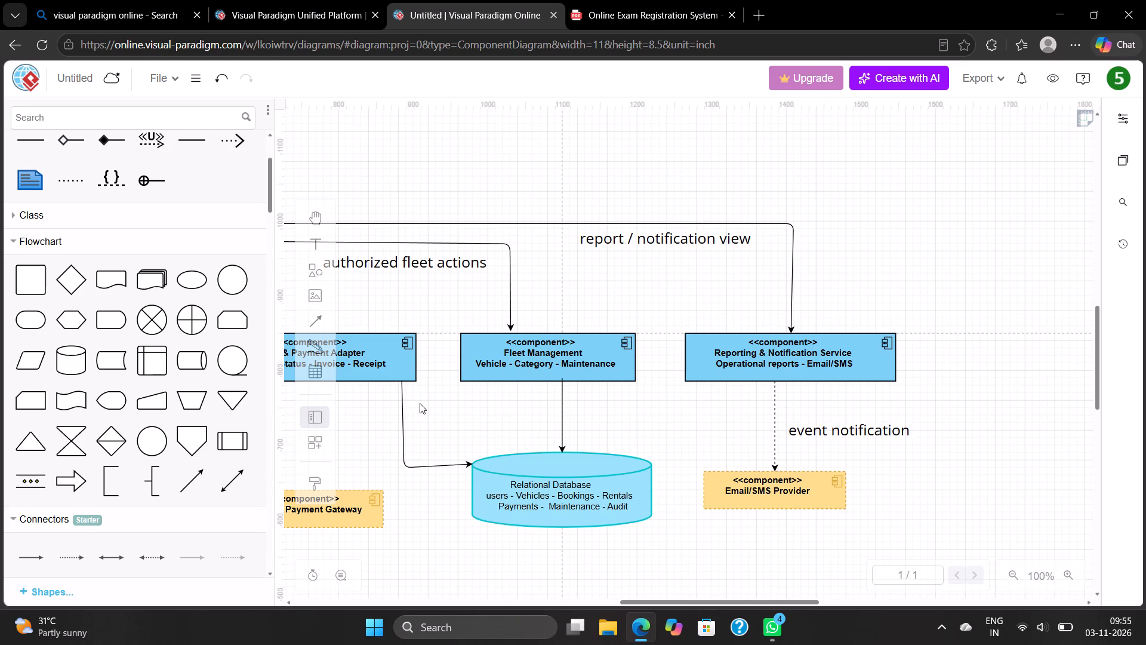
# Draw a Flow Line from the bottom edge of the Reporting & Notification Service component to the top of the Relational Database.
pyautogui.hscroll(3, 450, 410)
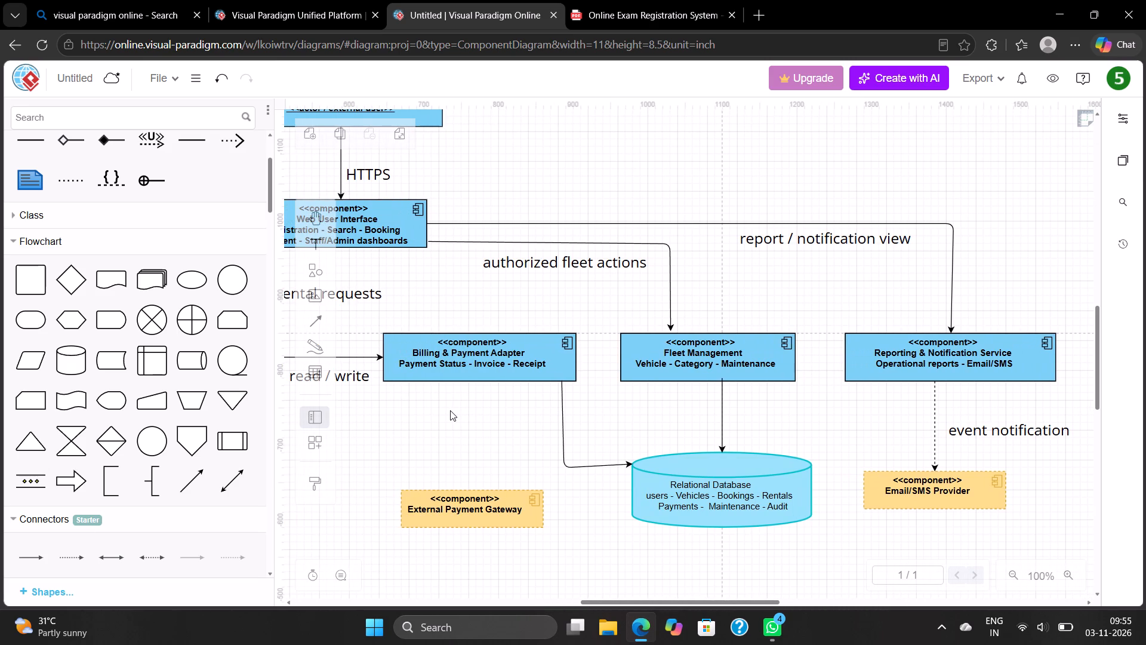
pyautogui.hscroll(-1, 450, 410)
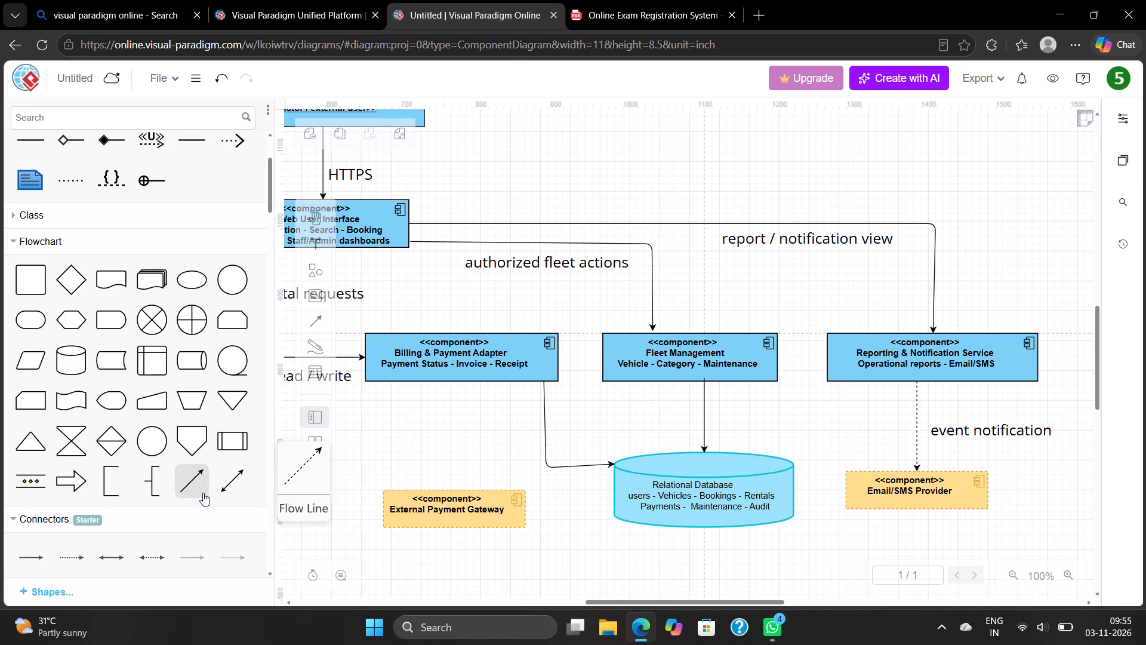
pyautogui.click(203, 493)
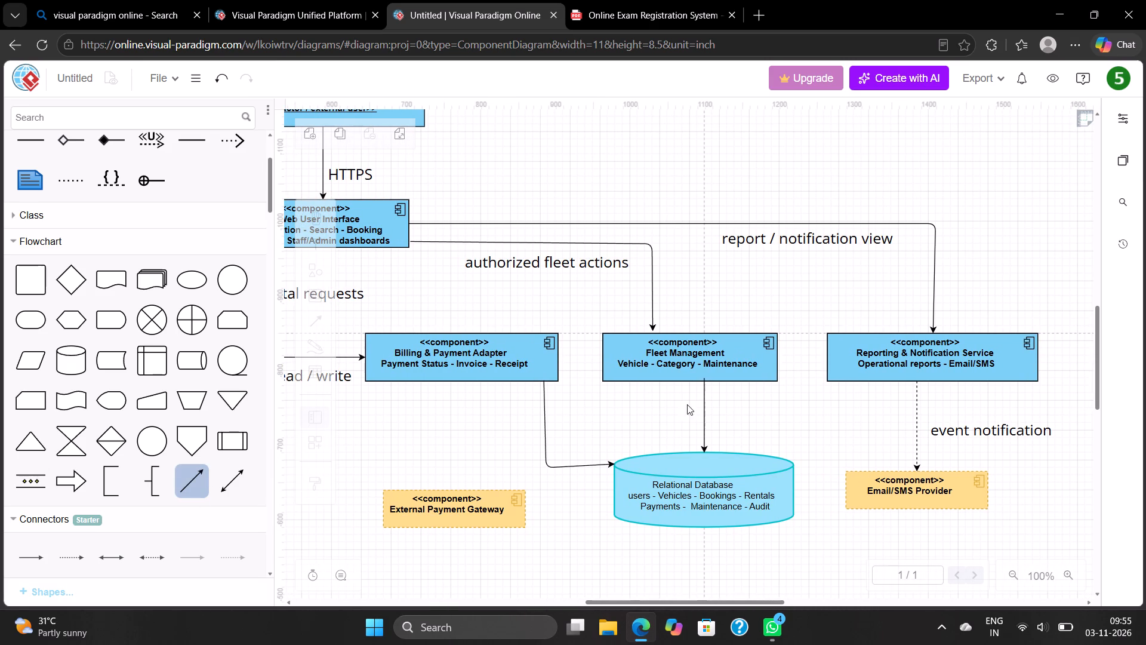
pyautogui.moveTo(851, 379); pyautogui.dragTo(812, 463)
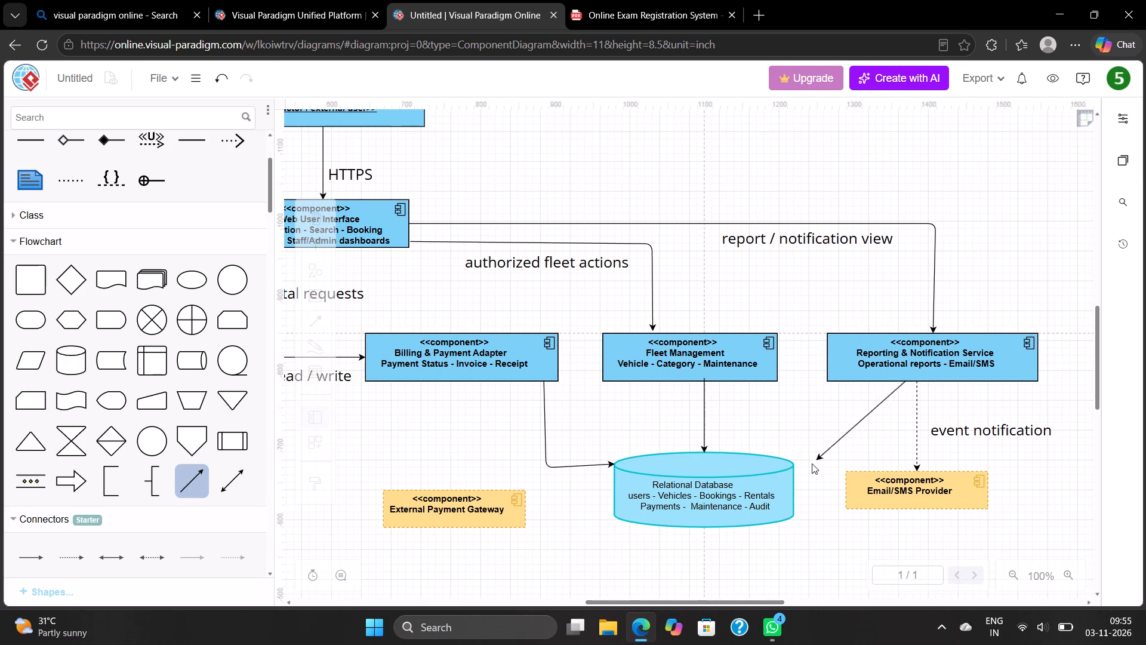
pyautogui.moveTo(812, 463); pyautogui.dragTo(789, 475)
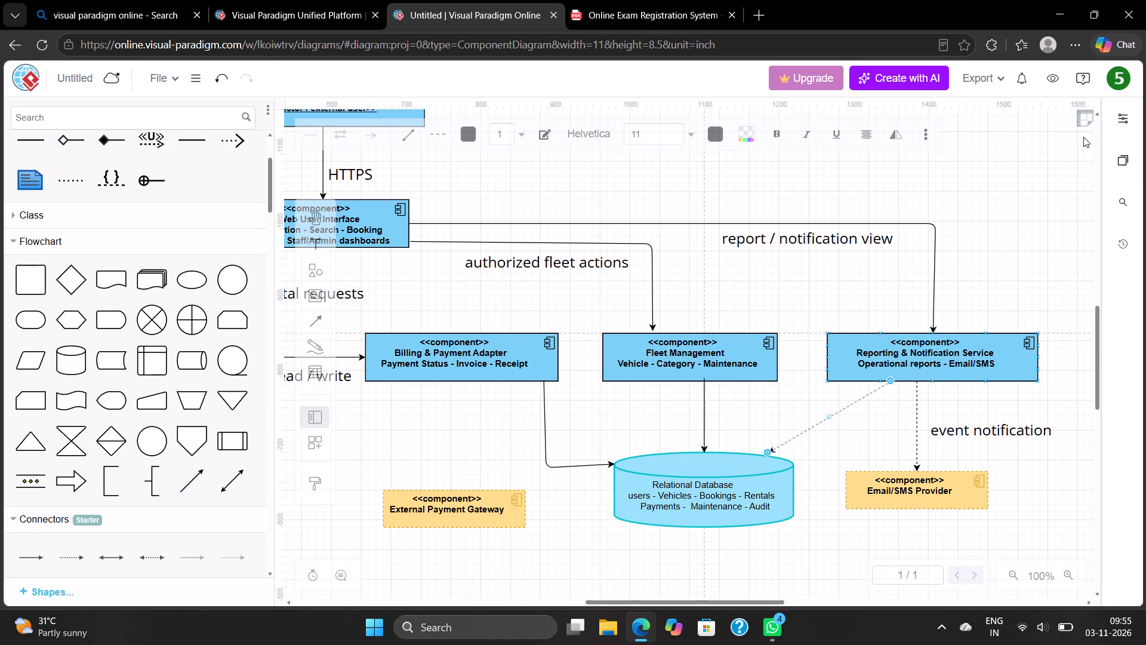
# Change the line style of the new Reporting & Notification Service to Relational Database connector to solid.
pyautogui.click(1114, 122)
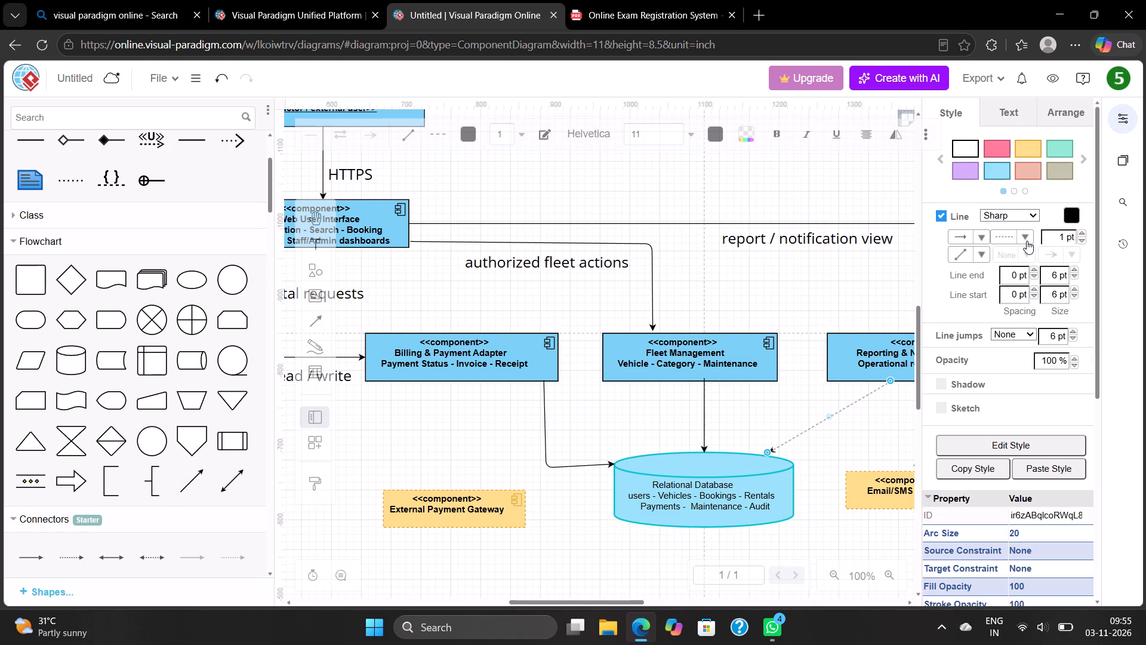
pyautogui.click(1027, 241)
pyautogui.click(1015, 248)
pyautogui.click(888, 279)
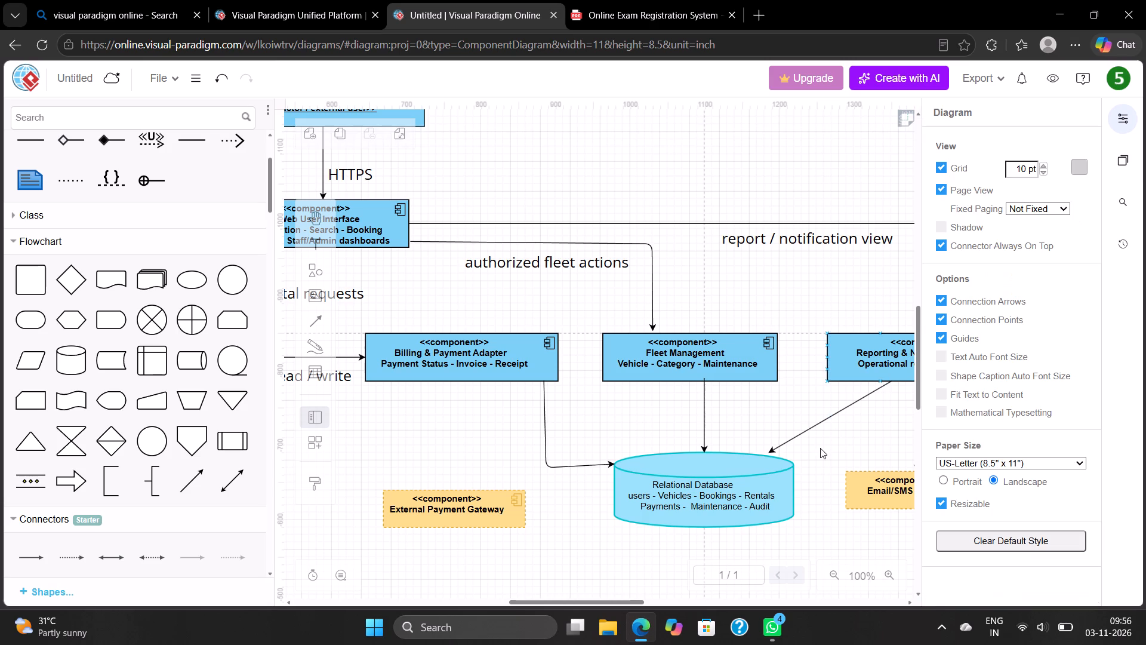
# Move the connector's arrow end to the Relational Database's upper-right edge and its start near the Reporting & Notification Service's lower-left corner.
pyautogui.moveTo(802, 433); pyautogui.dragTo(804, 444)
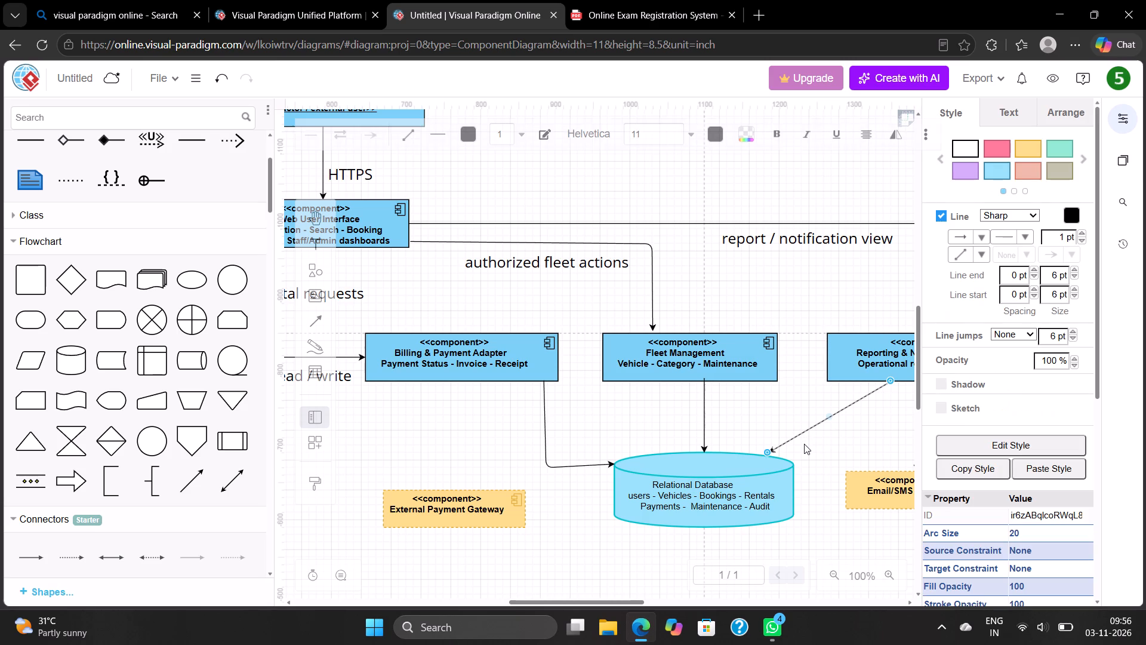
pyautogui.moveTo(768, 451); pyautogui.dragTo(777, 456)
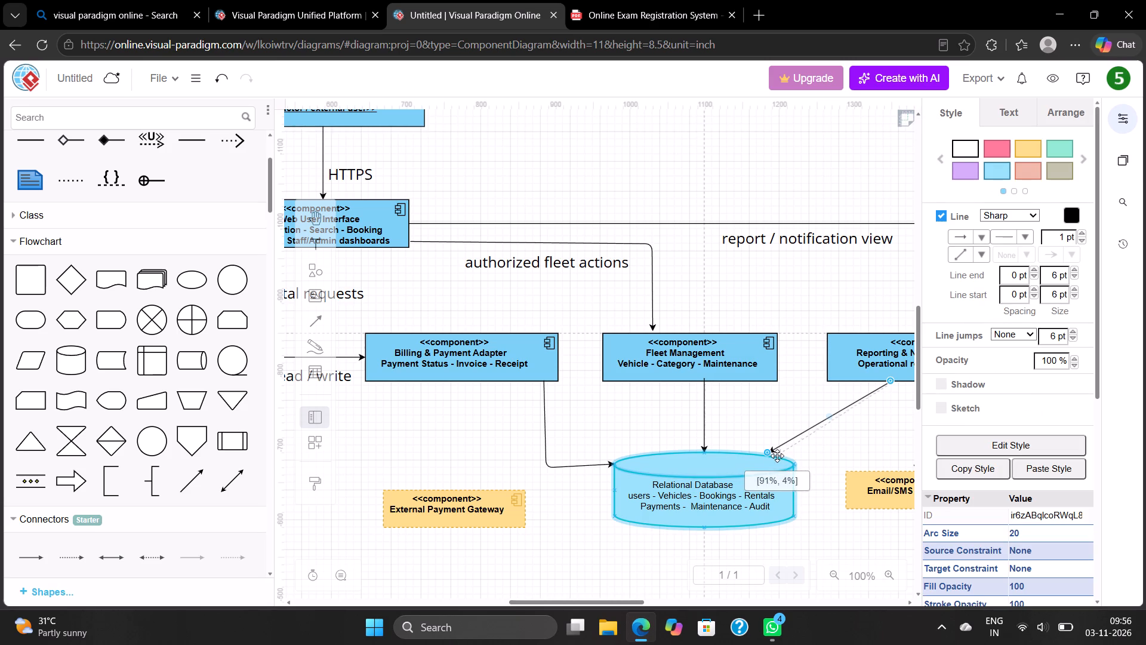
pyautogui.moveTo(777, 456); pyautogui.dragTo(783, 457)
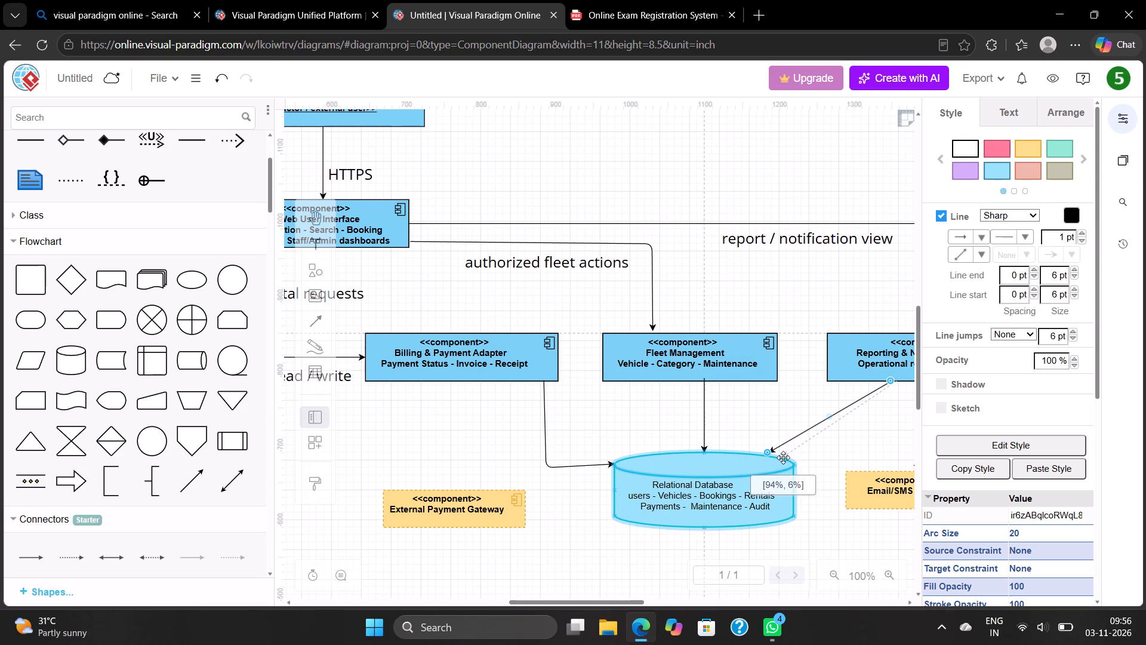
pyautogui.moveTo(783, 457); pyautogui.dragTo(792, 461)
pyautogui.moveTo(901, 380); pyautogui.dragTo(896, 380)
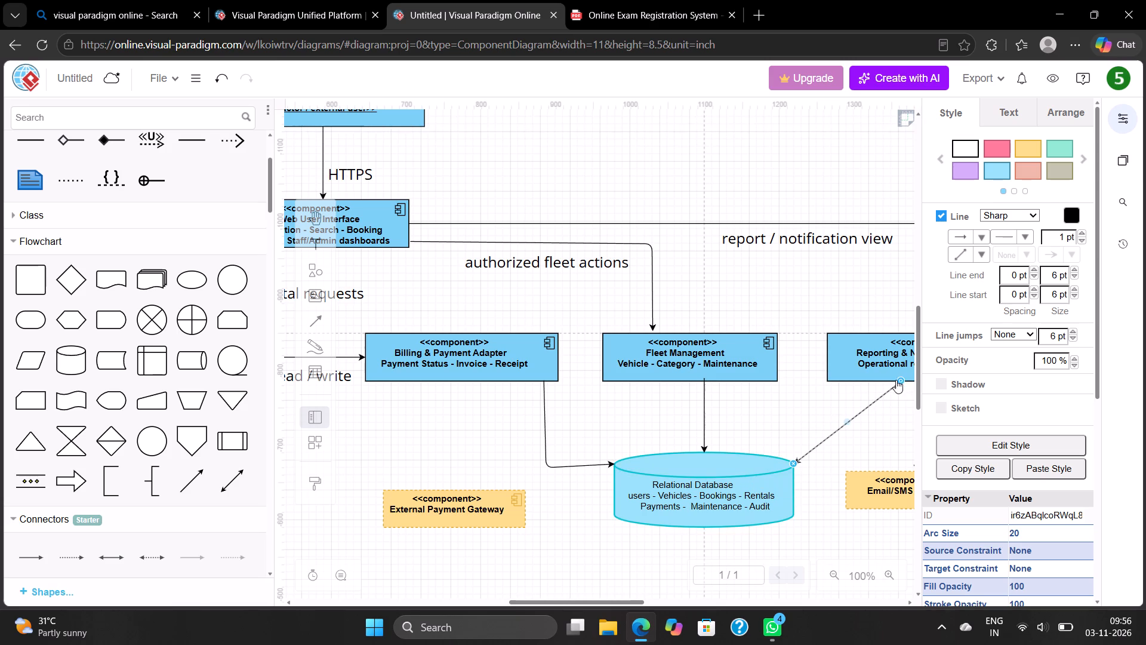
pyautogui.moveTo(896, 380); pyautogui.dragTo(846, 385)
# Bend the connector into a right angle and align its arrow end so it enters the Relational Database horizontally.
pyautogui.moveTo(820, 425); pyautogui.dragTo(846, 459)
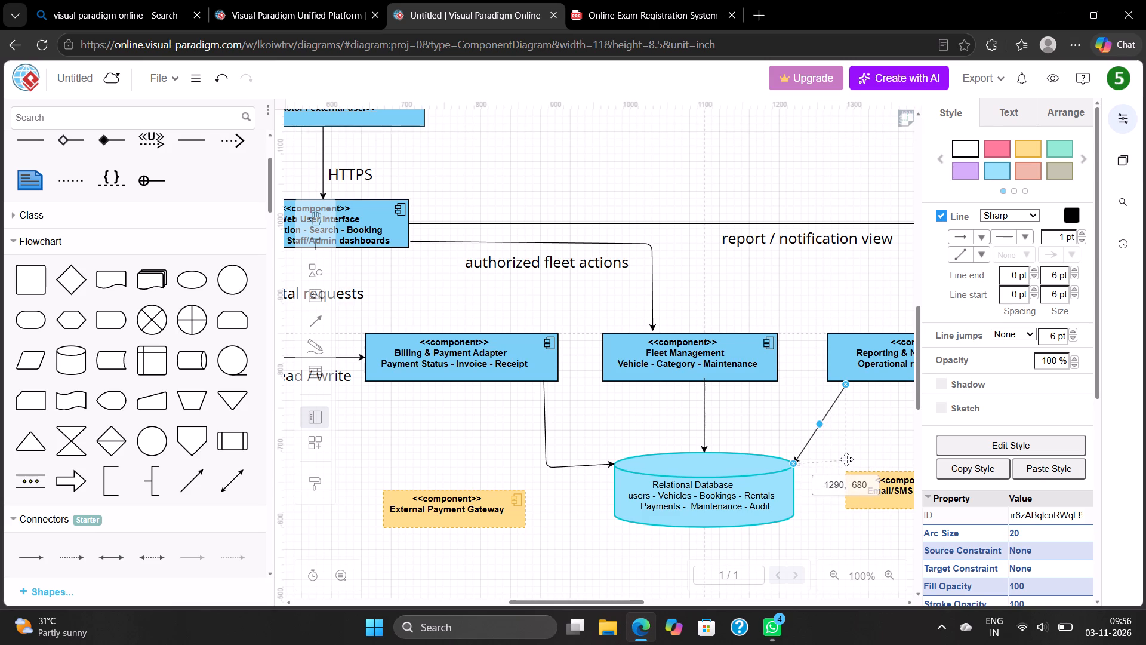
pyautogui.moveTo(846, 459); pyautogui.dragTo(847, 459)
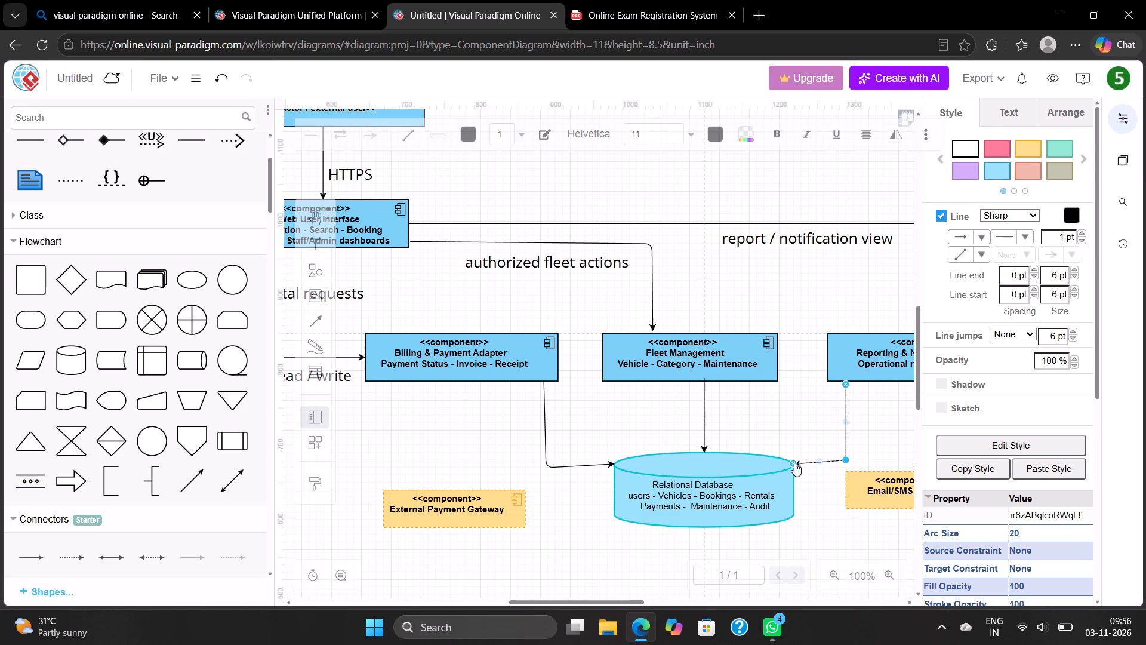
pyautogui.moveTo(794, 462); pyautogui.dragTo(790, 461)
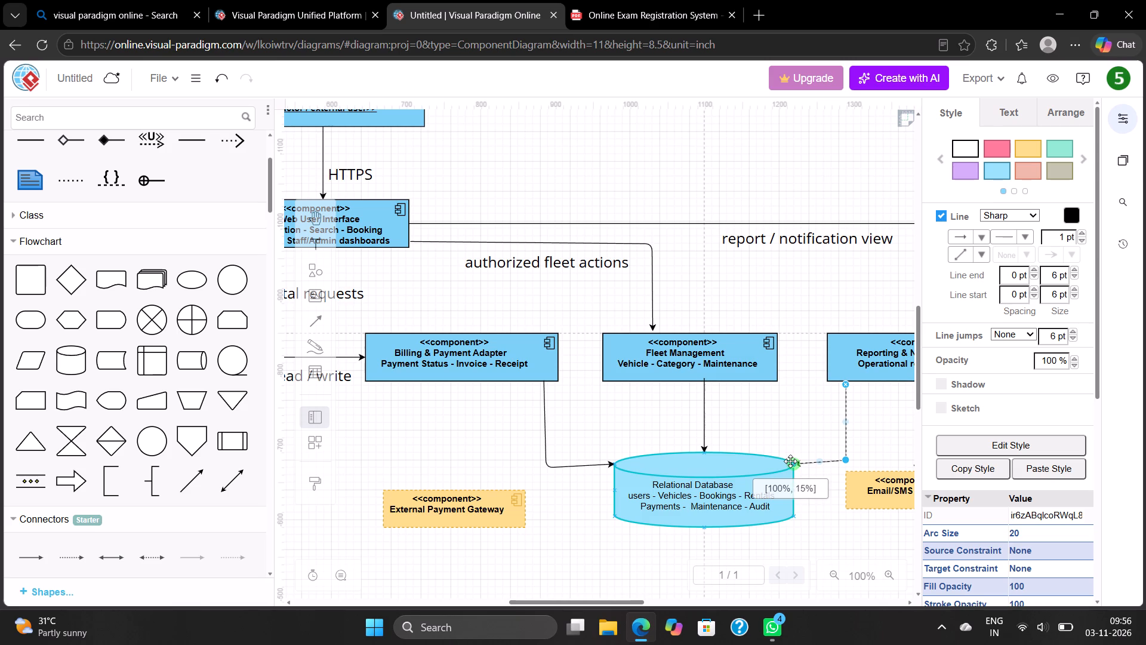
pyautogui.moveTo(790, 461); pyautogui.dragTo(788, 460)
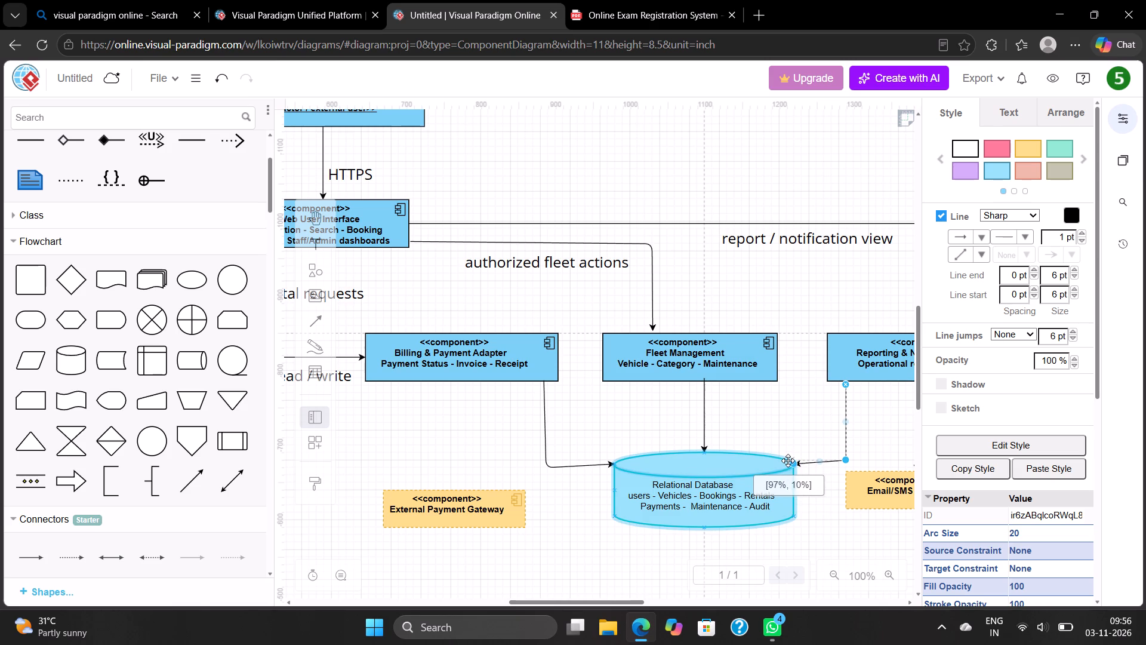
pyautogui.moveTo(788, 460); pyautogui.dragTo(788, 461)
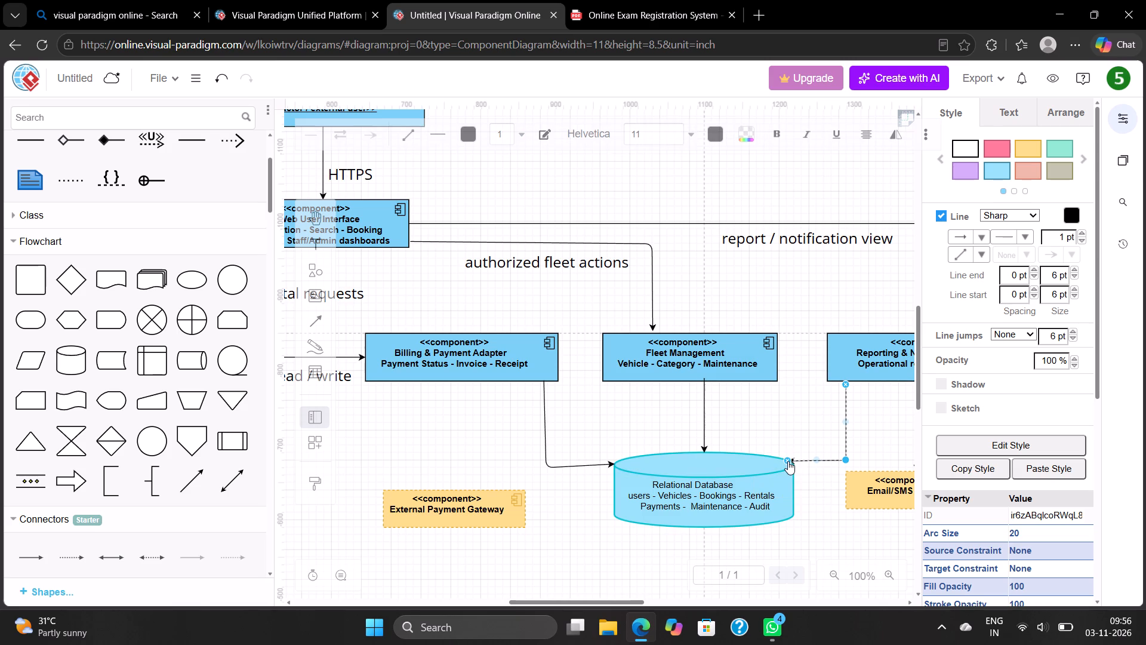
pyautogui.click(778, 413)
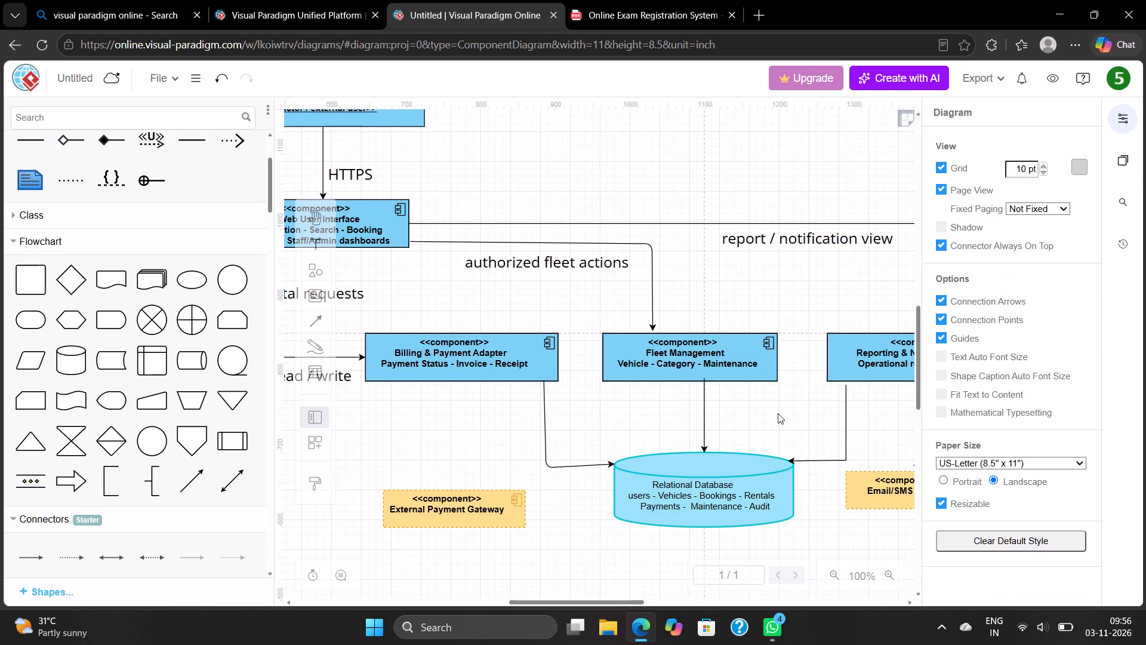
# Add the text label "query records" on the connector from Reporting & Notification Service to the Relational Database.
pyautogui.doubleClick(828, 417)
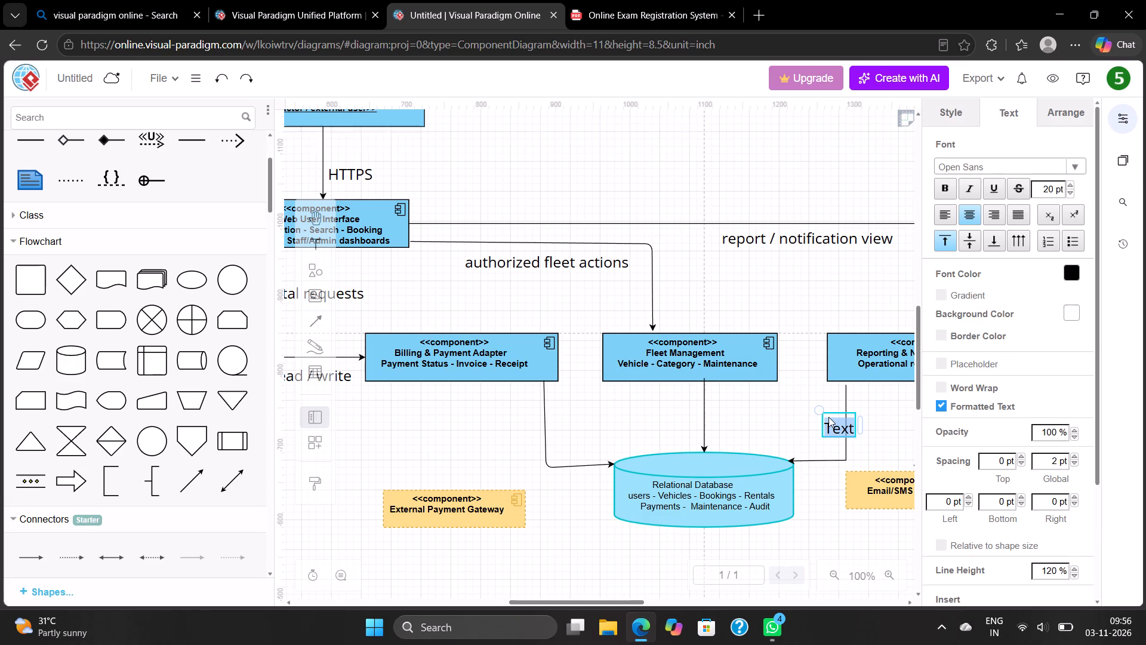
pyautogui.press('BackSpace')
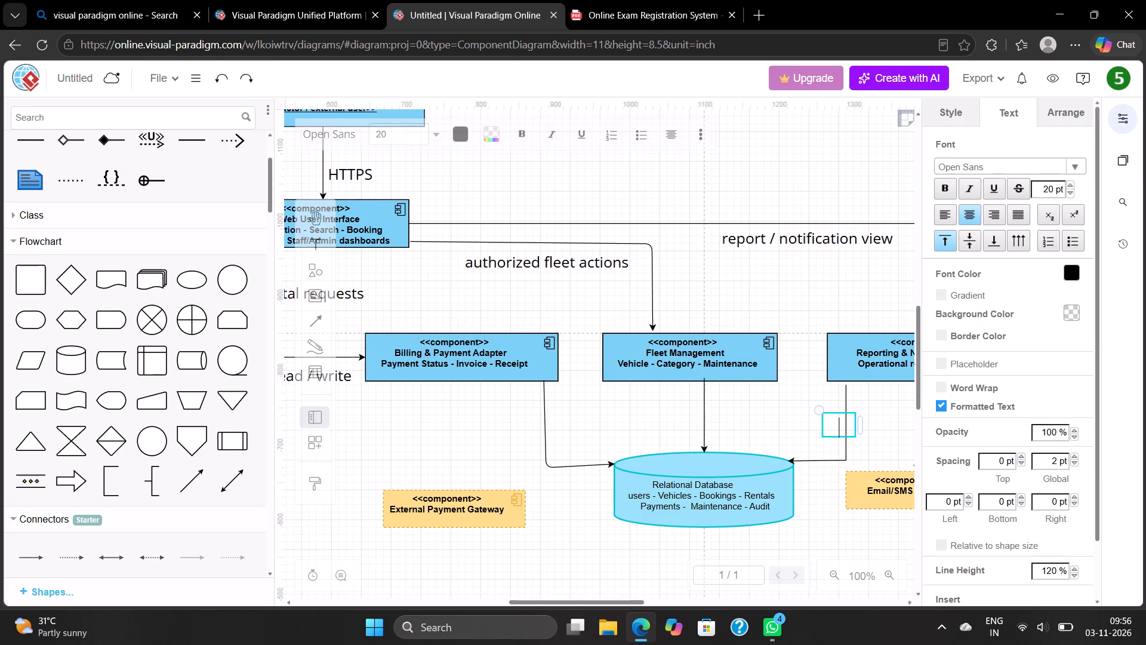
pyautogui.write('query')
pyautogui.press('space')
pyautogui.write('records')
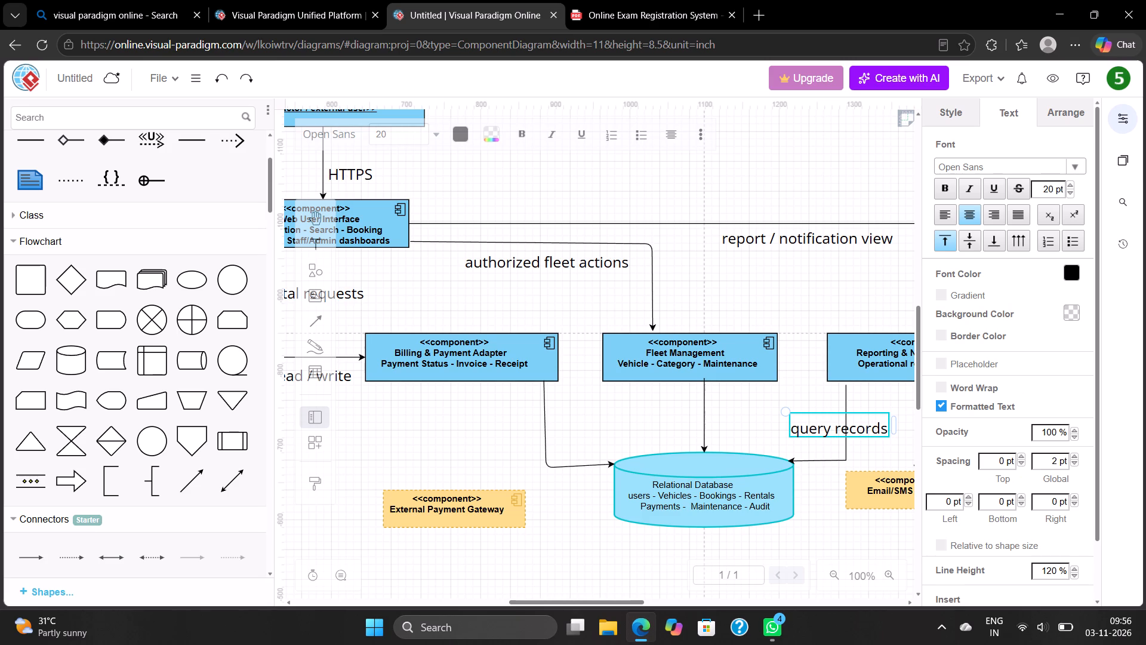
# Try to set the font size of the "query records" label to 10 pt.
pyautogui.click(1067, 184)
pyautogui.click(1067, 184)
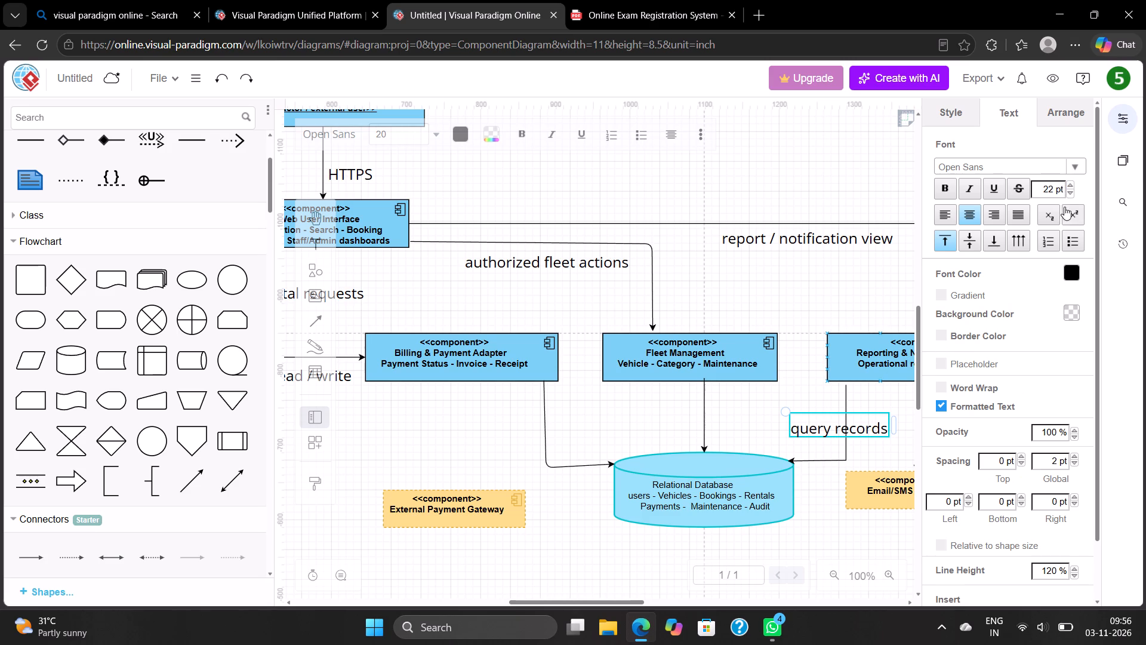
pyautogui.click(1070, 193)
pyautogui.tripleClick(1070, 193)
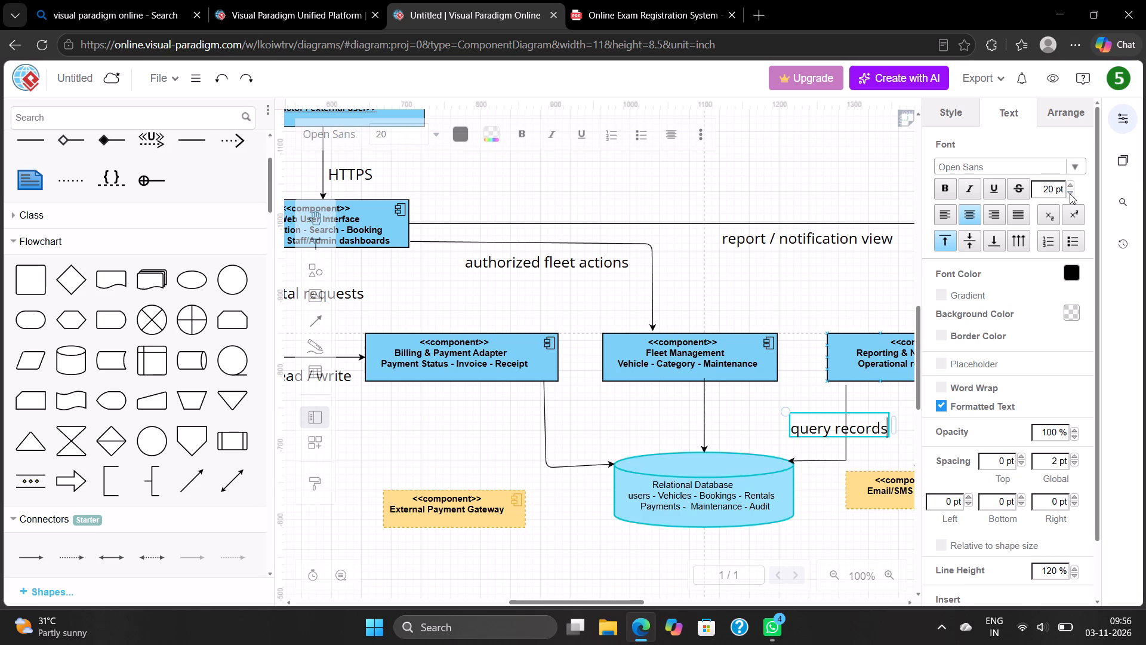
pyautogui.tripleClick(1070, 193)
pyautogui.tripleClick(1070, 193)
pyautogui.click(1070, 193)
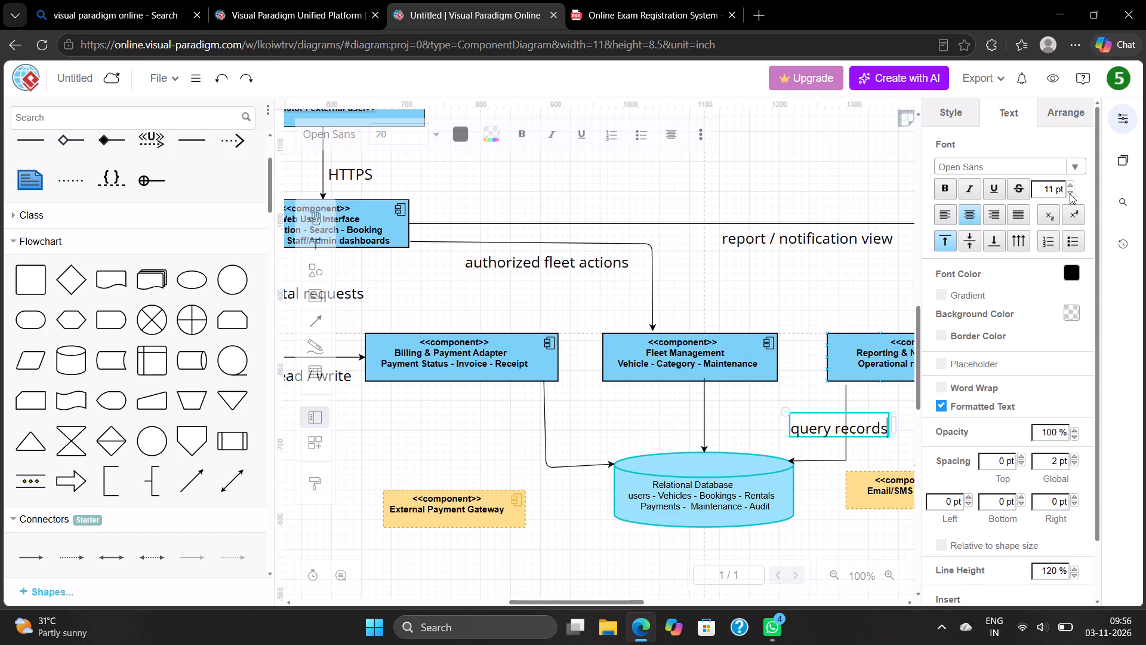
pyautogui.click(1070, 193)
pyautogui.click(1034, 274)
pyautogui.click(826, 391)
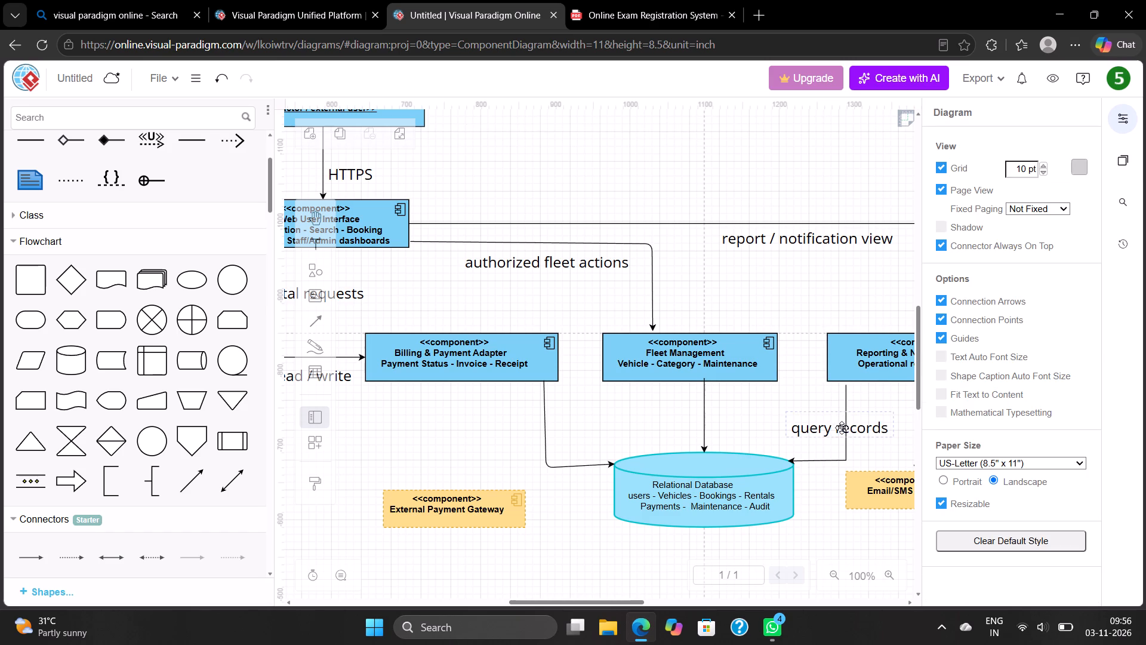
# Set the diagram's grid size to 8 pt.
pyautogui.click(1042, 174)
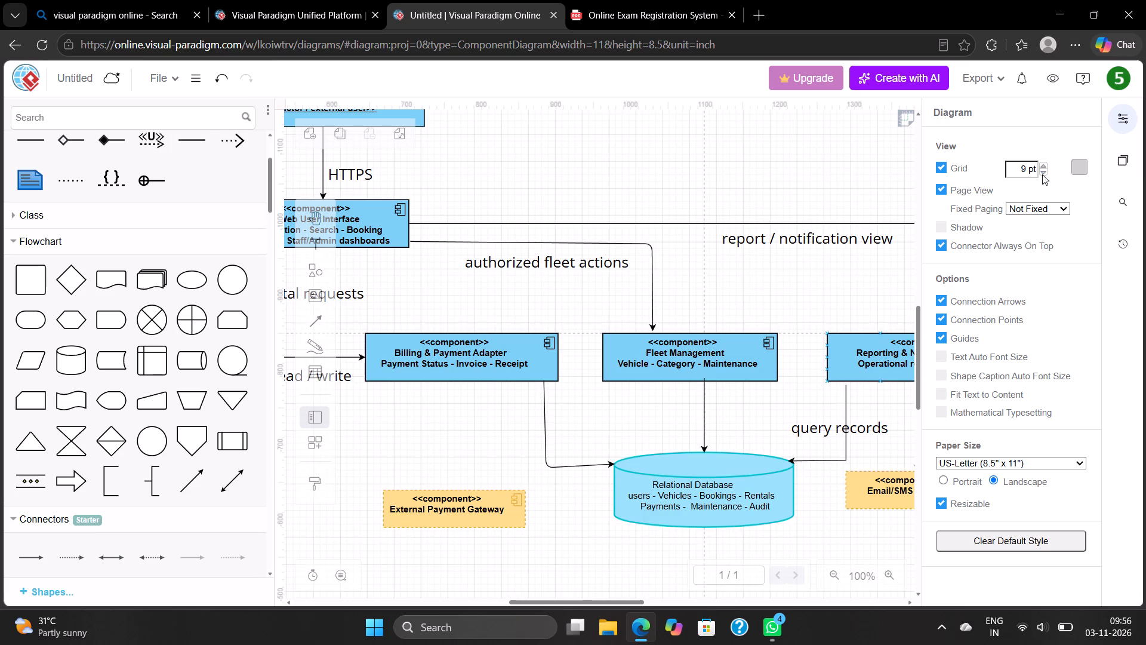
pyautogui.click(1042, 174)
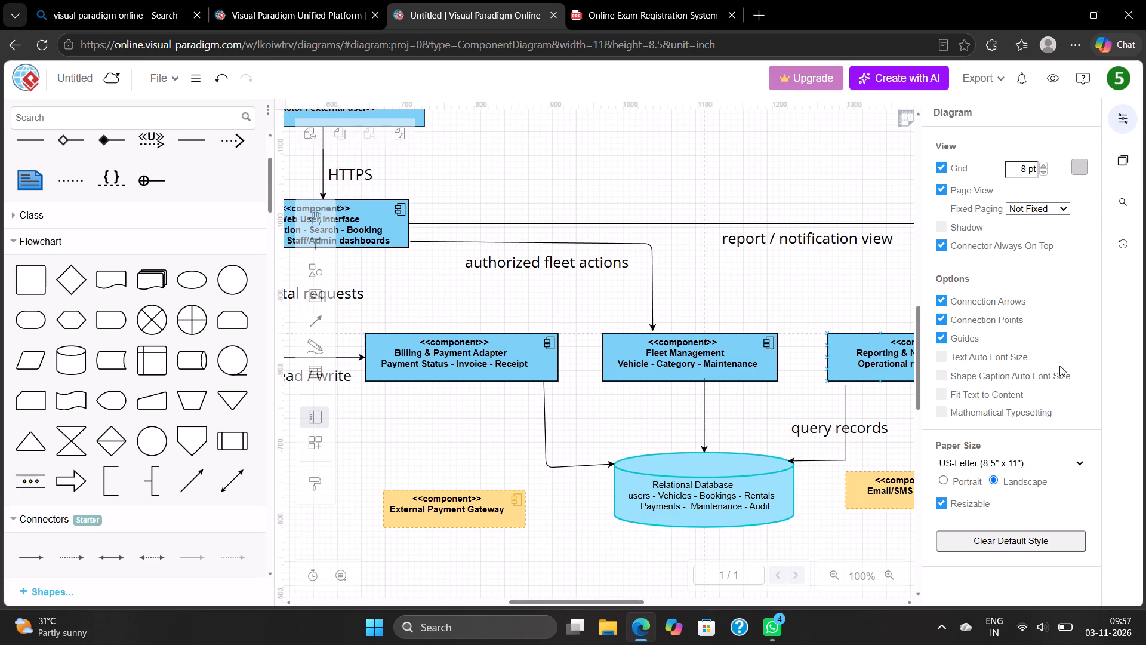
# Set the line height of the "query records" label to 80 %.
pyautogui.click(857, 434)
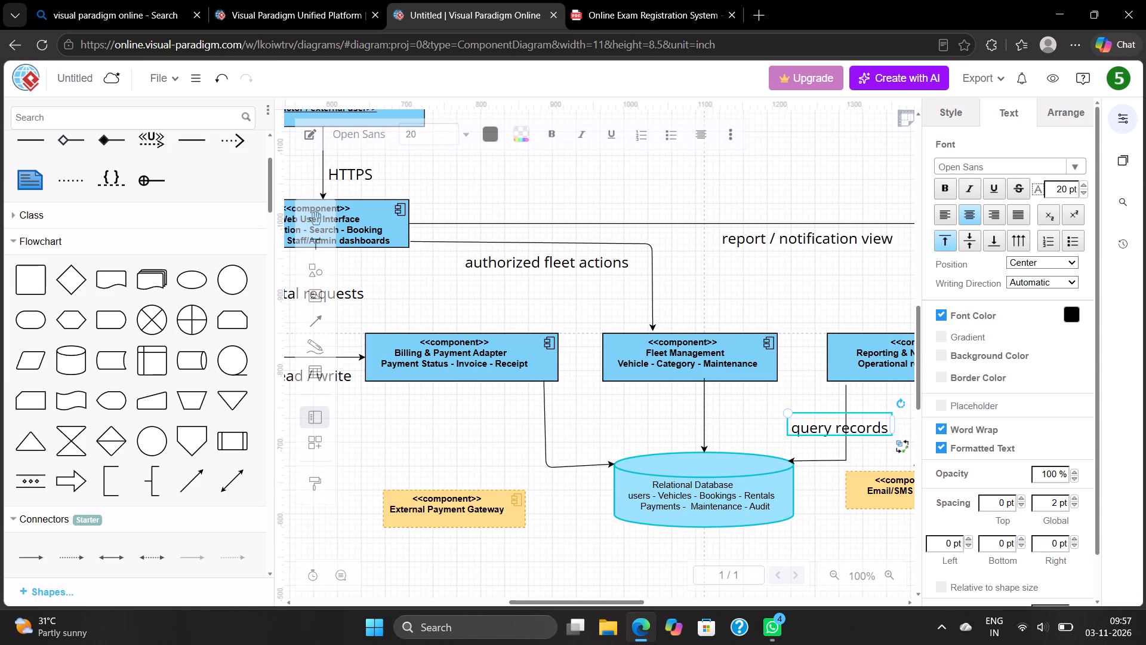
pyautogui.scroll(-2, 1031, 462)
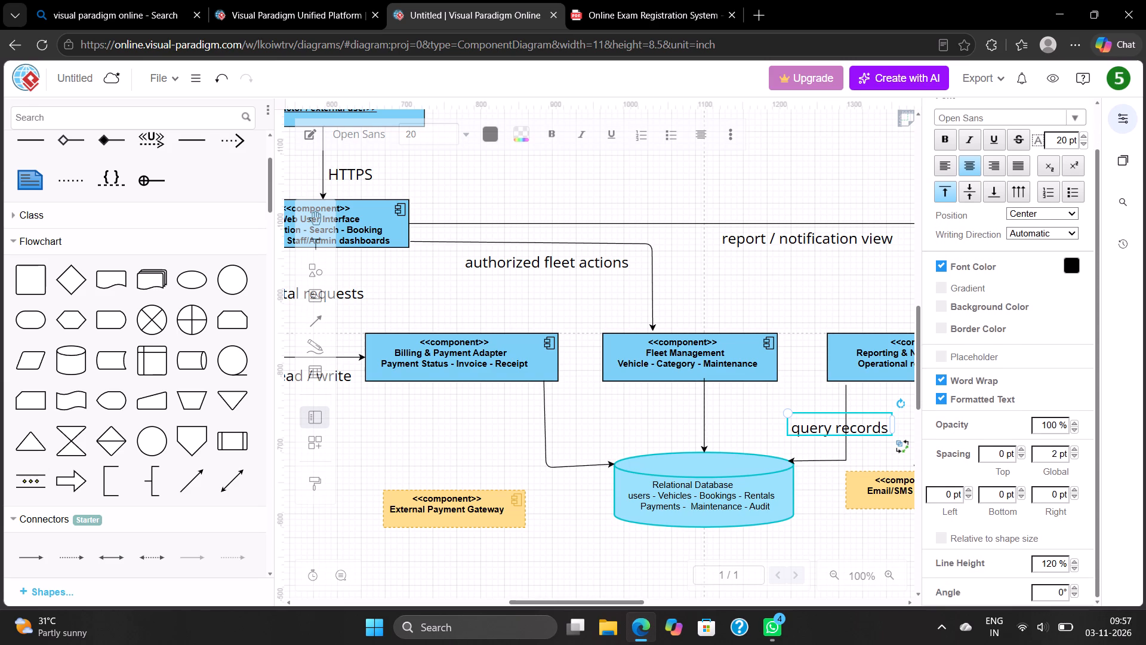
pyautogui.scroll(-1, 1031, 462)
pyautogui.click(1073, 561)
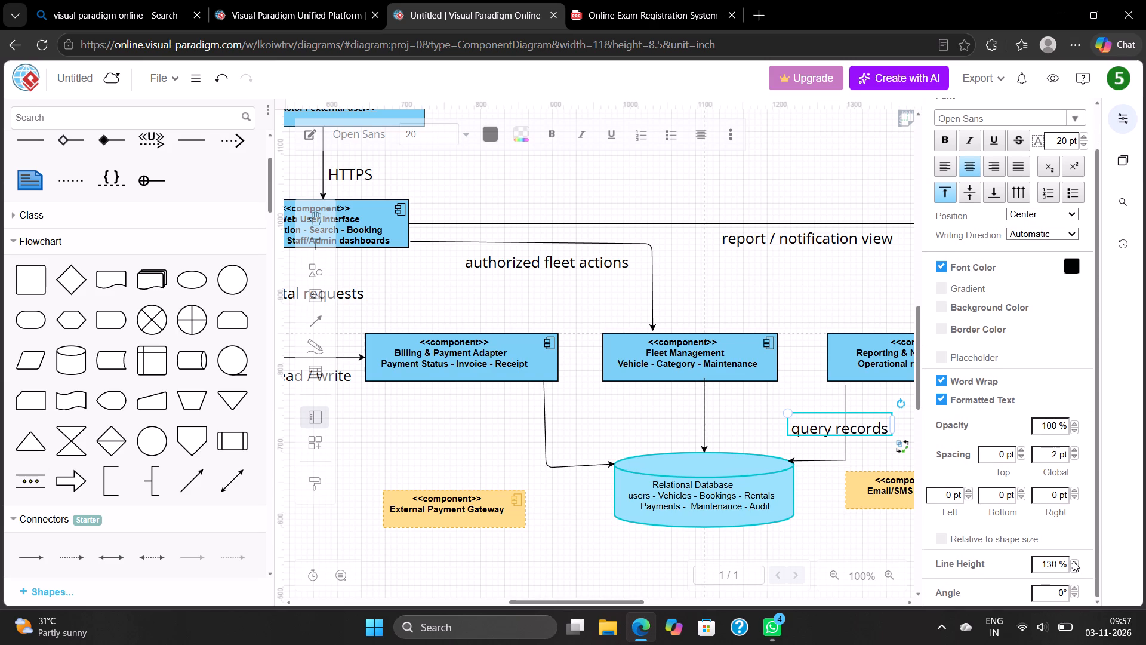
pyautogui.click(1074, 567)
pyautogui.doubleClick(1074, 567)
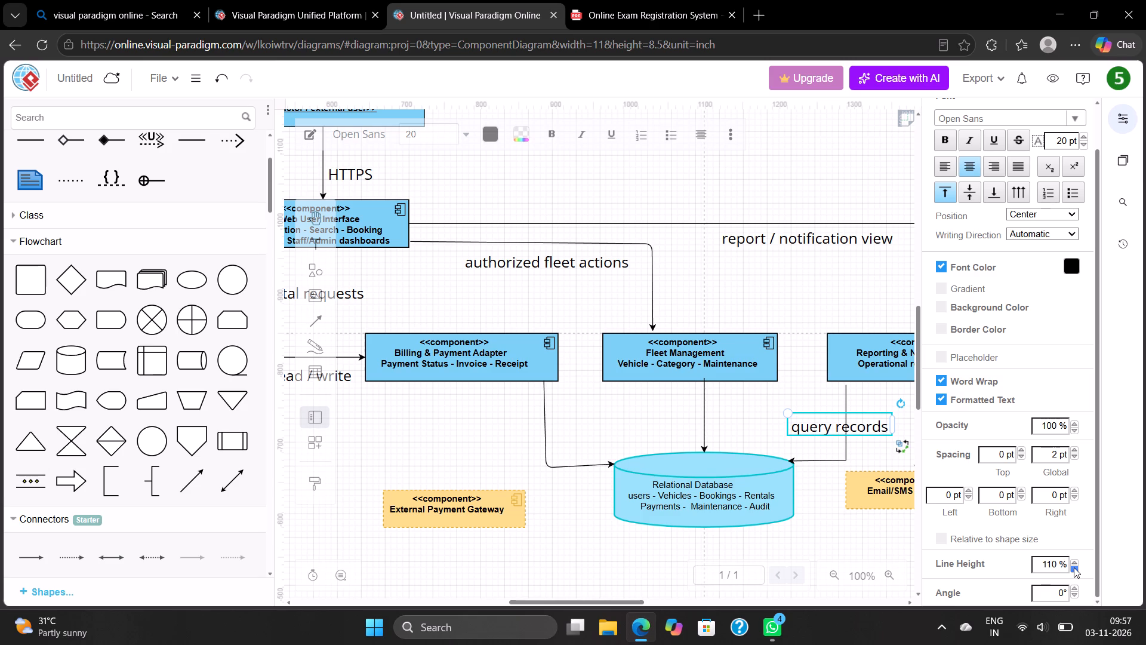
pyautogui.click(1074, 567)
pyautogui.click(1074, 567)
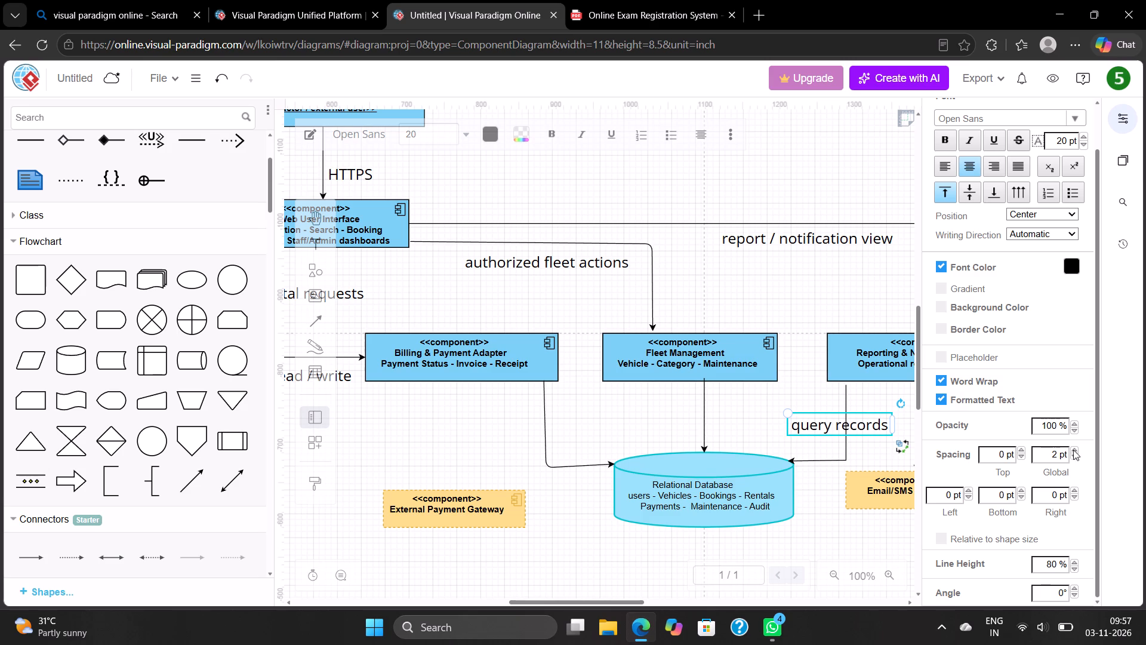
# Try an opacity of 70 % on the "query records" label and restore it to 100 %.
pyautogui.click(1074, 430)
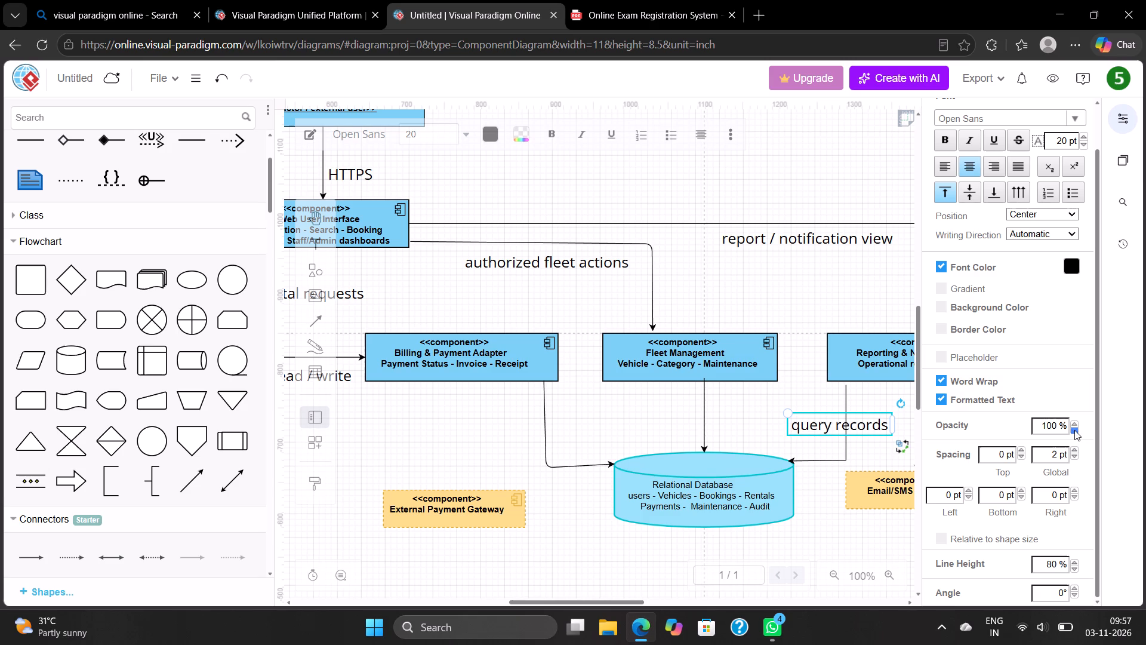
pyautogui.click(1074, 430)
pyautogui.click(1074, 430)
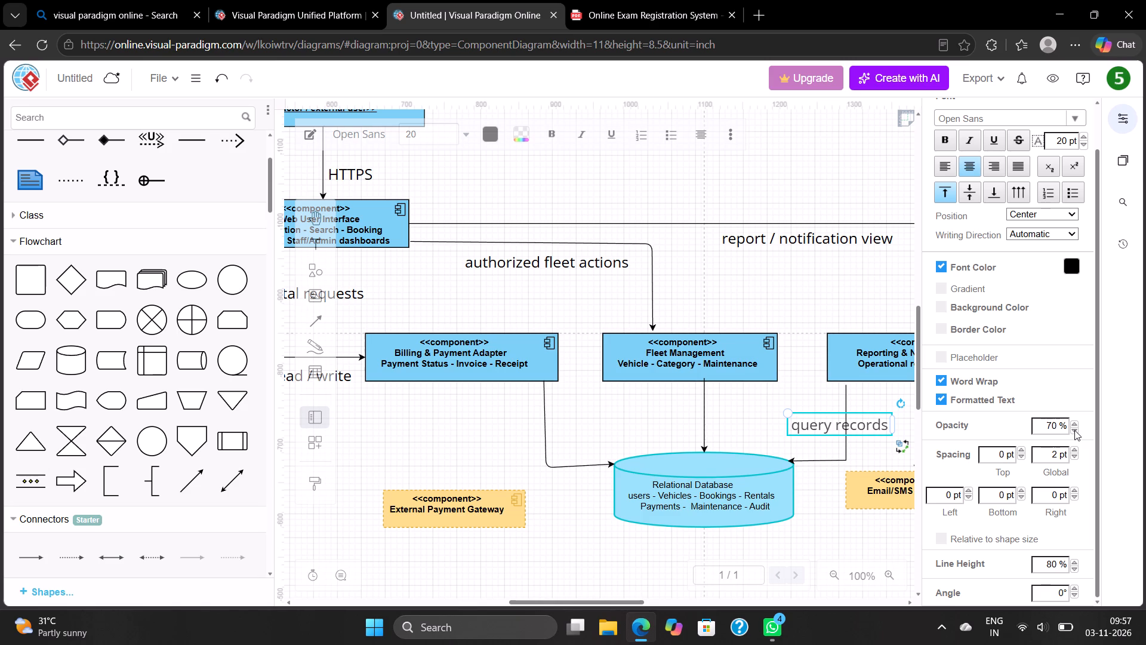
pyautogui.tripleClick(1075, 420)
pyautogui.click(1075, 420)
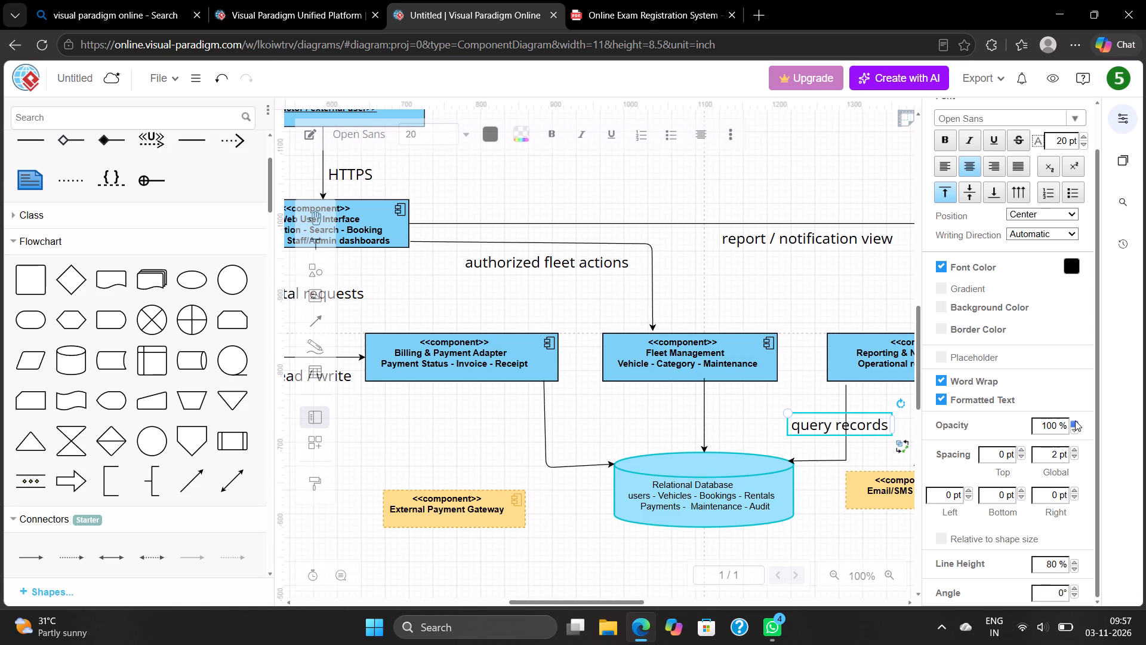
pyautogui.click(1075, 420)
# Set the font size of the "query records" label to 12 pt and nudge the label slightly up along its connector.
pyautogui.click(1083, 144)
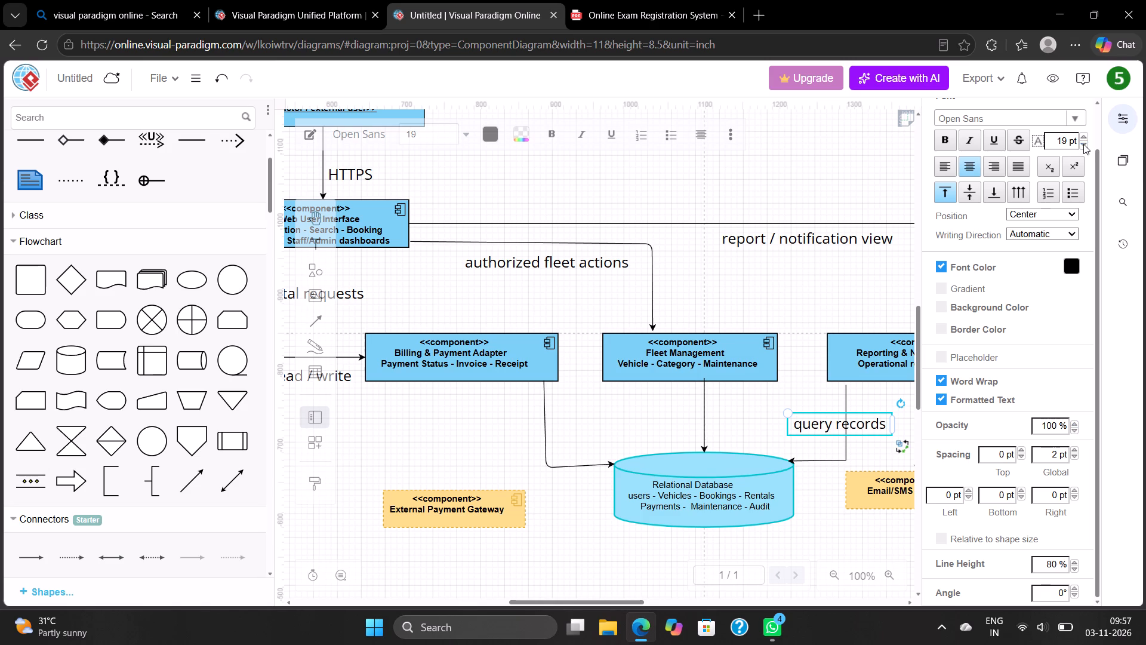
pyautogui.click(1083, 144)
pyautogui.tripleClick(1083, 144)
pyautogui.tripleClick(1083, 144)
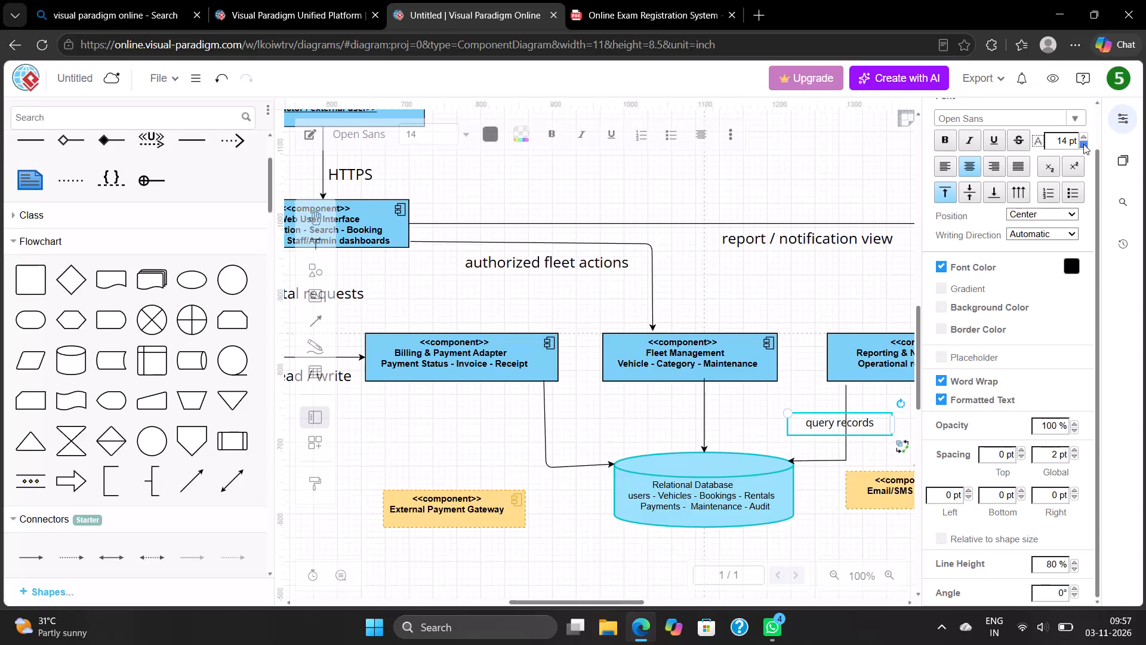
pyautogui.click(821, 399)
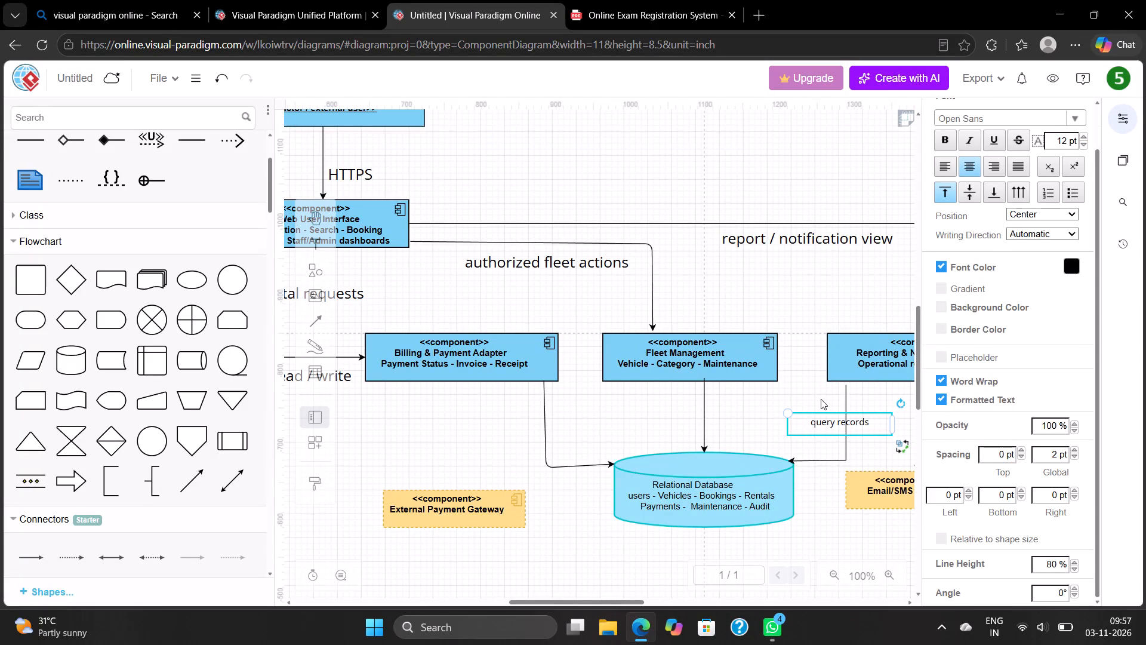
pyautogui.moveTo(828, 425); pyautogui.dragTo(835, 417)
pyautogui.click(791, 440)
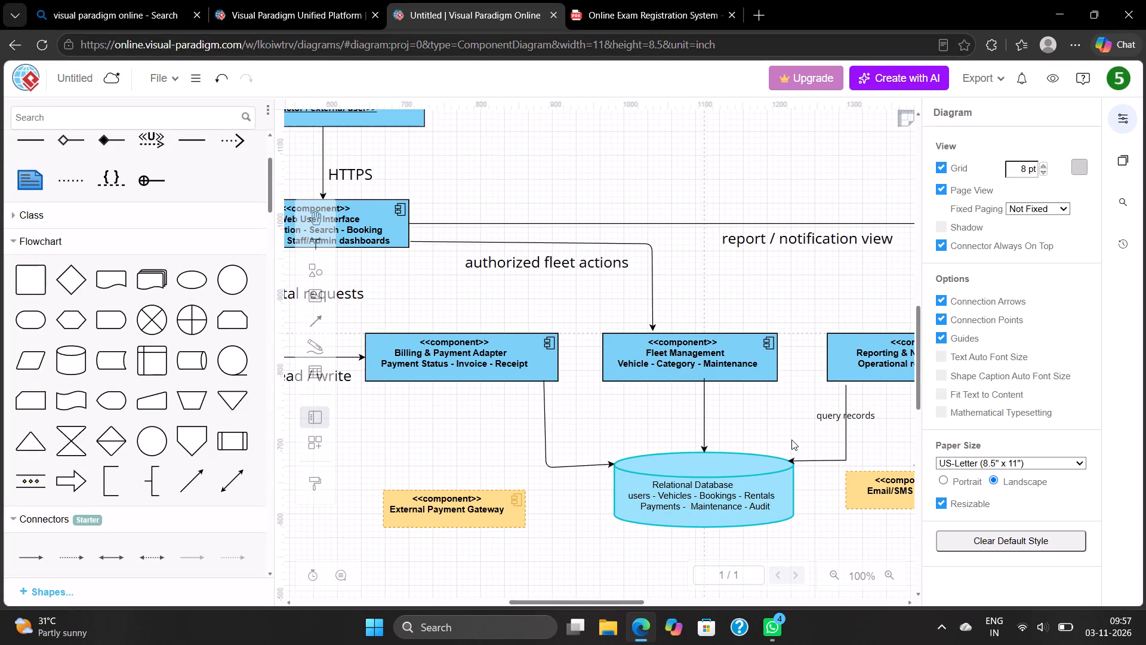
# Add the text label "read / write" on the connector from Fleet Management to the Relational Database.
pyautogui.doubleClick(694, 412)
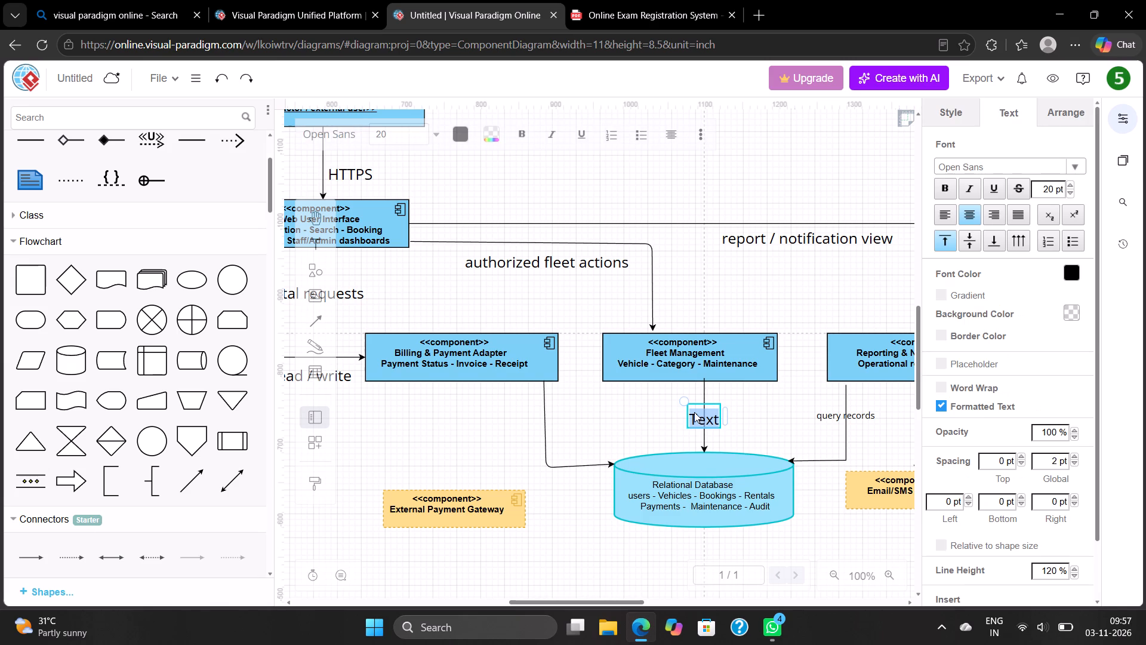
pyautogui.press('BackSpace')
pyautogui.write('read / write')
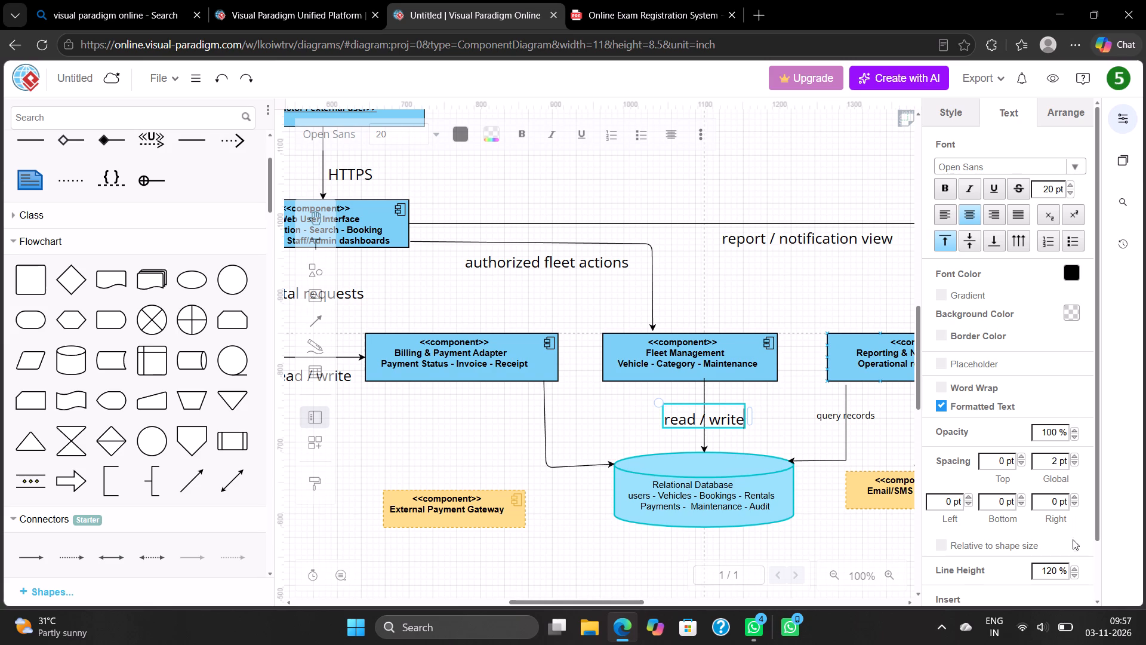
# Set the line height of the new "read / write" label to 90 % and its font size to 13 pt.
pyautogui.tripleClick(1074, 574)
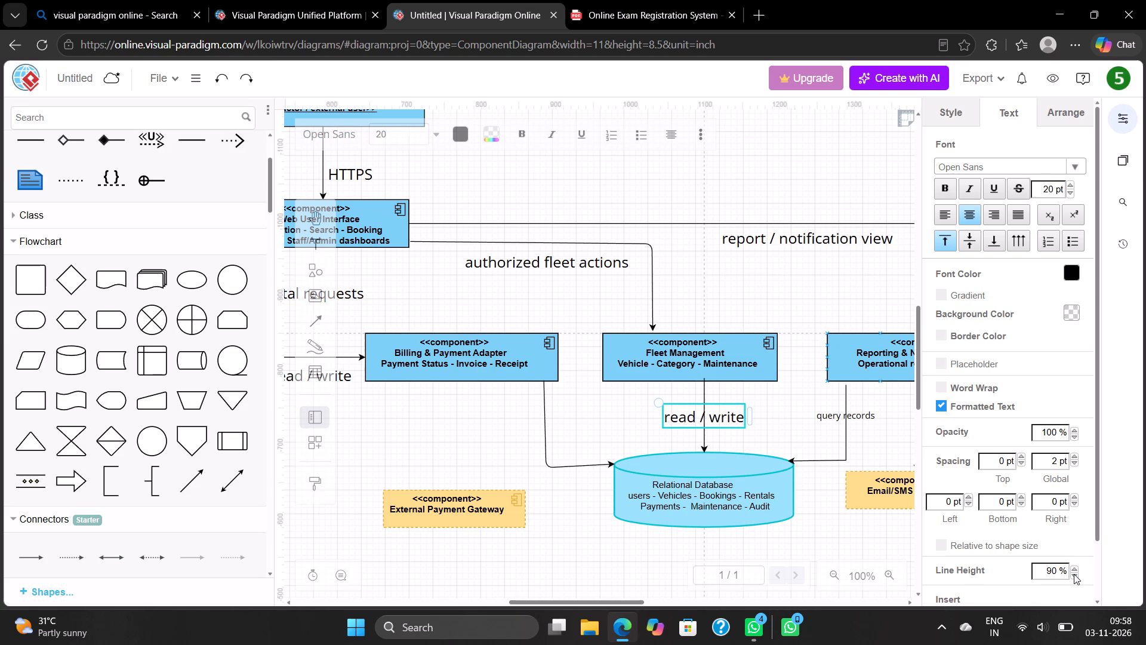
pyautogui.click(1074, 574)
pyautogui.click(1074, 567)
pyautogui.tripleClick(1069, 192)
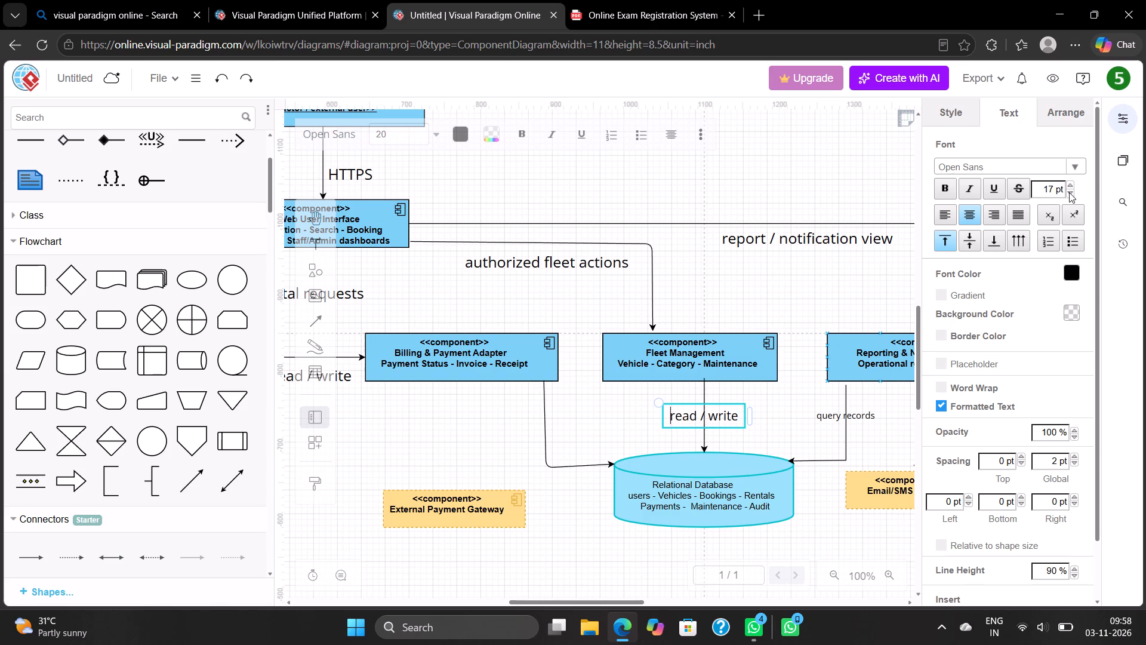
pyautogui.click(1069, 192)
pyautogui.click(1069, 192)
pyautogui.click(1069, 192)
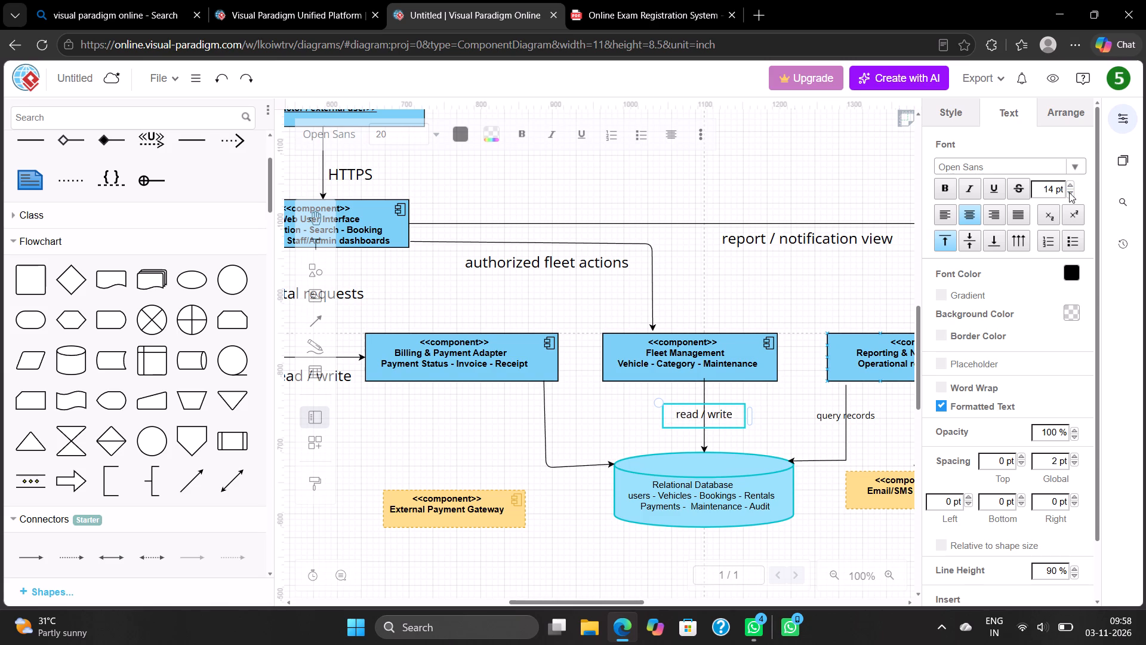
pyautogui.click(1069, 192)
pyautogui.click(716, 414)
pyautogui.click(725, 449)
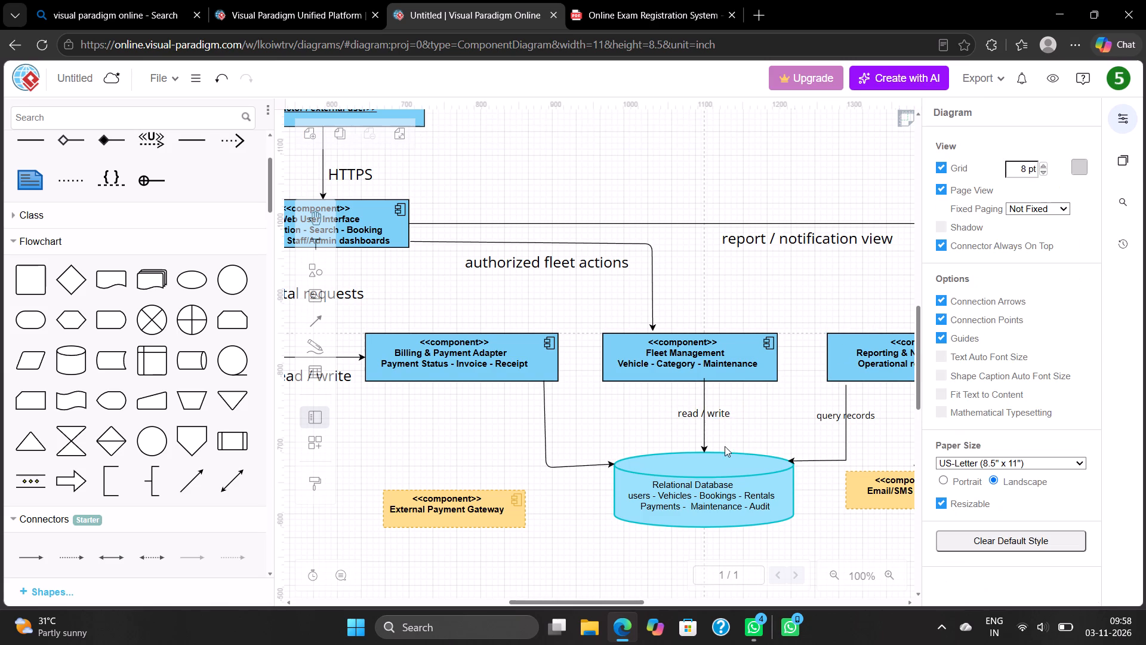
# Shift the "read / write" label slightly to the right on the Fleet Management connector.
pyautogui.click(714, 417)
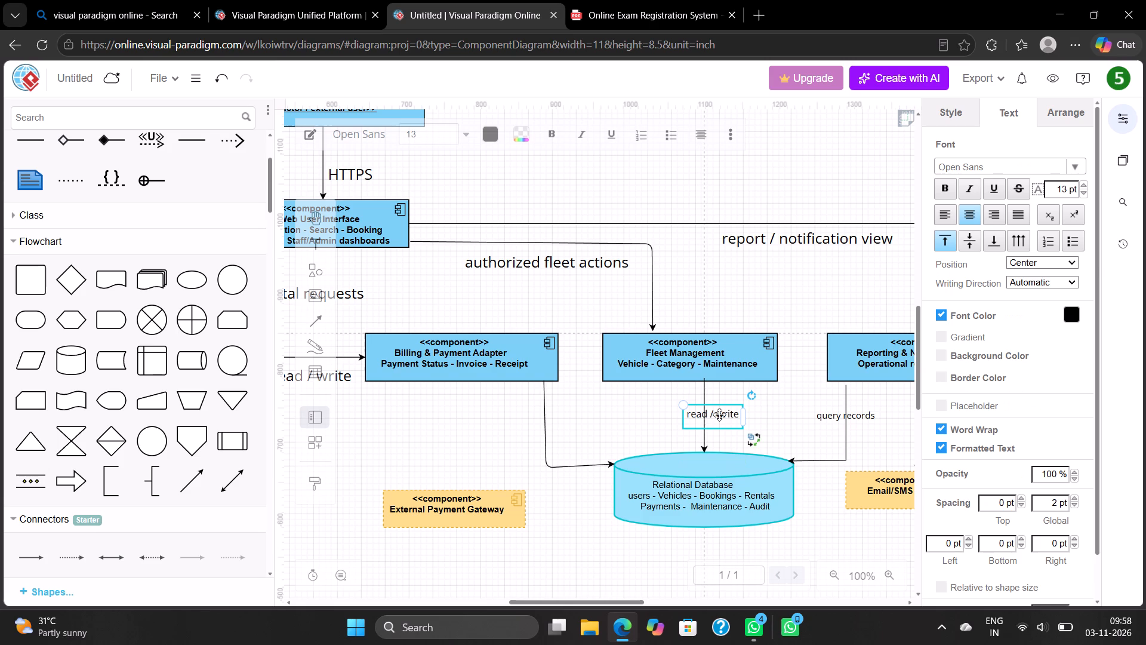
pyautogui.click(658, 397)
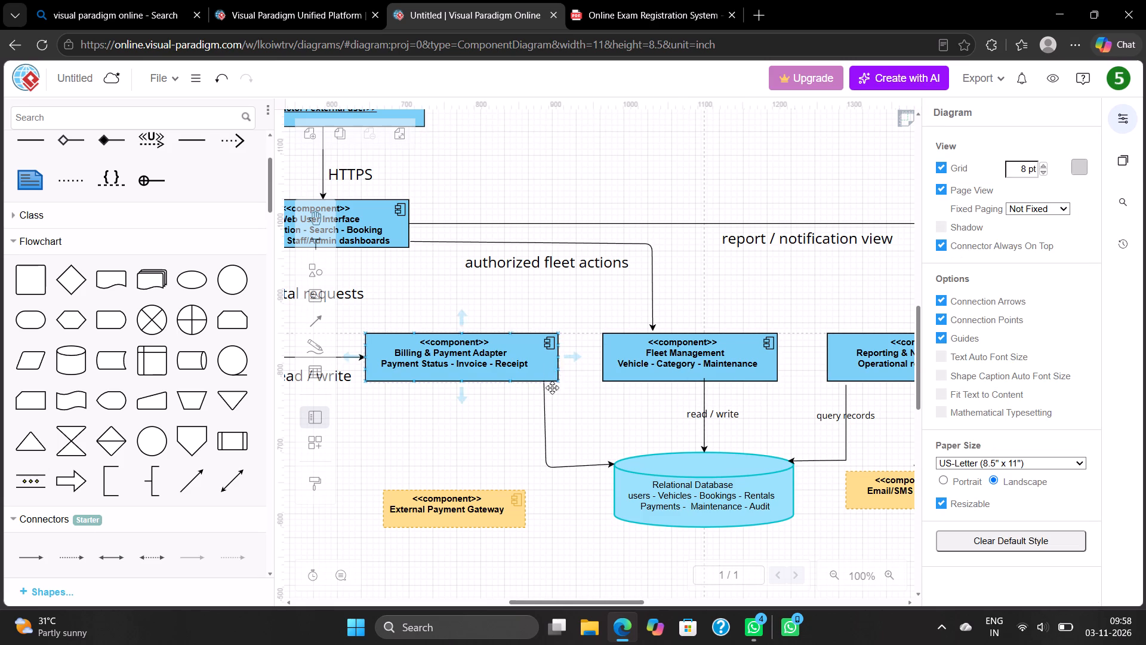
# Add the text label "payment records" on the connector from Billing & Payment Adapter to the Relational Database.
pyautogui.doubleClick(549, 427)
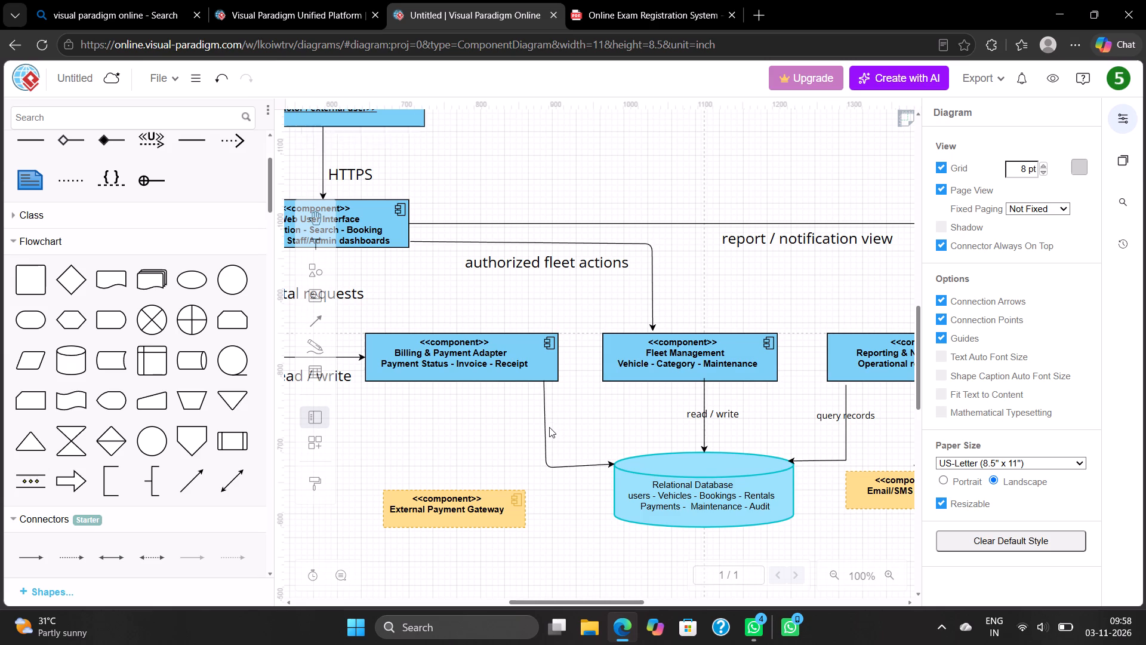
pyautogui.press('BackSpace')
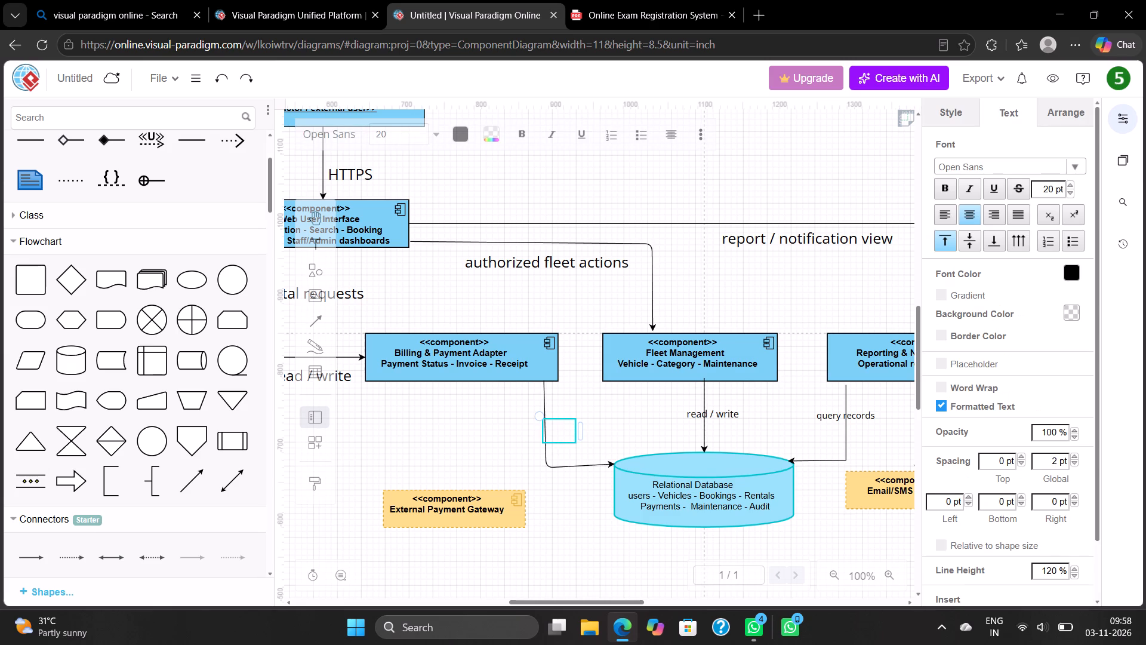
pyautogui.write('paymnet')
pyautogui.press('BackSpace')
pyautogui.press('BackSpace')
pyautogui.press('BackSpace')
pyautogui.write('ent')
pyautogui.press('space')
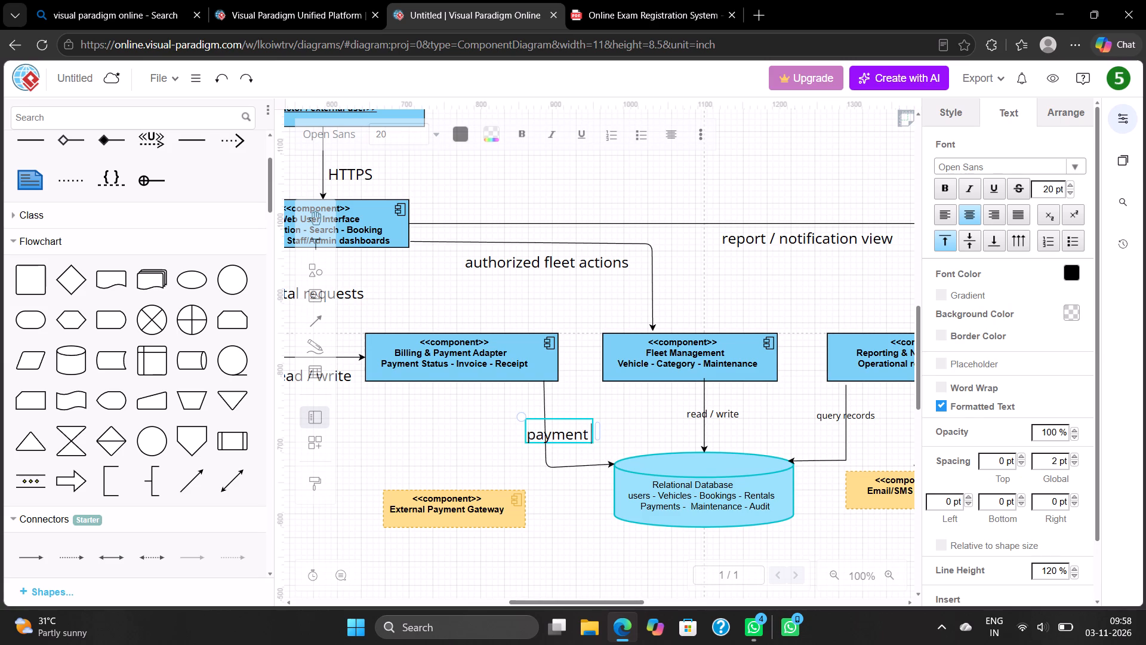
pyautogui.write('re')
pyautogui.write('cords')
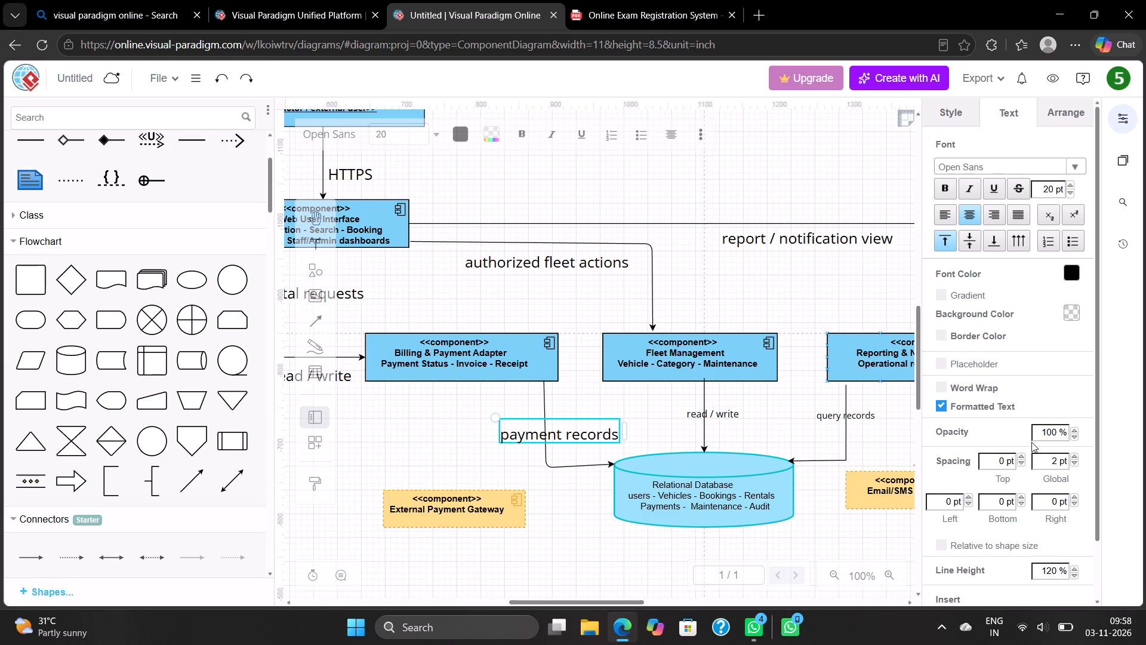
# Set the line height of the "payment records" label to 80 % and its font size to 12 pt.
pyautogui.tripleClick(1075, 577)
pyautogui.click(1075, 577)
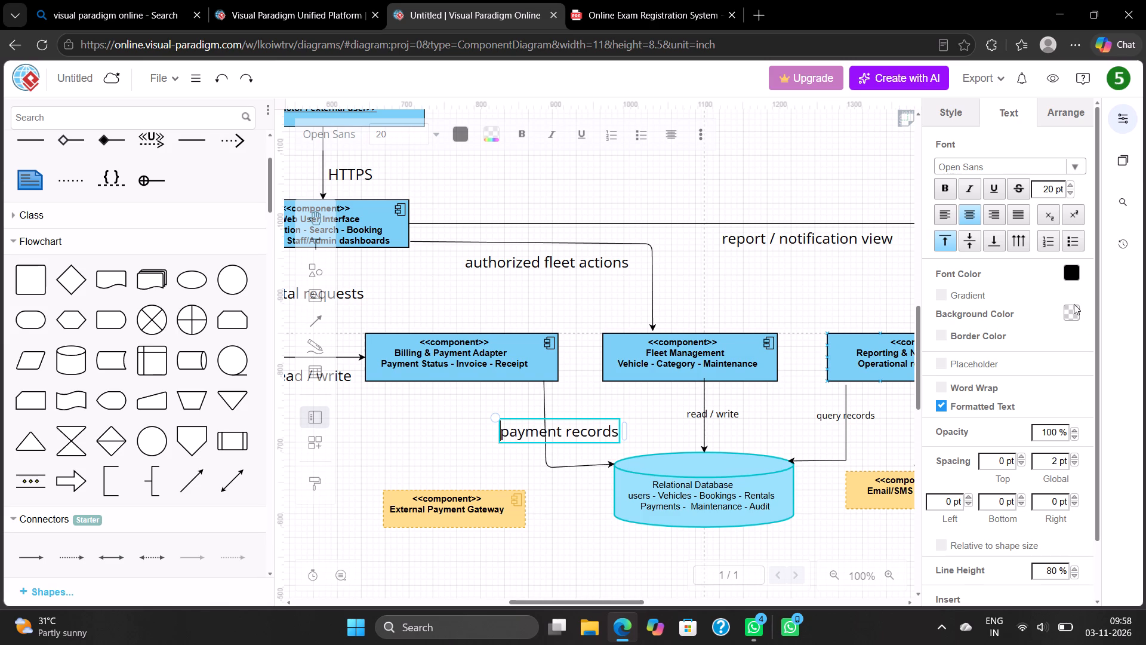
pyautogui.tripleClick(1069, 193)
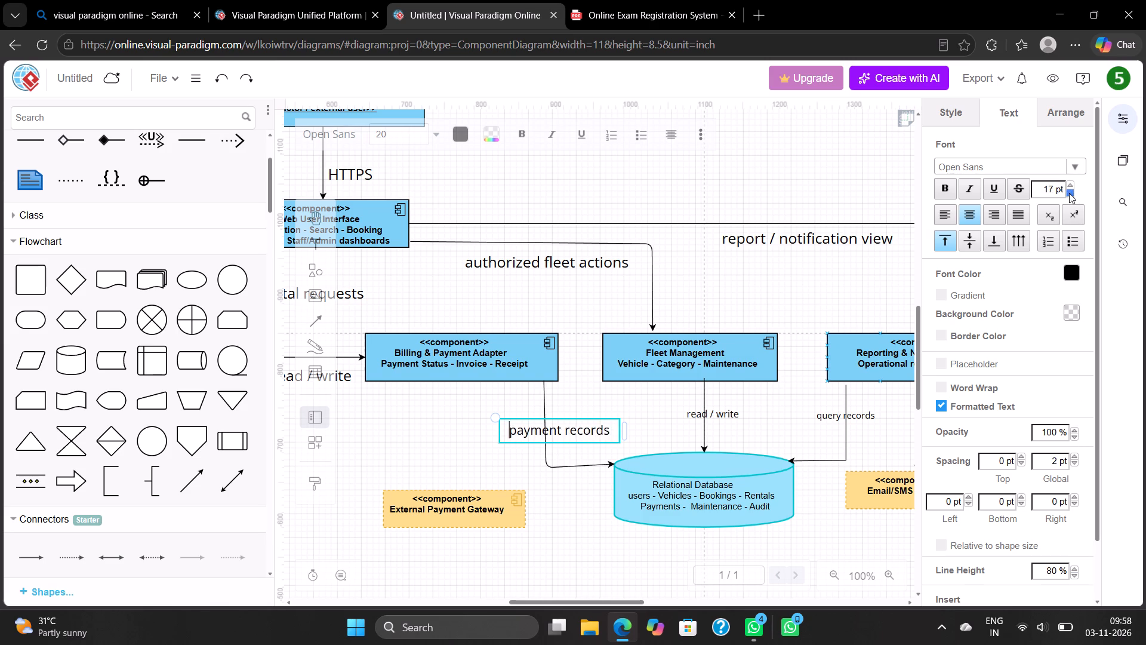
pyautogui.tripleClick(1069, 193)
pyautogui.doubleClick(1069, 193)
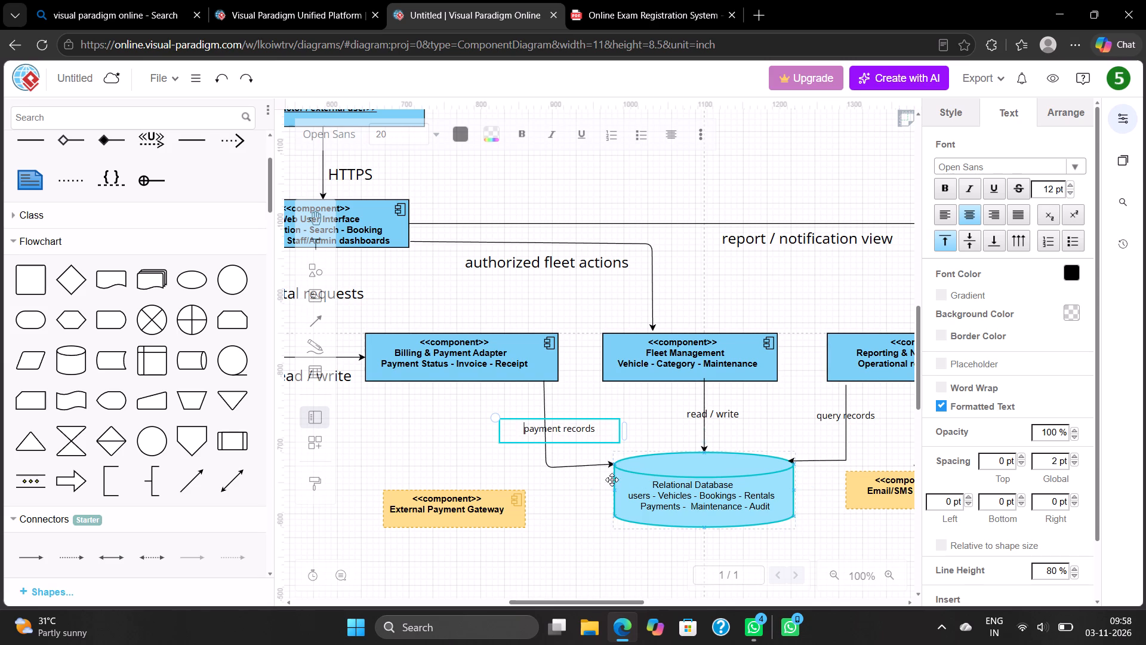
# Move the "payment records" label just to the right of its connector's vertical segment, clear of the line.
pyautogui.click(576, 430)
pyautogui.click(576, 430)
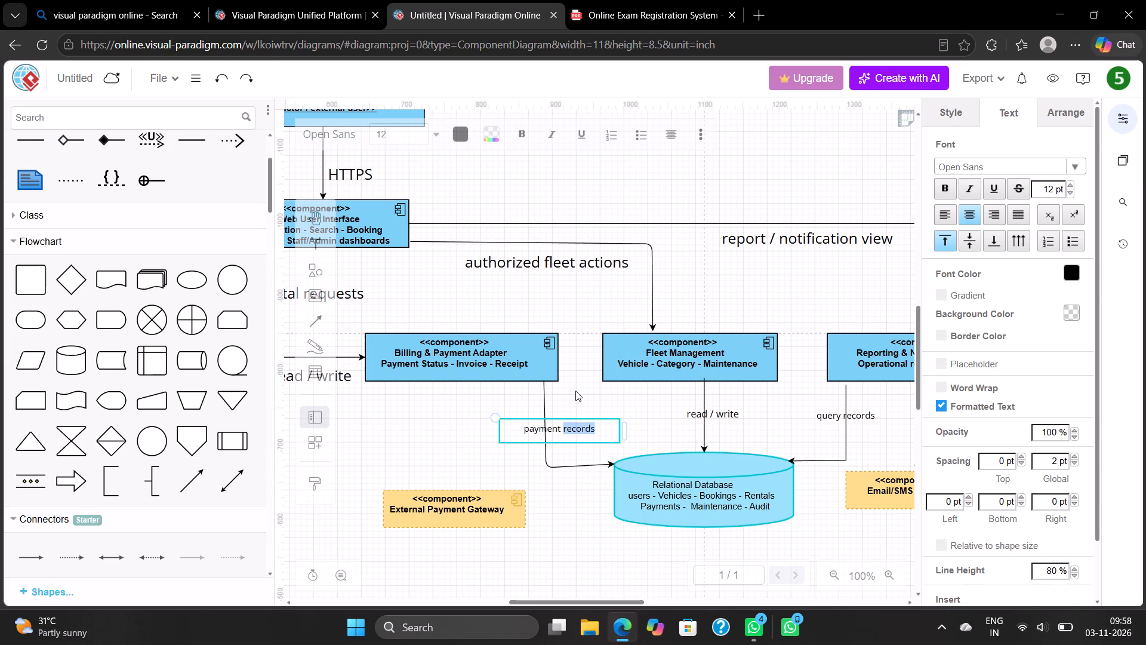
pyautogui.moveTo(575, 391); pyautogui.dragTo(571, 426)
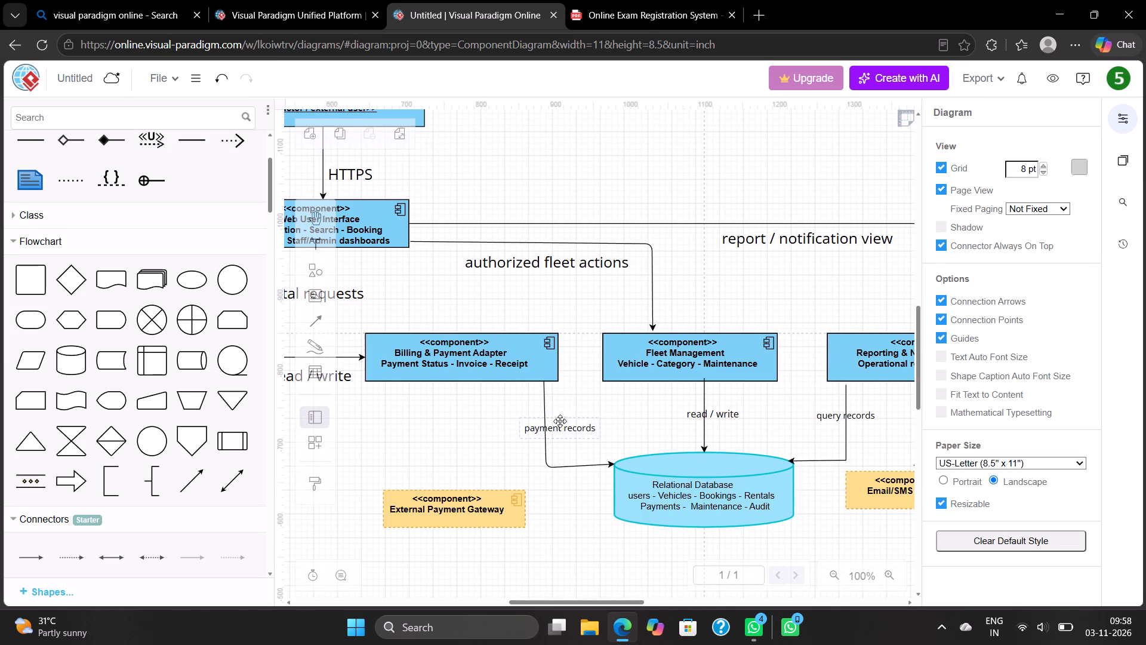
pyautogui.moveTo(559, 425); pyautogui.dragTo(583, 417)
pyautogui.click(504, 443)
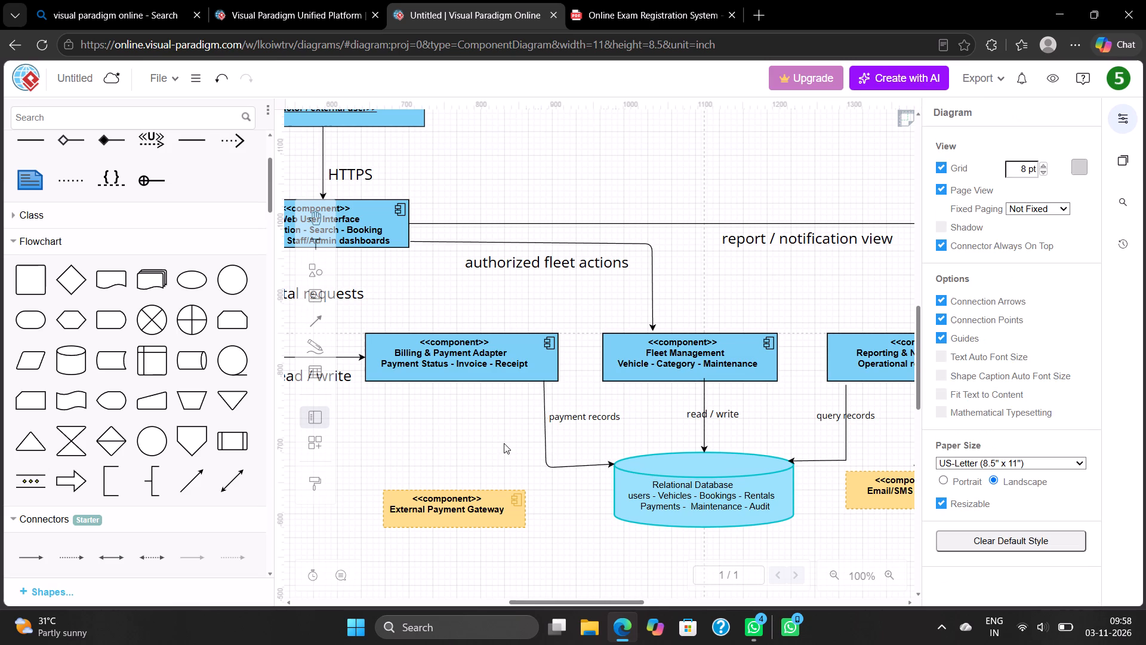
# Draw an arrow connector from Billing & Payment Adapter down to External Payment Gateway.
pyautogui.hscroll(1, 504, 443)
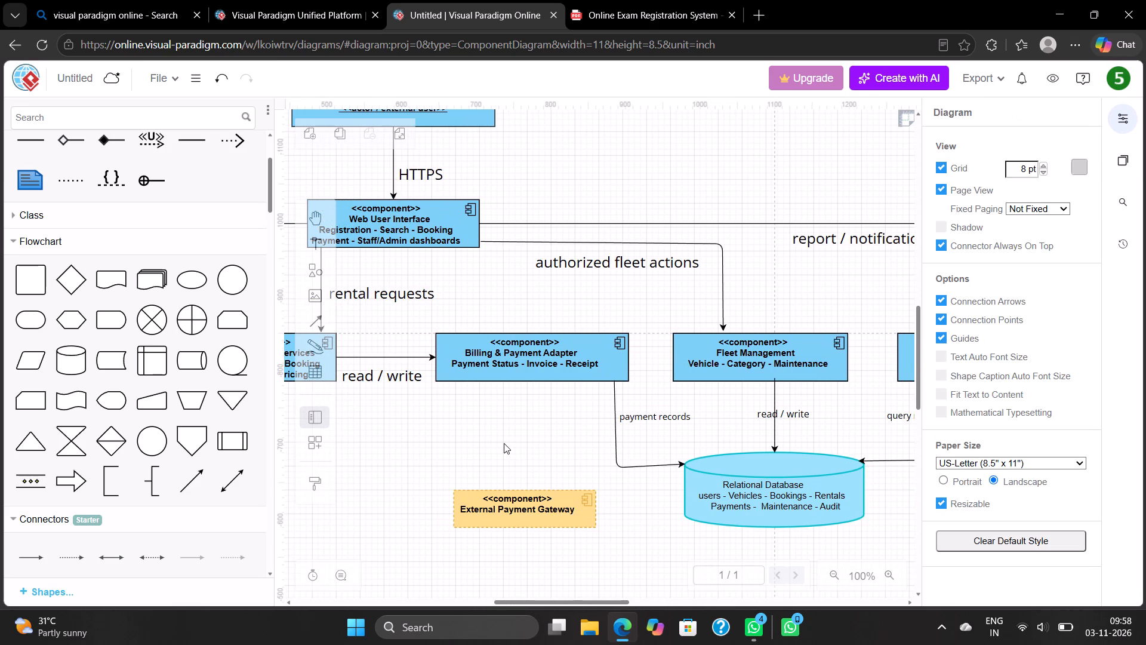
pyautogui.click(199, 485)
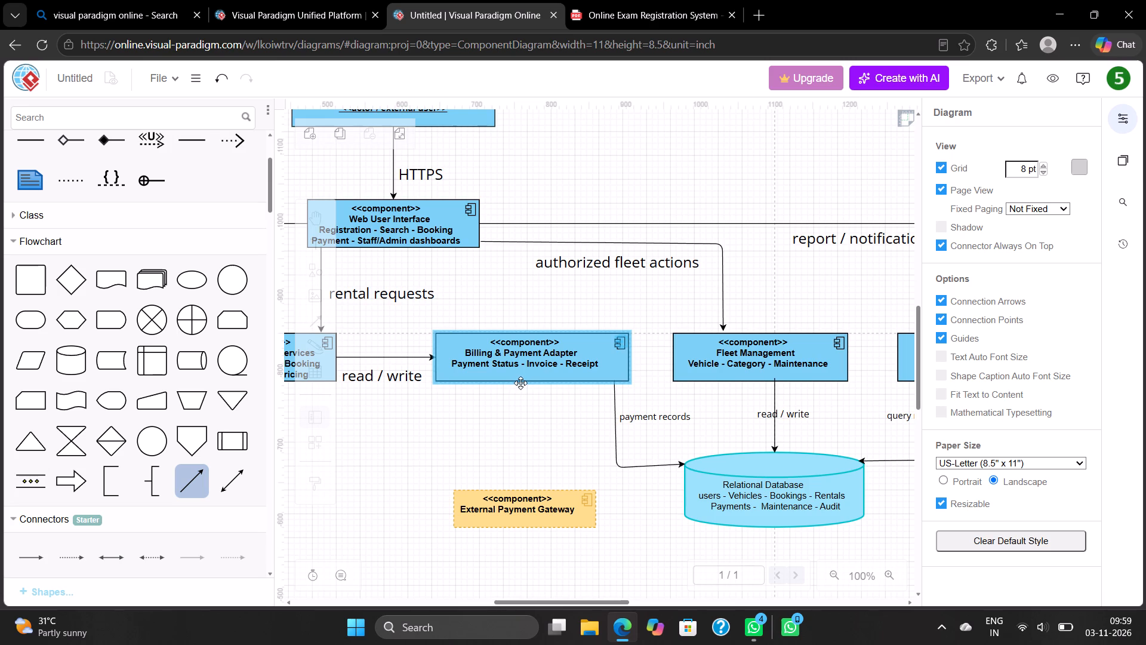
pyautogui.moveTo(520, 383); pyautogui.dragTo(532, 492)
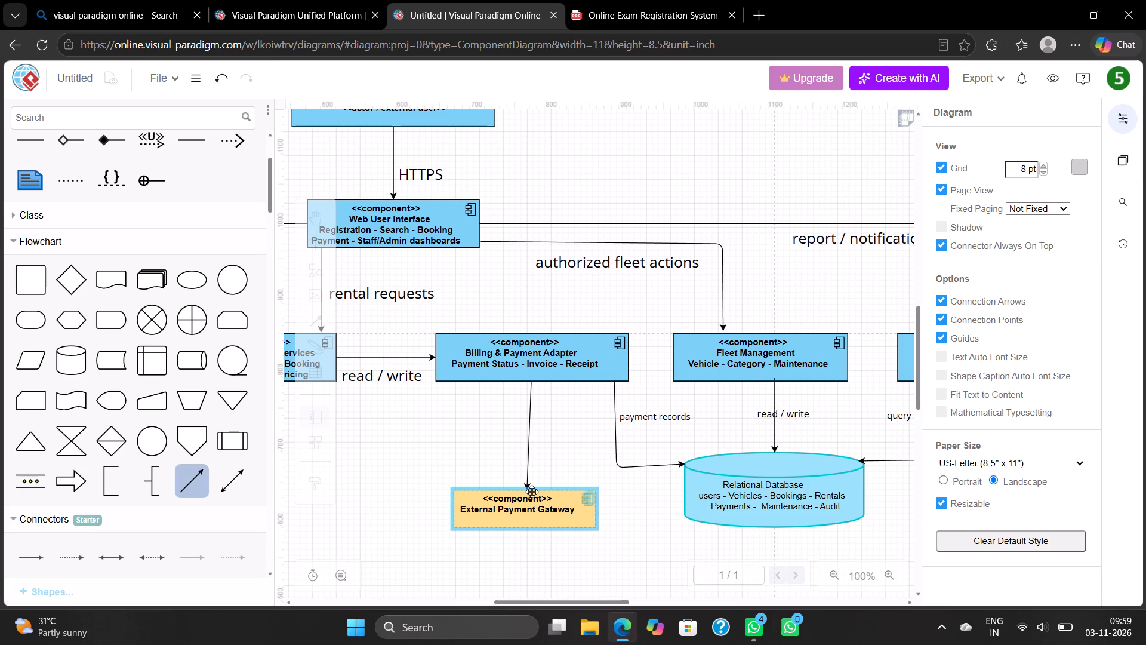
pyautogui.moveTo(532, 492); pyautogui.dragTo(536, 490)
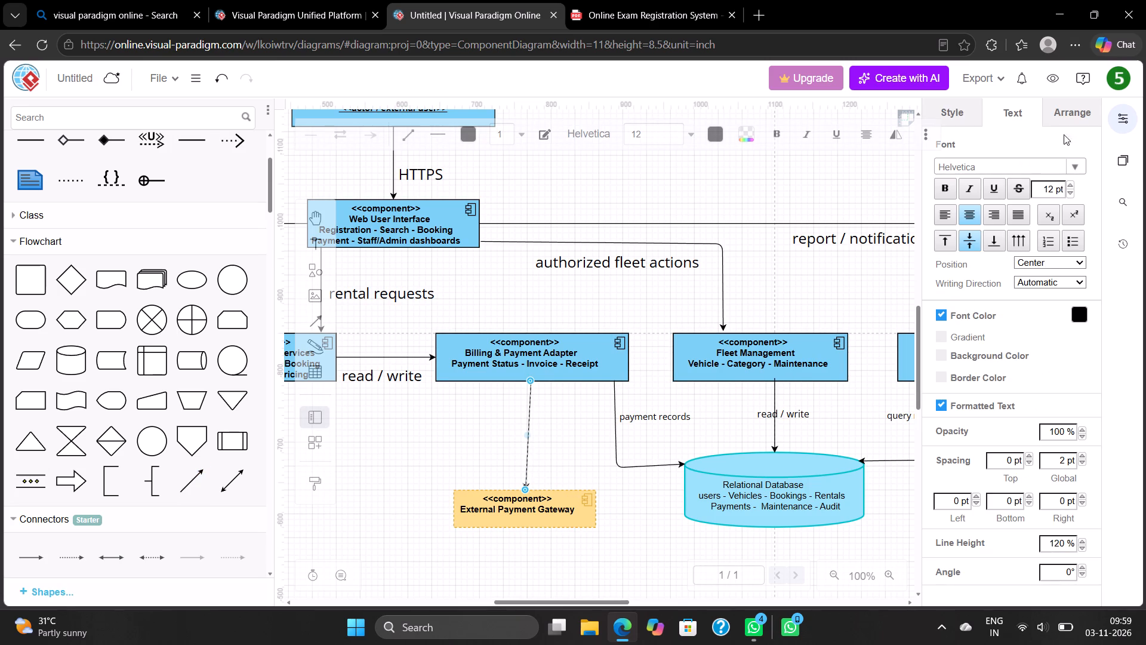
# Change the line style of the connector from Billing & Payment Adapter to External Payment Gateway to dashed.
pyautogui.click(961, 109)
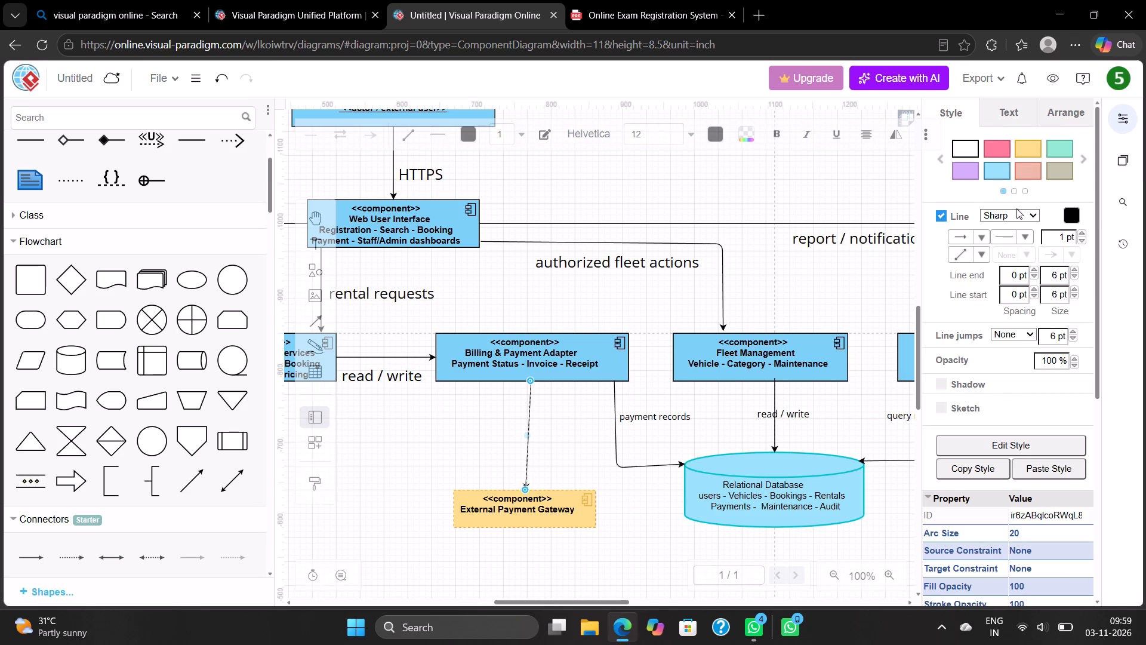
pyautogui.click(1025, 234)
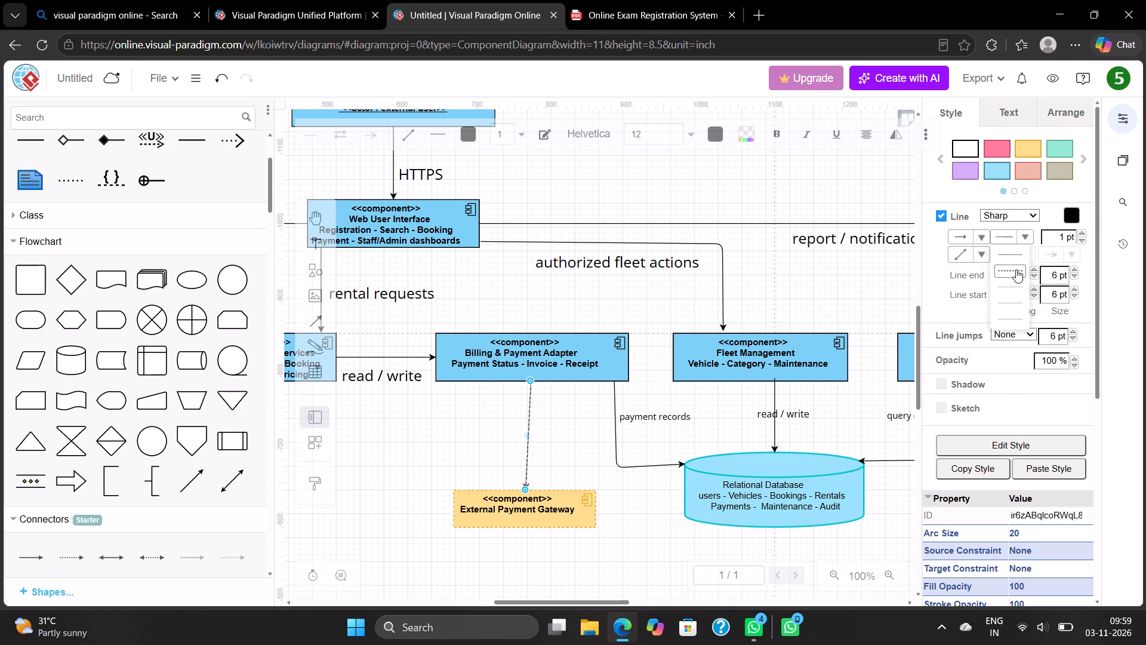
pyautogui.click(1016, 269)
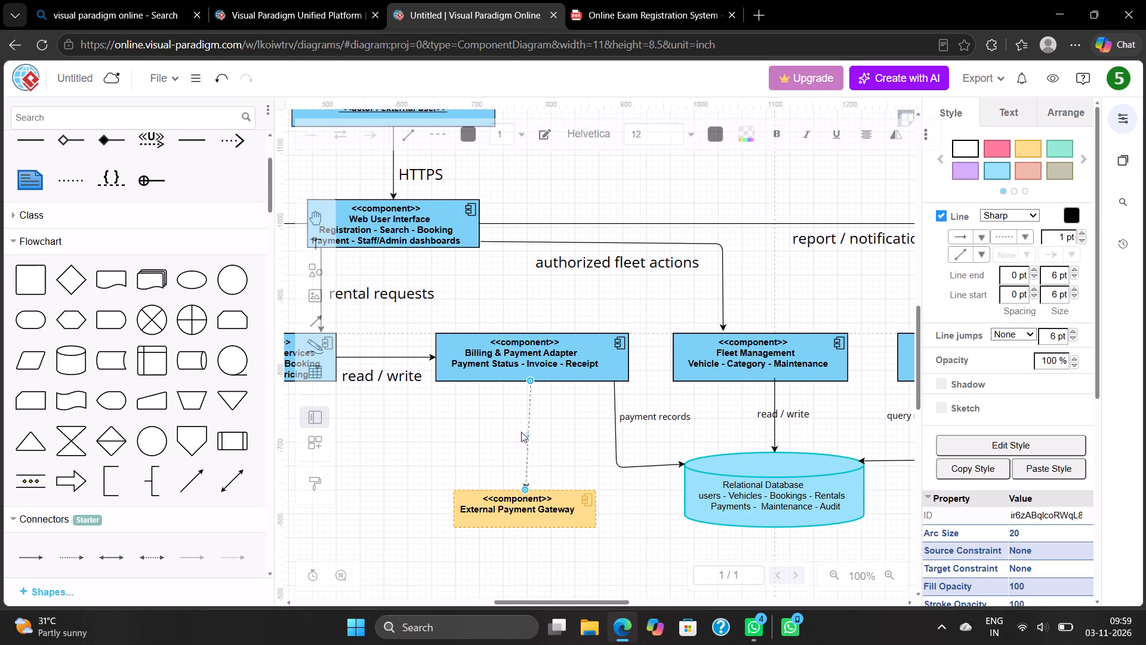
# Straighten the dashed connector to vertical by shifting its lower end slightly right along External Payment Gateway's top edge.
pyautogui.moveTo(525, 489); pyautogui.dragTo(526, 489)
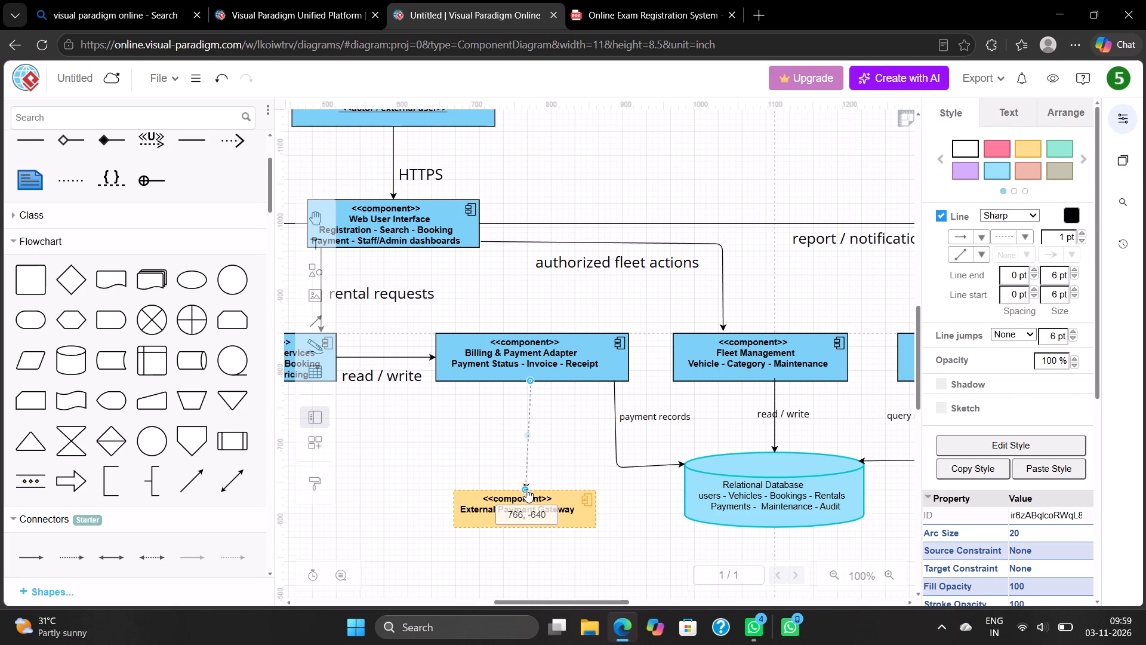
pyautogui.moveTo(526, 489); pyautogui.dragTo(532, 489)
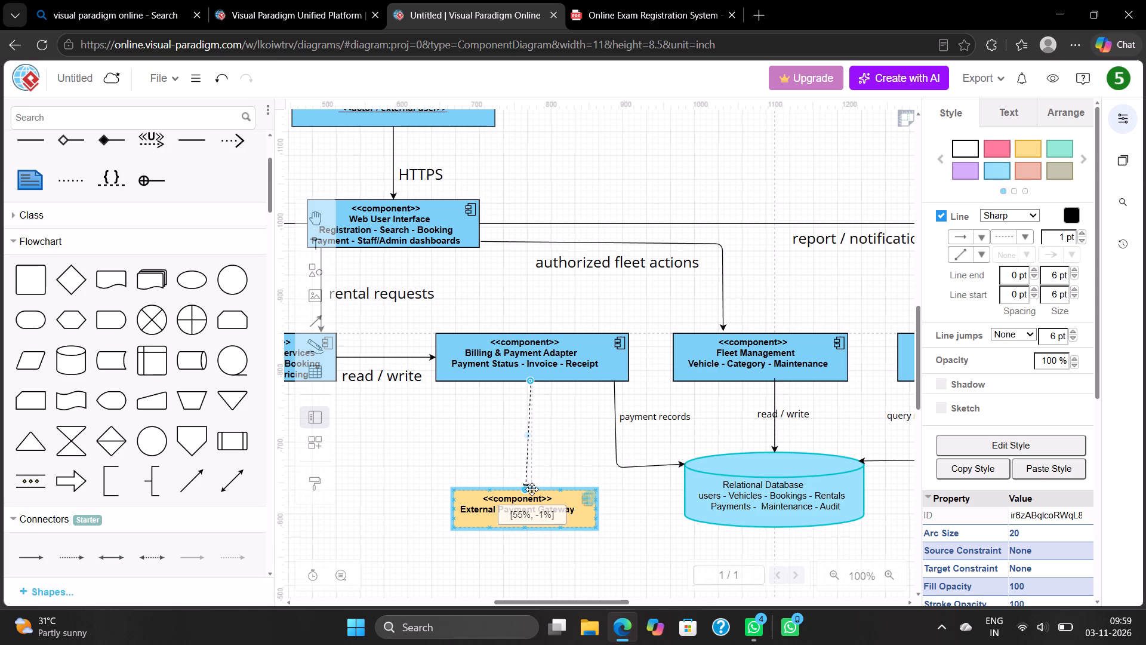
pyautogui.moveTo(532, 489); pyautogui.dragTo(532, 489)
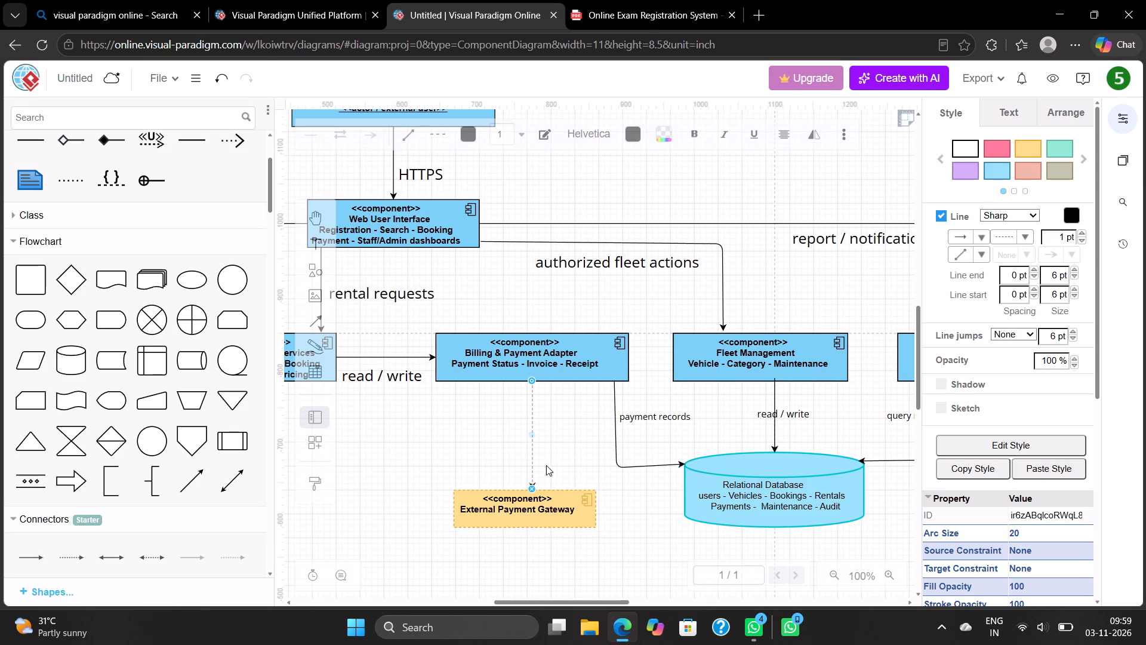
pyautogui.click(554, 450)
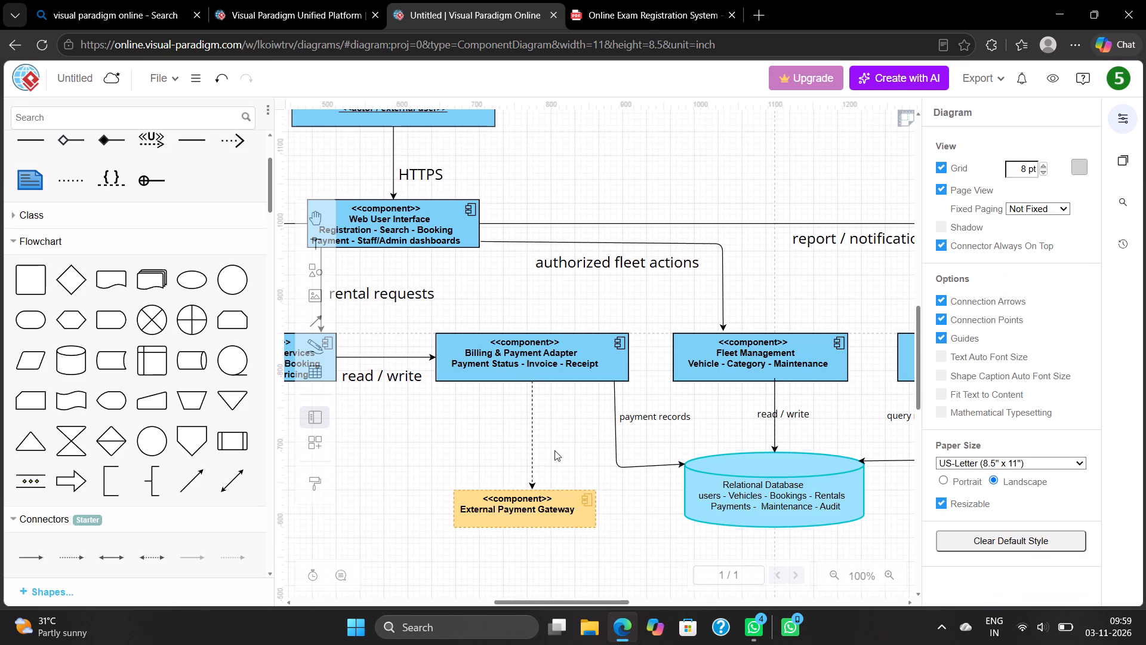
# Add the text label "provider API" beside the dashed connector from Billing & Payment Adapter to External Payment Gateway.
pyautogui.doubleClick(552, 441)
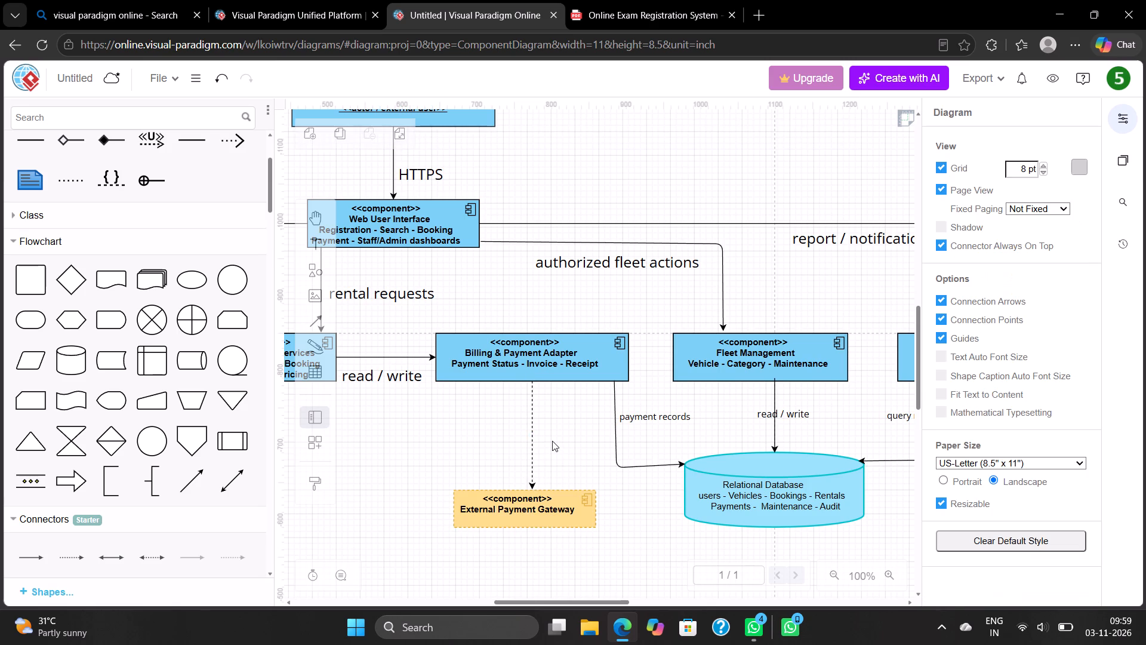
pyautogui.press('BackSpace')
pyautogui.write('providder')
pyautogui.press('space')
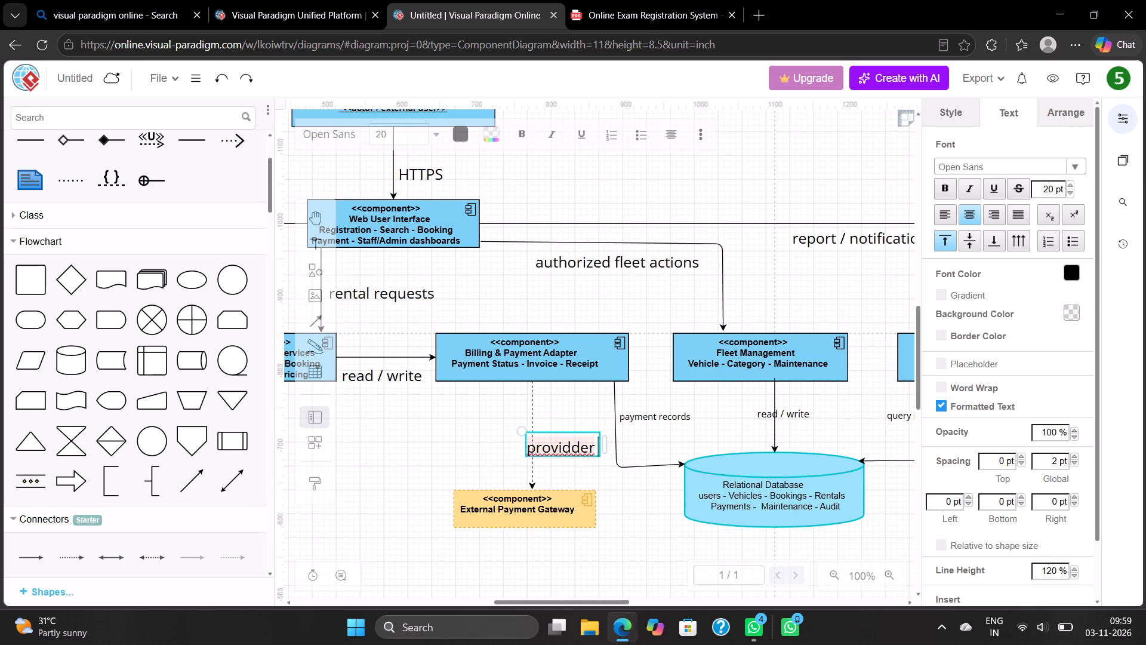
pyautogui.press('BackSpace')
pyautogui.press('BackSpace')
pyautogui.press('BackSpace')
pyautogui.press('BackSpace')
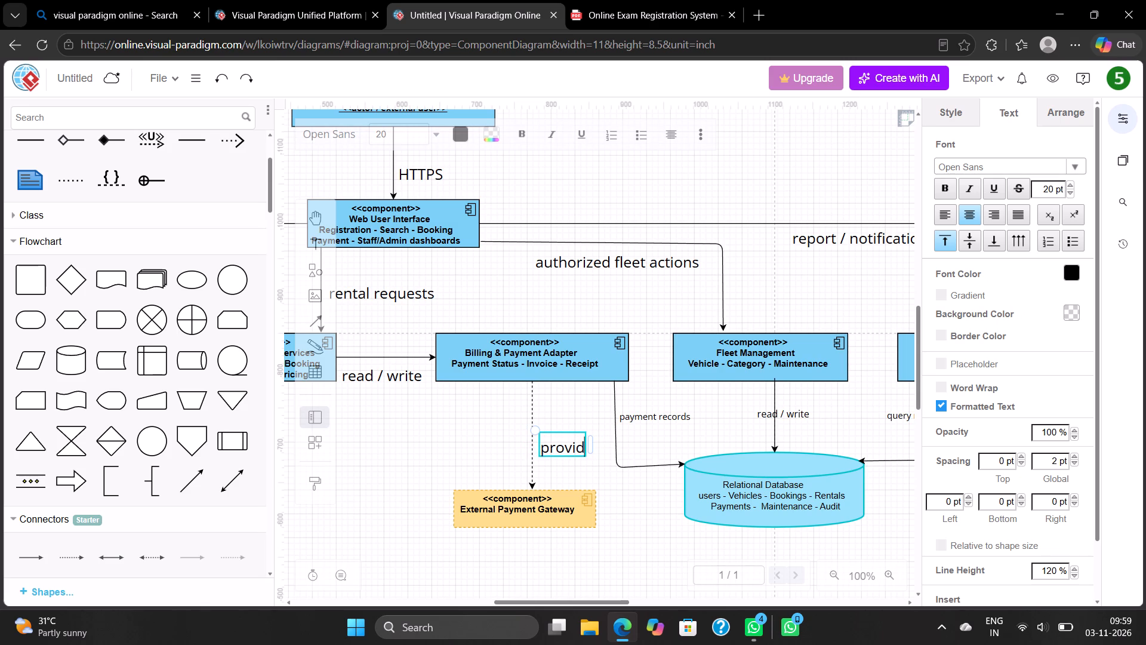
pyautogui.write('er')
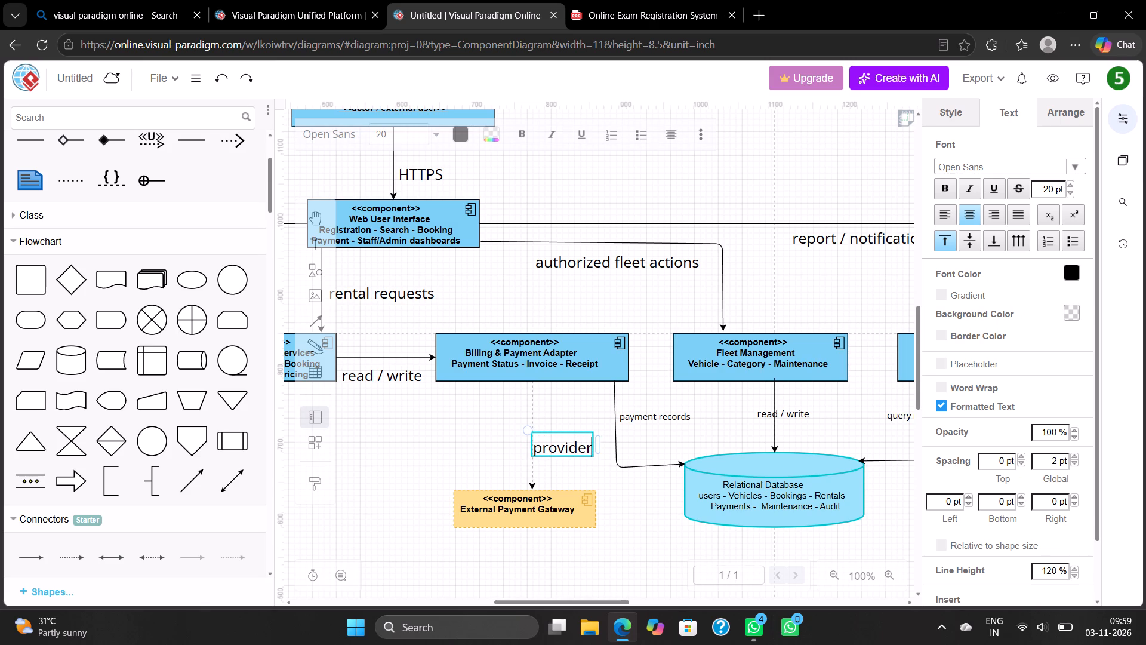
pyautogui.press('space')
pyautogui.write('API')
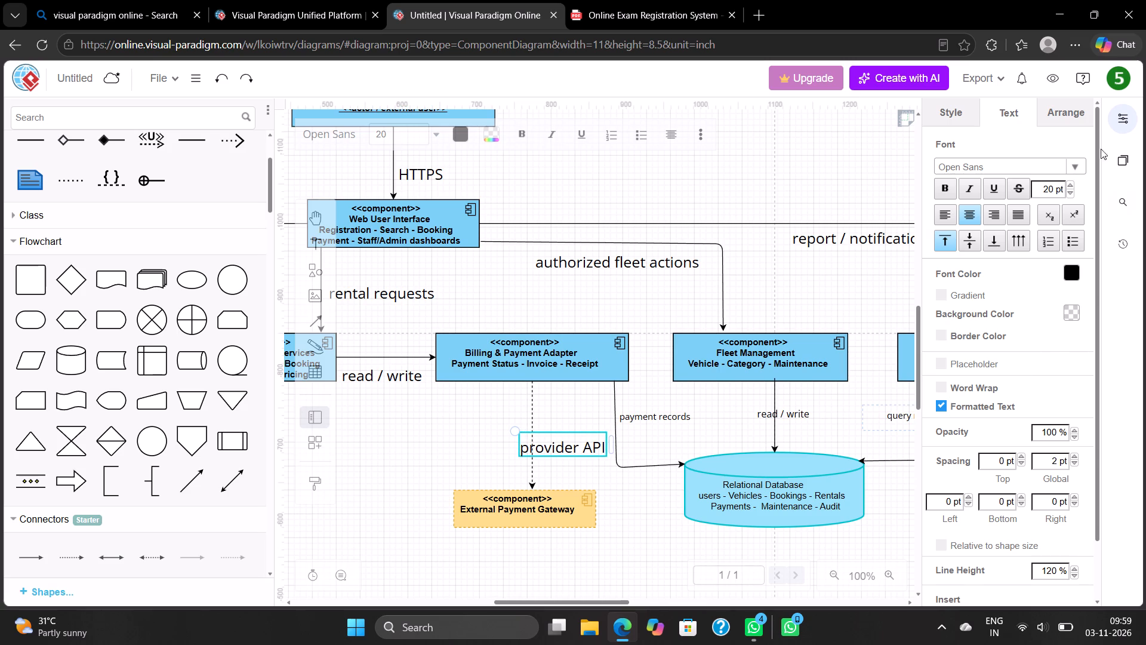
# Set the "provider API" label's line height to 80 % and its font size to 12 pt.
pyautogui.tripleClick(1070, 196)
pyautogui.doubleClick(1070, 196)
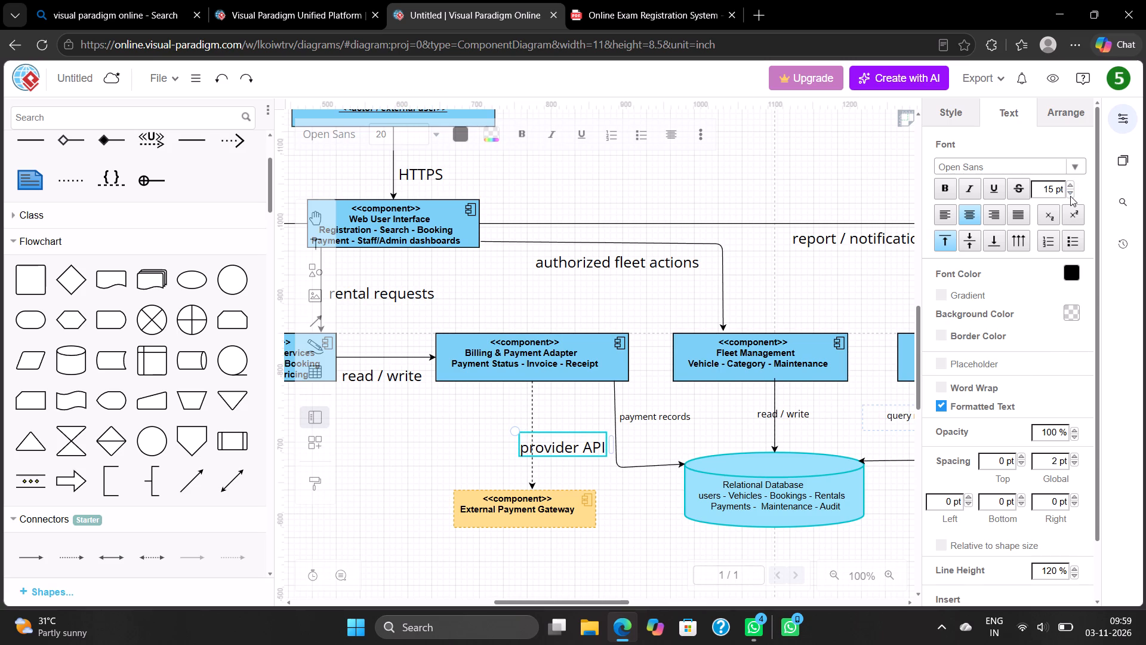
pyautogui.tripleClick(1070, 196)
pyautogui.click(1070, 196)
pyautogui.tripleClick(1074, 575)
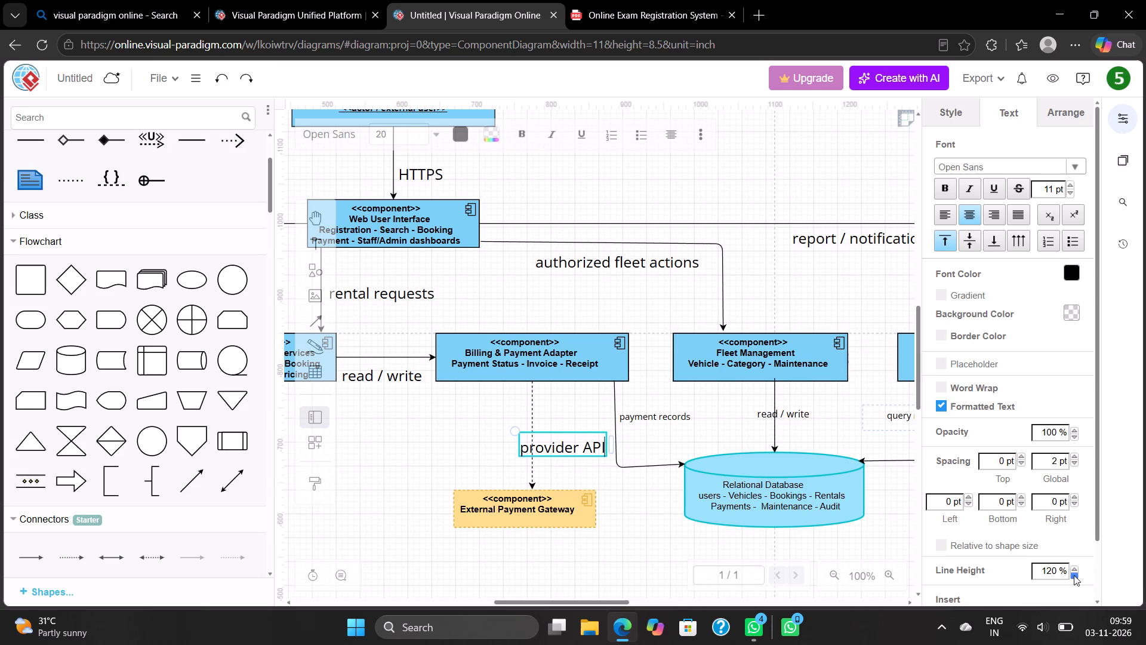
pyautogui.click(1074, 575)
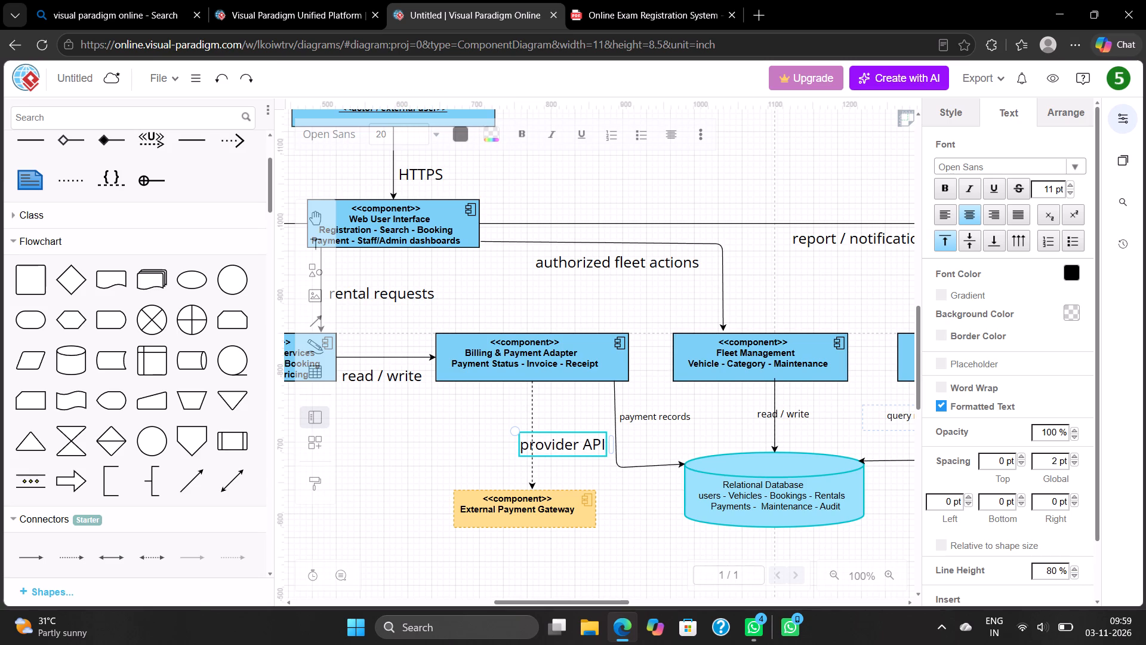
pyautogui.click(1071, 193)
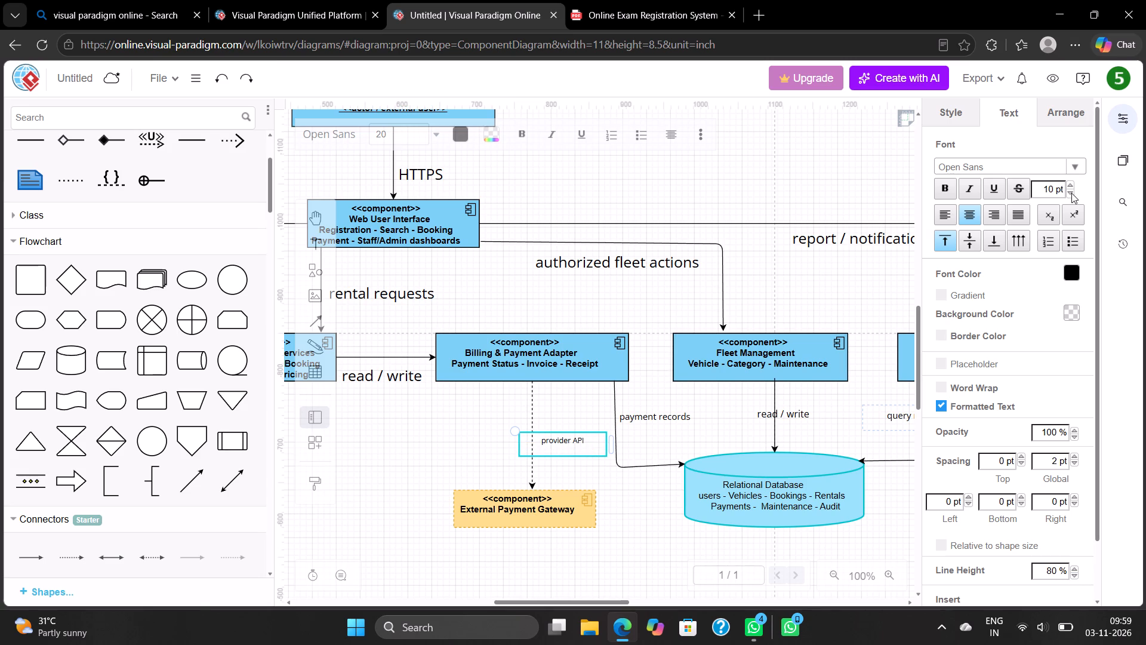
pyautogui.click(1070, 183)
pyautogui.click(1070, 183)
pyautogui.click(570, 408)
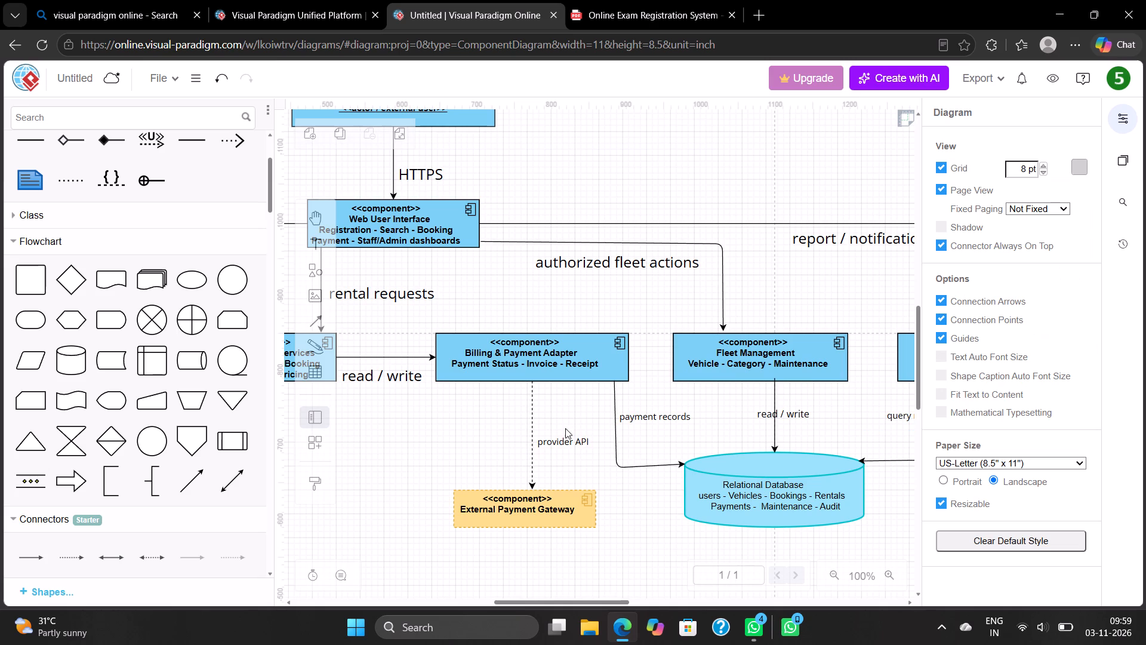
# Move the "provider API" label slightly up, just to the right of the dashed connector's midpoint.
pyautogui.moveTo(560, 441); pyautogui.dragTo(558, 434)
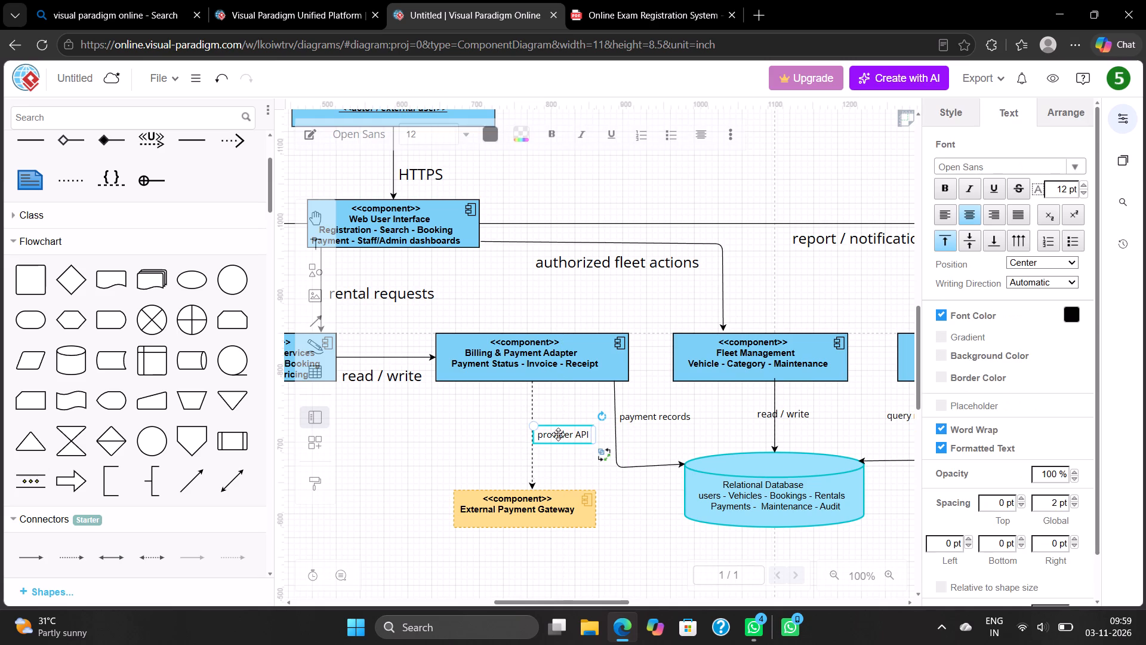
pyautogui.click(440, 434)
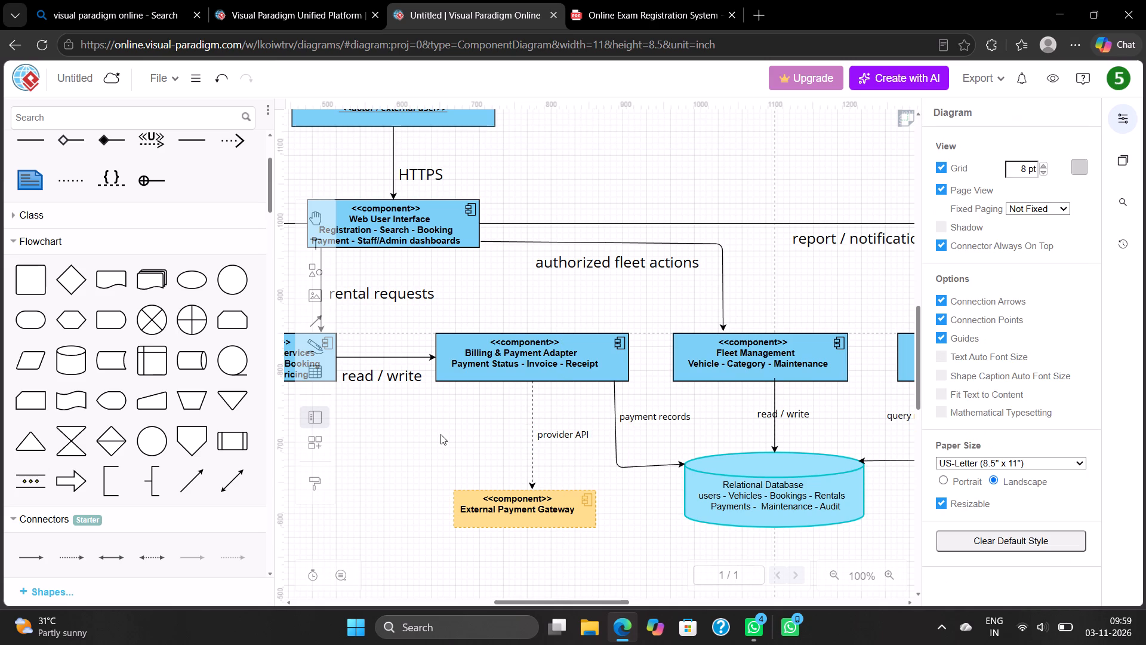
# Draw an arrow connector from Rental Application Services to the left side of the Relational Database.
pyautogui.hscroll(1, 440, 434)
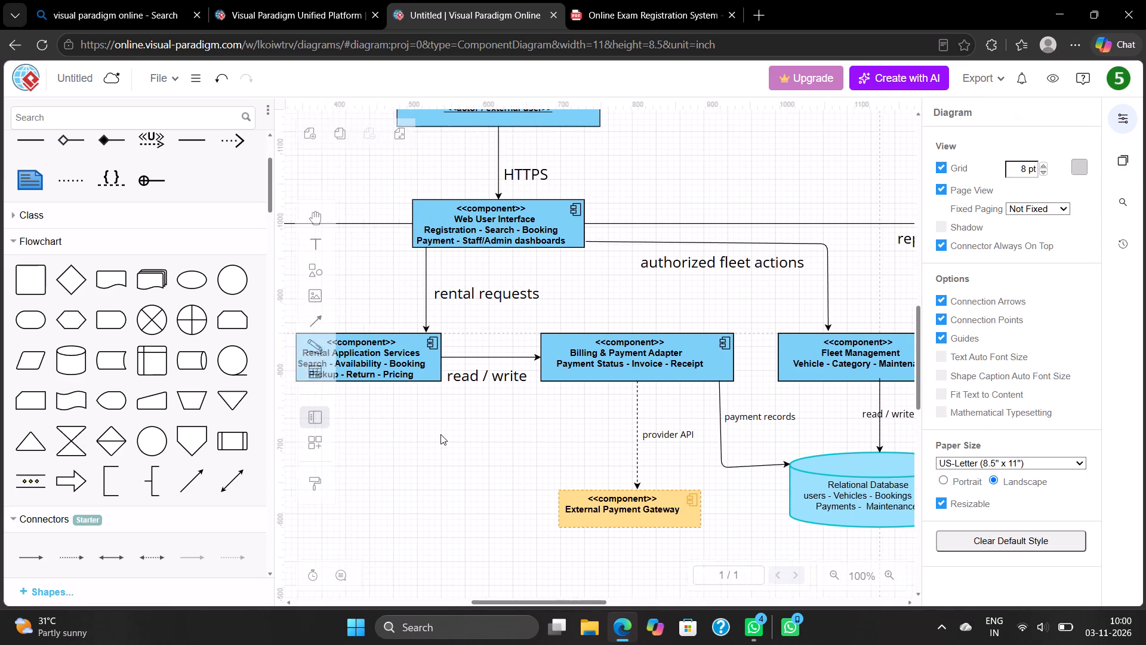
pyautogui.hscroll(2, 440, 434)
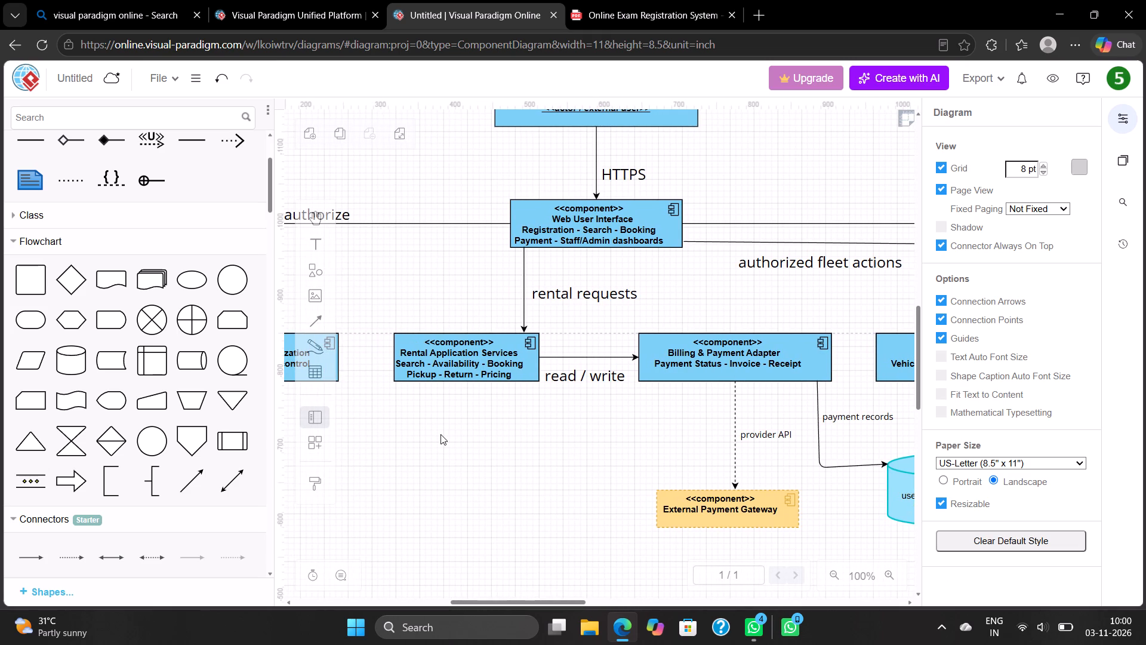
pyautogui.click(181, 481)
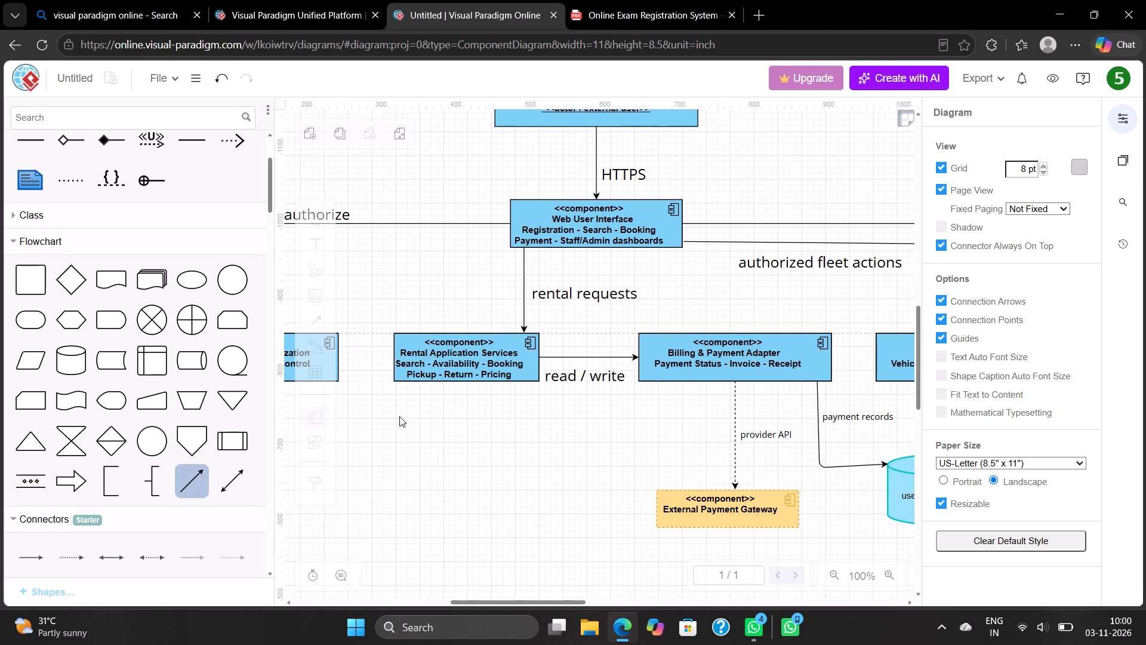
pyautogui.moveTo(457, 384); pyautogui.dragTo(525, 414)
pyautogui.moveTo(525, 414); pyautogui.dragTo(847, 479)
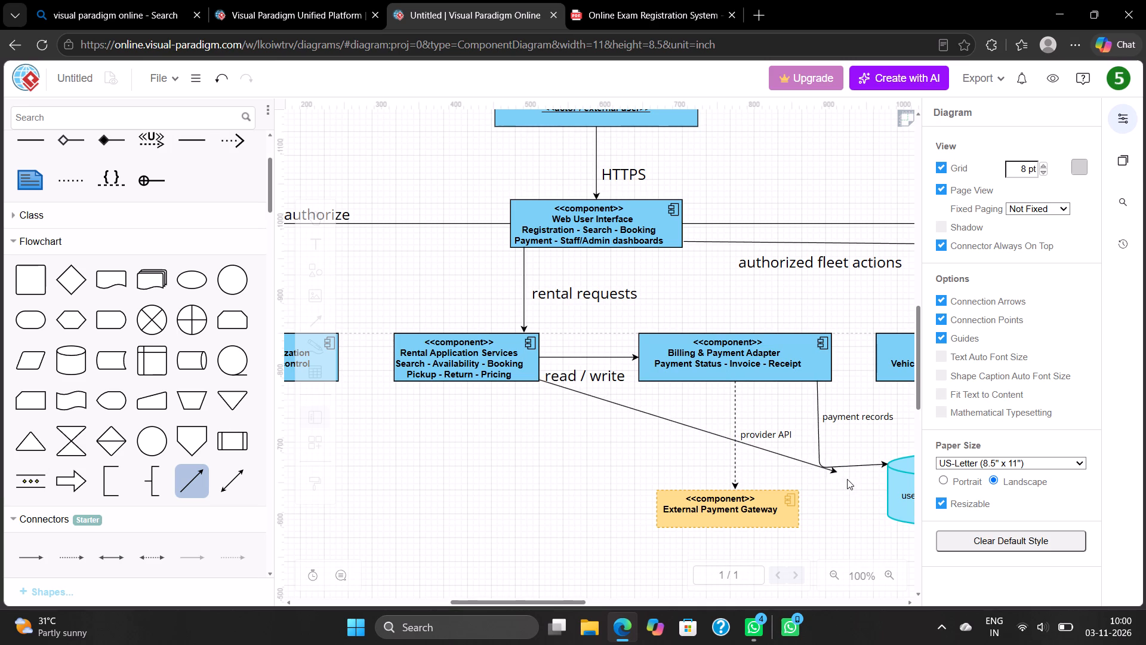
pyautogui.moveTo(847, 479); pyautogui.dragTo(892, 480)
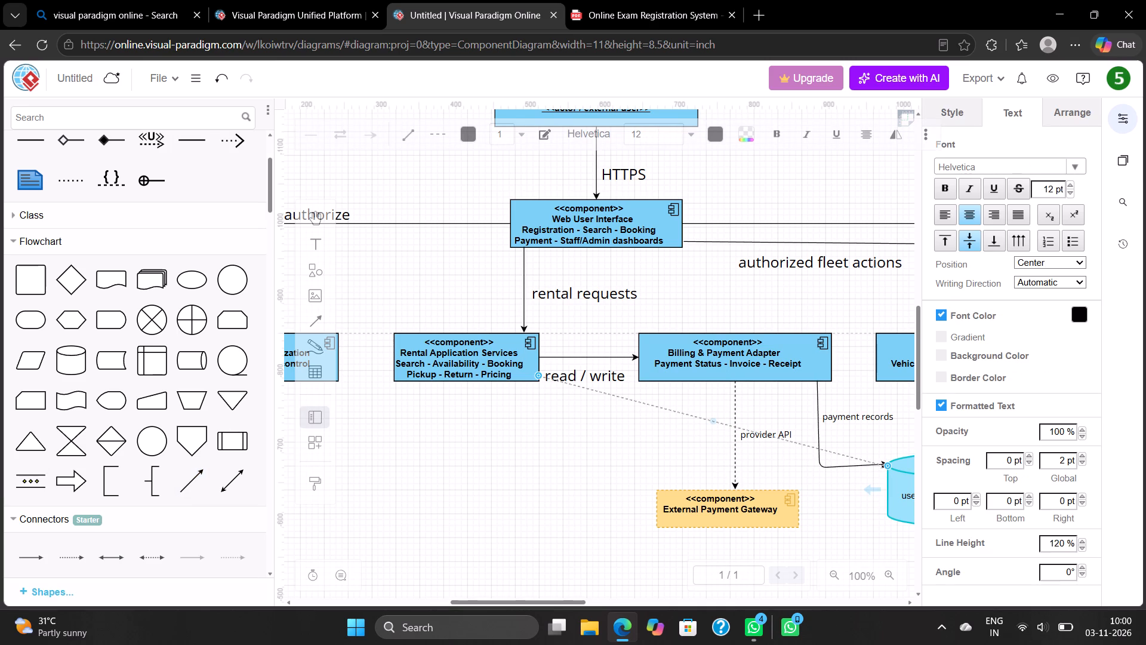
# Bend the new connector so it runs straight down from Rental Application Services to about (415, -648), with the rest running across to the database.
pyautogui.moveTo(710, 420); pyautogui.dragTo(561, 478)
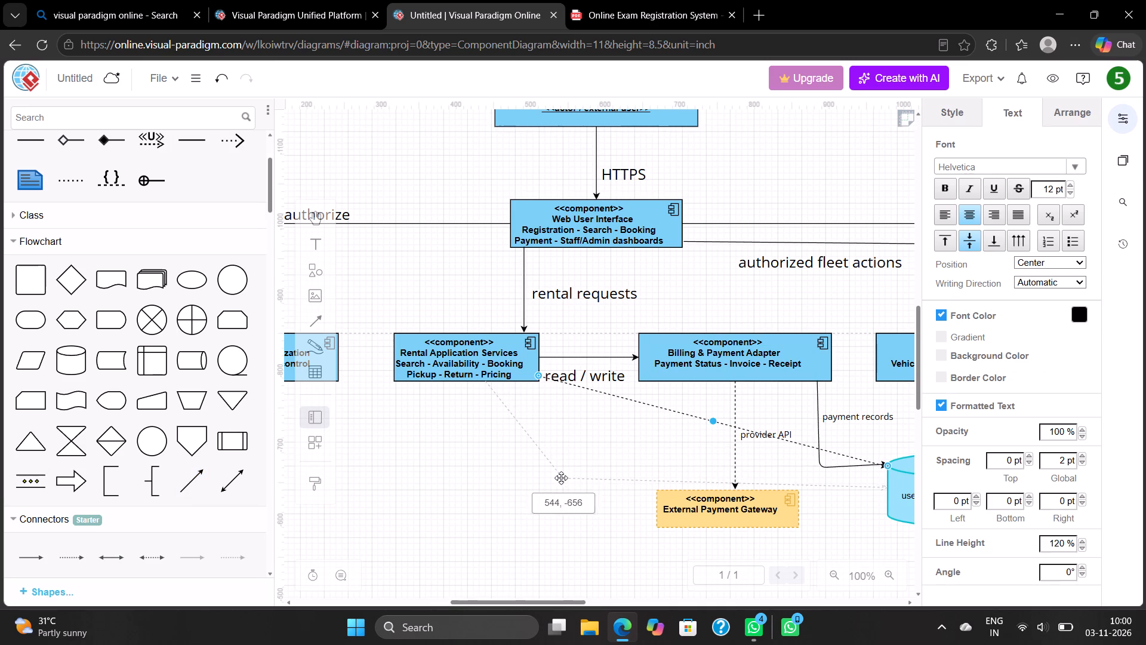
pyautogui.moveTo(561, 478); pyautogui.dragTo(518, 480)
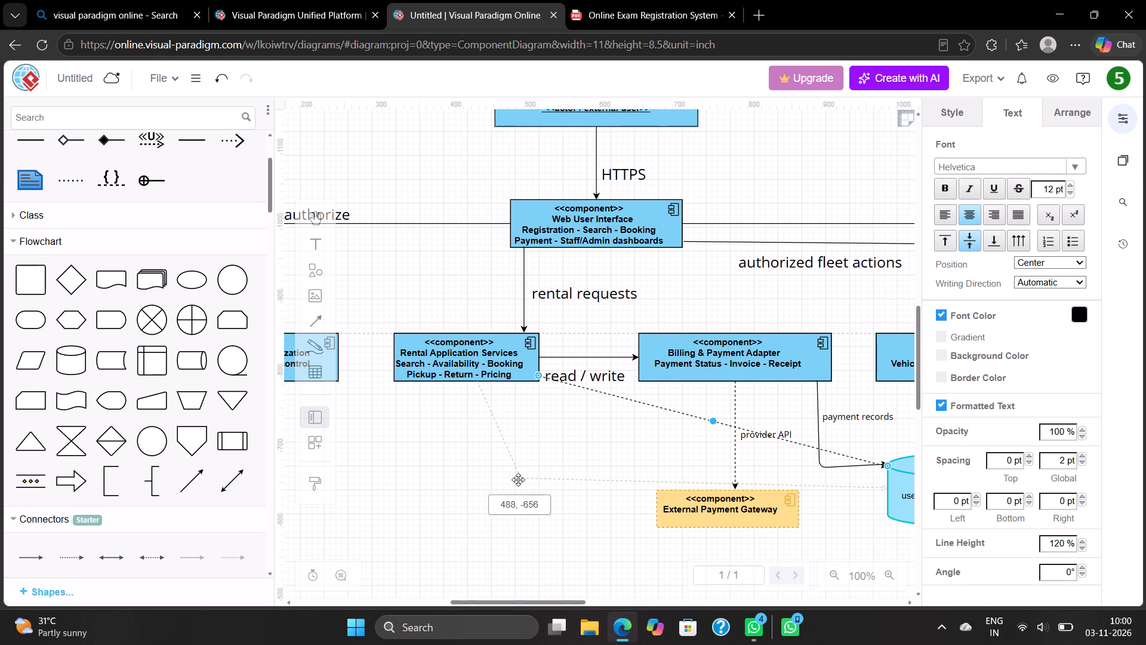
pyautogui.moveTo(518, 480); pyautogui.dragTo(498, 480)
pyautogui.moveTo(498, 480); pyautogui.dragTo(467, 481)
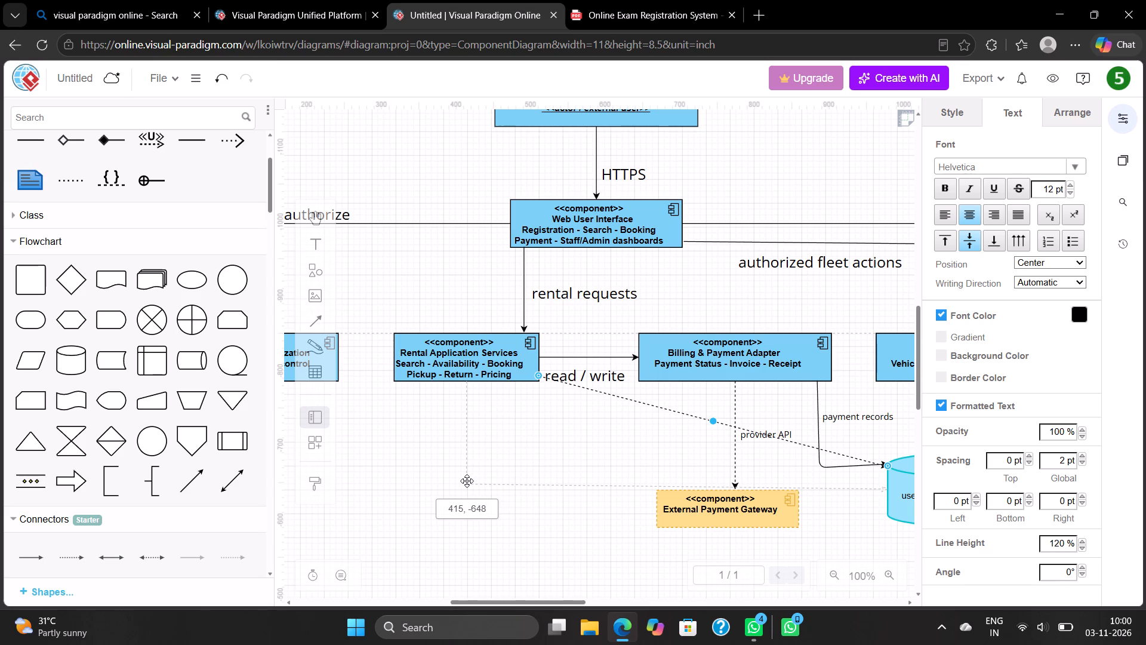
pyautogui.moveTo(467, 481); pyautogui.dragTo(466, 474)
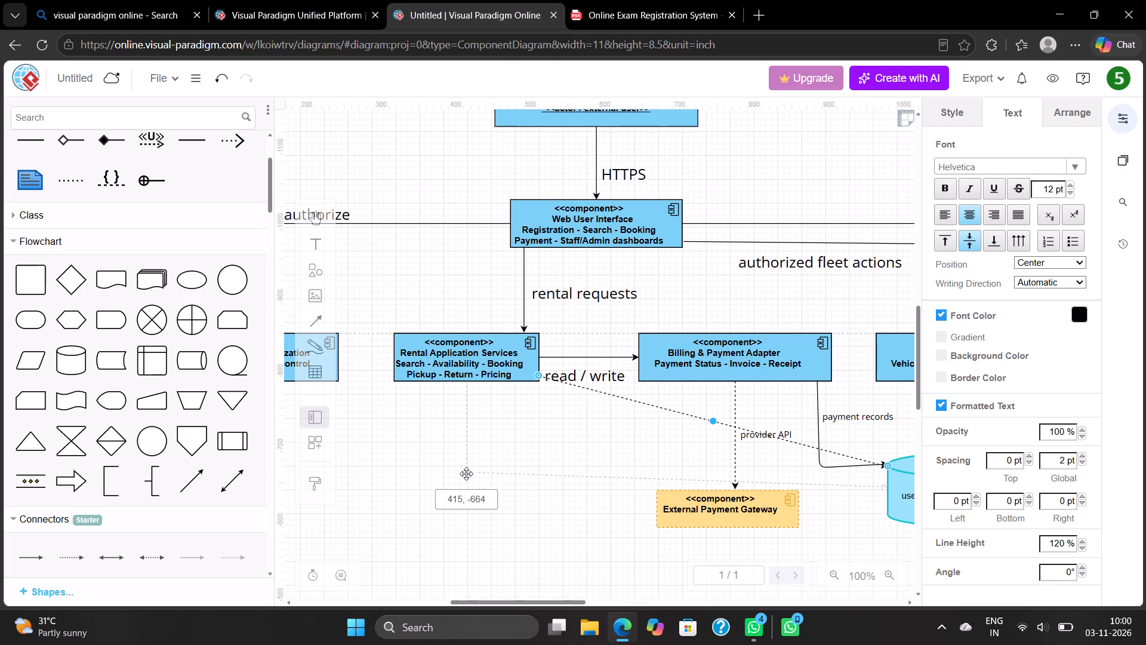
pyautogui.moveTo(466, 474); pyautogui.dragTo(466, 483)
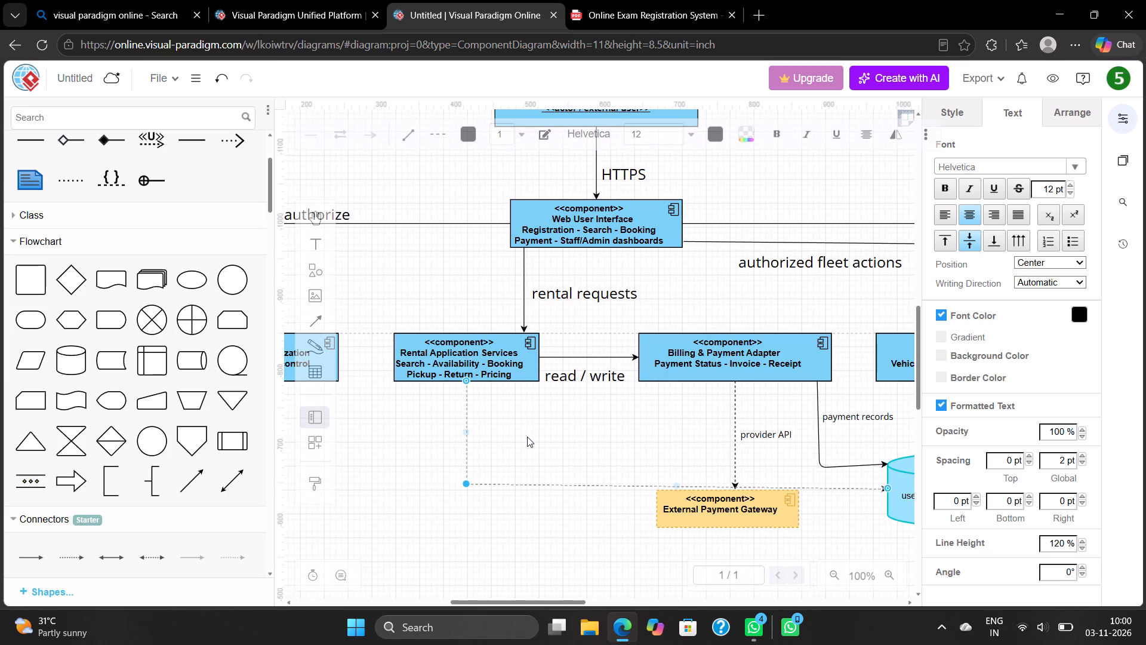
# Change the line style of the connector from Rental Application Services to the Relational Database to solid.
pyautogui.click(961, 109)
pyautogui.click(1024, 237)
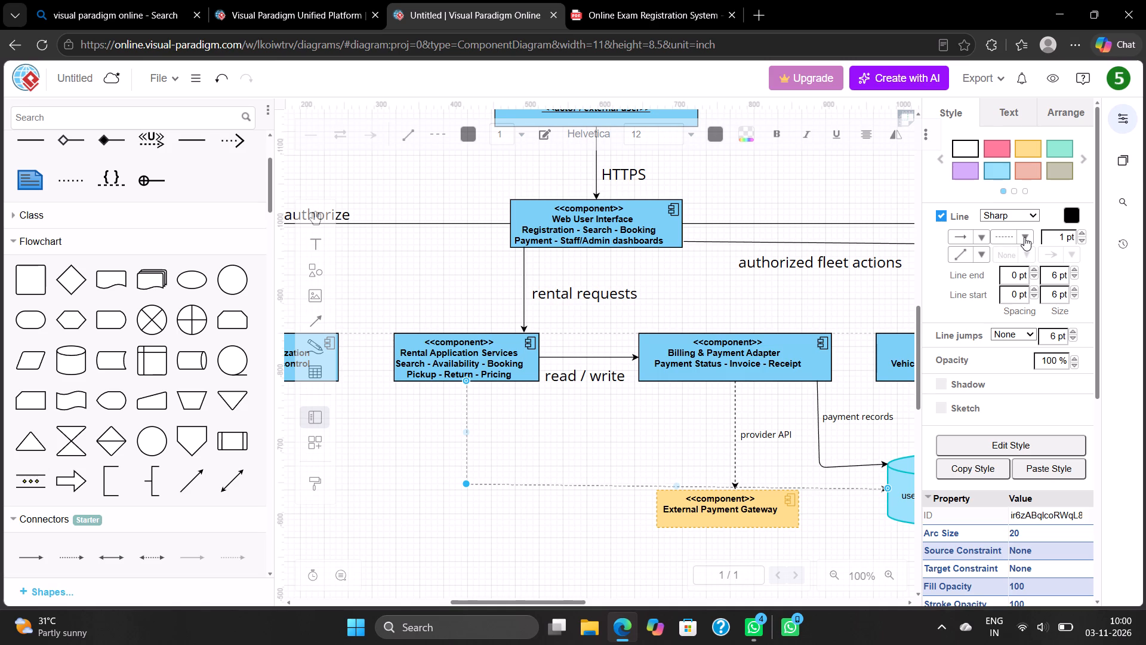
pyautogui.click(1012, 254)
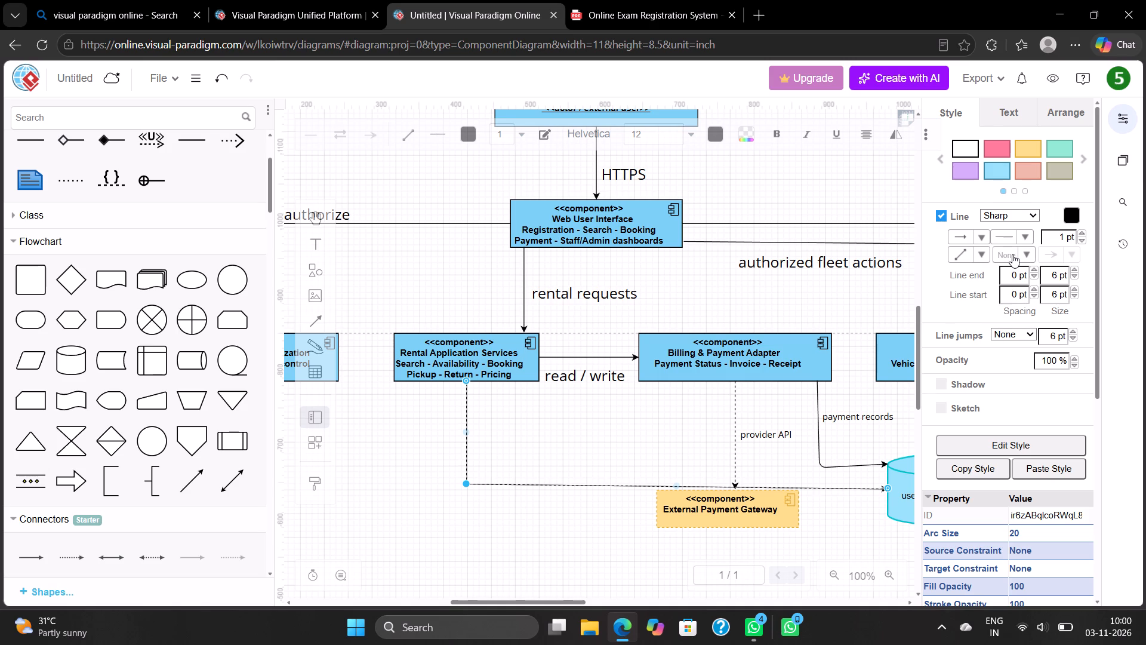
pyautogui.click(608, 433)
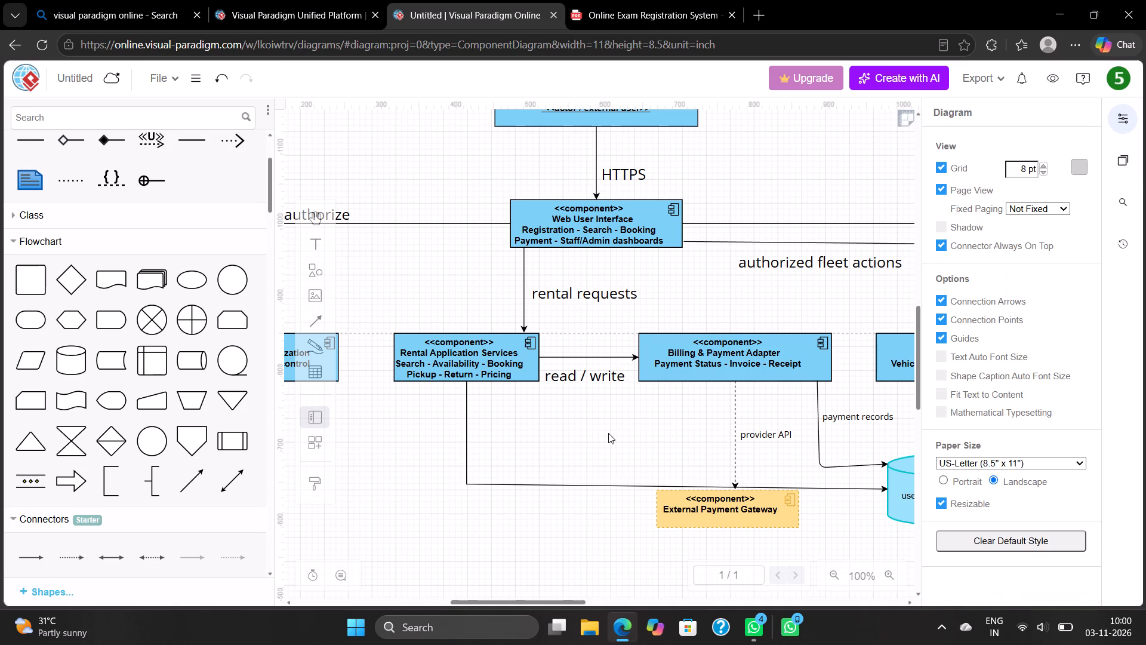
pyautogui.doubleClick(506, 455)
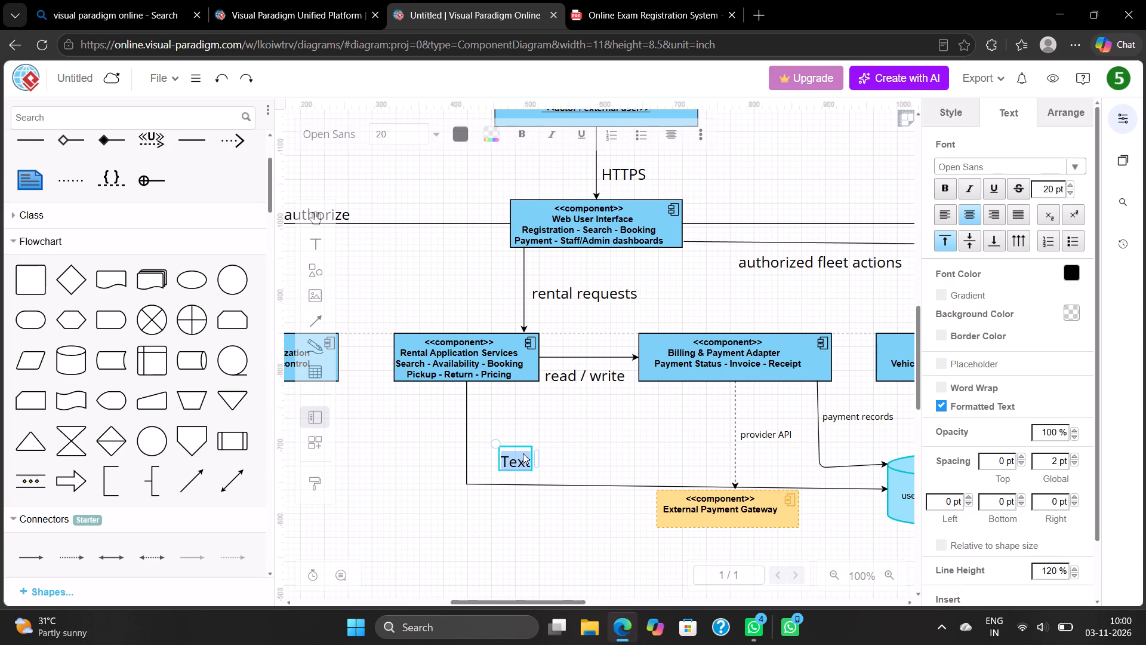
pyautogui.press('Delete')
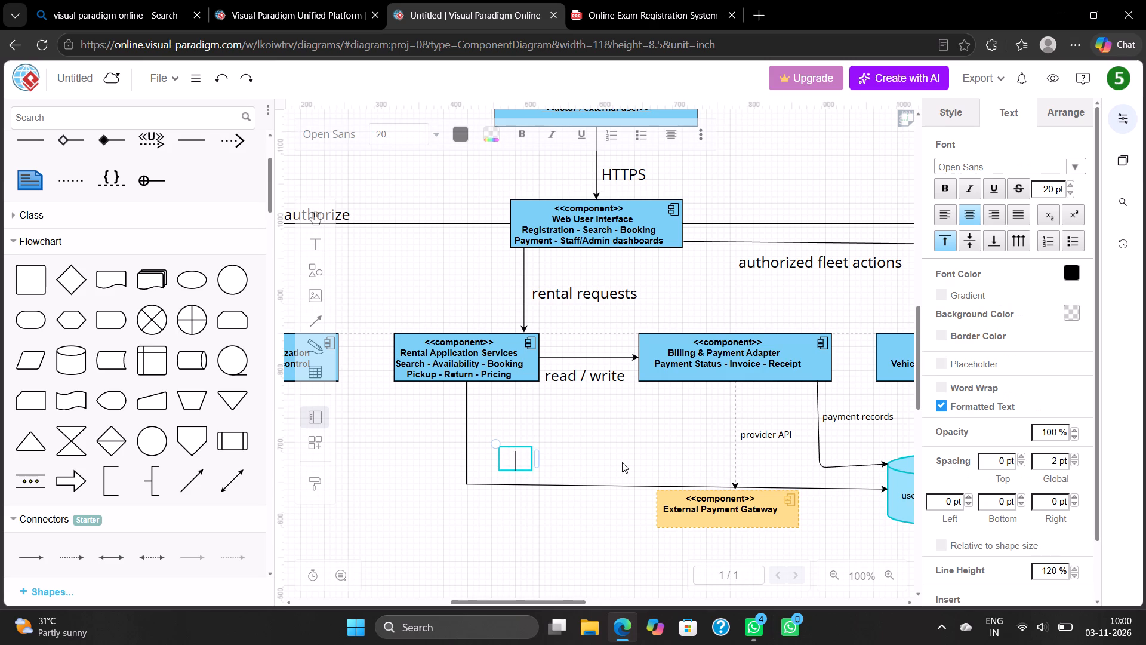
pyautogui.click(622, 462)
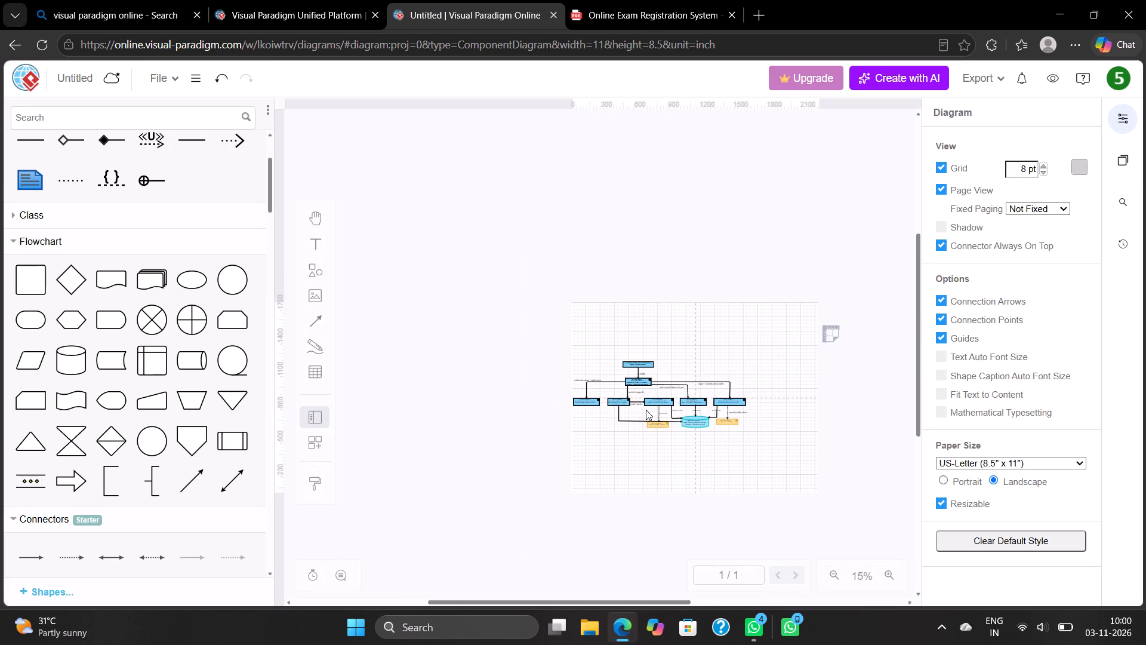
# Move the "read / write" label down from the Rental Application Services–Billing & Payment Adapter arrow to just above the long database connector.
pyautogui.hscroll(-1, 630, 394)
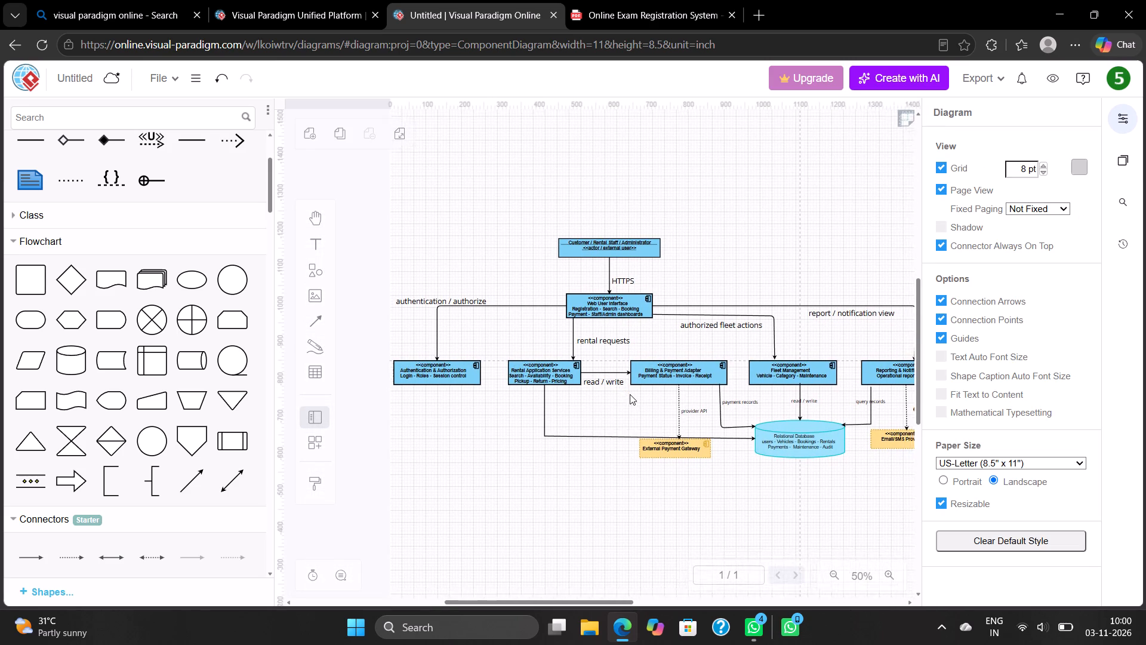
pyautogui.hscroll(-1, 630, 394)
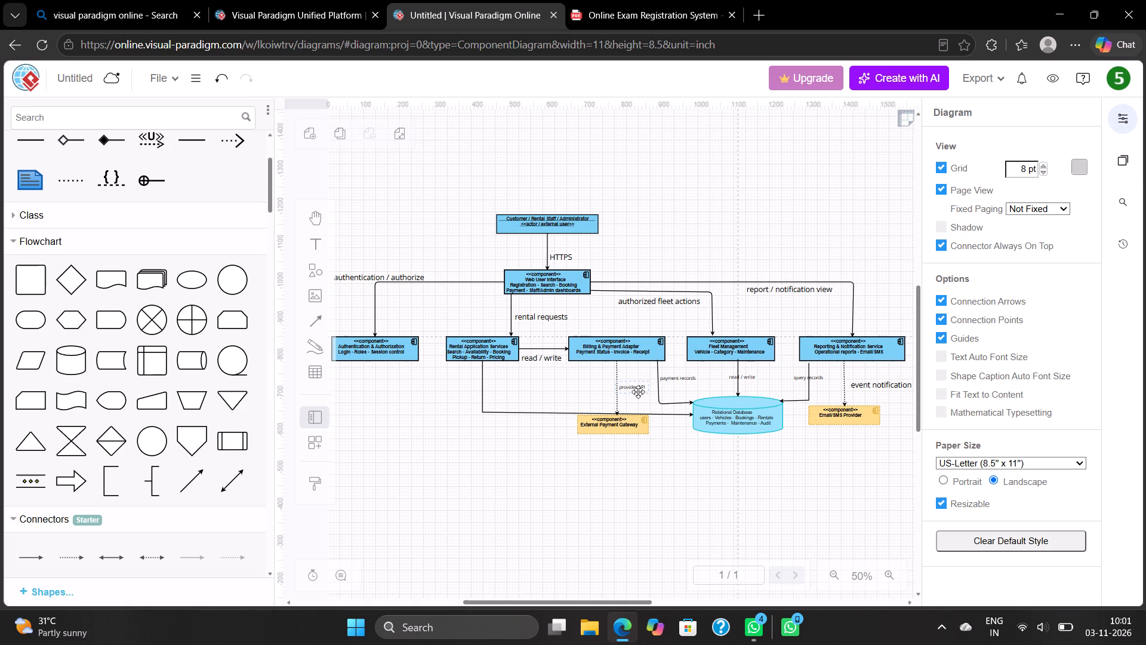
pyautogui.click(532, 360)
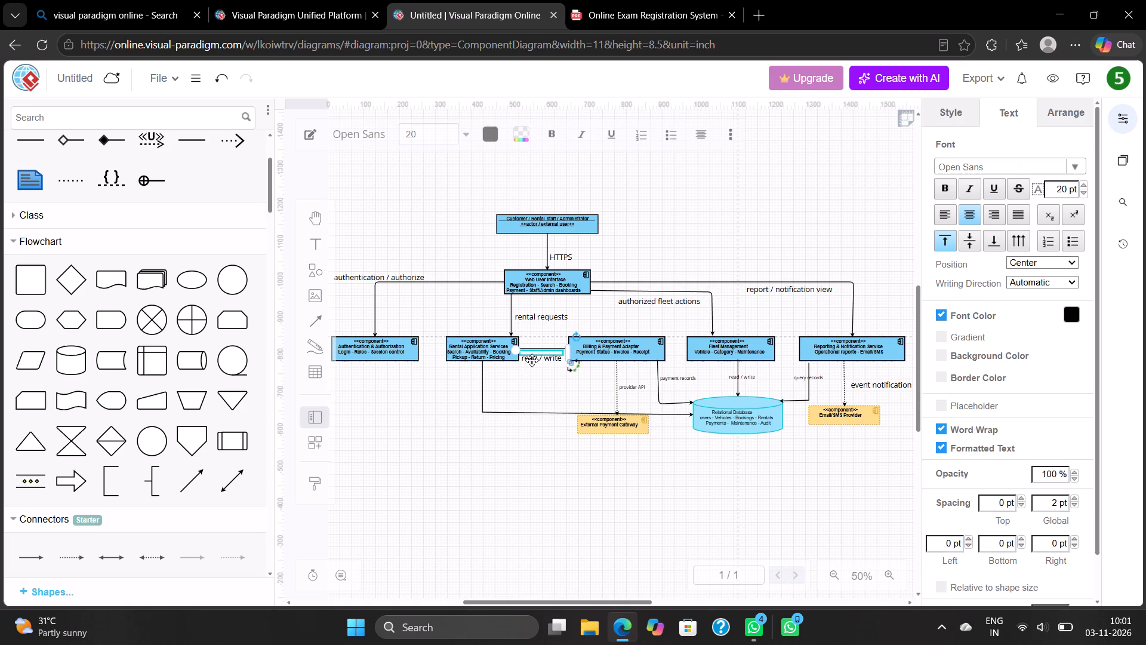
pyautogui.moveTo(536, 361); pyautogui.dragTo(537, 382)
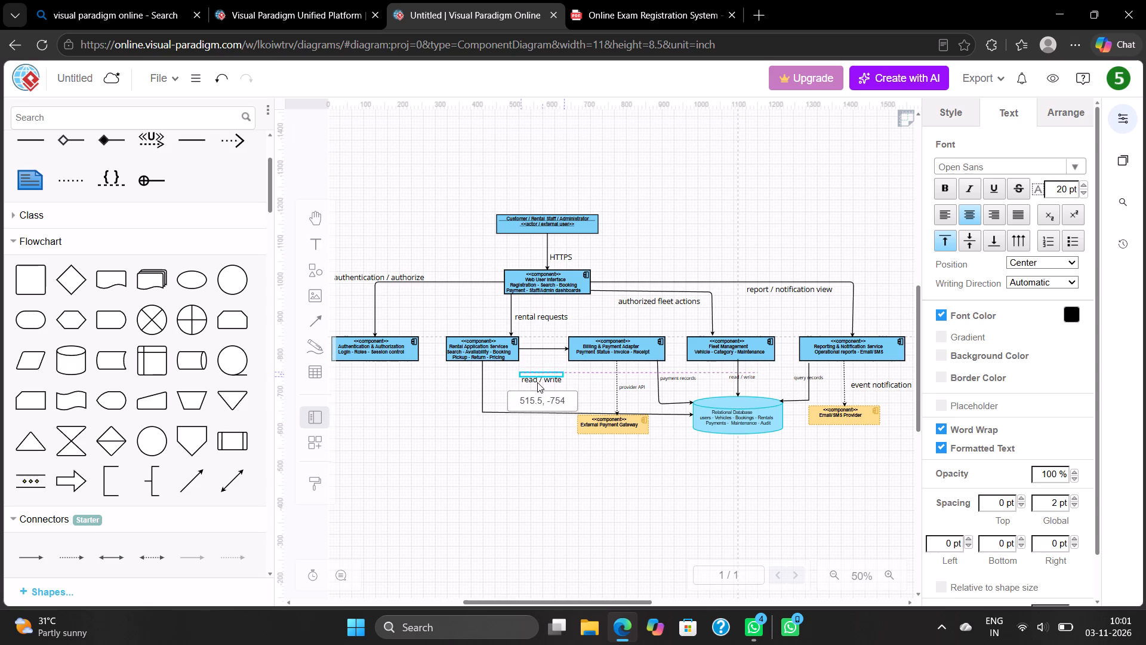
pyautogui.click(411, 403)
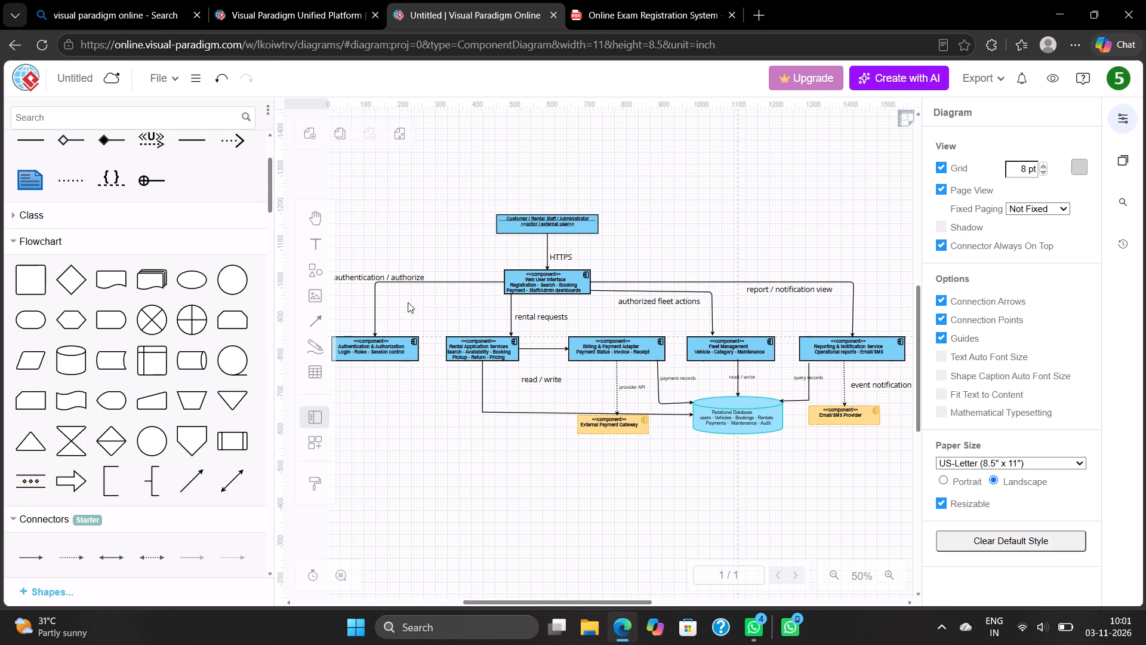
pyautogui.click(694, 208)
# Hide the diagram properties sidebar to widen the canvas.
pyautogui.click(1128, 116)
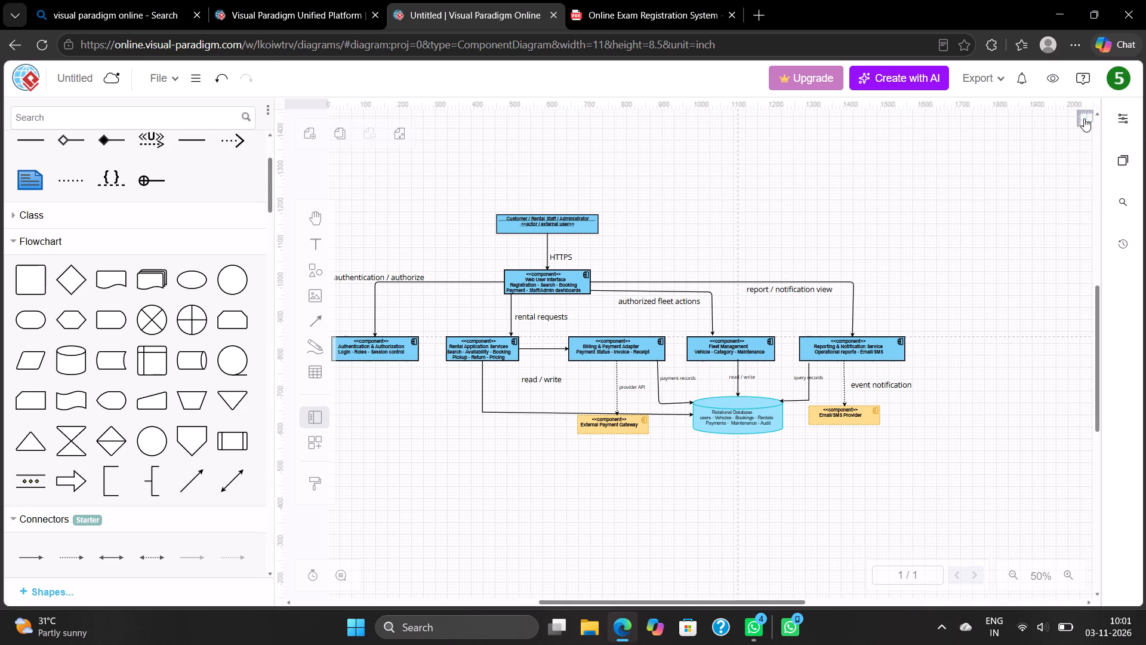
# Shorten the page slightly from its bottom edge to about 1100 x 824.
pyautogui.click(1084, 118)
pyautogui.click(1059, 173)
pyautogui.moveTo(737, 180); pyautogui.dragTo(737, 159)
pyautogui.scroll(-1, 723, 253)
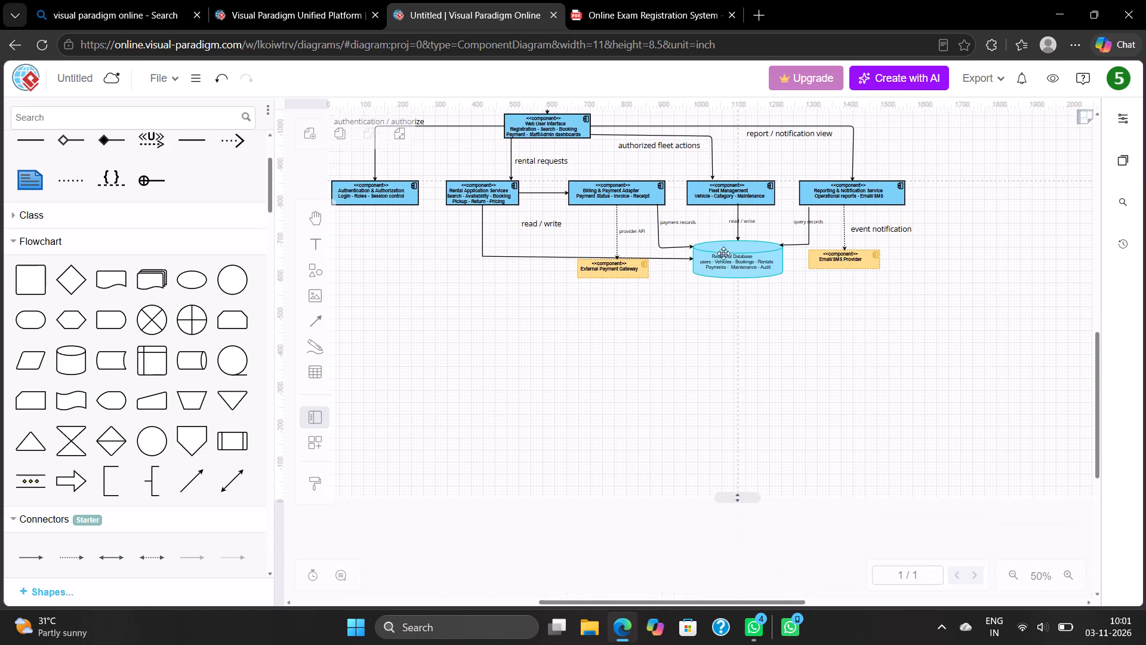
pyautogui.scroll(-1, 723, 253)
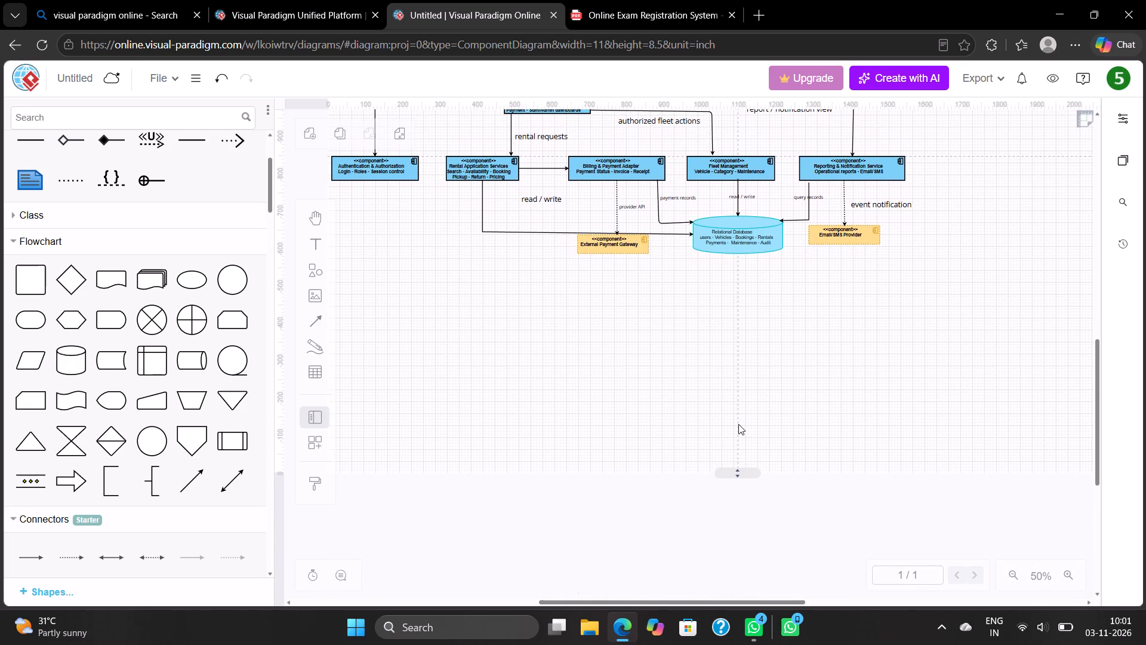
pyautogui.moveTo(737, 469); pyautogui.dragTo(763, 467)
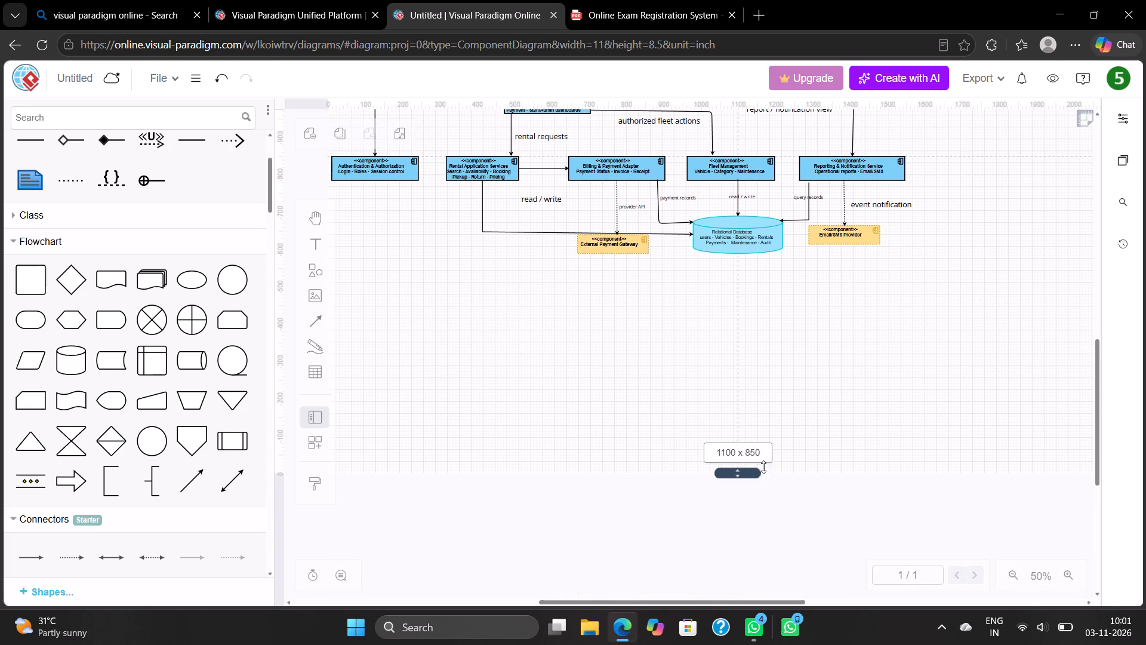
pyautogui.moveTo(763, 467); pyautogui.dragTo(945, 459)
pyautogui.moveTo(945, 459); pyautogui.dragTo(1001, 463)
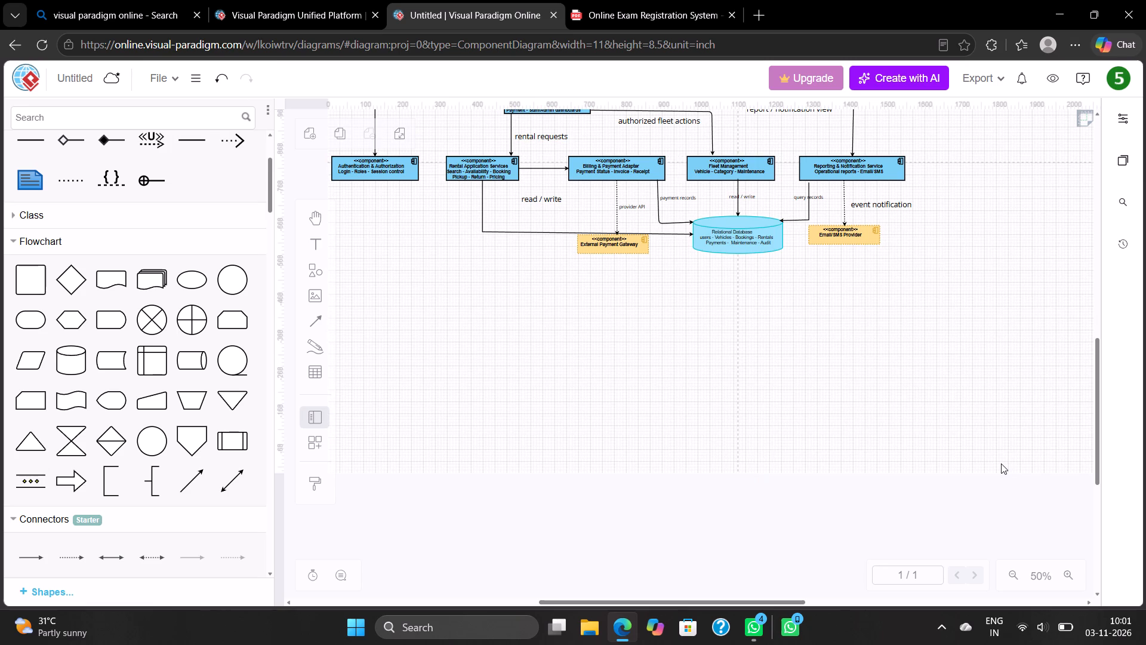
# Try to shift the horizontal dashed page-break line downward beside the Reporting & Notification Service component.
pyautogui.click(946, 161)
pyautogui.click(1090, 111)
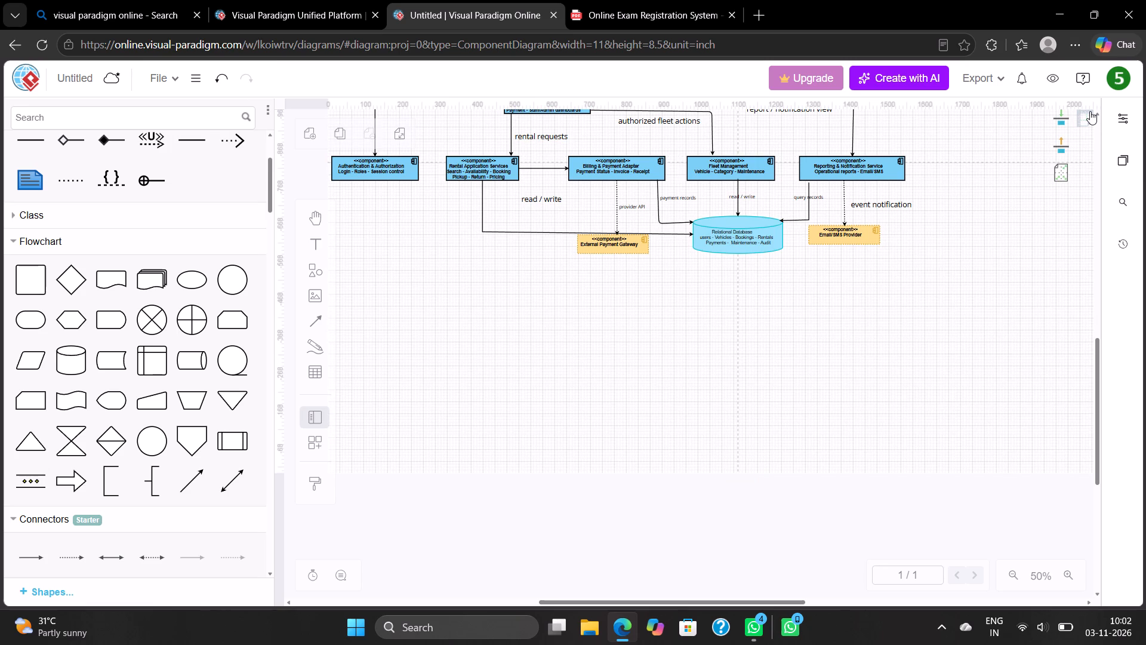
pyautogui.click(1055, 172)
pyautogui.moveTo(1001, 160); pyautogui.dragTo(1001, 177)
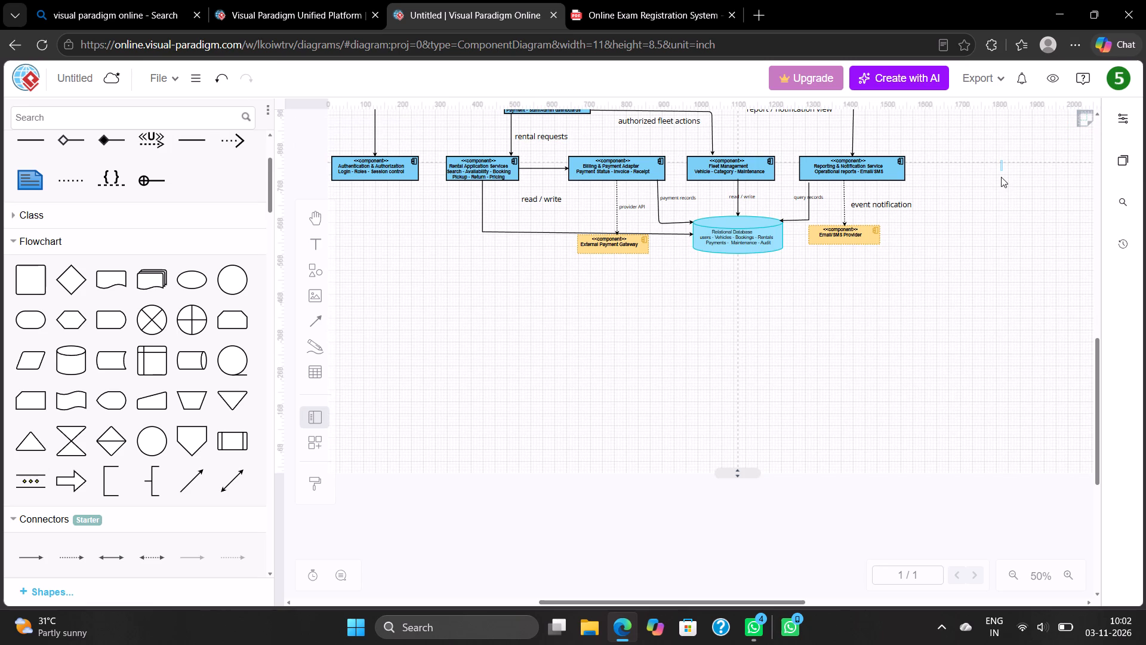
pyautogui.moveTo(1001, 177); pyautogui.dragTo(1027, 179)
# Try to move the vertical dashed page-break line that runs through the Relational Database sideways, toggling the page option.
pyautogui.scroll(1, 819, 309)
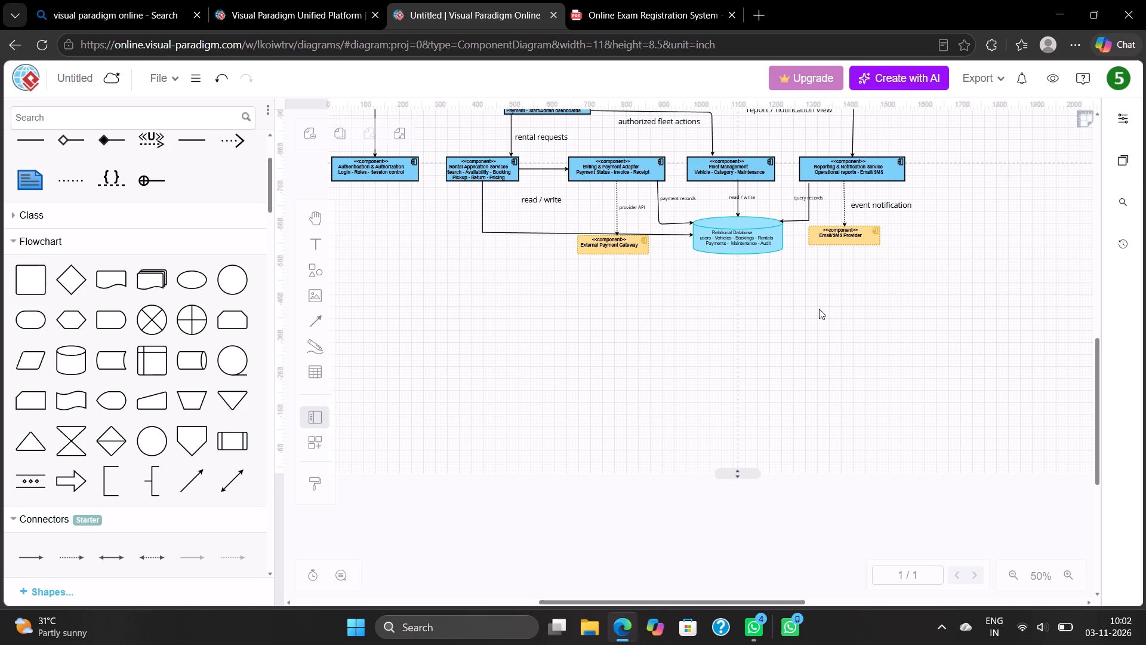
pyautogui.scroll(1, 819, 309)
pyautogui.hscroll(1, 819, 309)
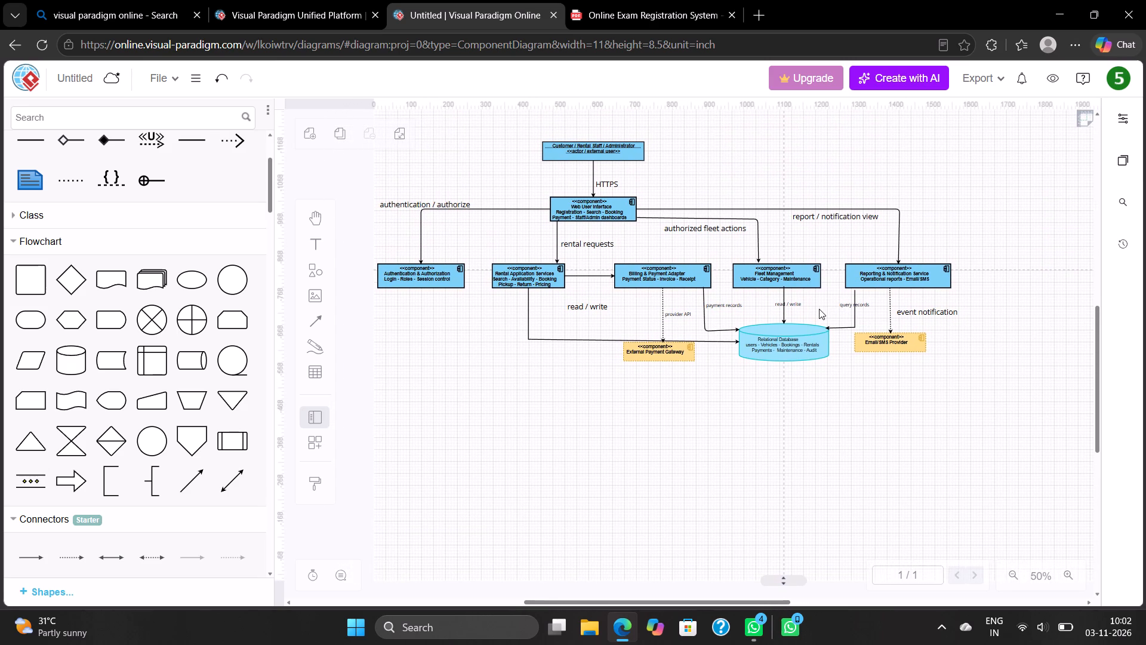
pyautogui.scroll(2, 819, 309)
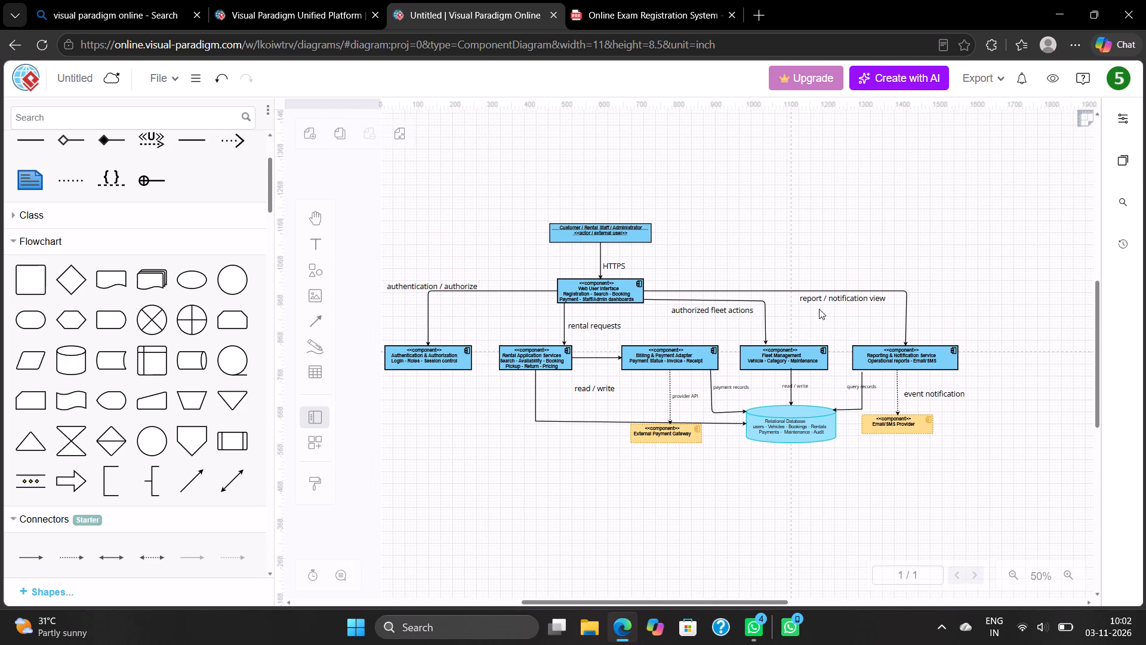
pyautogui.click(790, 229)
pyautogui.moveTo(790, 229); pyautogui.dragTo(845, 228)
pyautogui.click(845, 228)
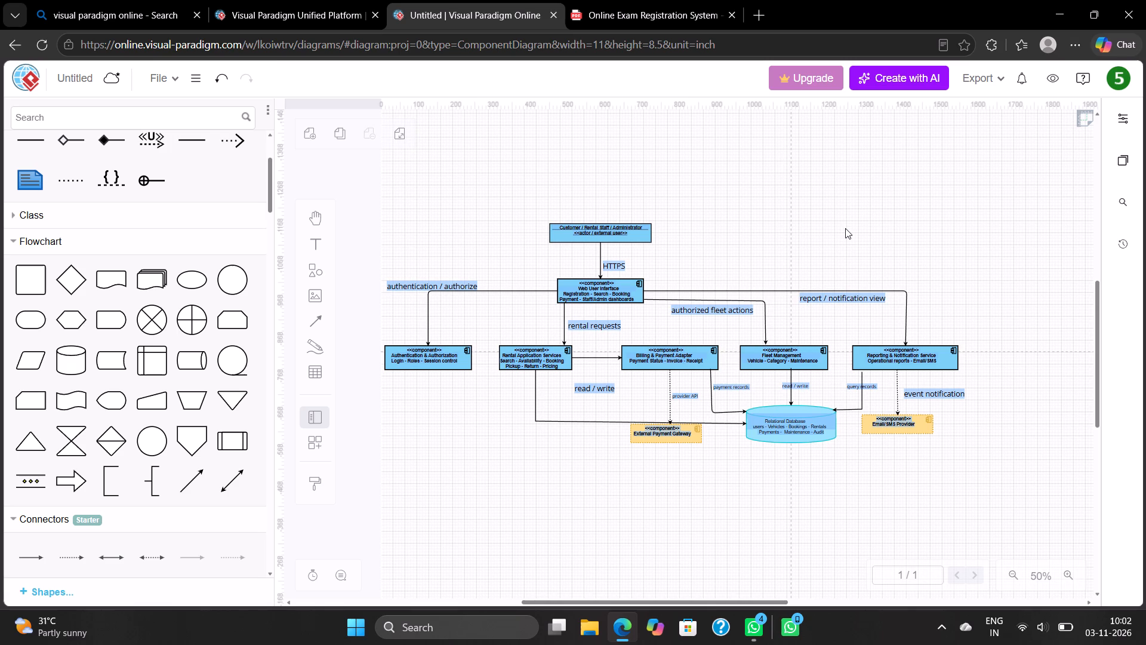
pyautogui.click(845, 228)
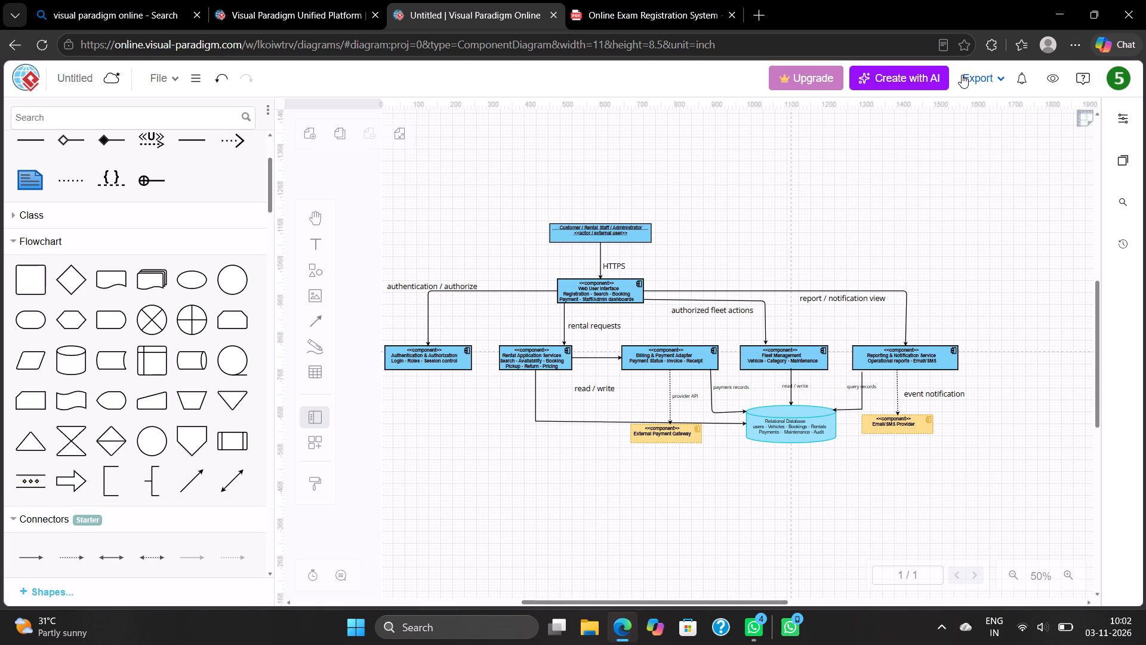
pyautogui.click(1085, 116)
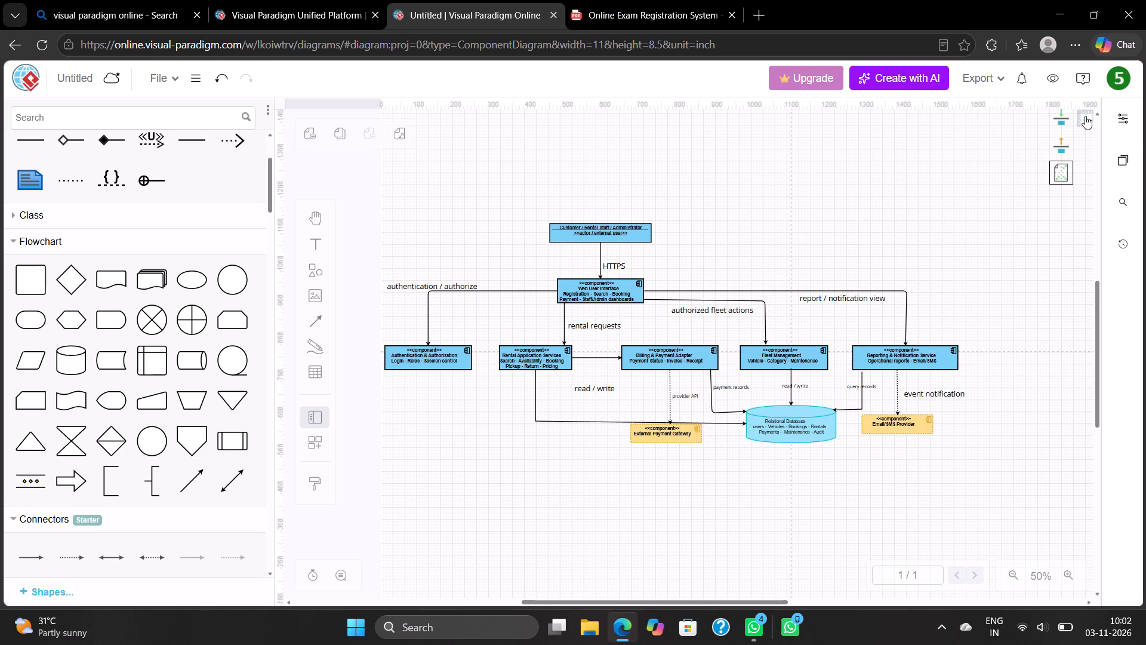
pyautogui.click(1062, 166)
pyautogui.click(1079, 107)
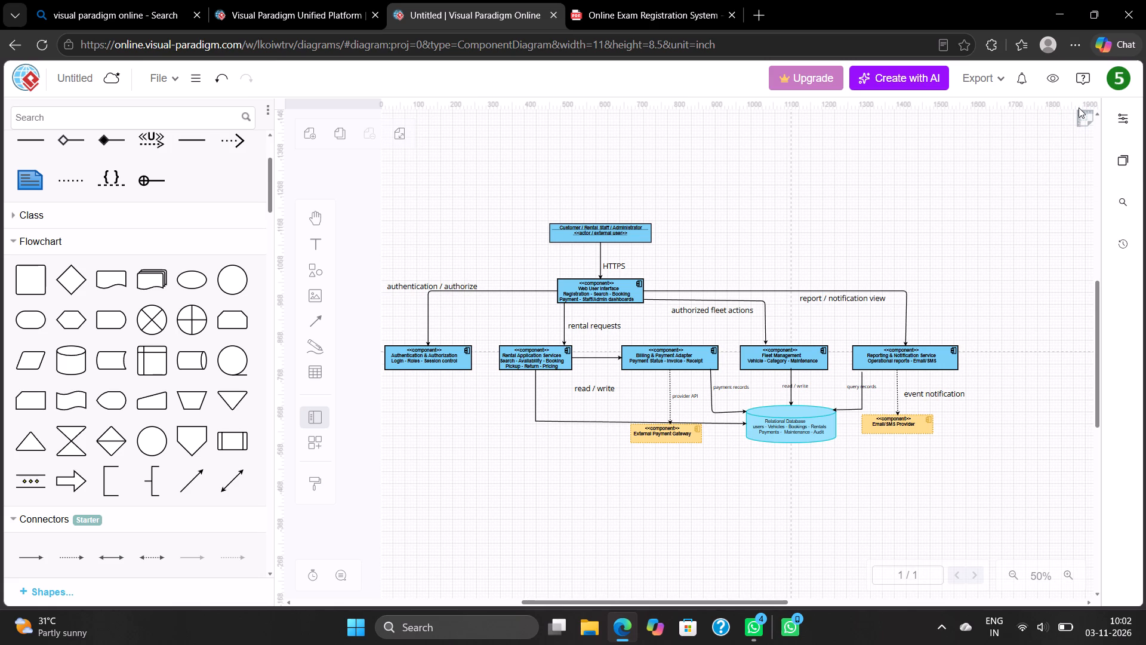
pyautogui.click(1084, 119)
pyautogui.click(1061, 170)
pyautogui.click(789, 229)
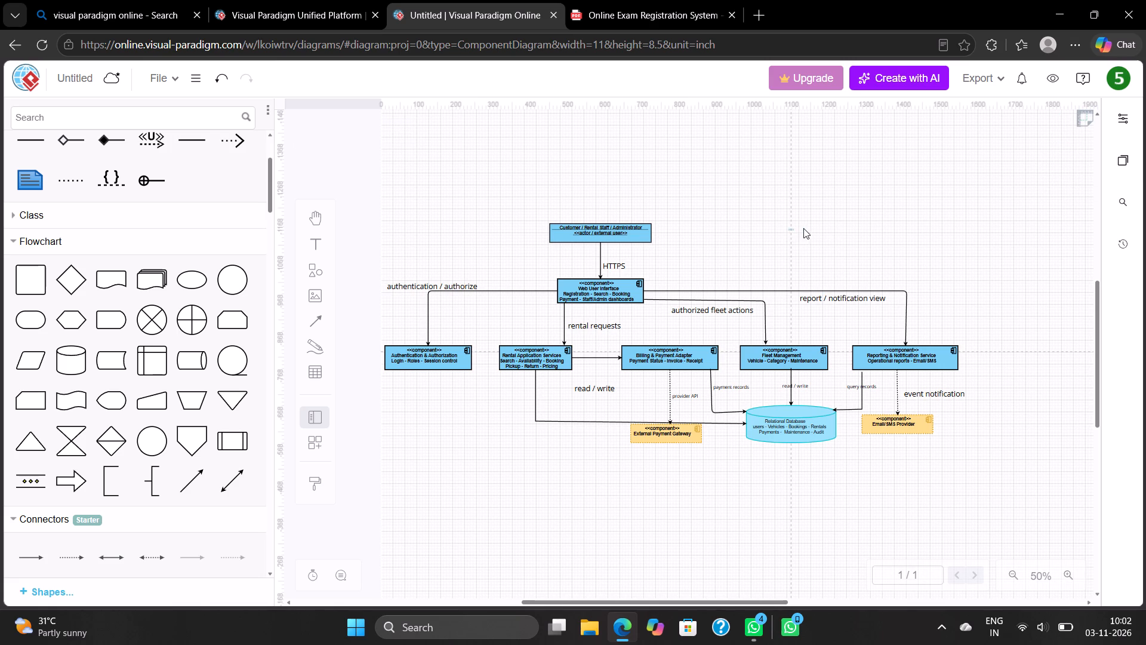
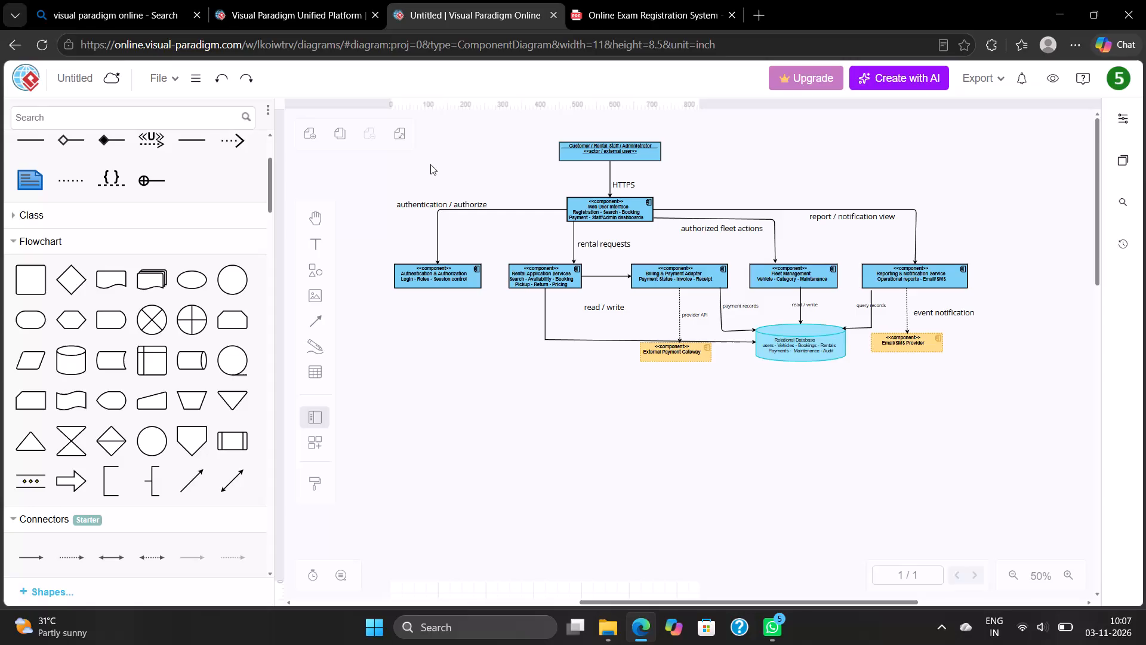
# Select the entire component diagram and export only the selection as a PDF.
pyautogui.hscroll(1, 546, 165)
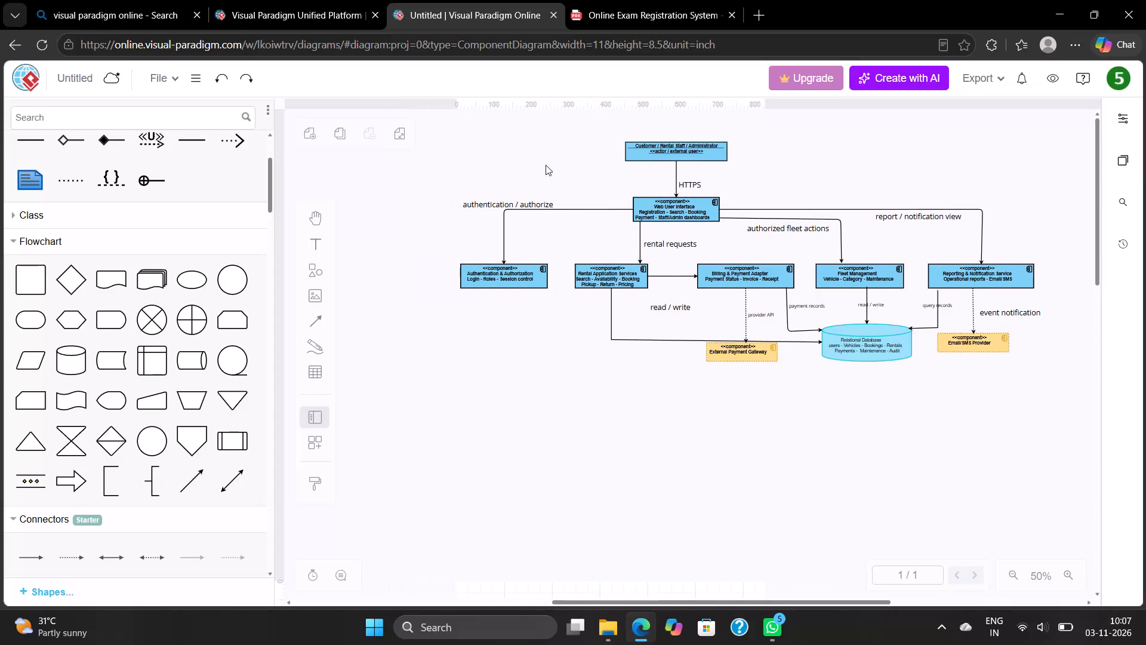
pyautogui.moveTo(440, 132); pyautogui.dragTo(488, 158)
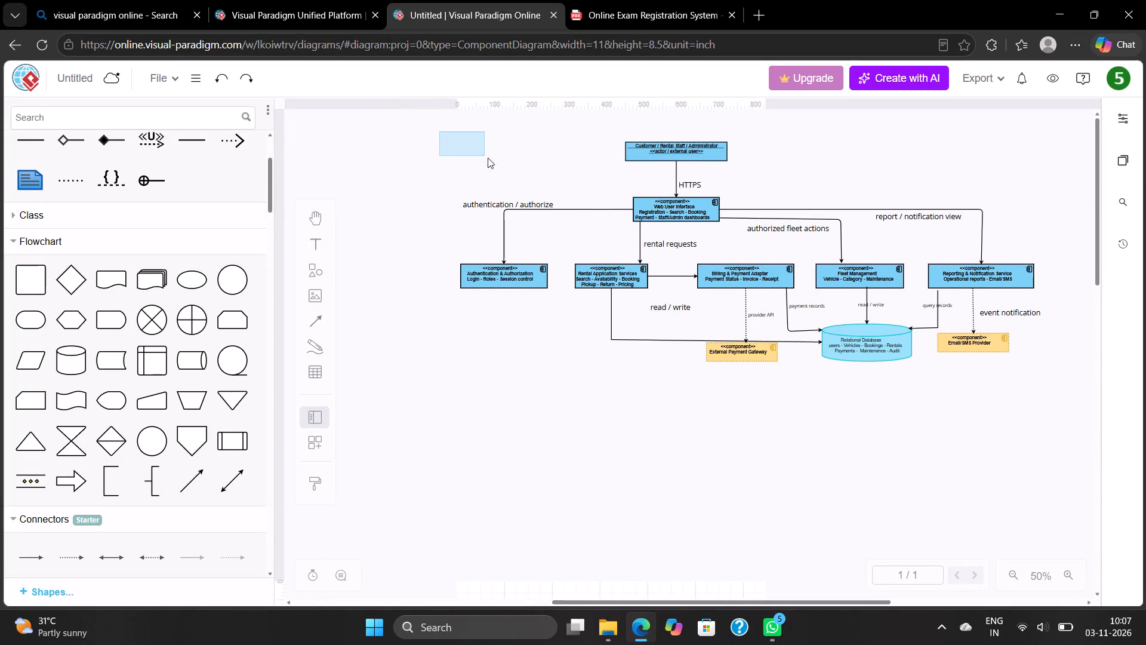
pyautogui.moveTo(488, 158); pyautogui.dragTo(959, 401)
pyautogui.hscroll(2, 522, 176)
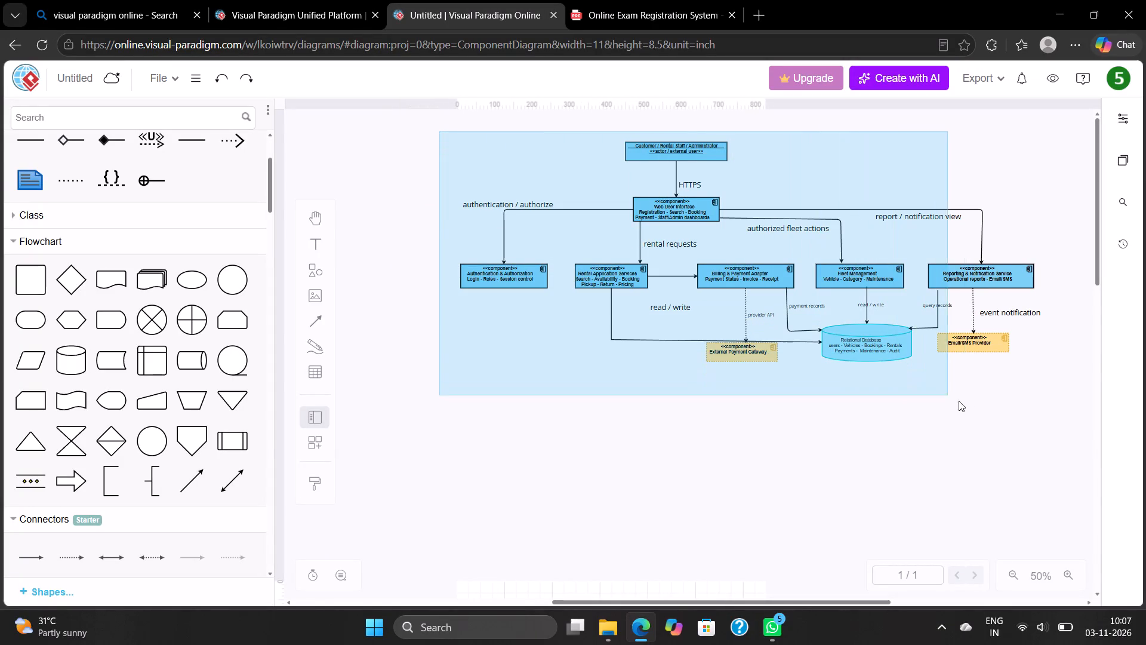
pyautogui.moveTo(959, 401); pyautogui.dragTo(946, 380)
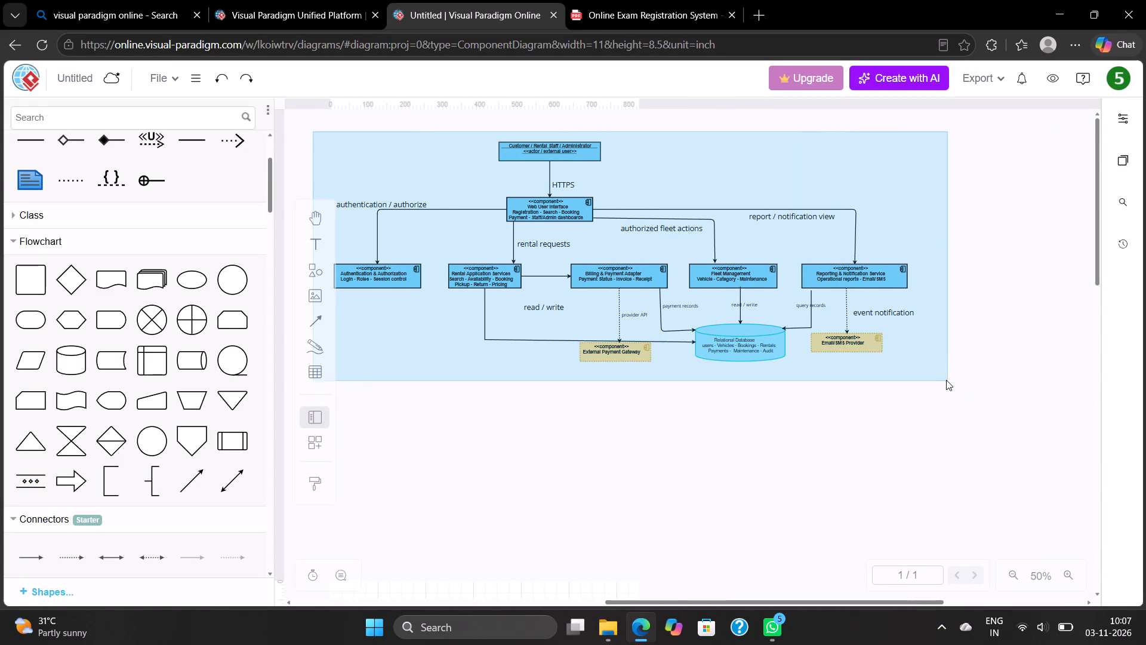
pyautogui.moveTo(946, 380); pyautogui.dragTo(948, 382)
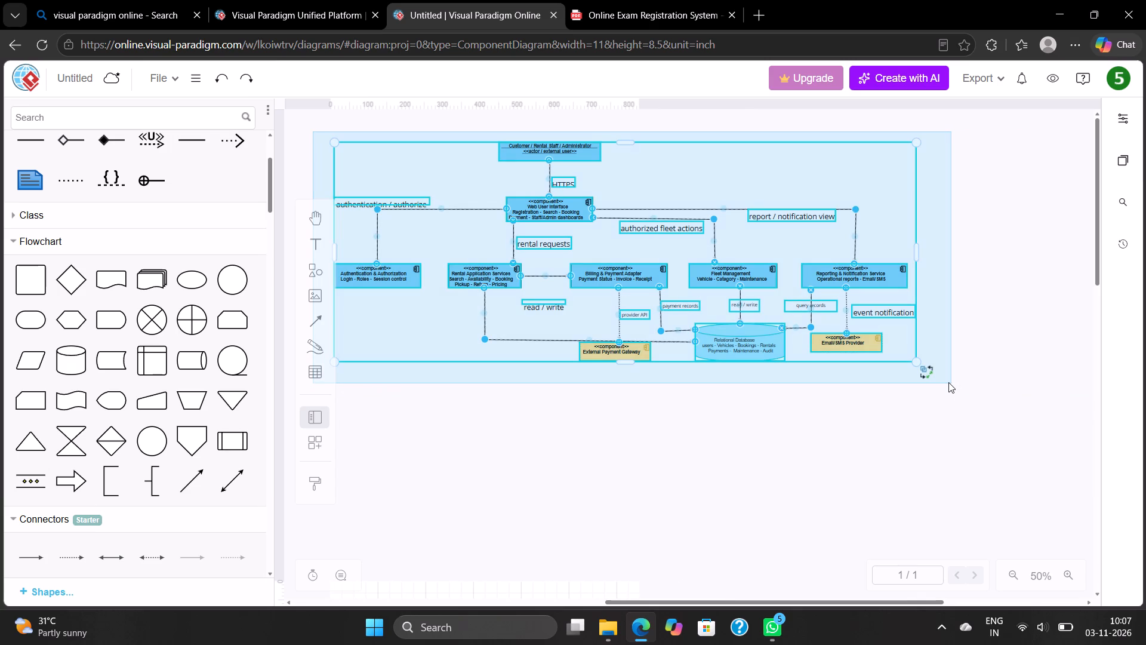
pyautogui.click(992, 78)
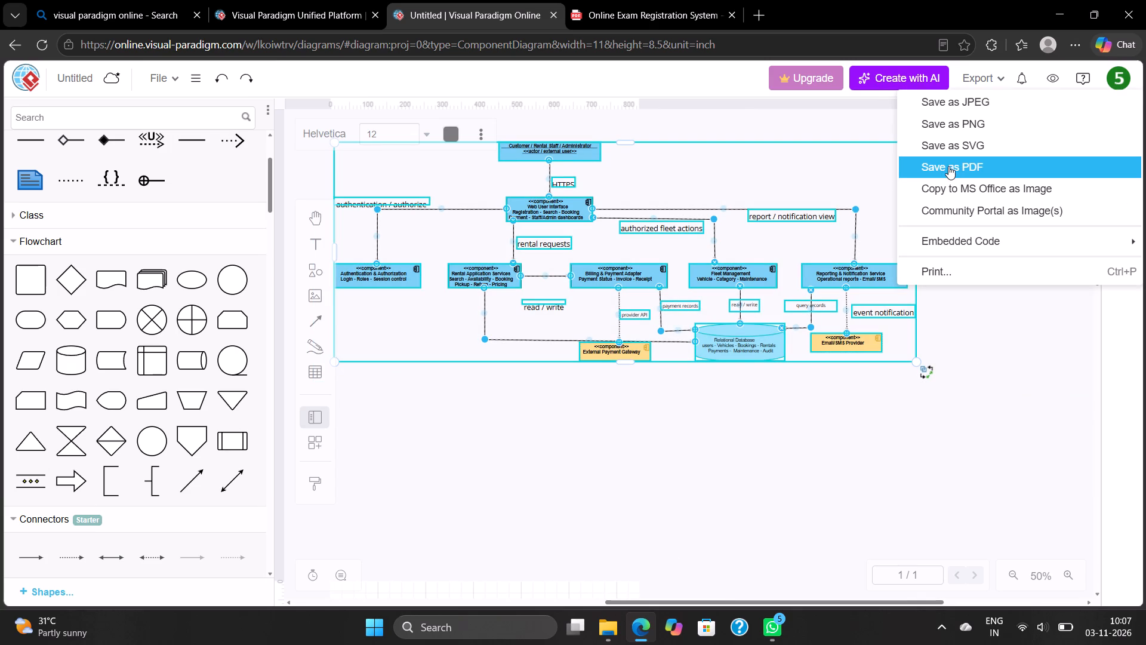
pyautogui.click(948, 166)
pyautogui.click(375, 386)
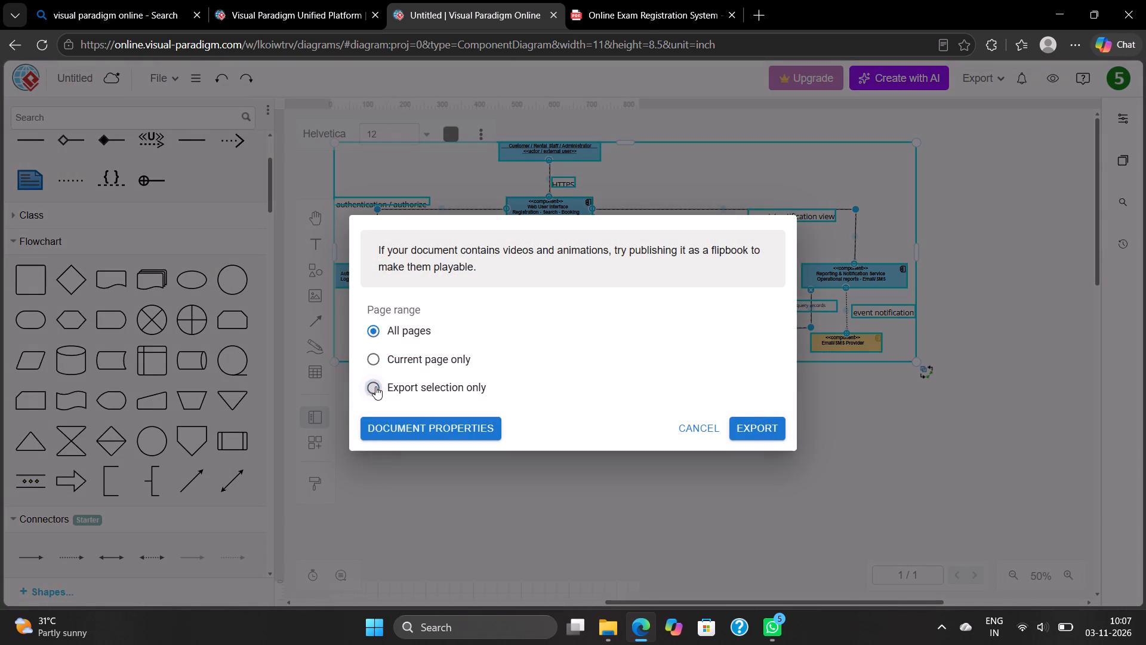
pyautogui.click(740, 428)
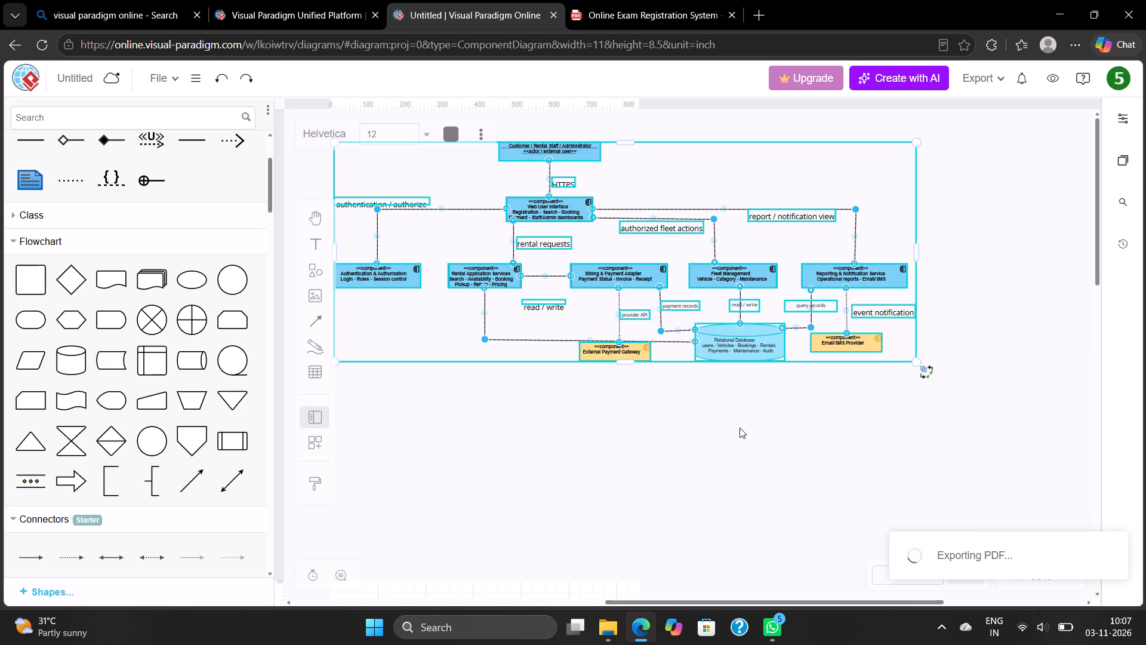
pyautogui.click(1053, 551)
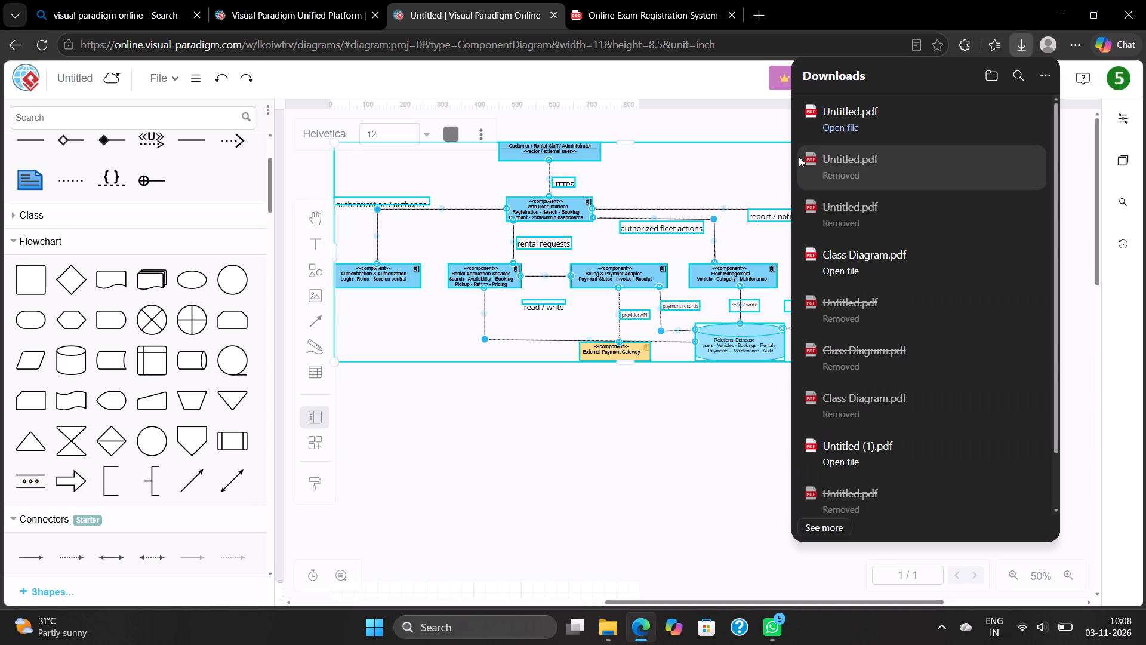
# Open the downloaded Untitled.pdf, inspect its page from top to bottom for the exported diagram, and close it.
pyautogui.click(833, 124)
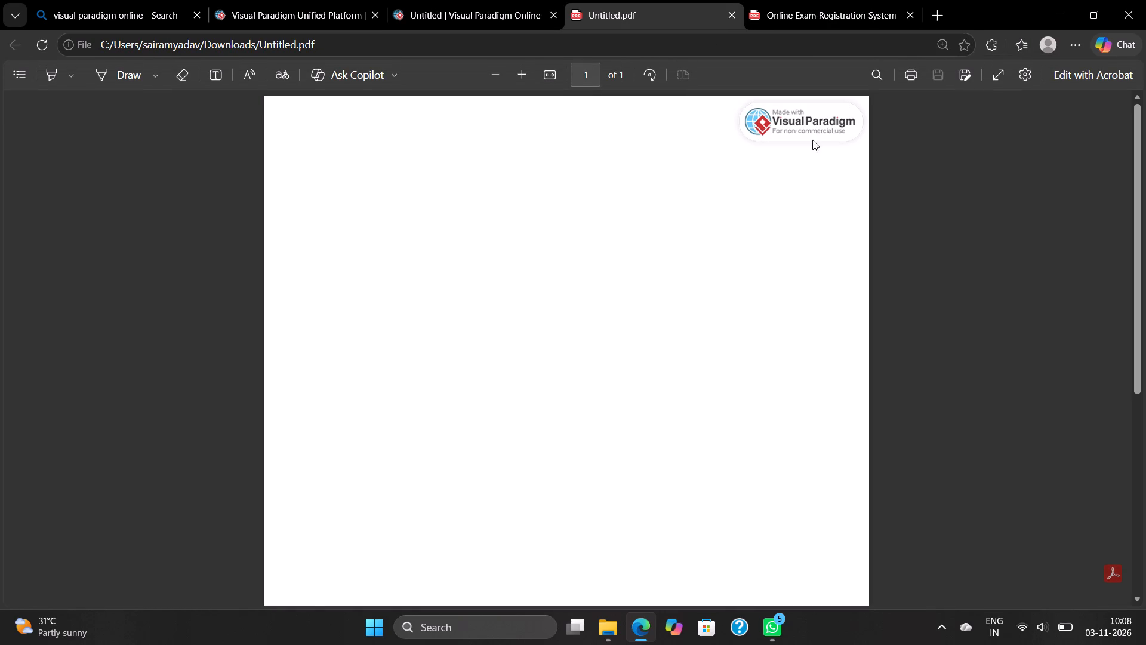
pyautogui.scroll(-8, 665, 238)
pyautogui.scroll(7, 665, 238)
pyautogui.scroll(-4, 665, 238)
pyautogui.scroll(8, 665, 238)
pyautogui.scroll(-6, 665, 238)
pyautogui.scroll(8, 665, 238)
pyautogui.scroll(-4, 665, 238)
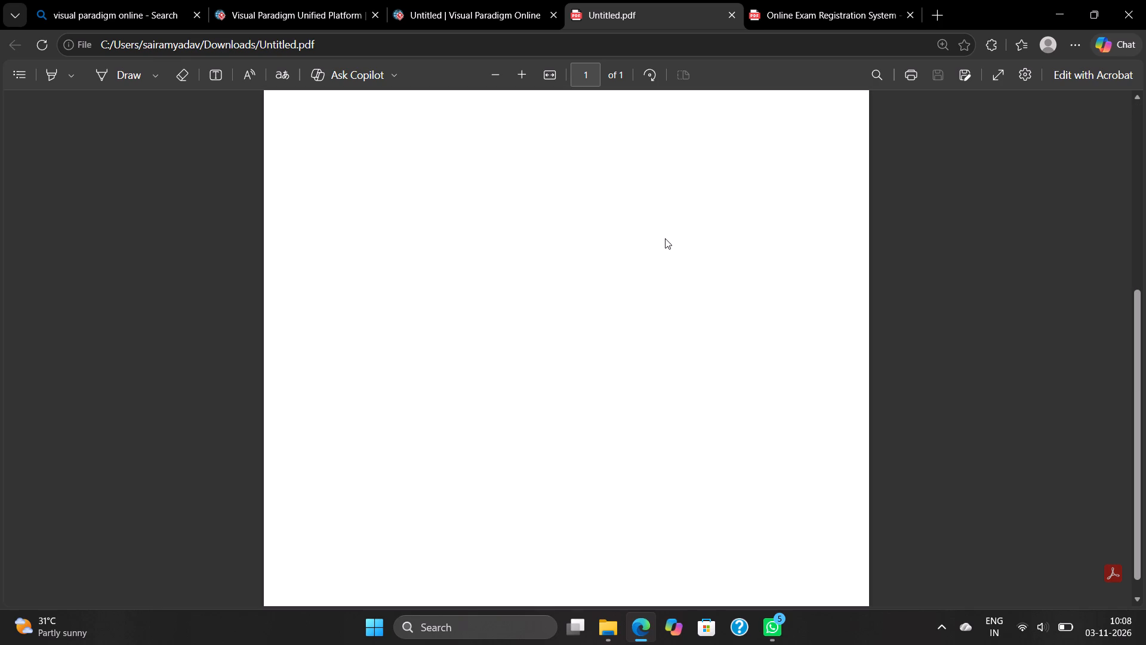
pyautogui.scroll(-1, 670, 269)
pyautogui.scroll(6, 670, 269)
pyautogui.scroll(-2, 670, 269)
pyautogui.scroll(8, 670, 269)
pyautogui.scroll(-4, 670, 269)
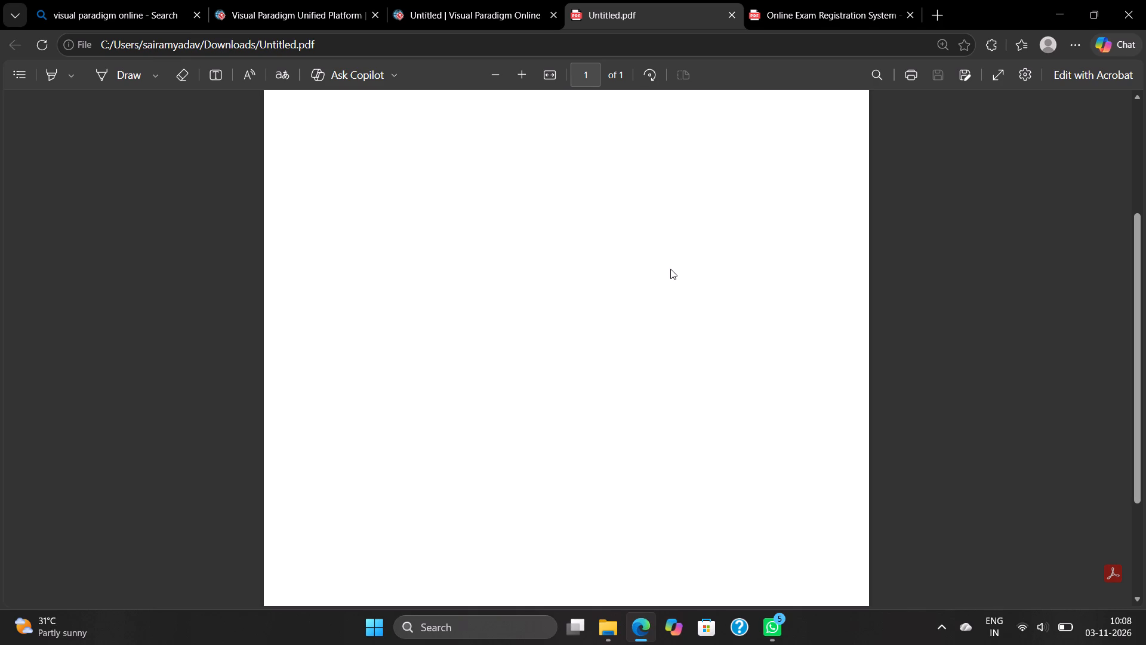
pyautogui.scroll(4, 670, 269)
pyautogui.scroll(-11, 670, 269)
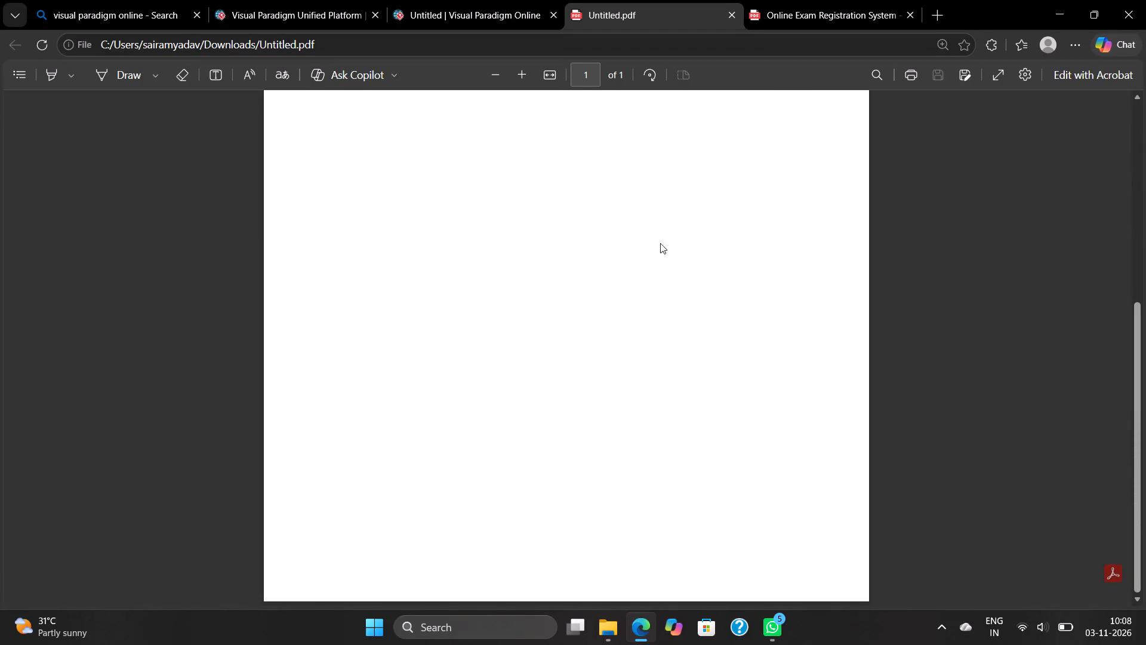
pyautogui.click(254, 75)
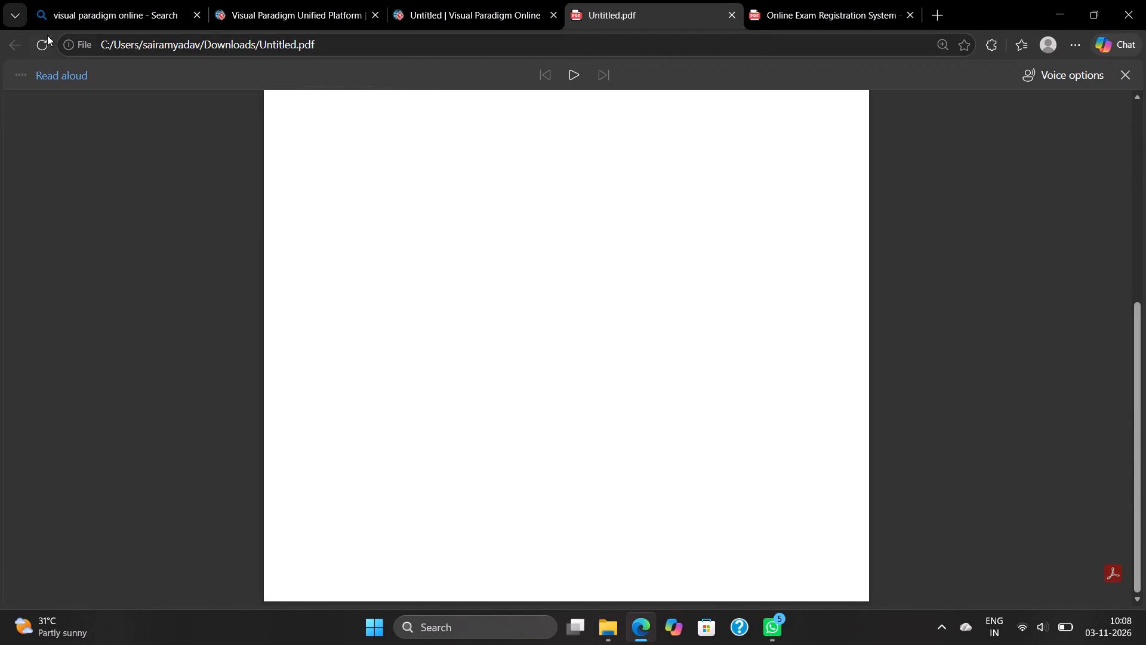
pyautogui.click(734, 11)
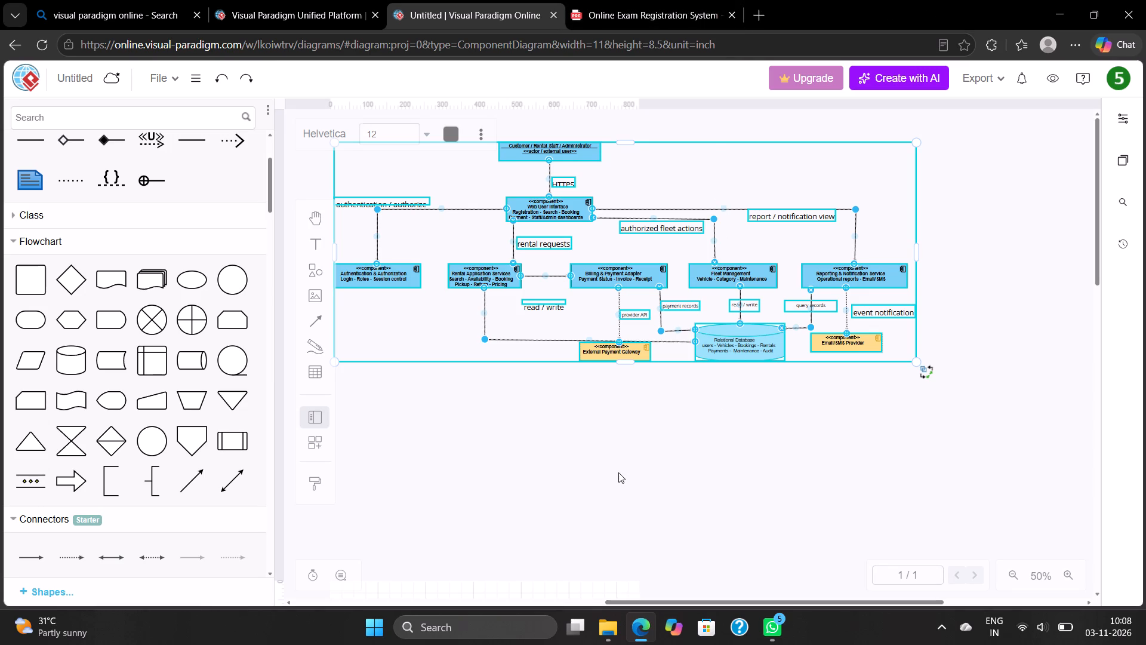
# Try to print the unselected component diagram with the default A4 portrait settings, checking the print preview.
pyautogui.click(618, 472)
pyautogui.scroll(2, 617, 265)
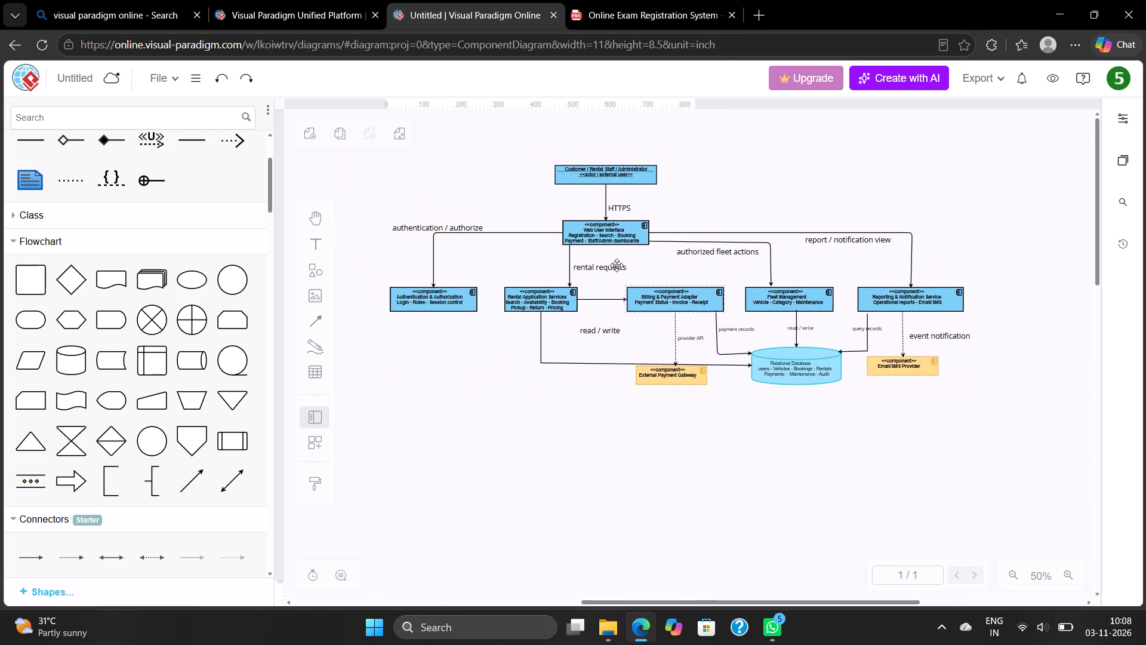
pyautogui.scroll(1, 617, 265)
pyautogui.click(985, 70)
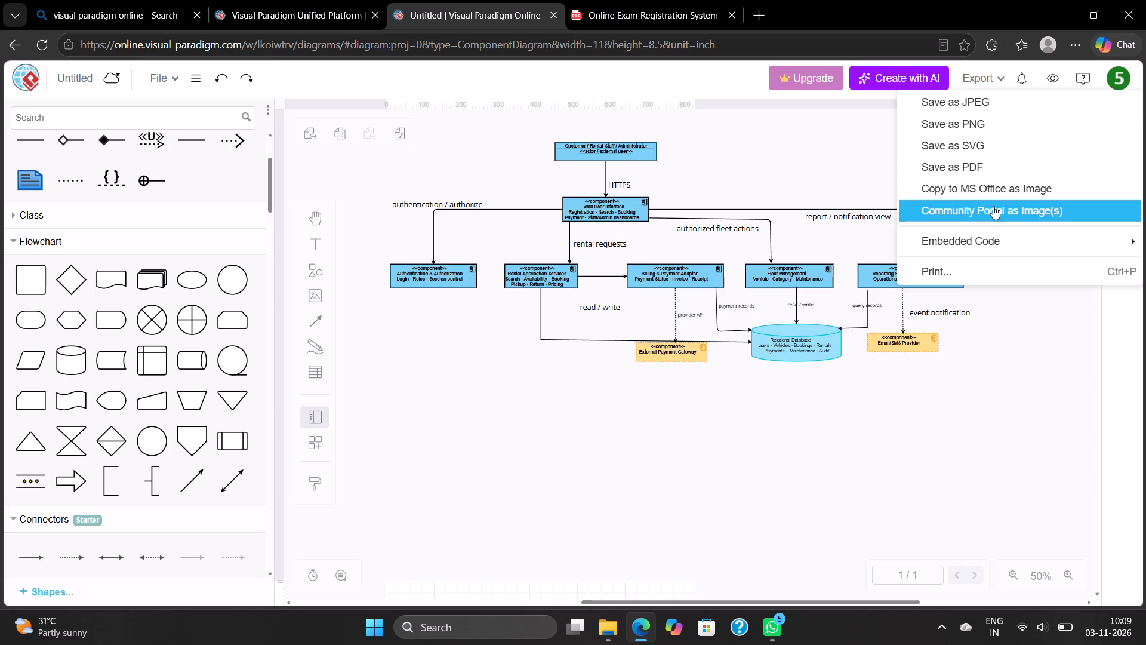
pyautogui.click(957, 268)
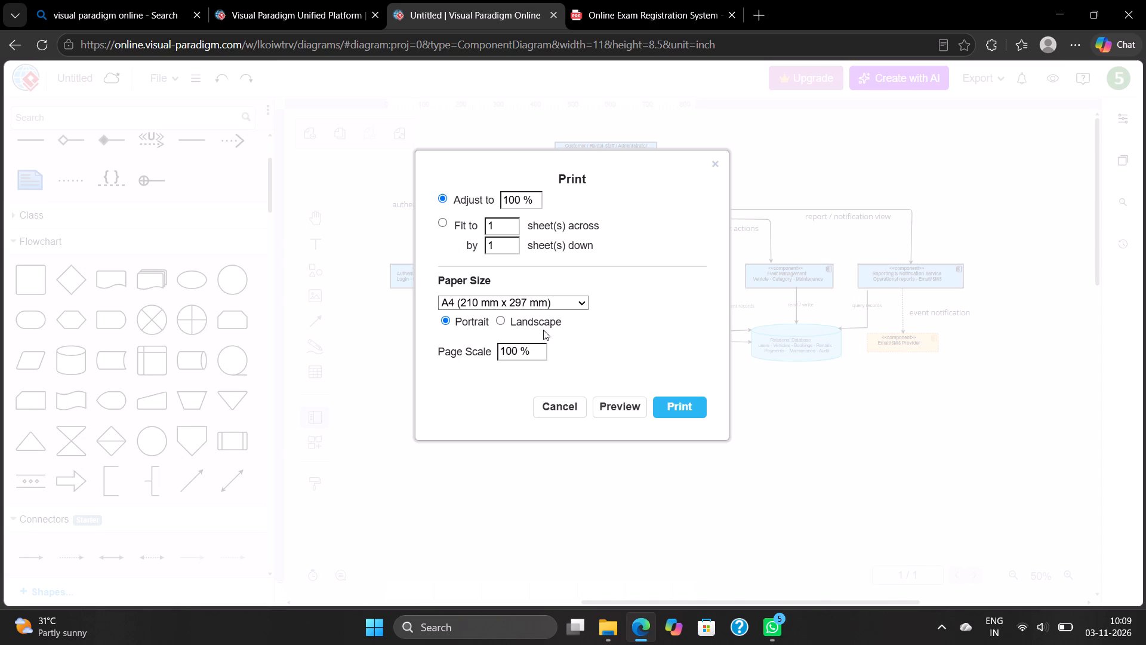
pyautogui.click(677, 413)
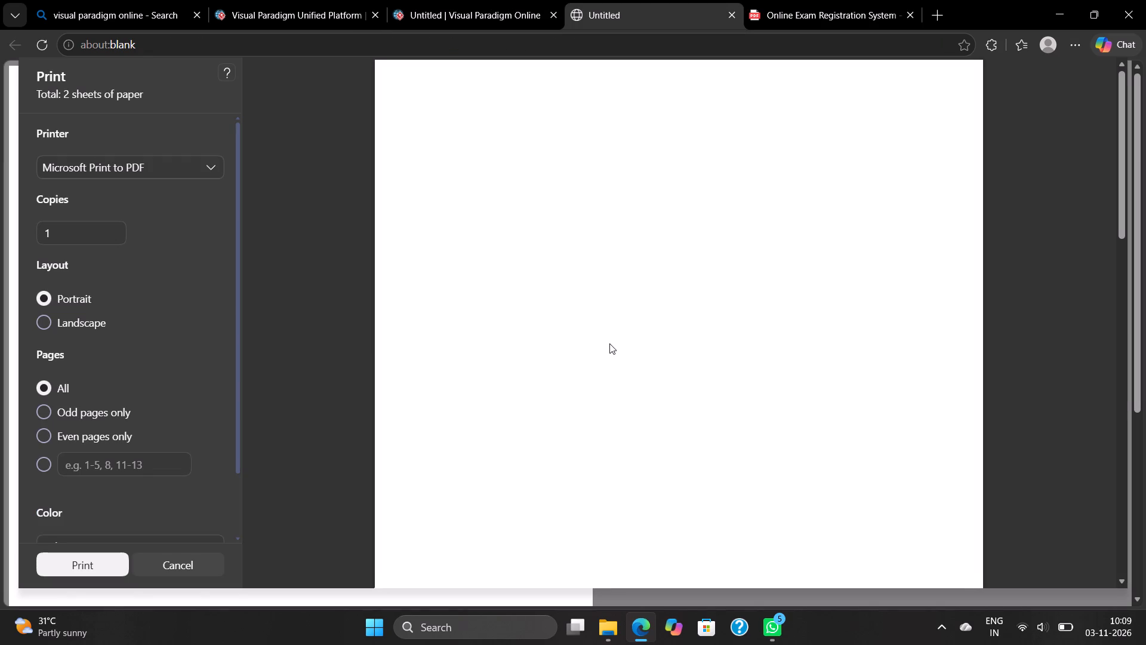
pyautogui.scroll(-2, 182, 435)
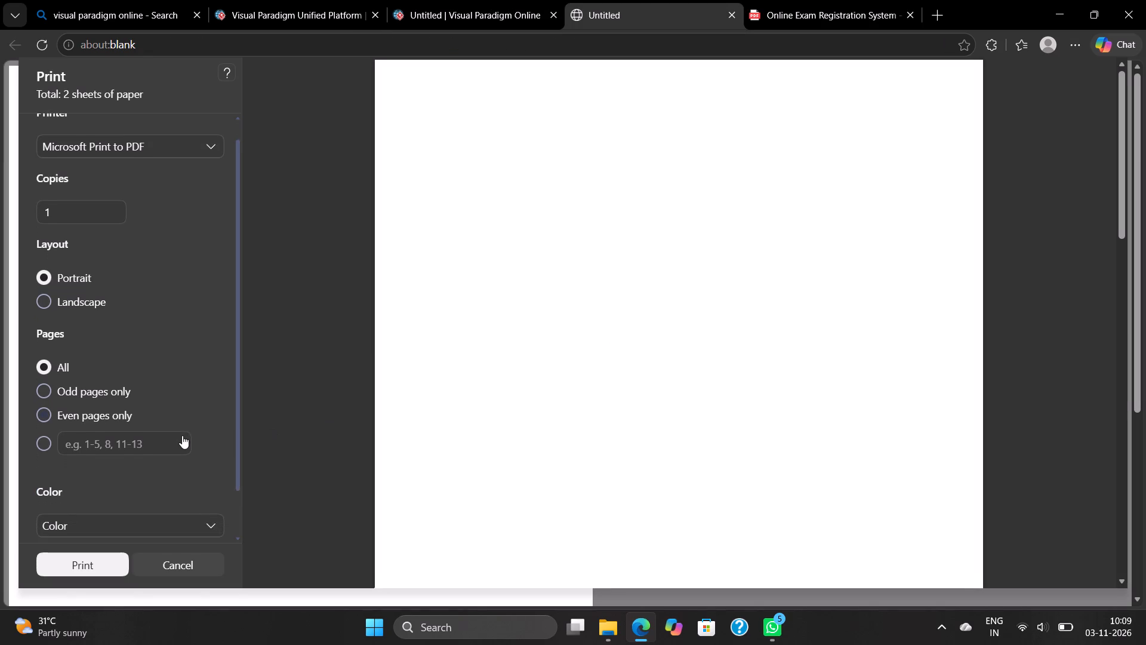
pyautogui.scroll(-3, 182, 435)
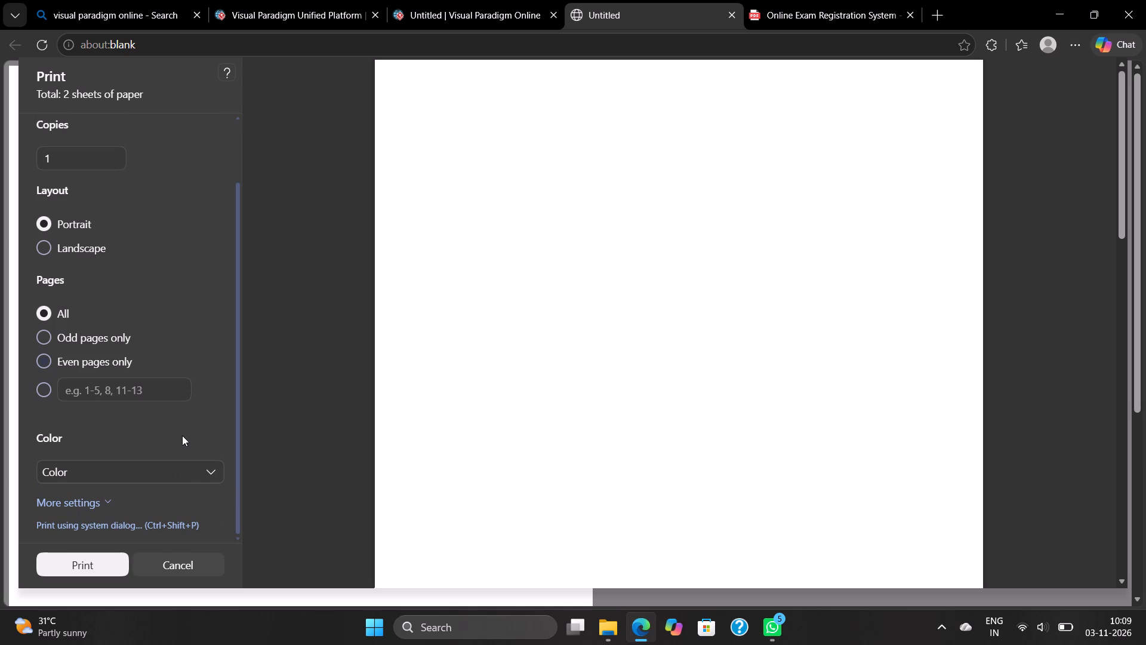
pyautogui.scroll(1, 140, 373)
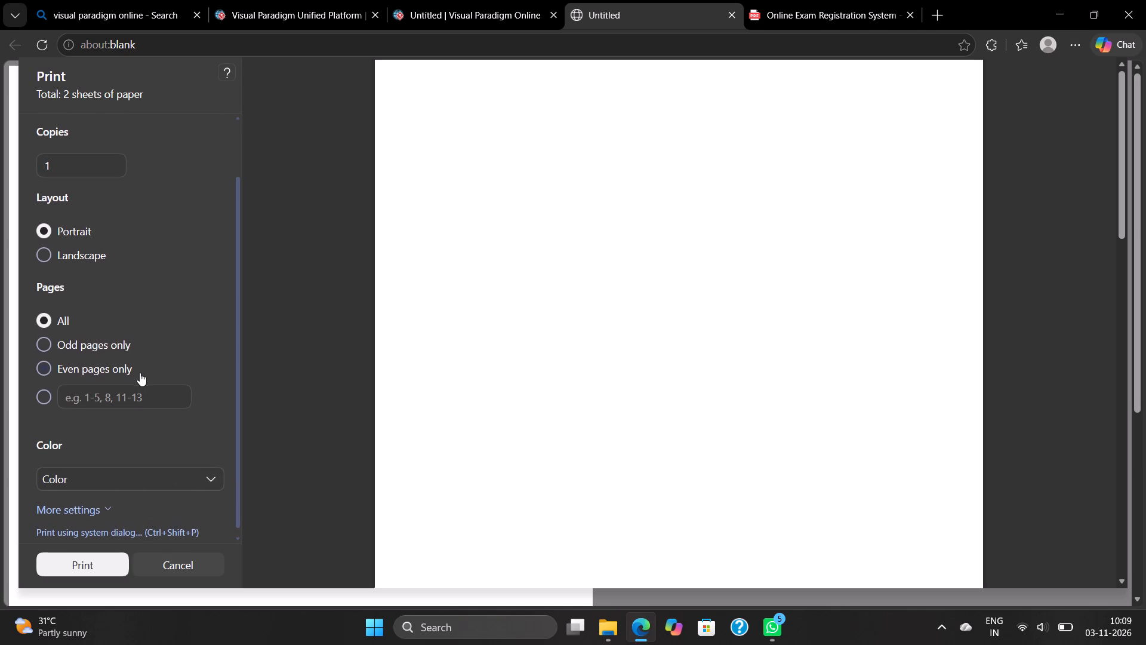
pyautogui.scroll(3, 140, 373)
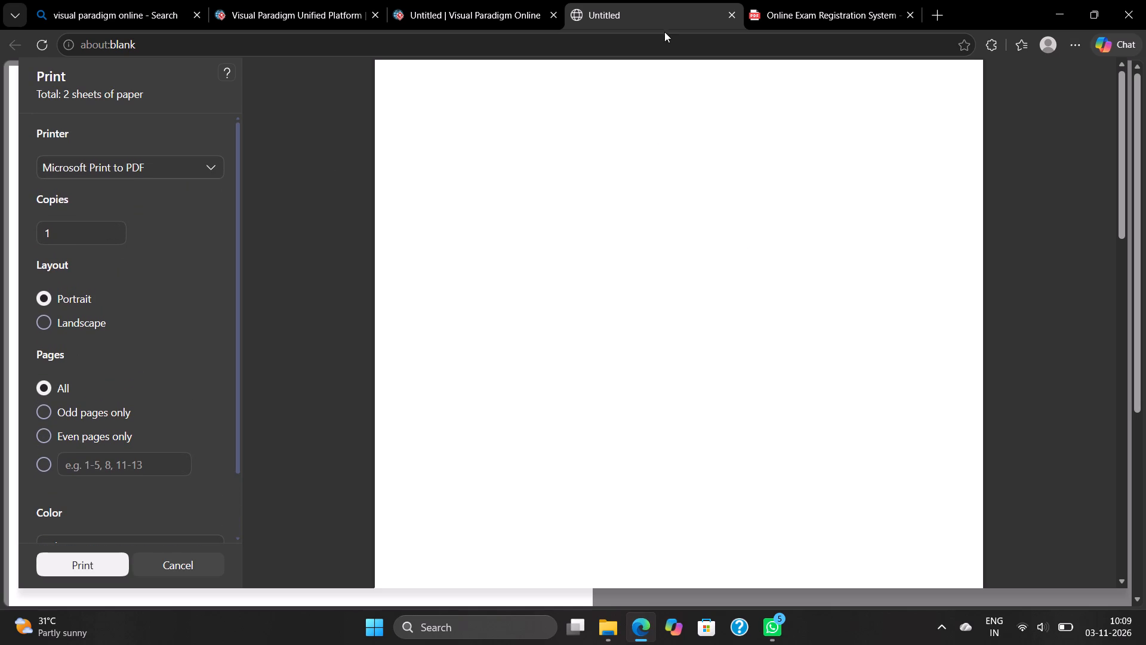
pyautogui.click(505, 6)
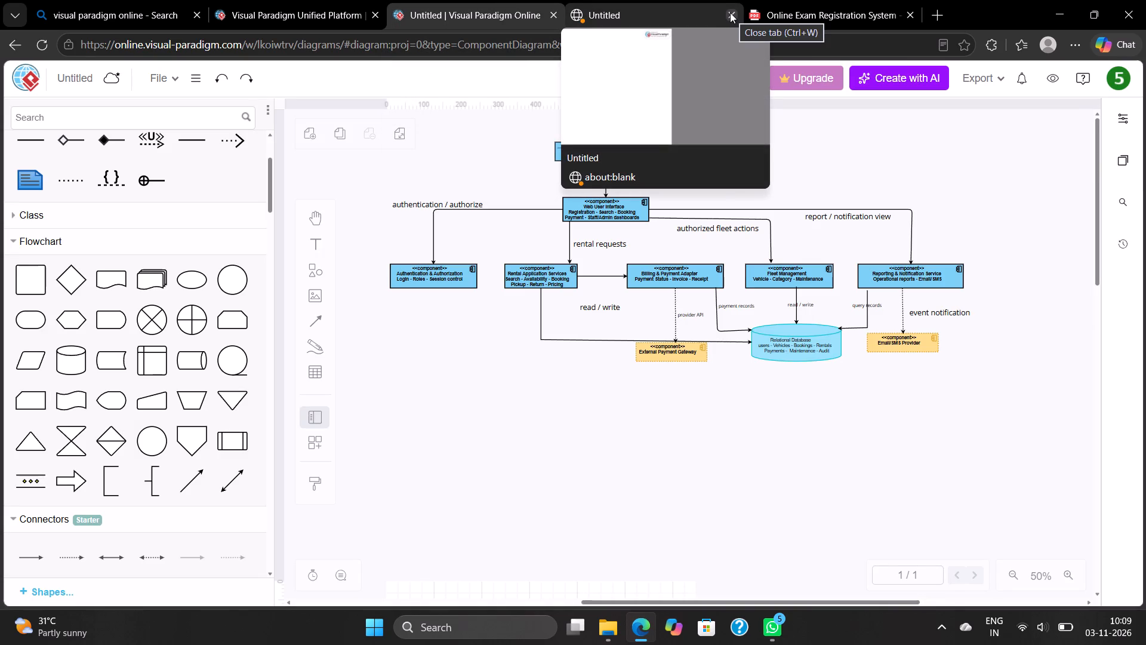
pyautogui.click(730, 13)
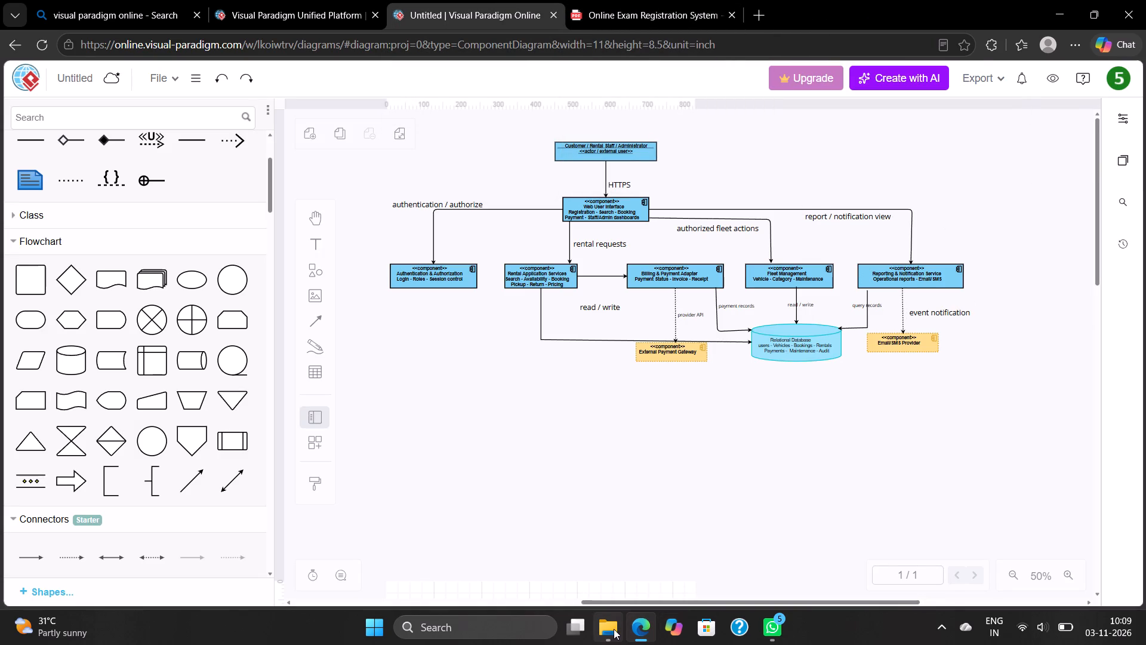
# Open the Untitled PDF from the Downloads folder in File Explorer, check its page content again, and close it.
pyautogui.click(602, 552)
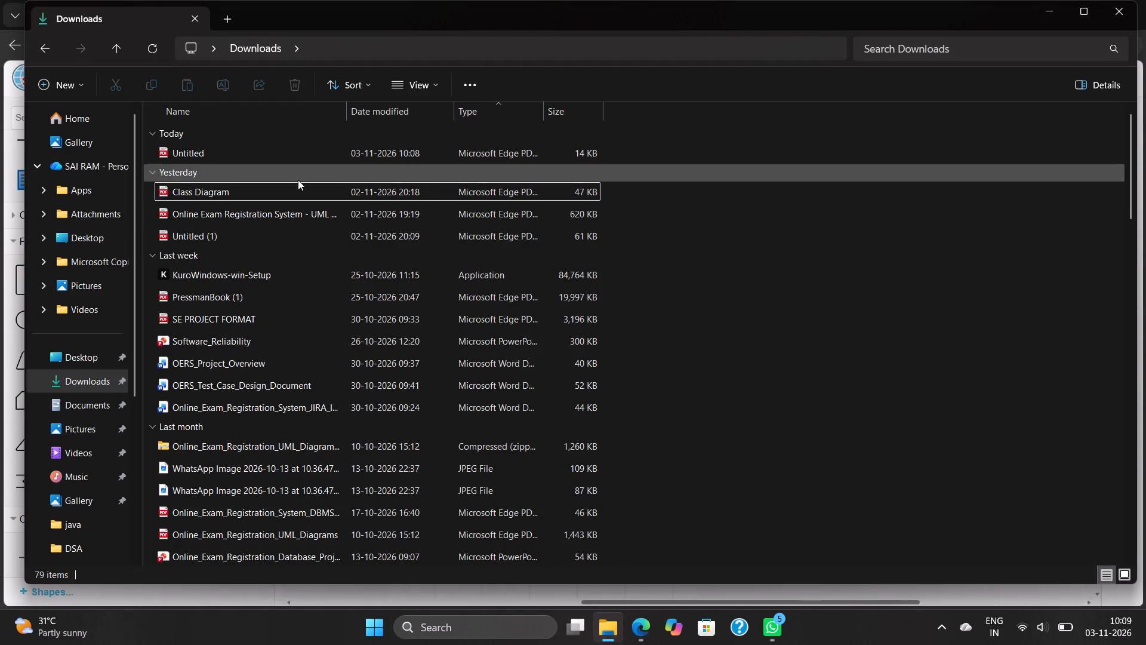
pyautogui.doubleClick(301, 161)
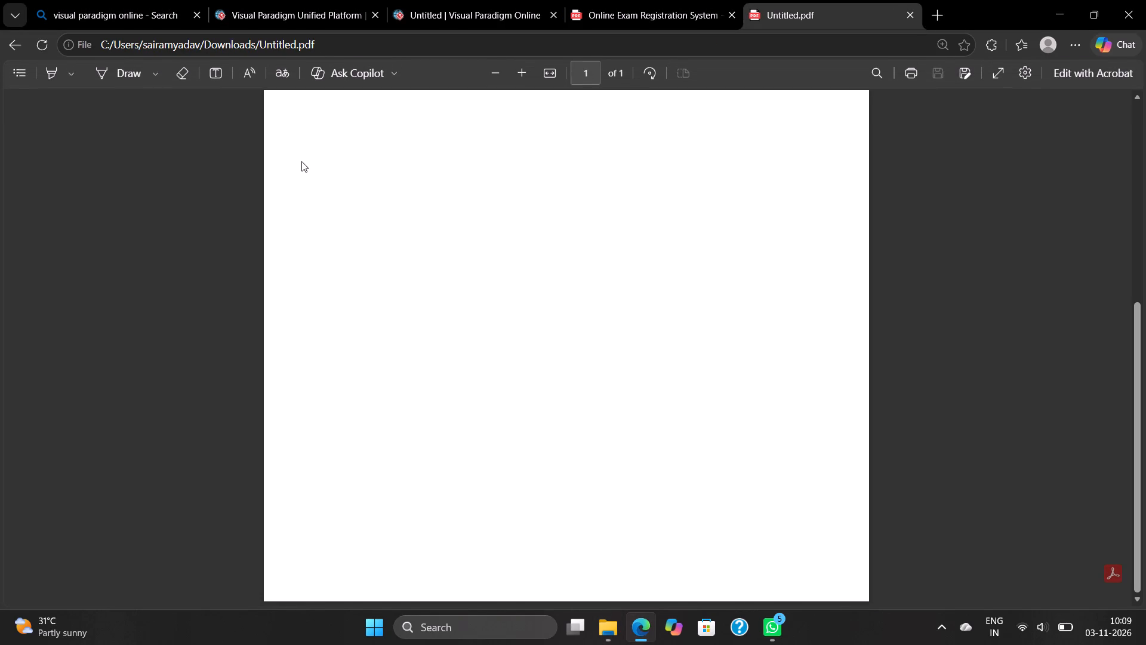
pyautogui.scroll(7, 453, 311)
pyautogui.scroll(-3, 453, 311)
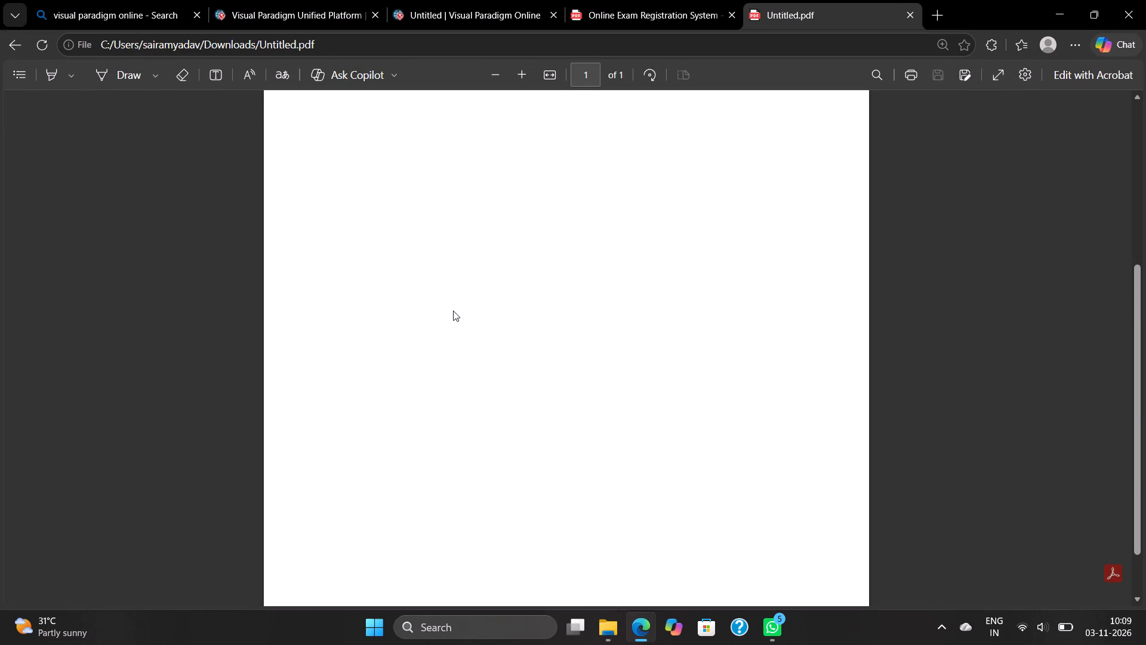
pyautogui.scroll(-5, 453, 311)
pyautogui.scroll(11, 453, 311)
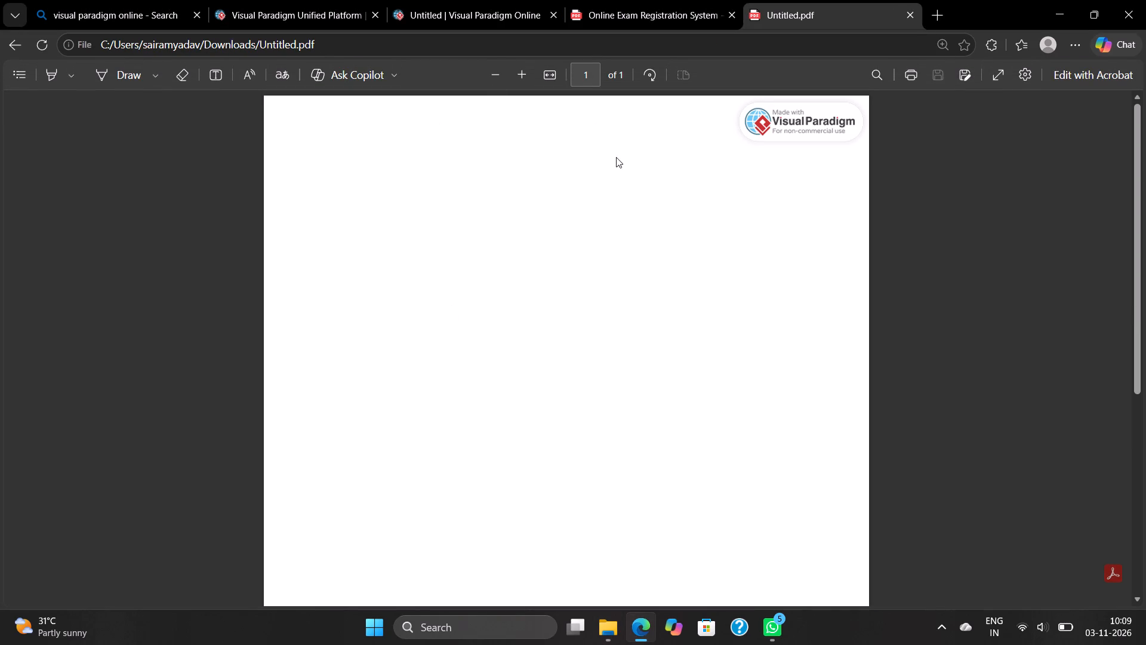
pyautogui.click(910, 13)
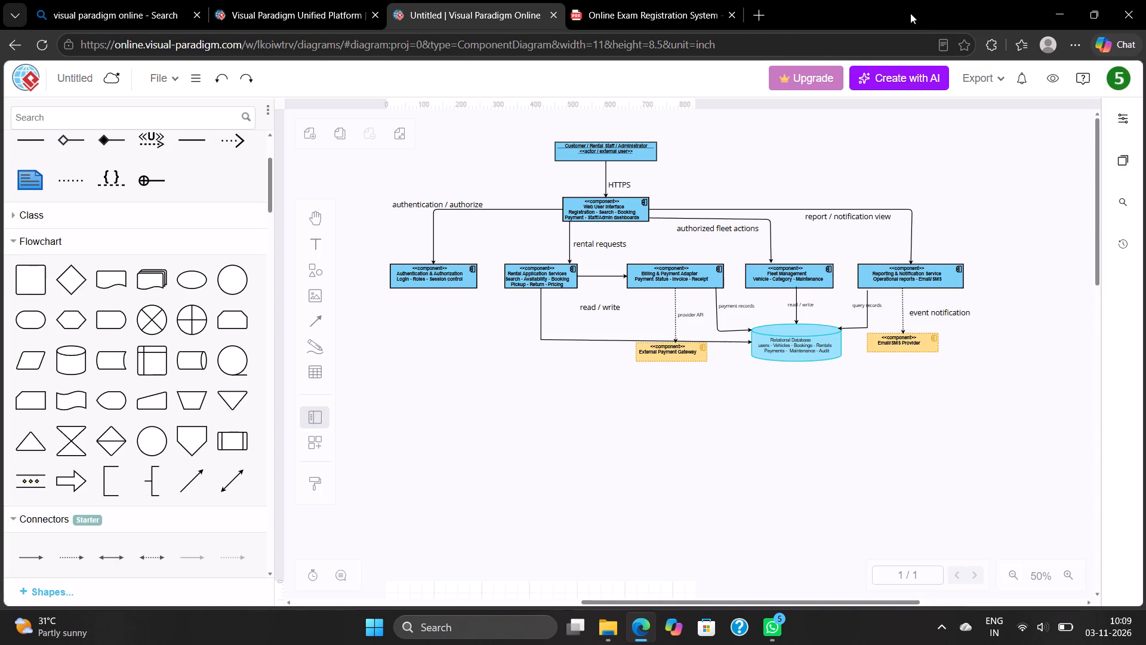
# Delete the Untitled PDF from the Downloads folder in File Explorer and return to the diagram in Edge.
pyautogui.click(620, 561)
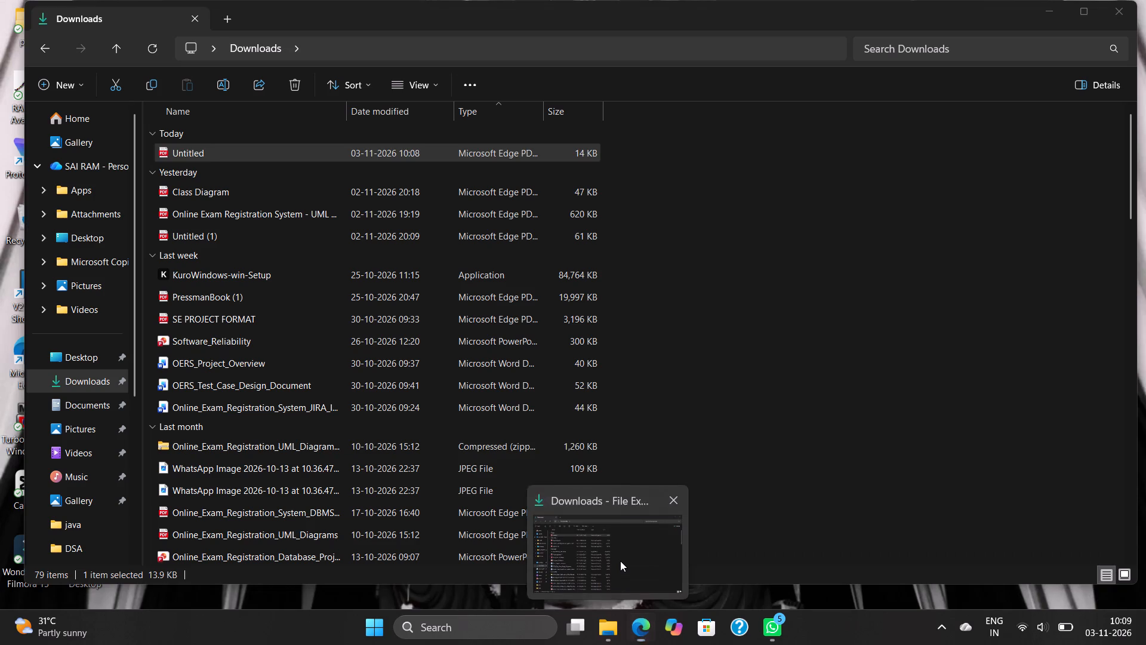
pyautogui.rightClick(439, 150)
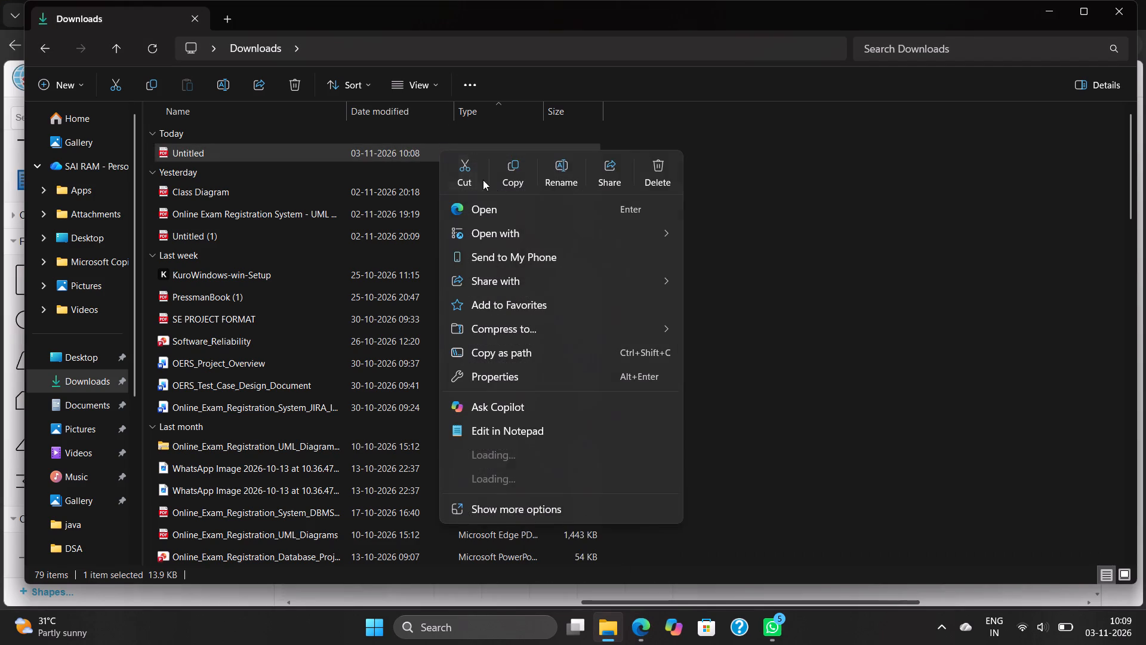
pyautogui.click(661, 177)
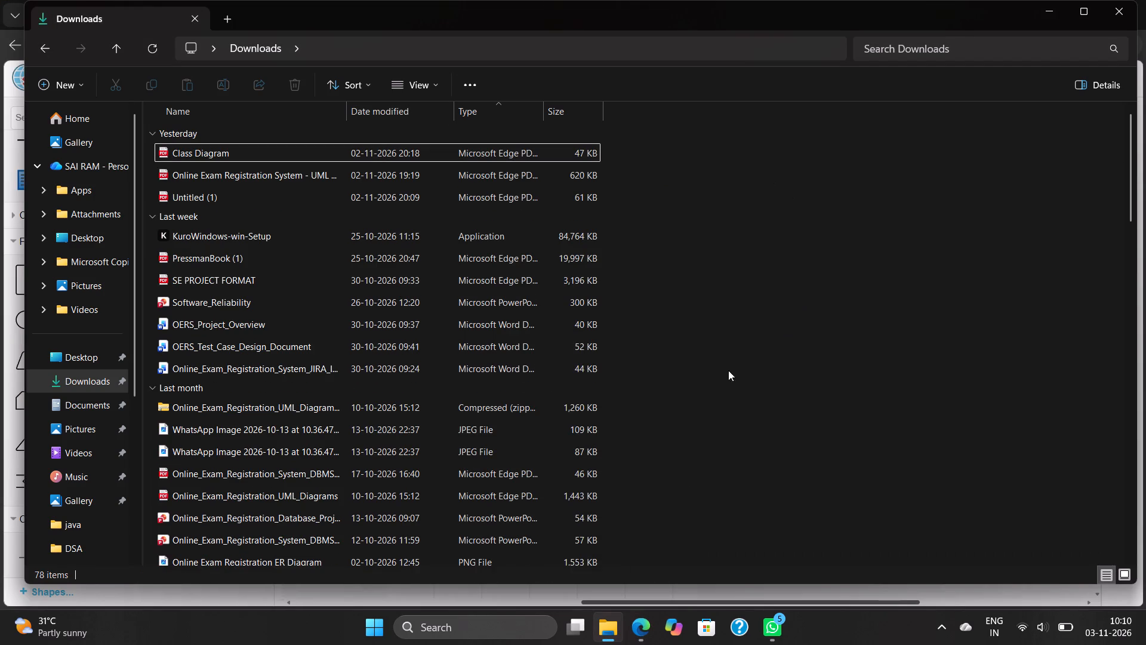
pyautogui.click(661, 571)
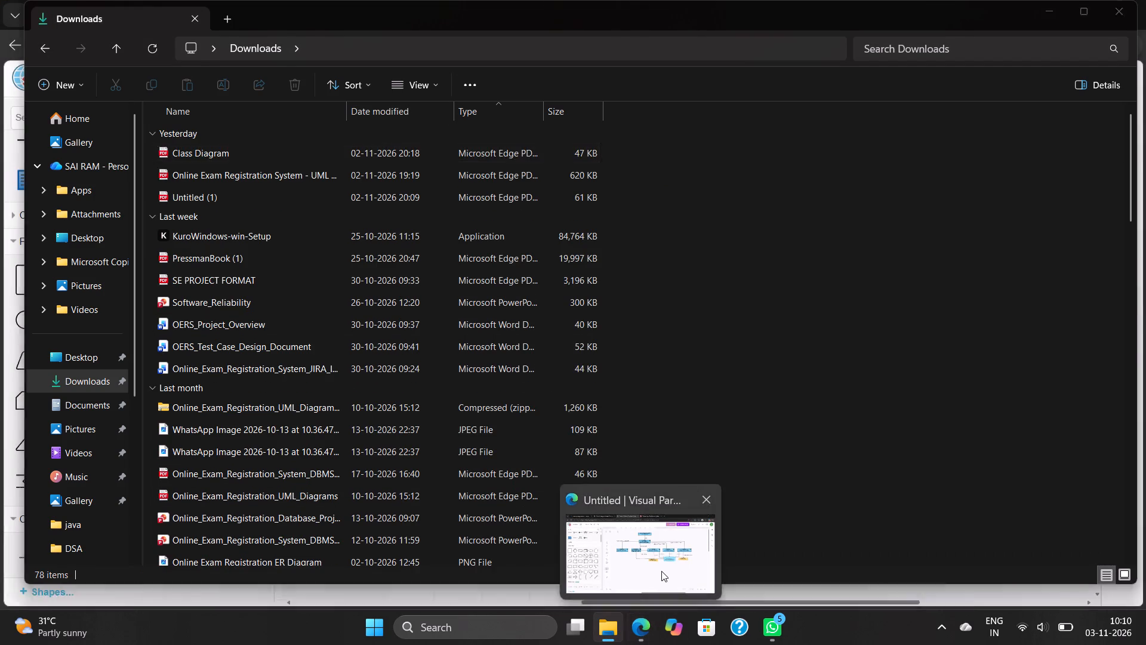
# Save the diagram as Component Diagram in the Draft project of the Visual Paradigm Workspace, switching back to Edge.
pyautogui.click(457, 320)
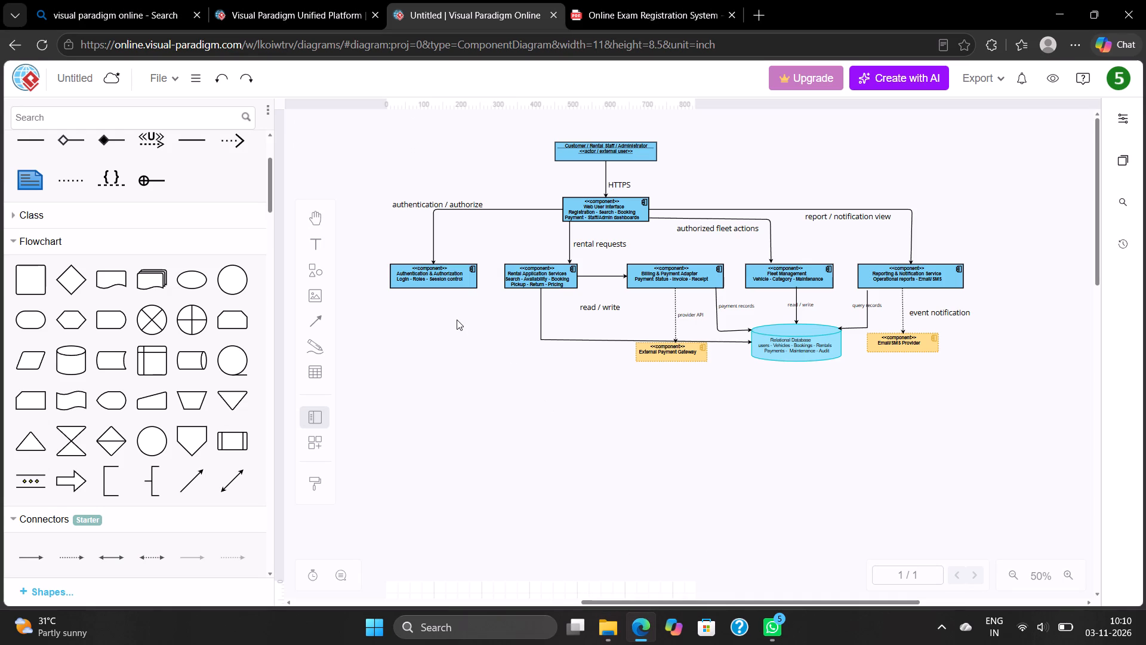
pyautogui.hotkey('ctrl', 's')
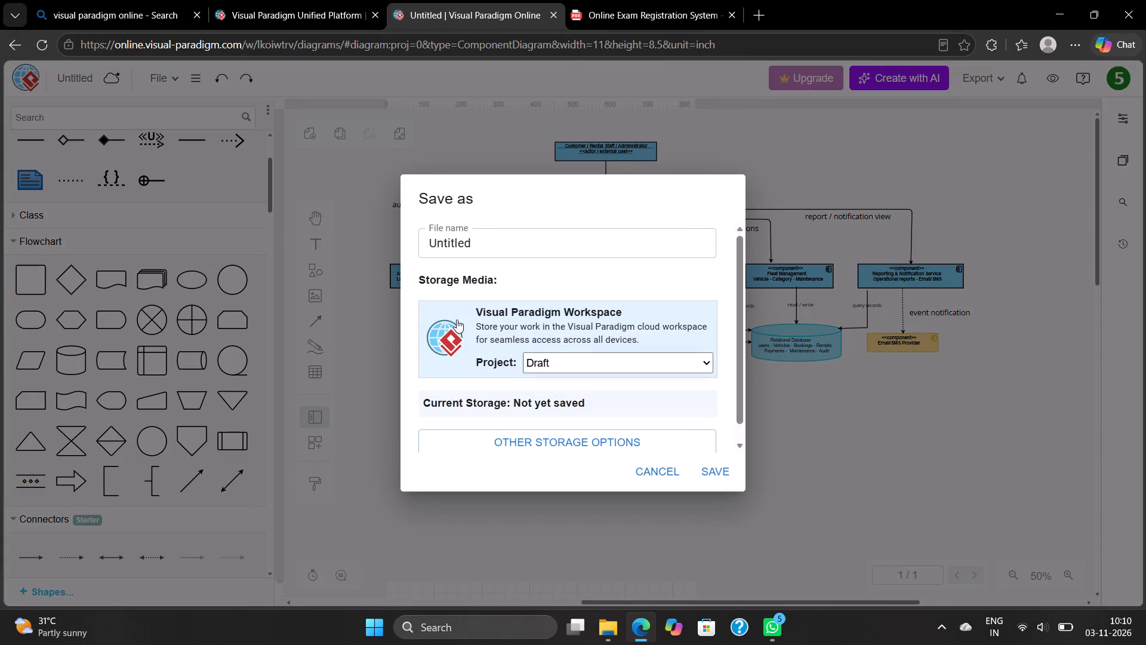
pyautogui.click(523, 239)
pyautogui.press('BackSpace')
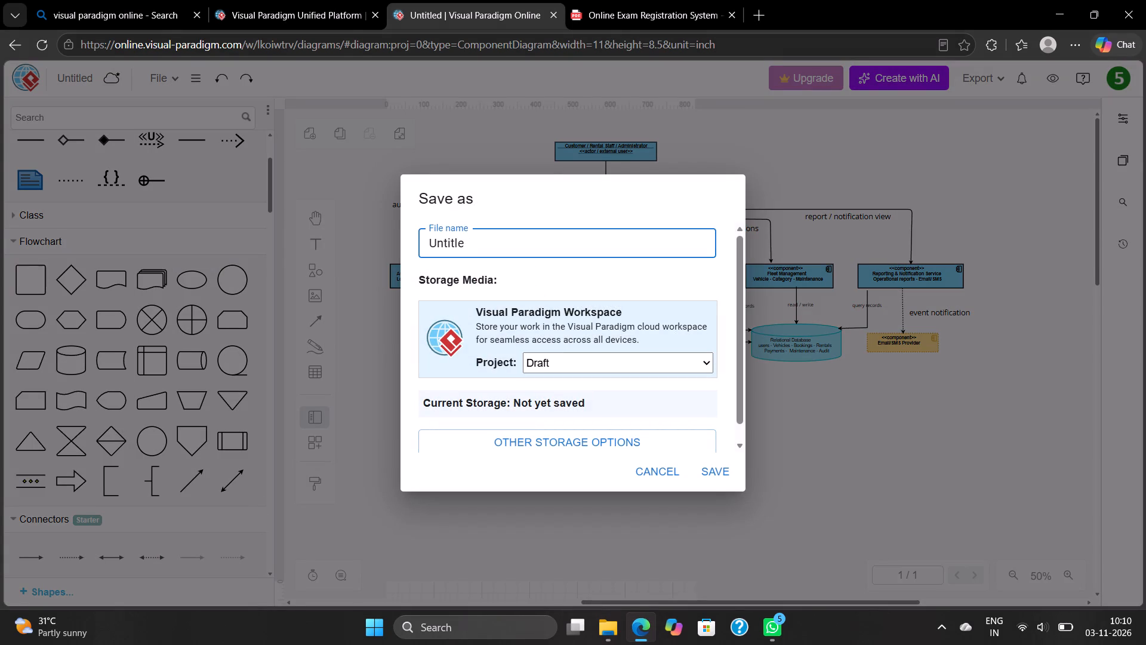
pyautogui.press('BackSpace')
pyautogui.press('BackSpace')
pyautogui.press('BackSpace')
pyautogui.press('BackSpace')
pyautogui.press('BackSpace')
pyautogui.press('BackSpace')
pyautogui.press('BackSpace')
pyautogui.write('Com')
pyautogui.write('ponent')
pyautogui.press('space')
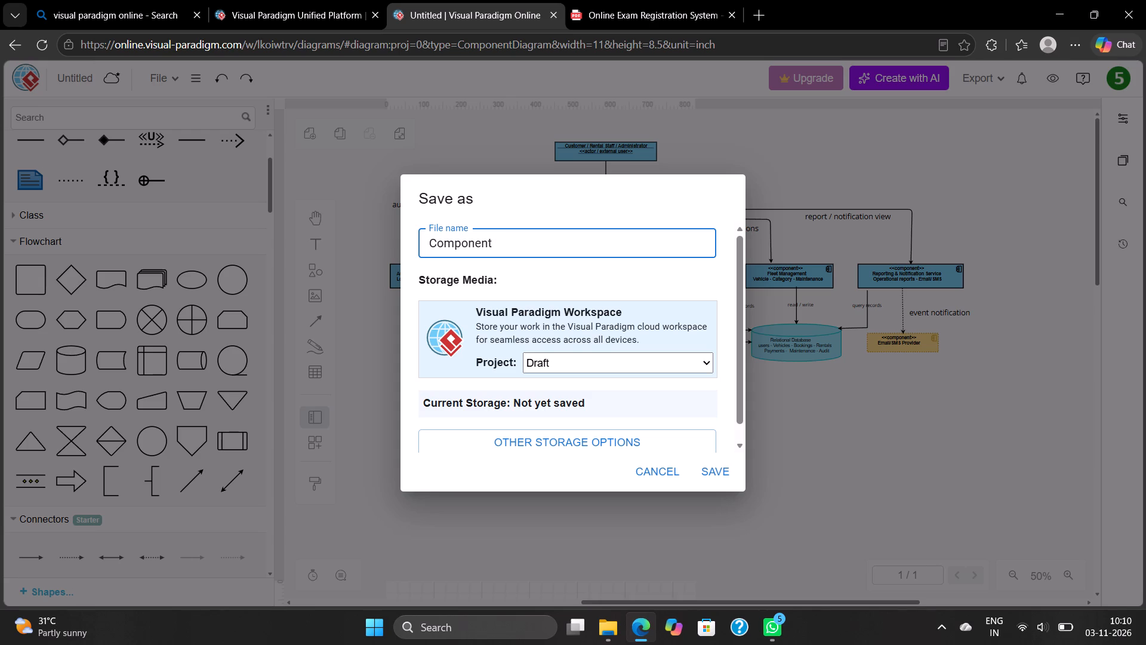
pyautogui.write('Diagram')
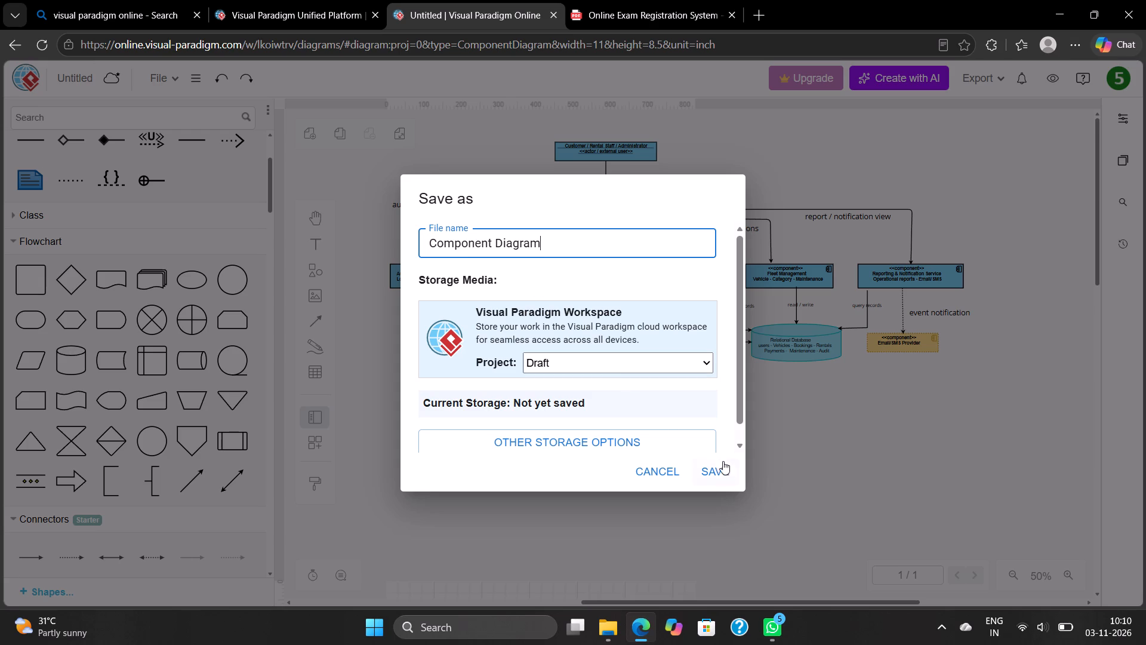
pyautogui.click(715, 473)
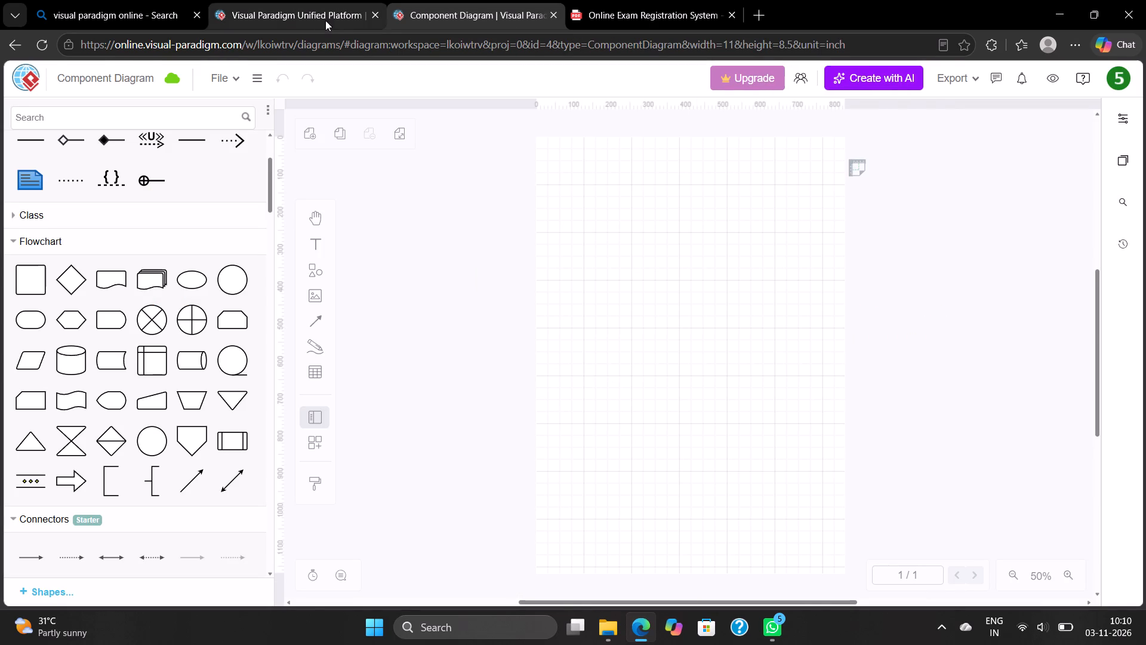
# Set the diagram's grid size to 16 pt.
pyautogui.hscroll(3, 389, 249)
pyautogui.scroll(6, 389, 249)
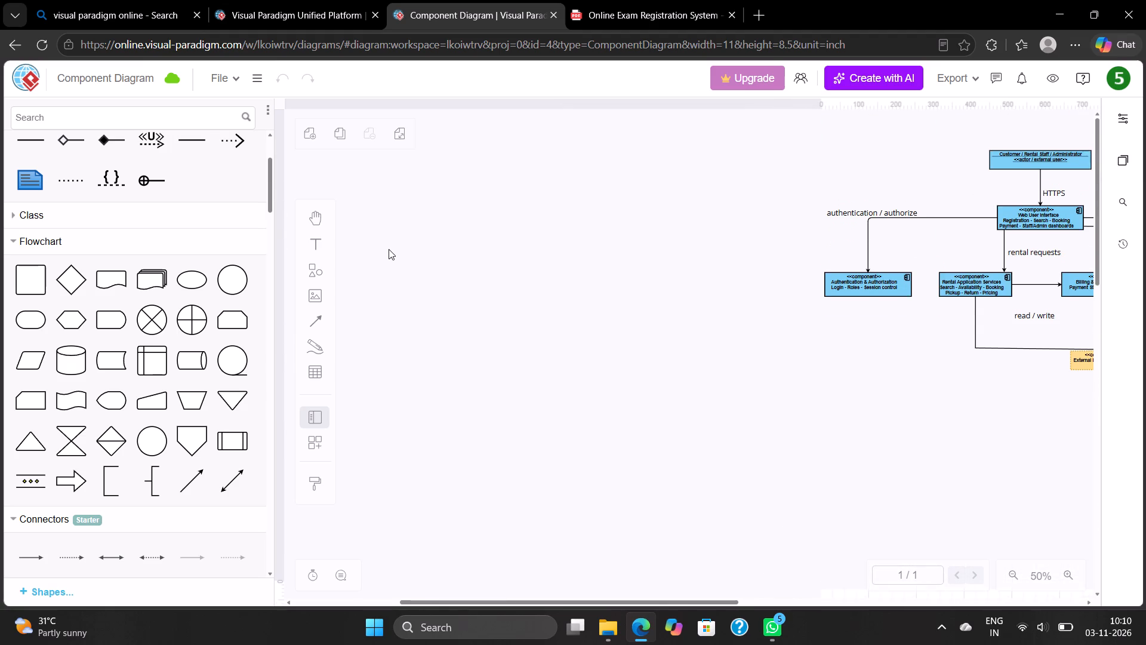
pyautogui.hscroll(-4, 389, 249)
pyautogui.hscroll(1, 389, 249)
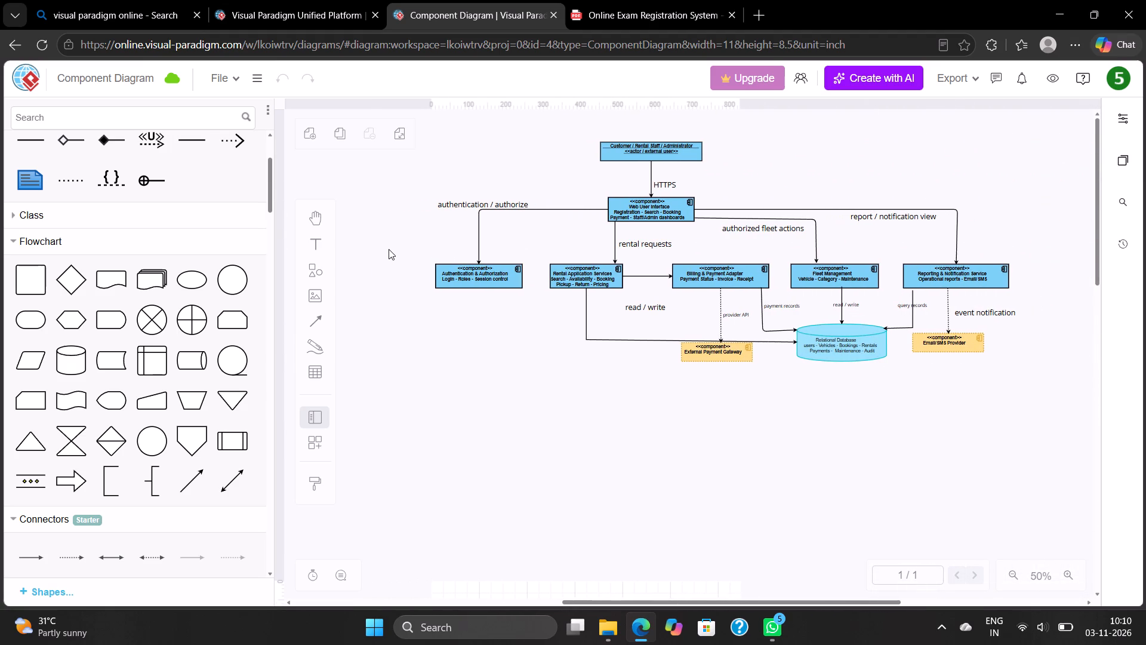
pyautogui.hscroll(1, 389, 249)
pyautogui.click(730, 172)
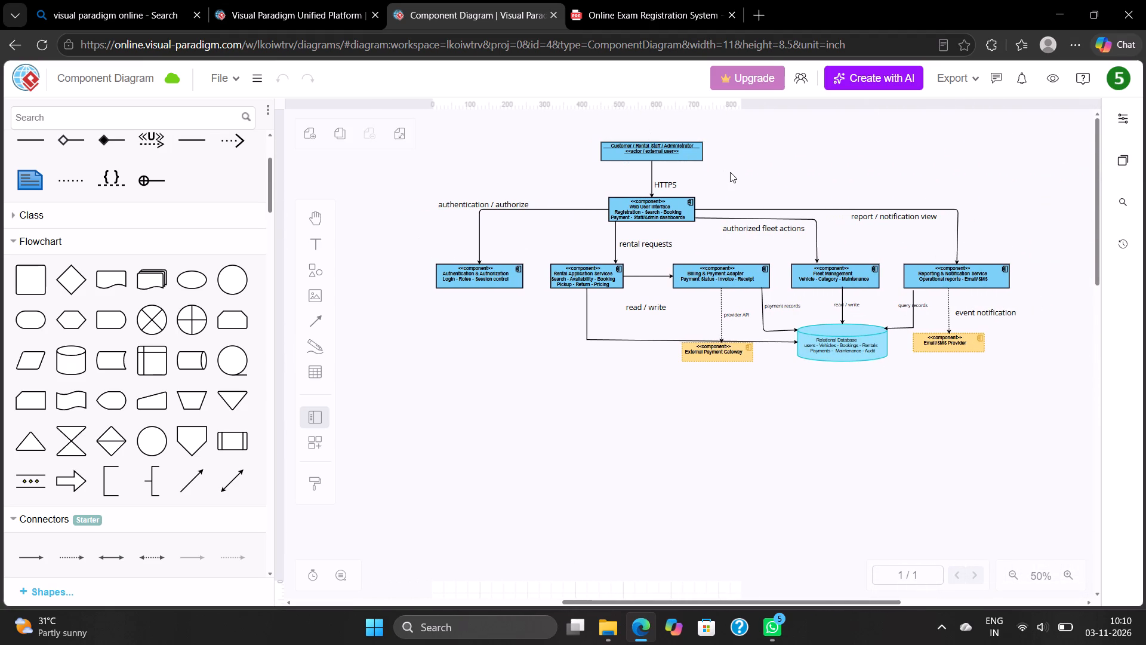
pyautogui.click(1122, 127)
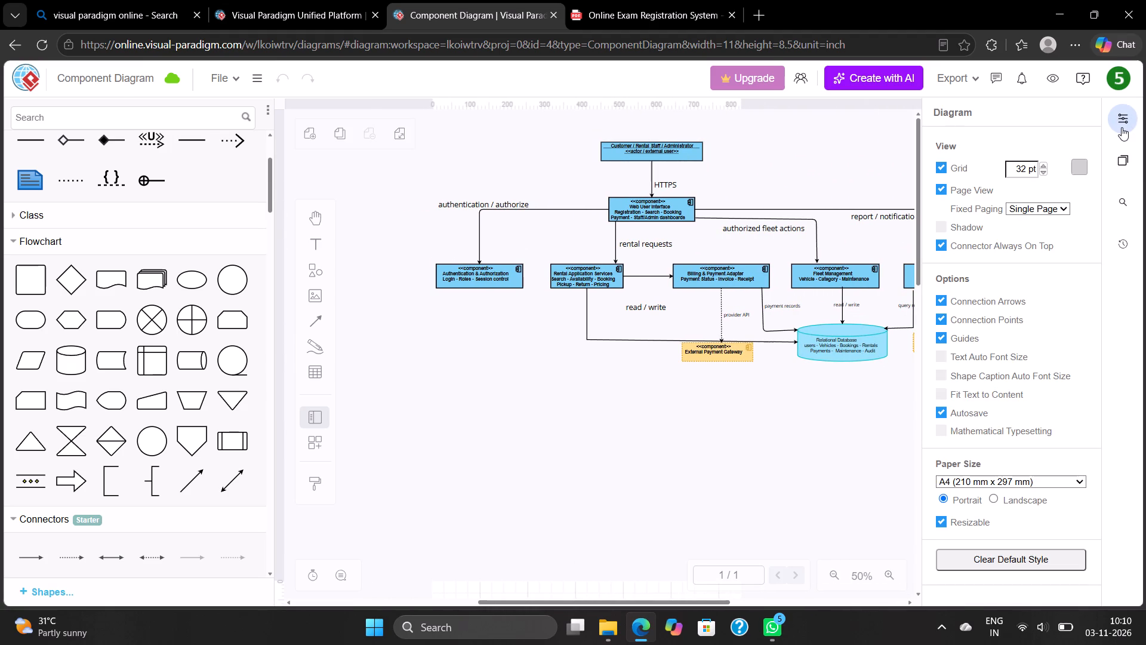
pyautogui.tripleClick(1042, 175)
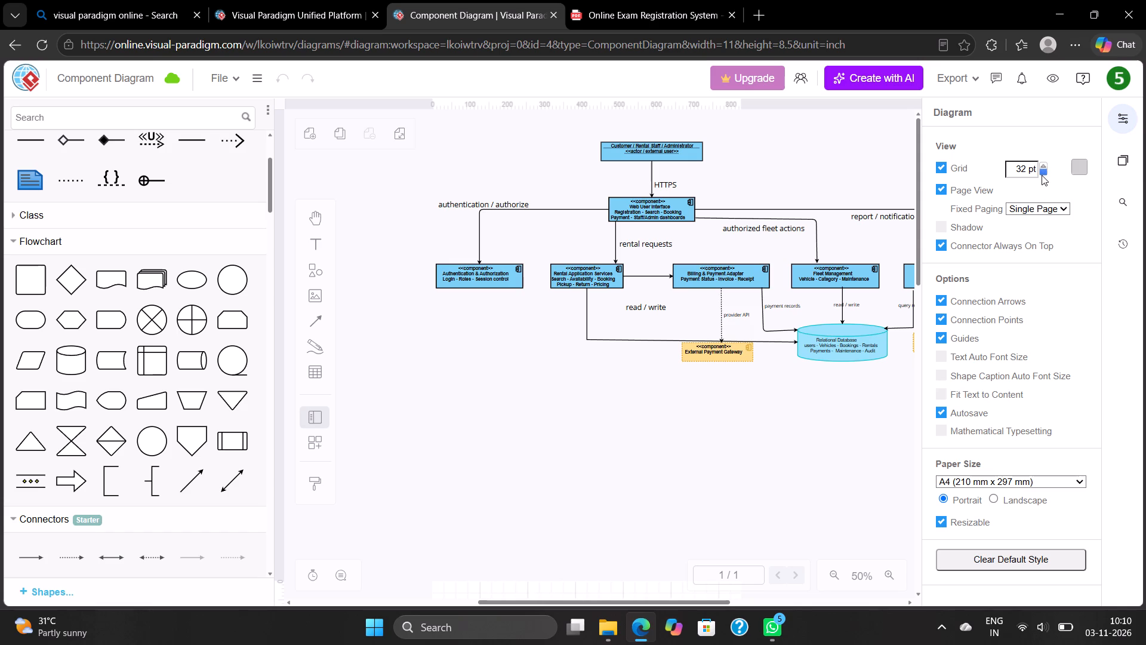
pyautogui.tripleClick(1042, 175)
pyautogui.tripleClick(1042, 175)
pyautogui.tripleClick(1042, 175)
pyautogui.doubleClick(1042, 175)
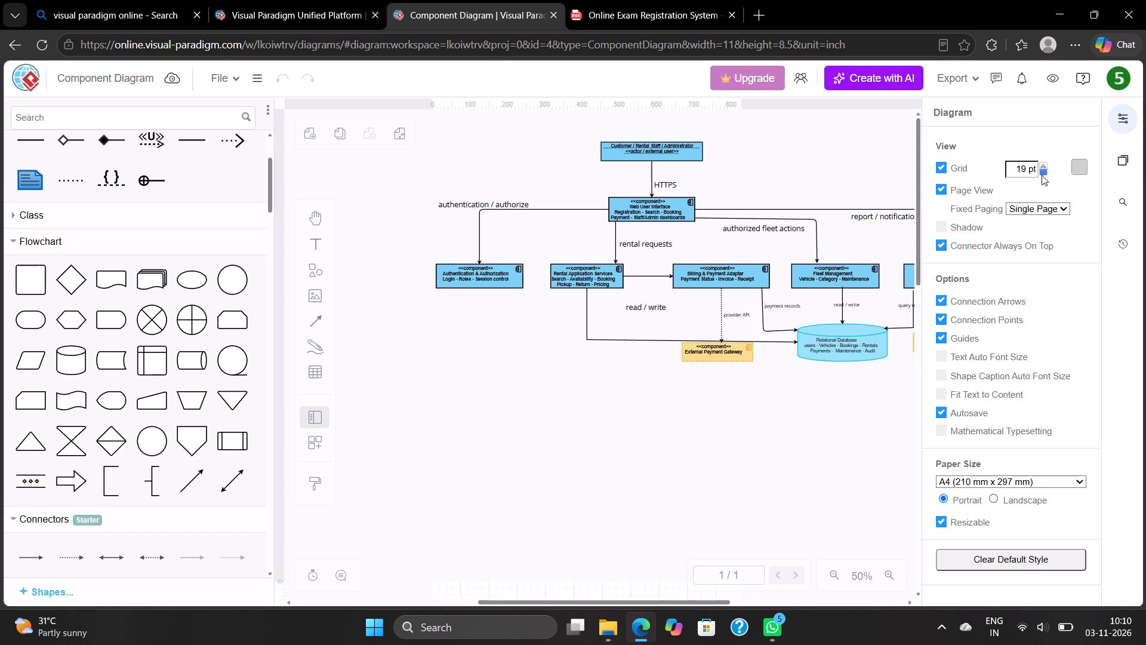
pyautogui.doubleClick(1042, 175)
# Set the paper size to US-Tabloid (11" x 17") and clear the default style.
pyautogui.click(1071, 479)
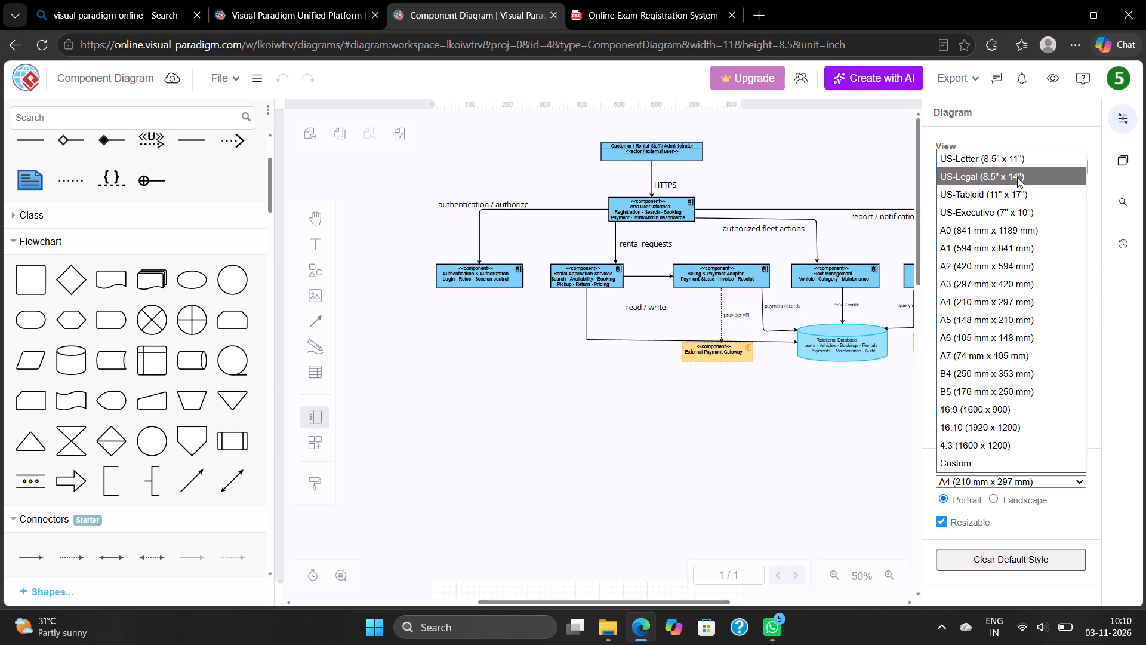
pyautogui.click(1017, 192)
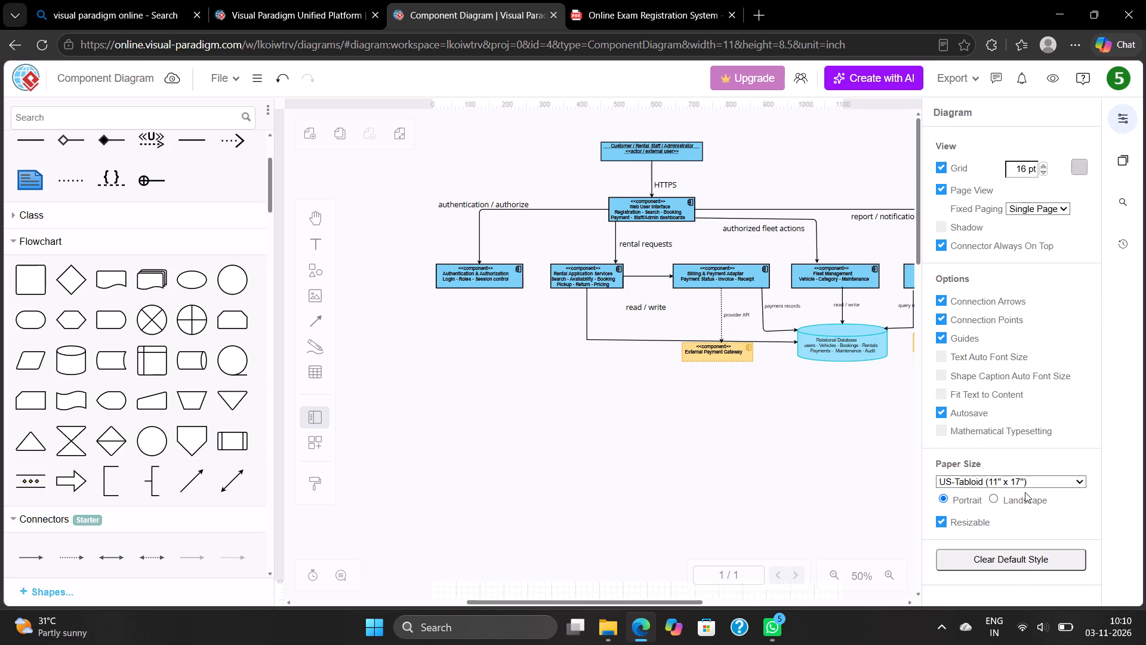
pyautogui.click(1023, 568)
# Change the page view's fixed paging to Not Fixed.
pyautogui.click(1052, 205)
pyautogui.click(1044, 231)
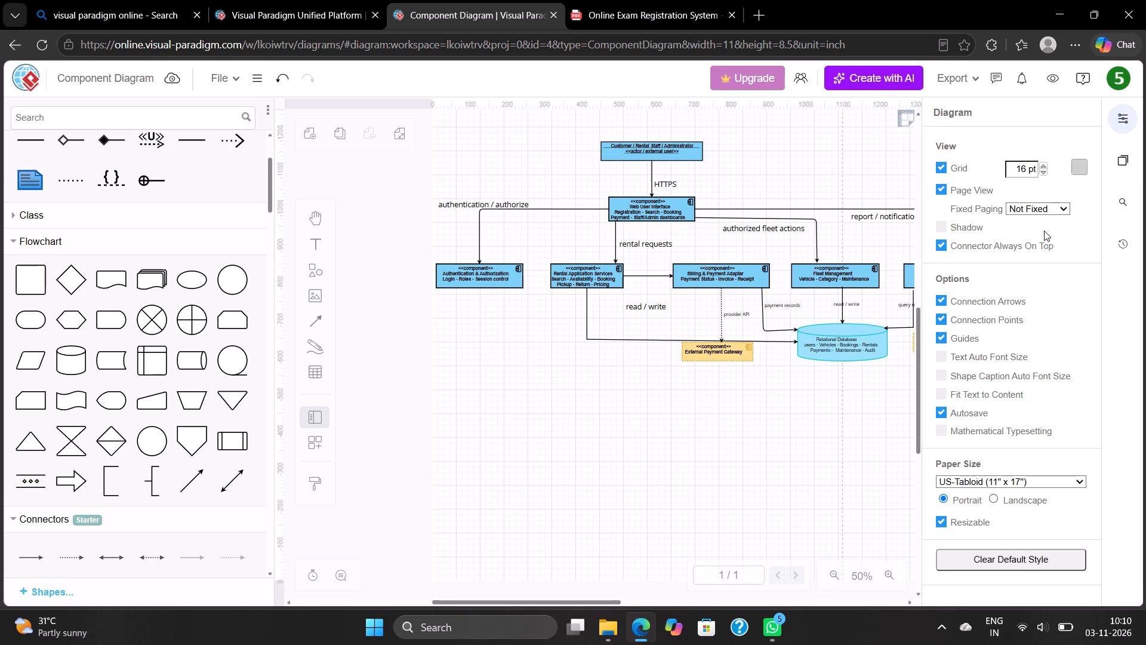
# Select the whole component diagram, export only the selection as a PDF, and download the file.
pyautogui.click(814, 438)
pyautogui.hscroll(-1, 668, 268)
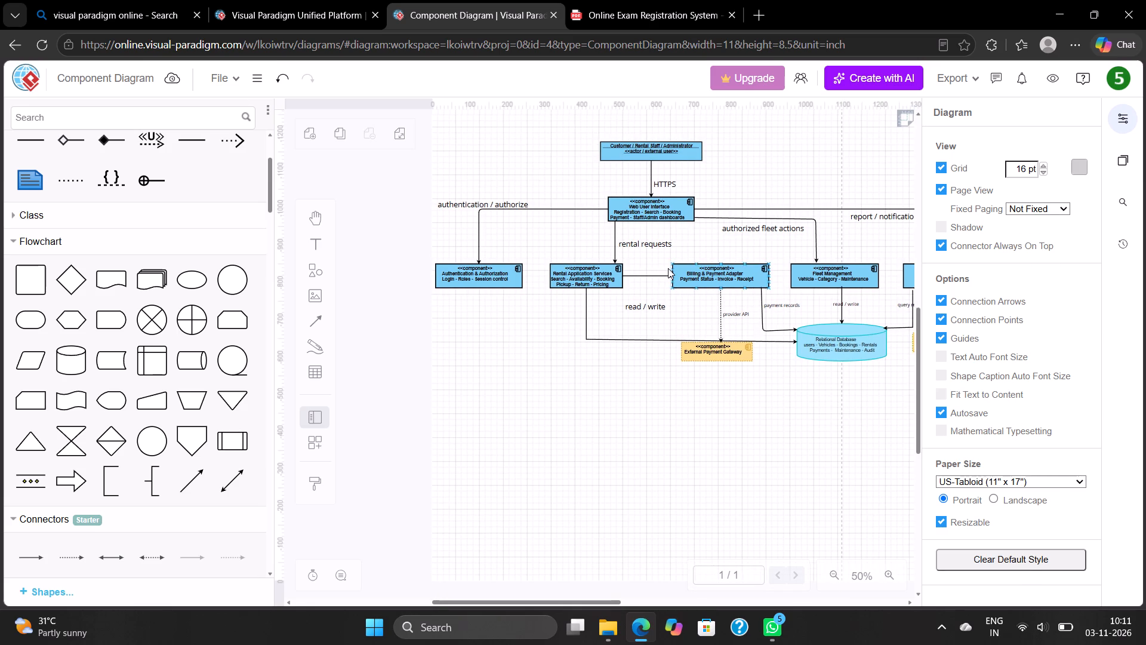
pyautogui.hscroll(-1, 668, 268)
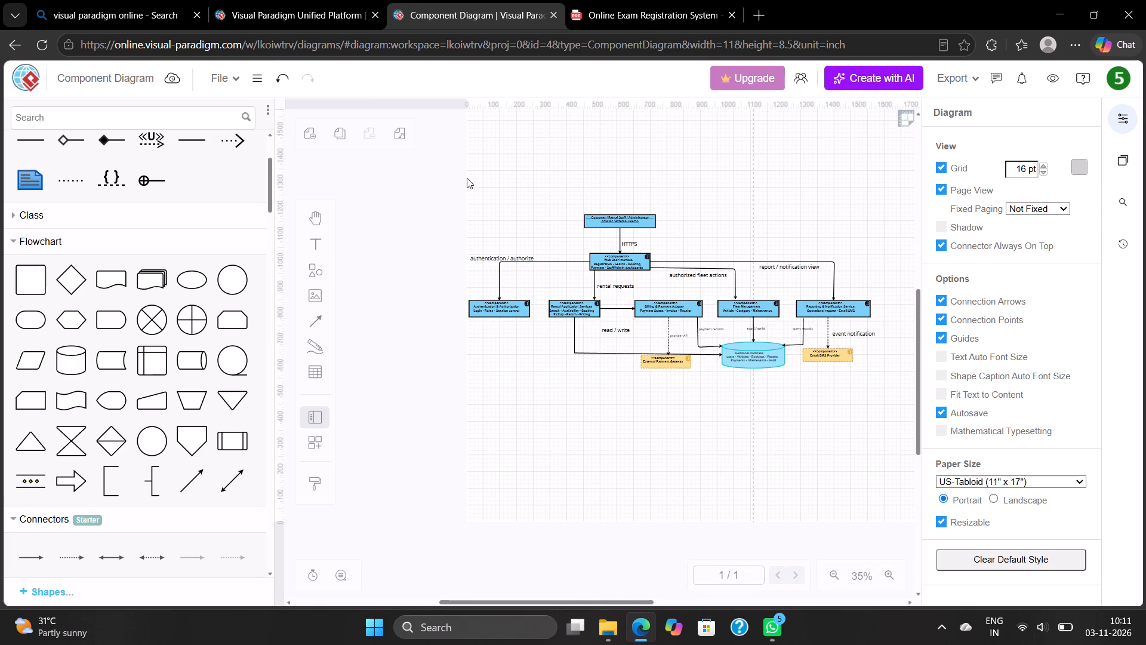
pyautogui.moveTo(463, 173); pyautogui.dragTo(848, 391)
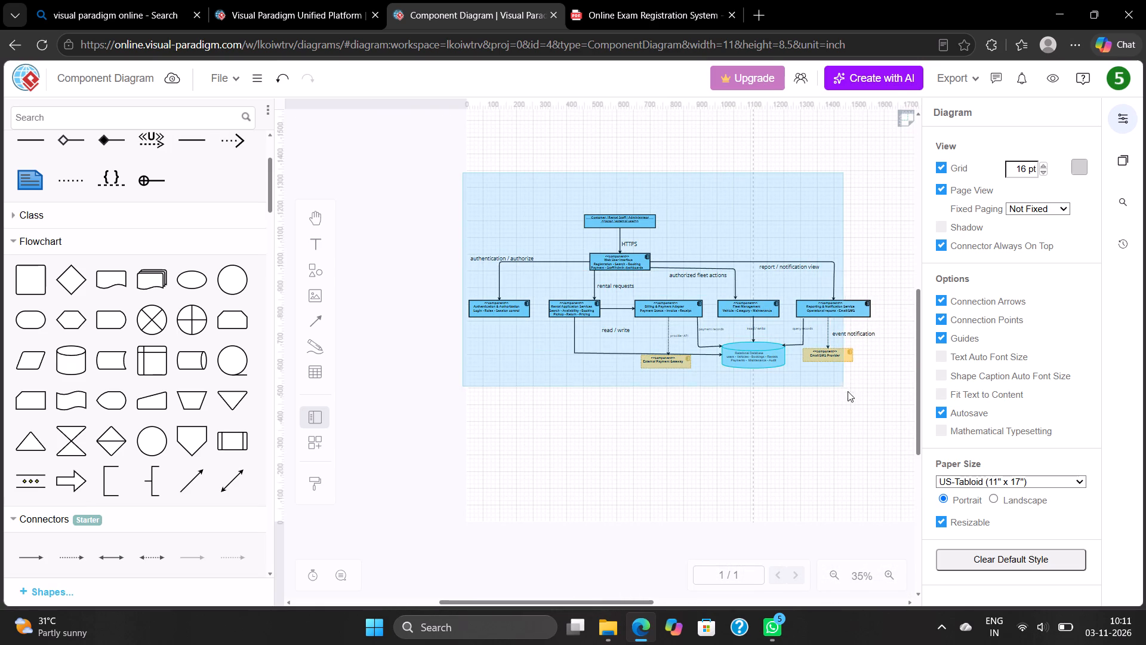
pyautogui.moveTo(848, 391); pyautogui.dragTo(897, 421)
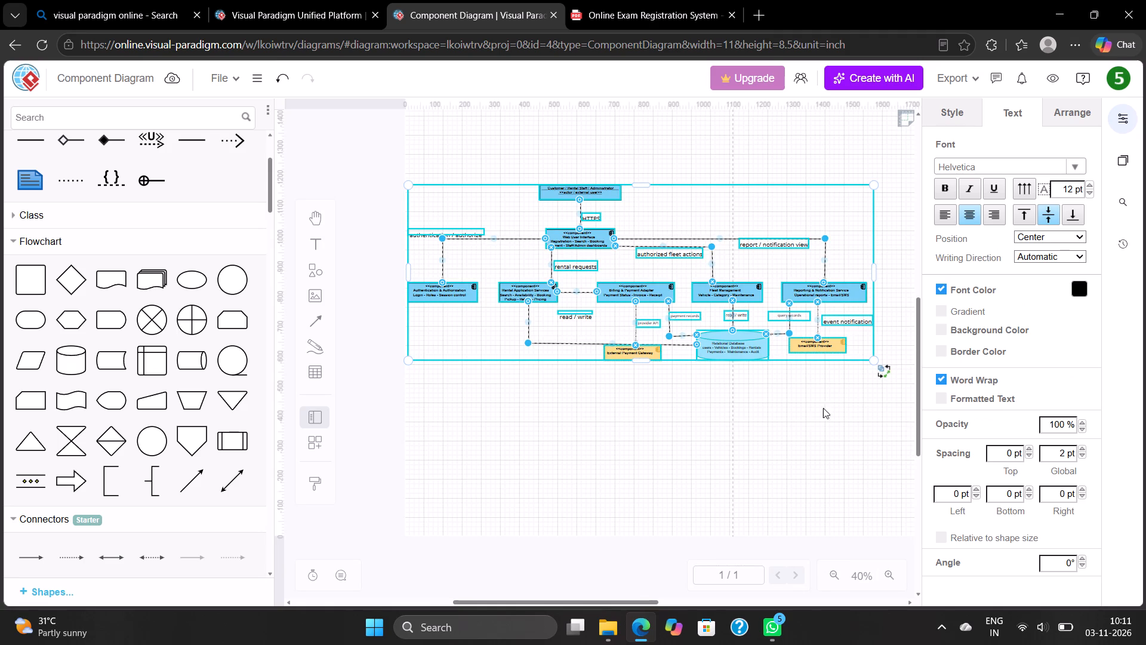
pyautogui.click(954, 80)
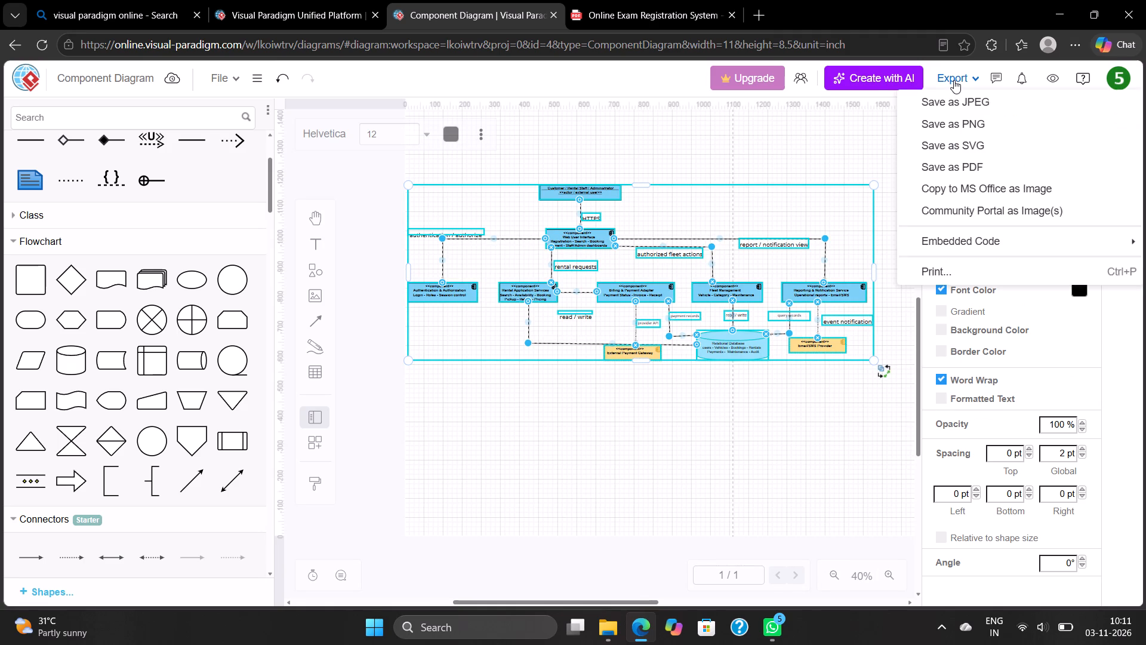
pyautogui.click(966, 170)
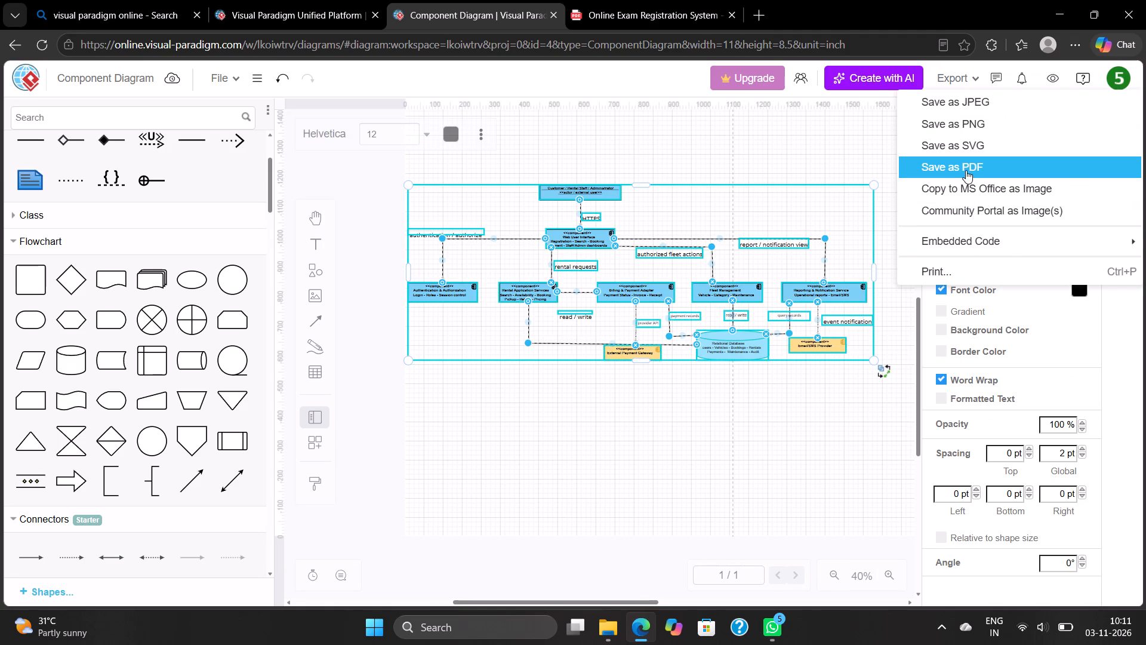
pyautogui.click(411, 391)
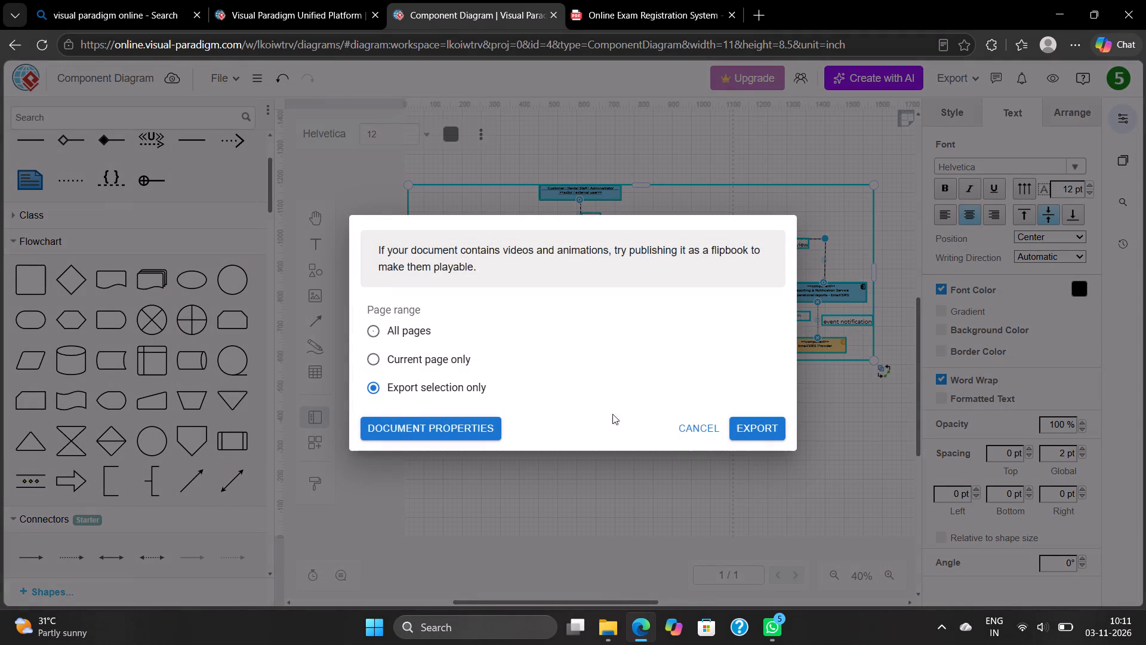
pyautogui.click(748, 429)
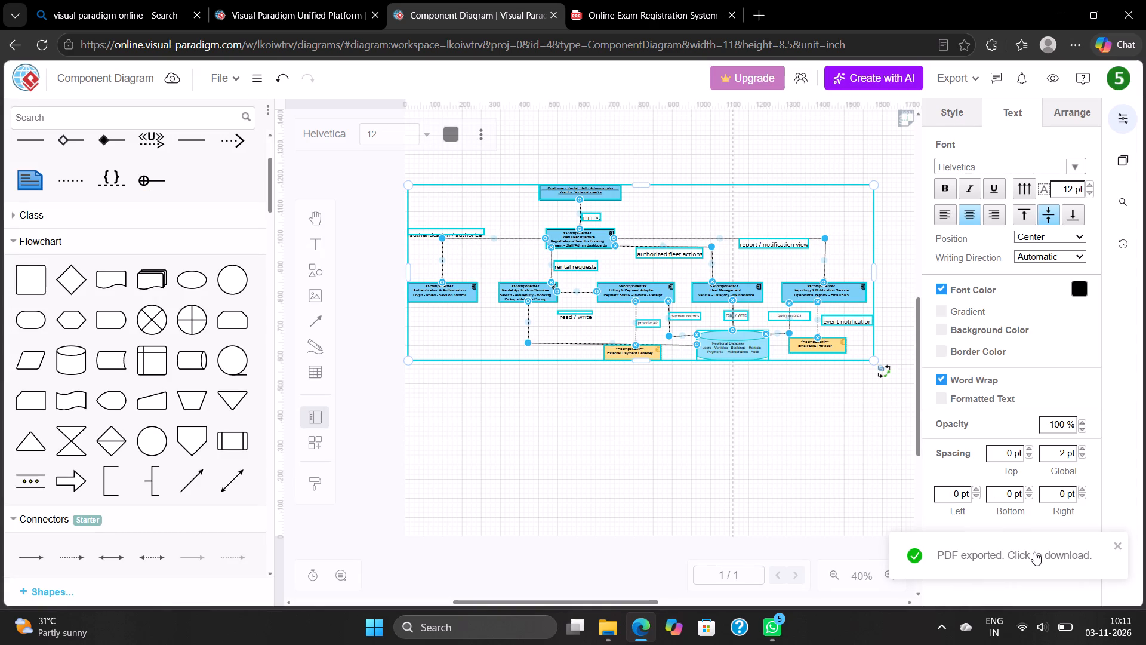
pyautogui.click(1034, 552)
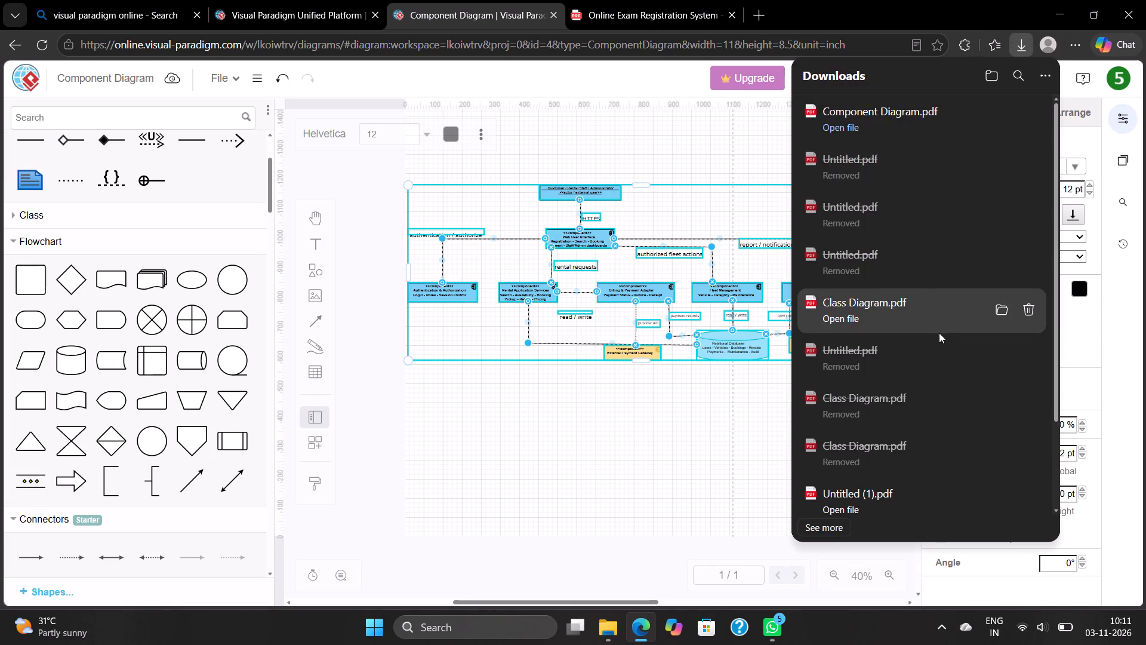
# Open the downloaded Component Diagram.pdf and examine whether its page shows the complete diagram.
pyautogui.click(846, 125)
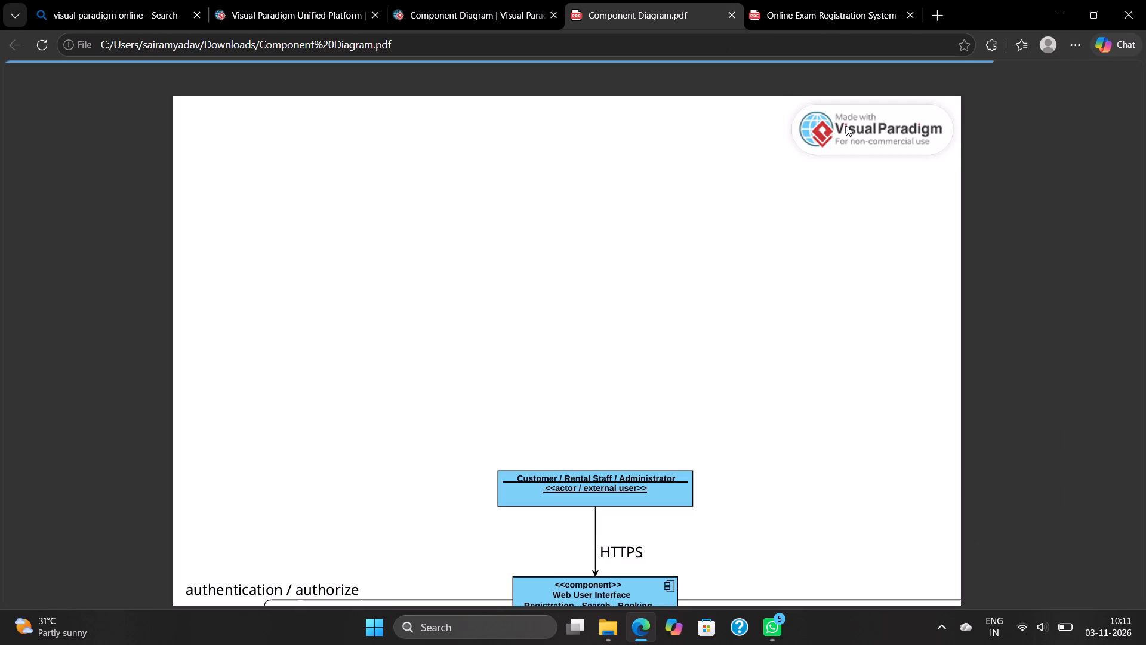
pyautogui.scroll(-4, 707, 274)
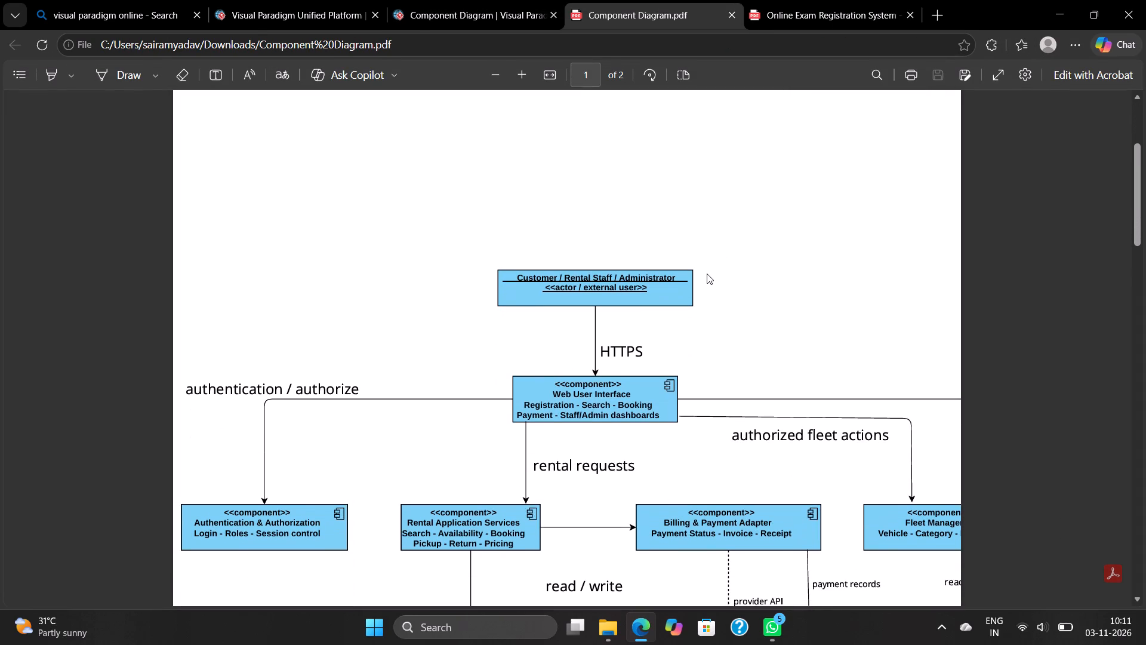
pyautogui.scroll(-1, 707, 274)
pyautogui.hscroll(-2, 707, 274)
pyautogui.hscroll(-2, 655, 374)
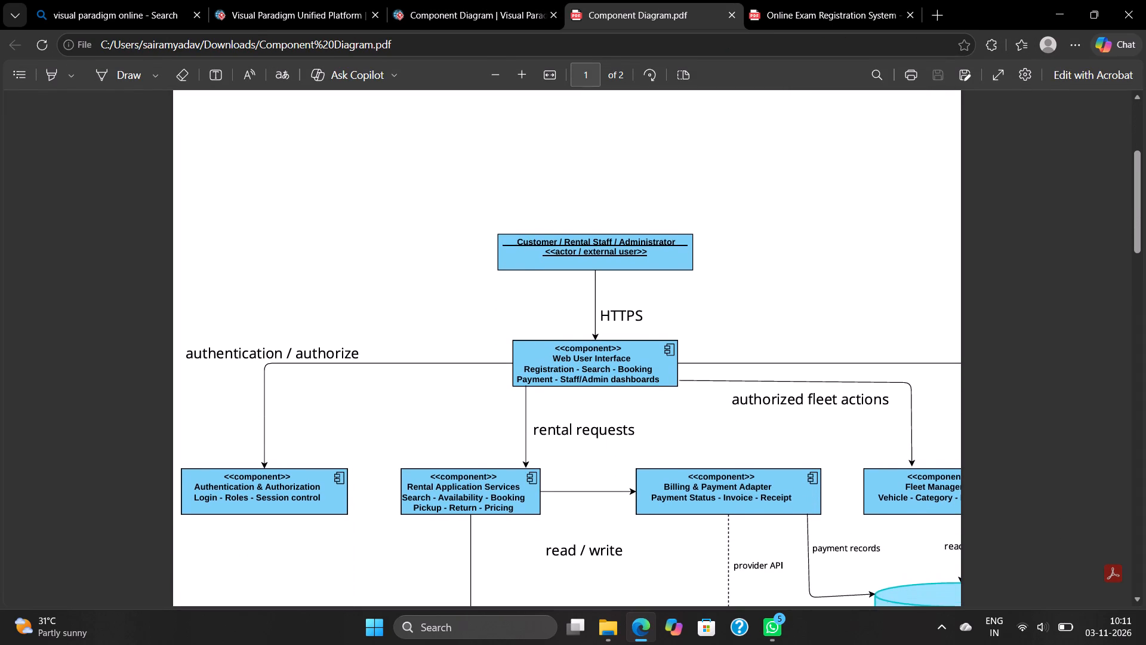
pyautogui.scroll(-2, 655, 374)
pyautogui.hscroll(-2, 655, 374)
pyautogui.scroll(1, 833, 385)
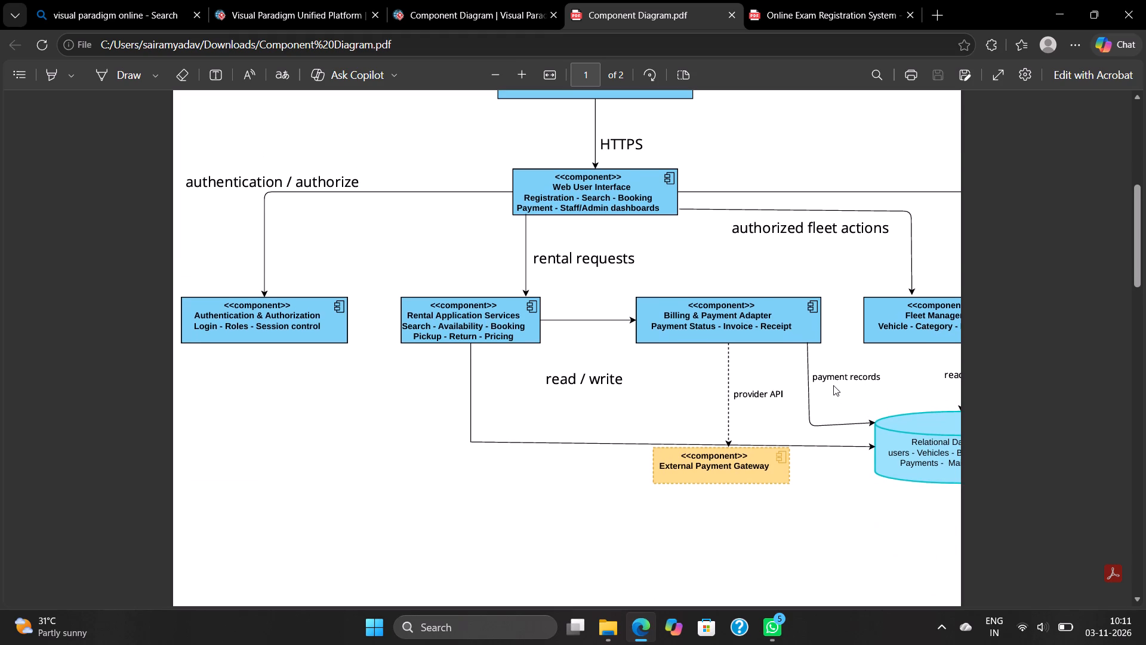
pyautogui.scroll(1, 833, 385)
pyautogui.click(833, 385)
pyautogui.hscroll(-2, 833, 385)
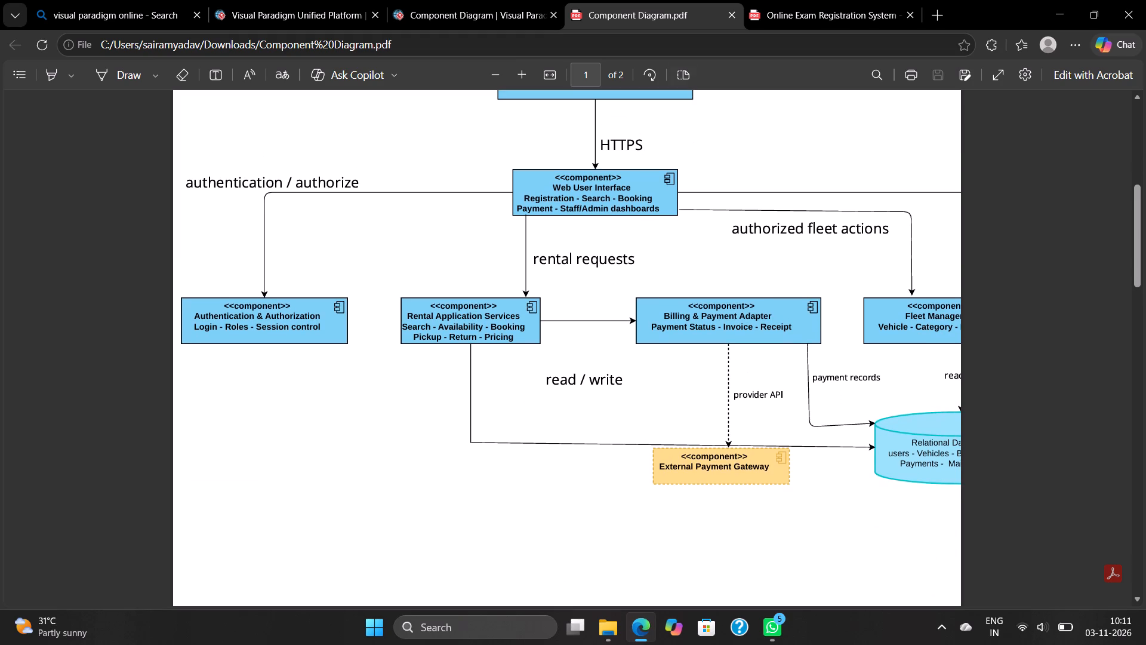
pyautogui.click(662, 21)
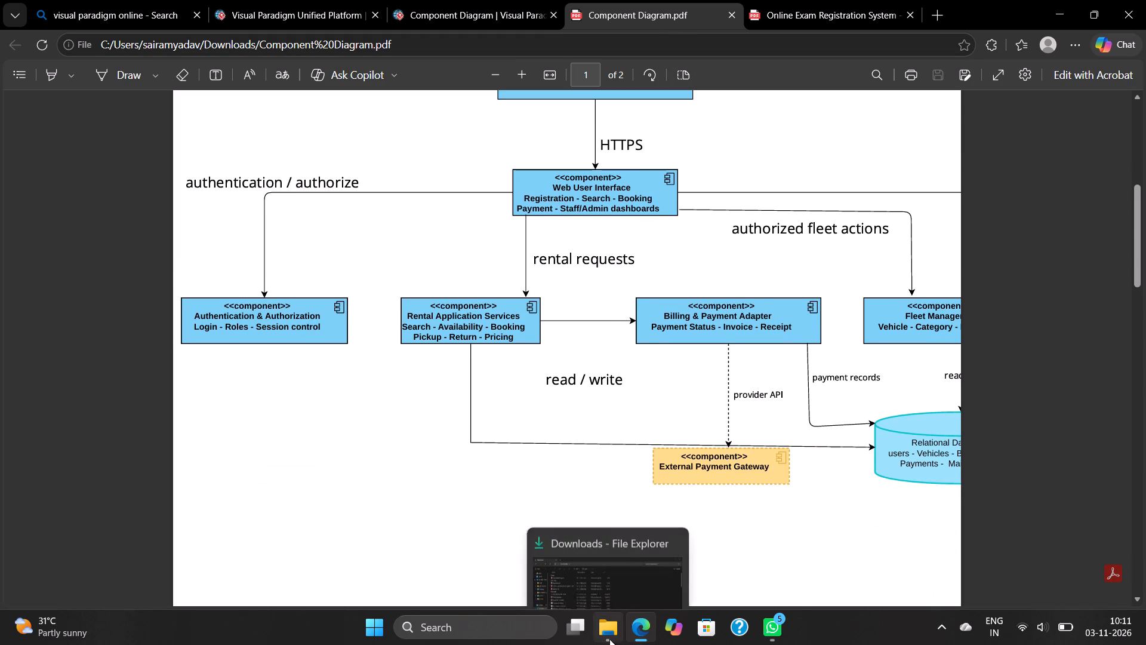
# Open the newest Component Diagram PDF from the Downloads folder, examine whether it shows the whole diagram, and close the older copy's tab.
pyautogui.click(609, 639)
pyautogui.doubleClick(351, 152)
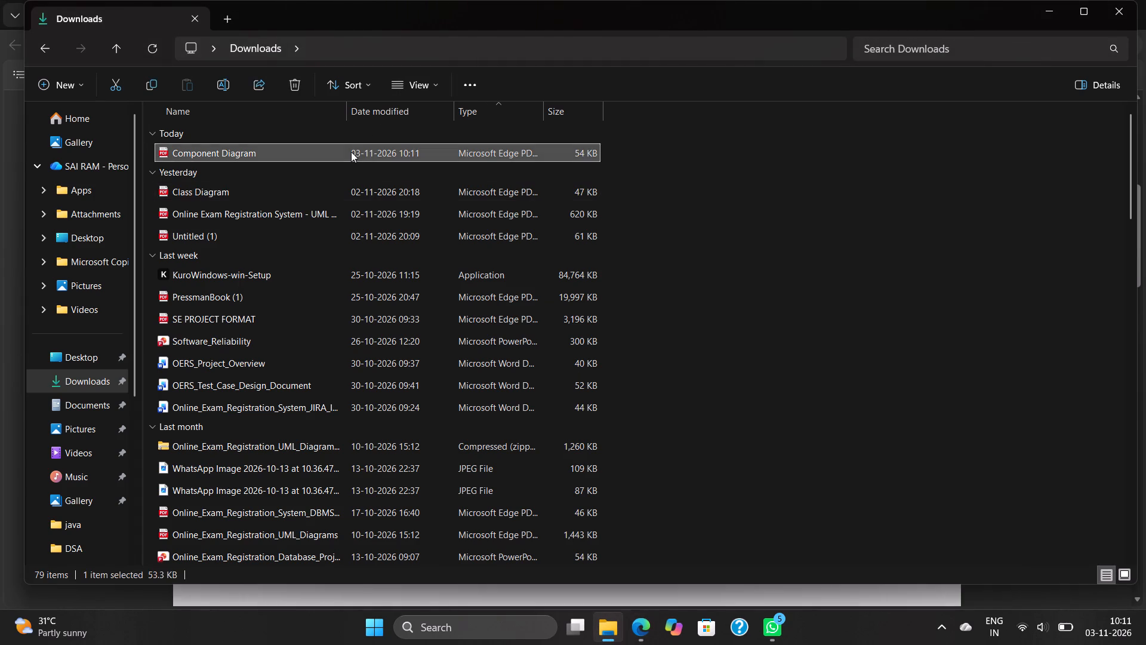
pyautogui.scroll(1, 500, 251)
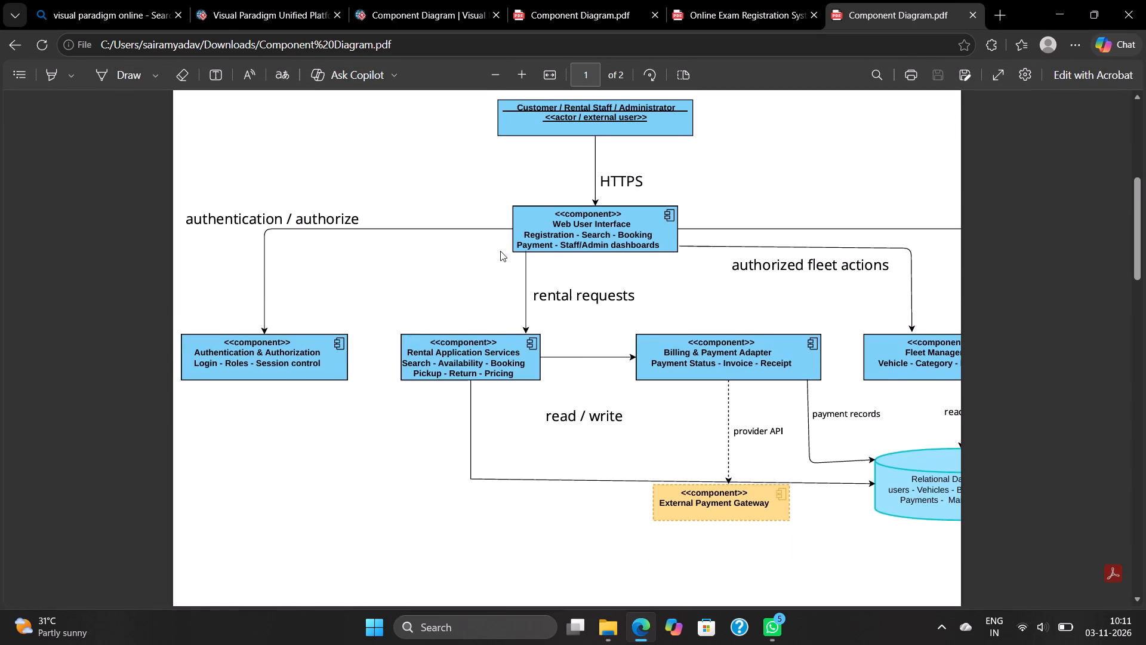
pyautogui.scroll(1, 500, 251)
pyautogui.hscroll(-2, 500, 251)
pyautogui.scroll(-3, 500, 251)
pyautogui.scroll(7, 500, 251)
pyautogui.hscroll(-2, 500, 251)
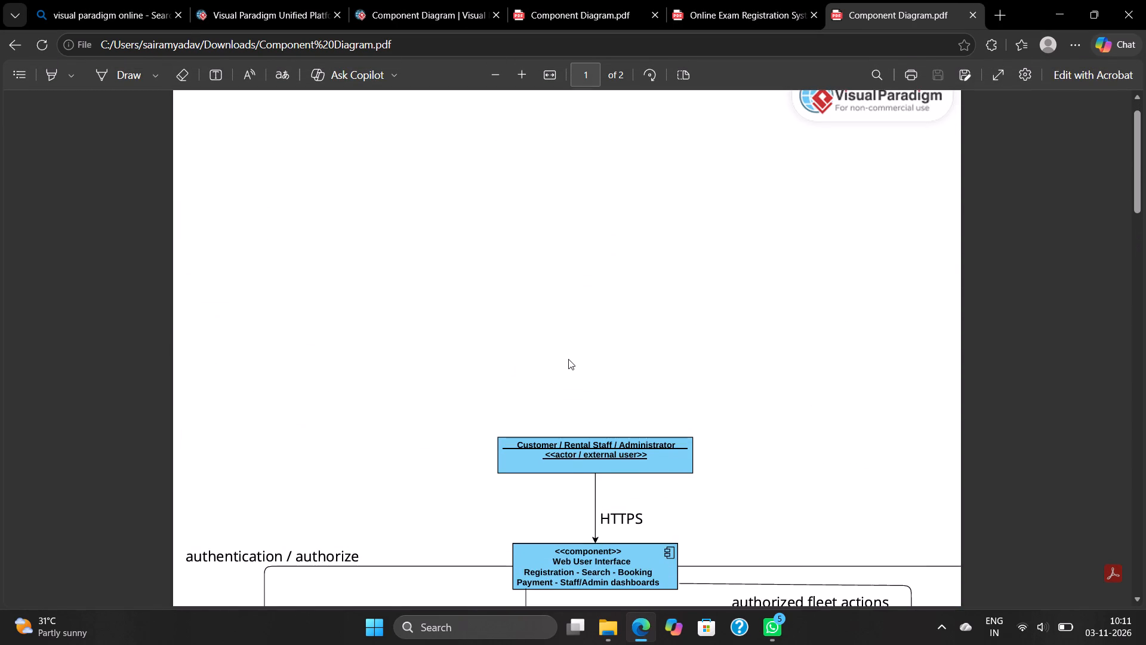
pyautogui.scroll(-5, 568, 359)
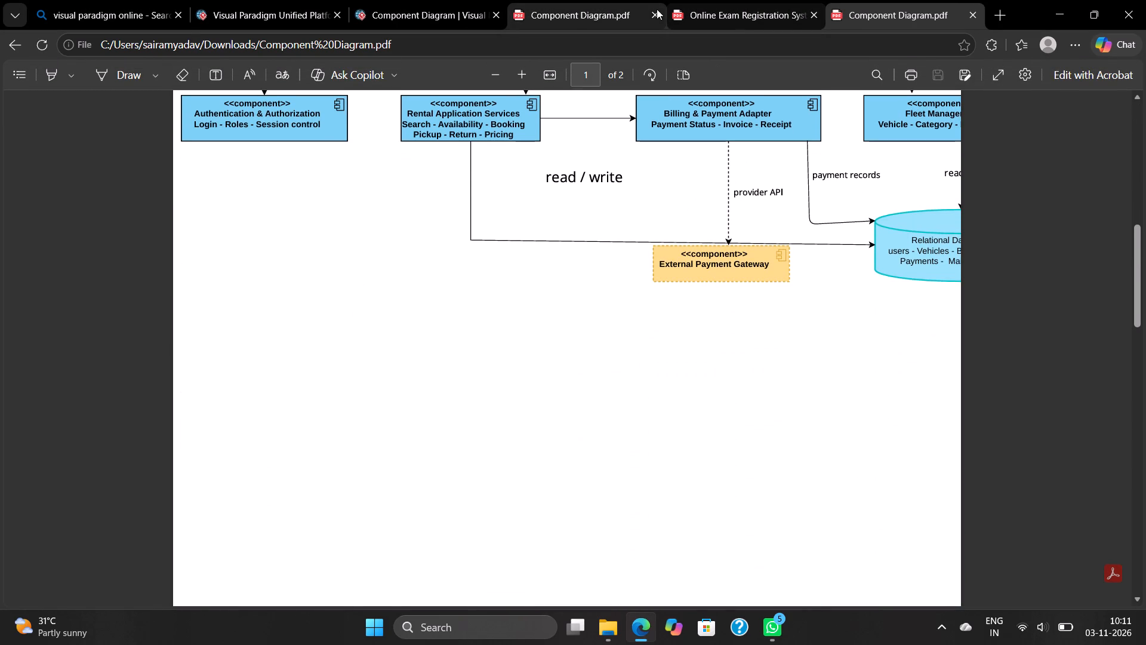
pyautogui.click(654, 13)
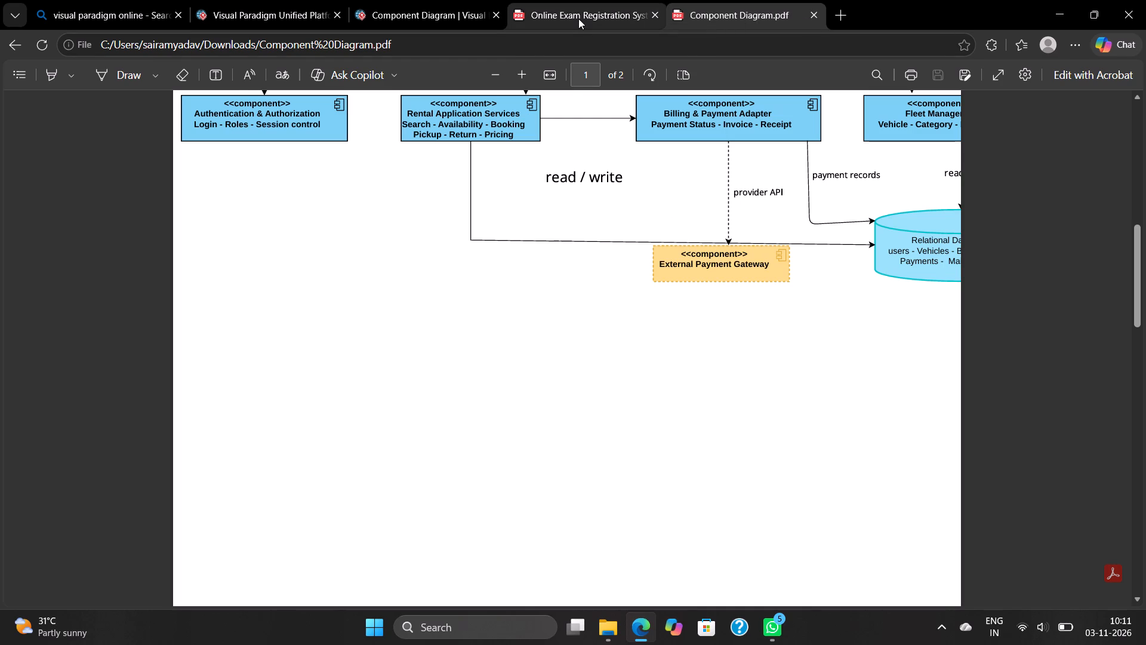
# Return to the component diagram, turn on the Page Resizer, and try to widen the page by its dashed boundary line.
pyautogui.click(578, 19)
pyautogui.click(438, 23)
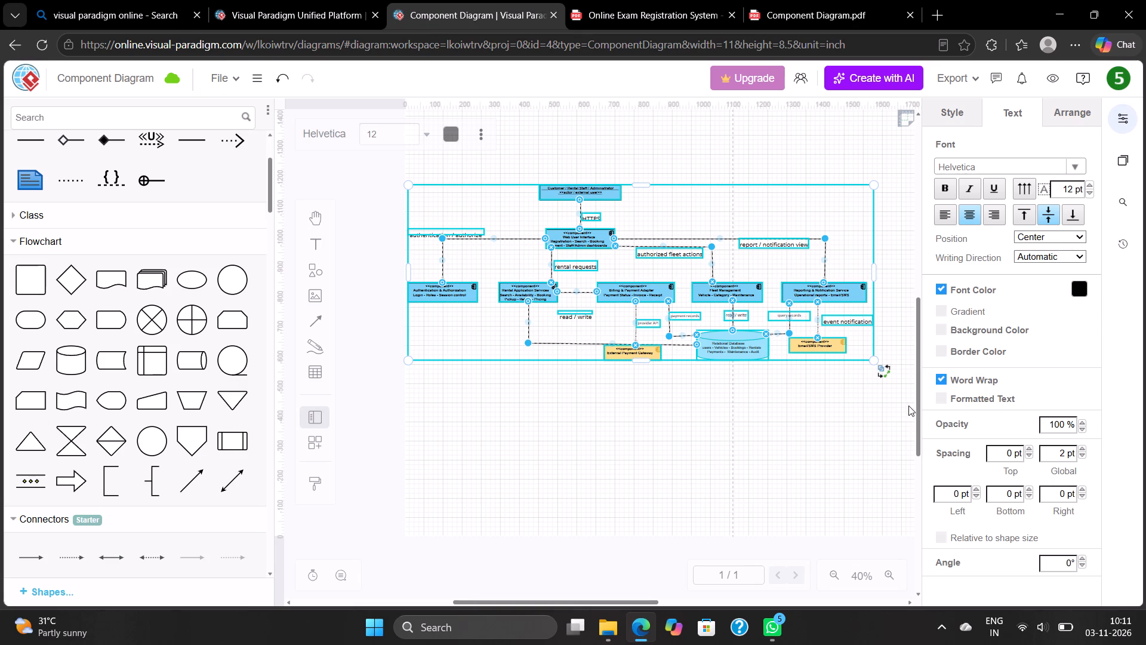
pyautogui.click(1033, 239)
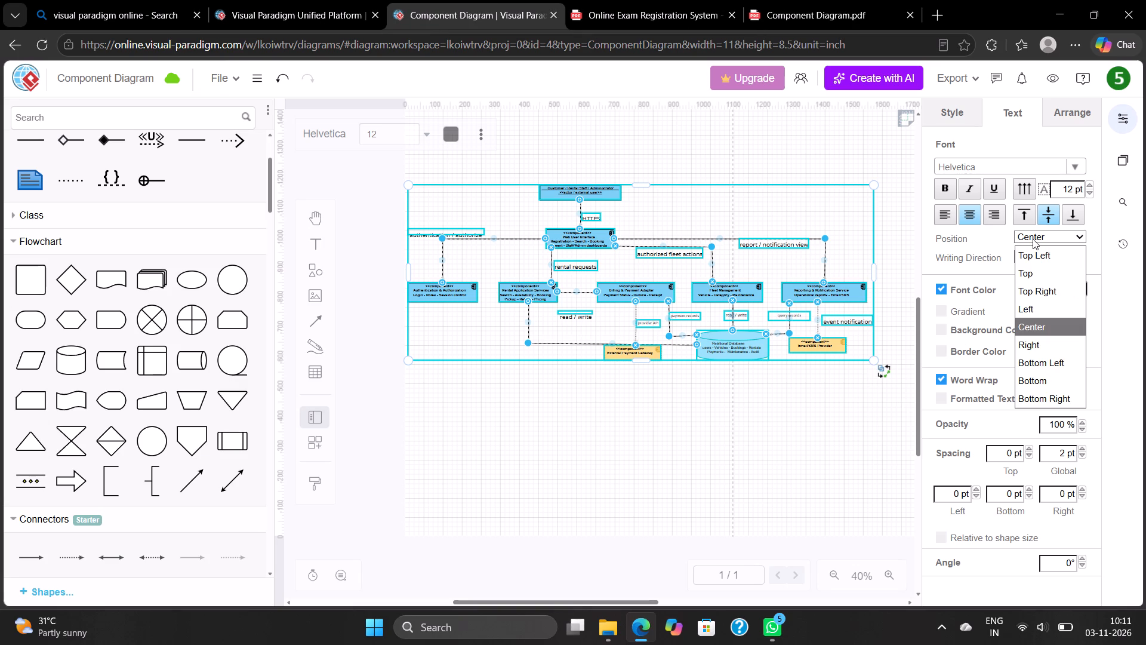
pyautogui.click(799, 496)
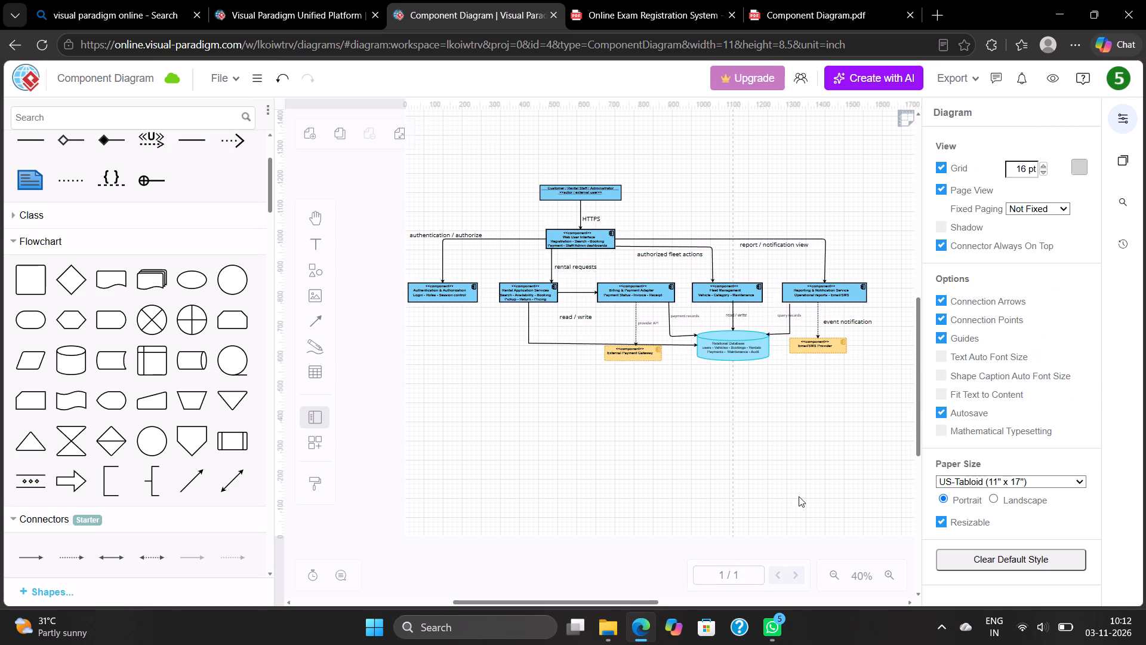
pyautogui.scroll(1, 728, 441)
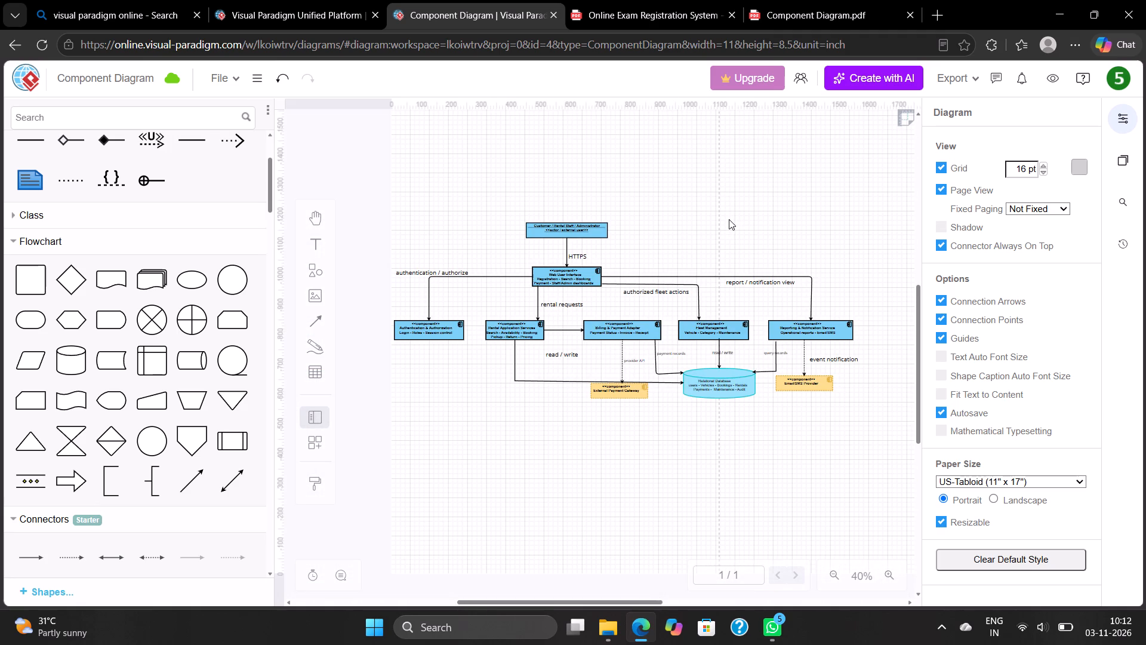
pyautogui.click(910, 118)
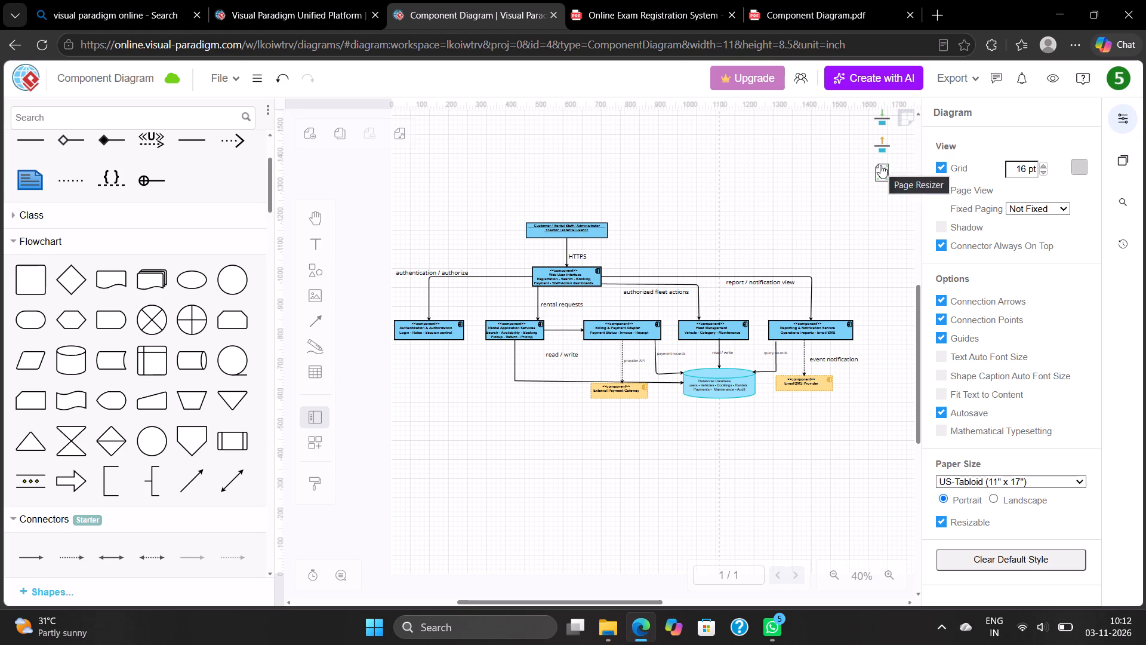
pyautogui.click(880, 165)
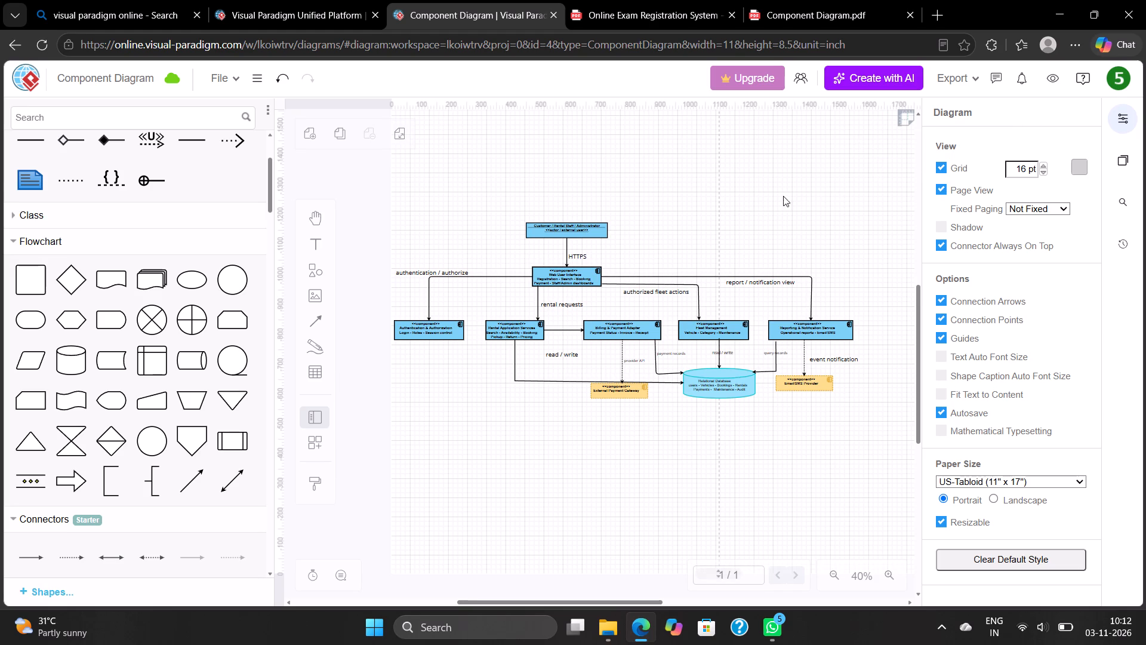
pyautogui.moveTo(717, 211); pyautogui.dragTo(720, 211)
pyautogui.moveTo(720, 211); pyautogui.dragTo(772, 217)
pyautogui.hscroll(1, 673, 279)
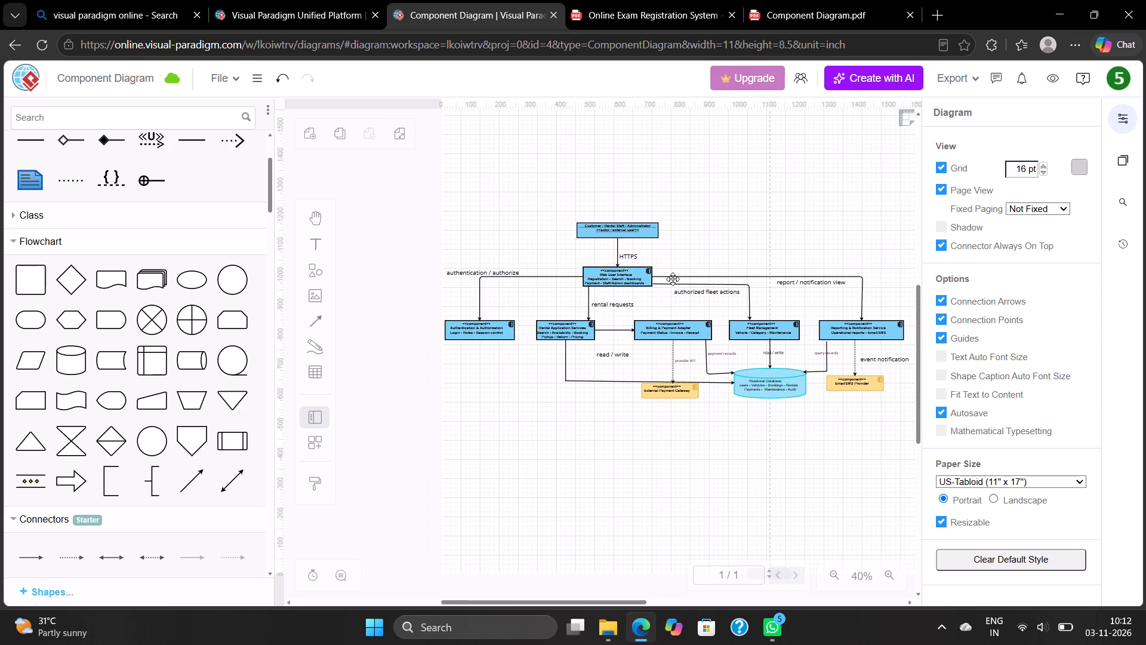
pyautogui.hscroll(2, 709, 276)
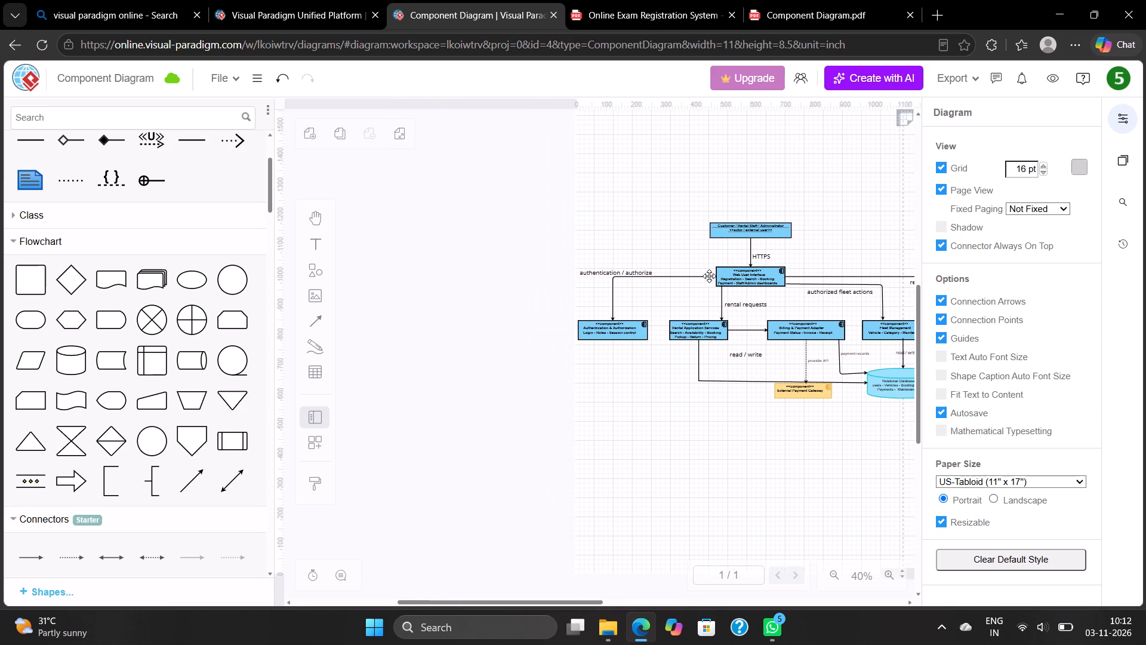
pyautogui.hscroll(-1, 553, 240)
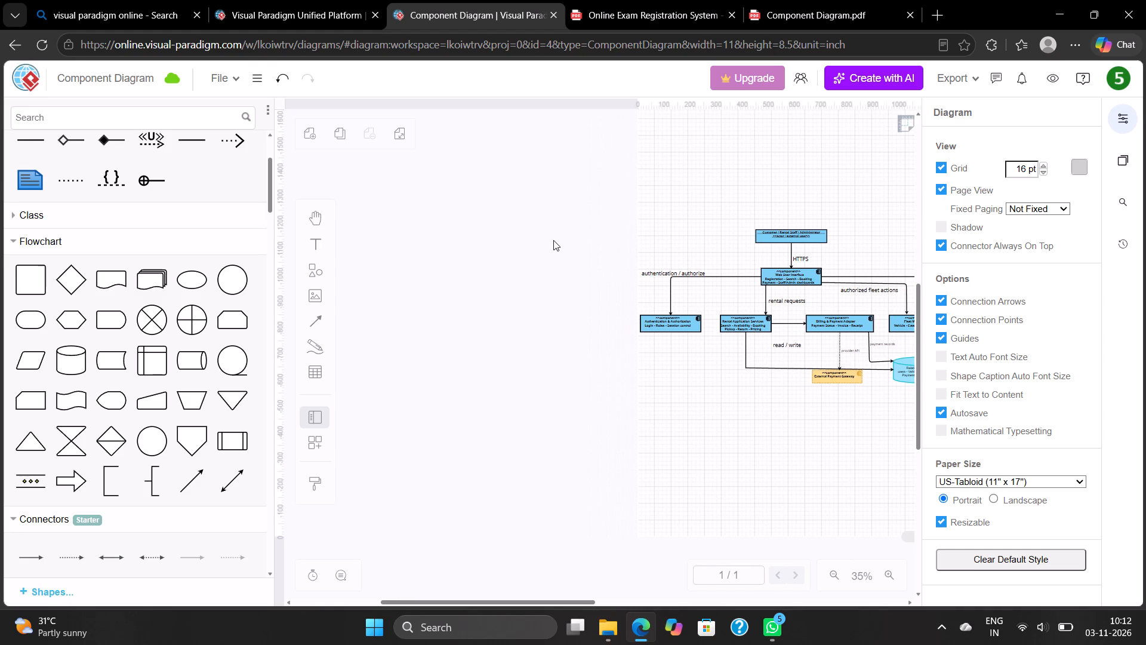
pyautogui.hscroll(-2, 553, 240)
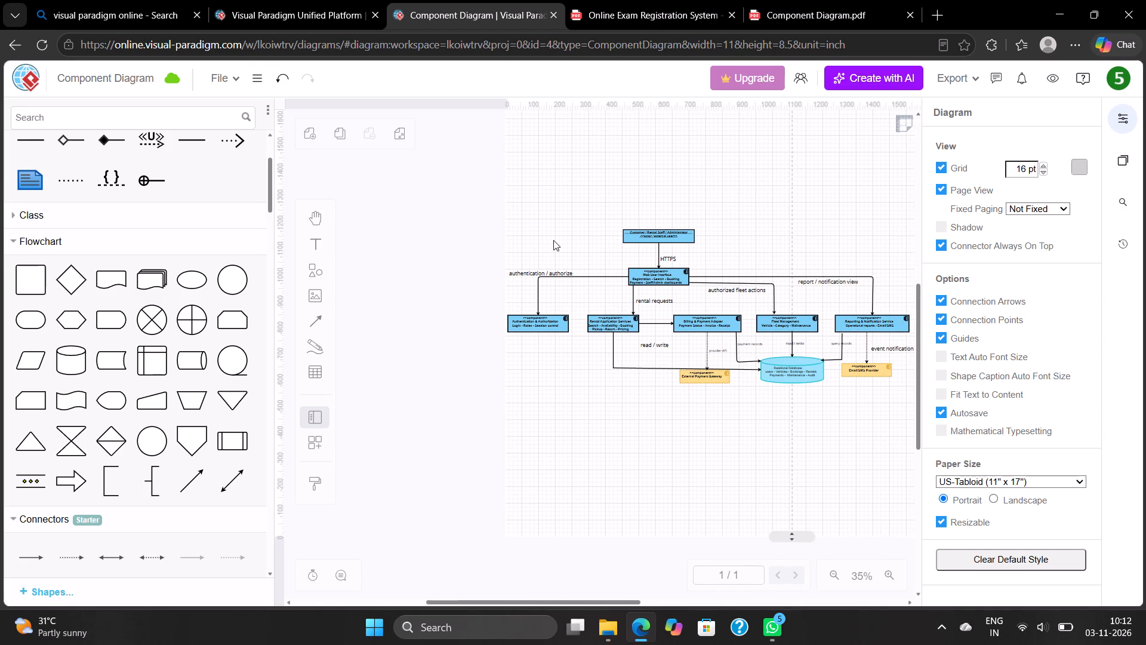
pyautogui.hscroll(-1, 553, 240)
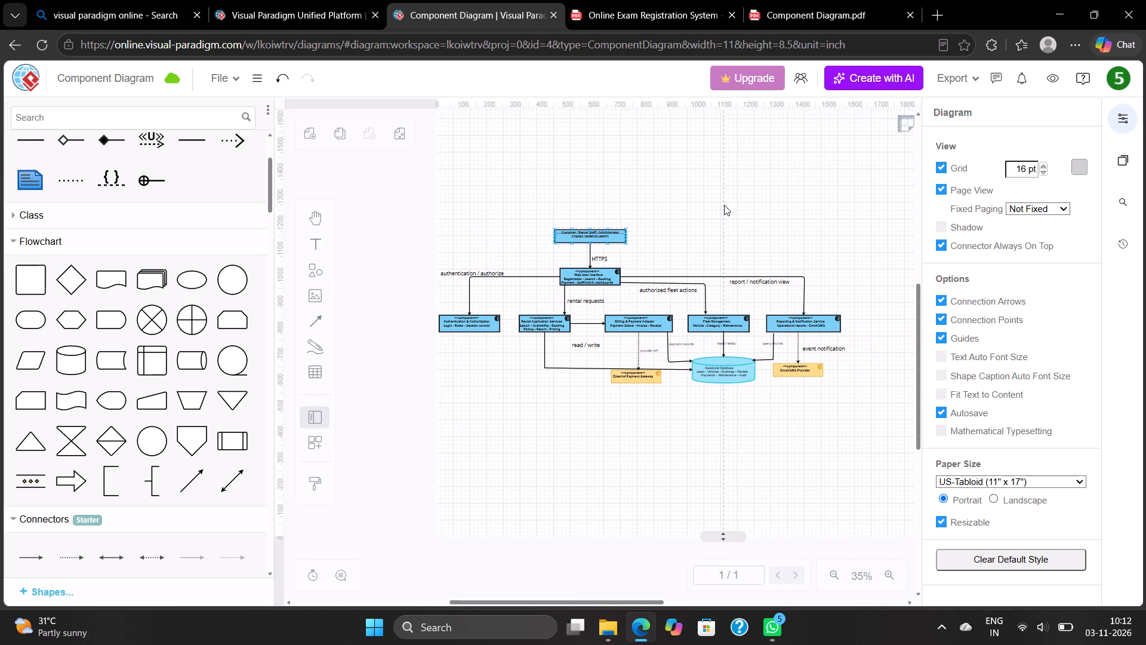
pyautogui.click(724, 205)
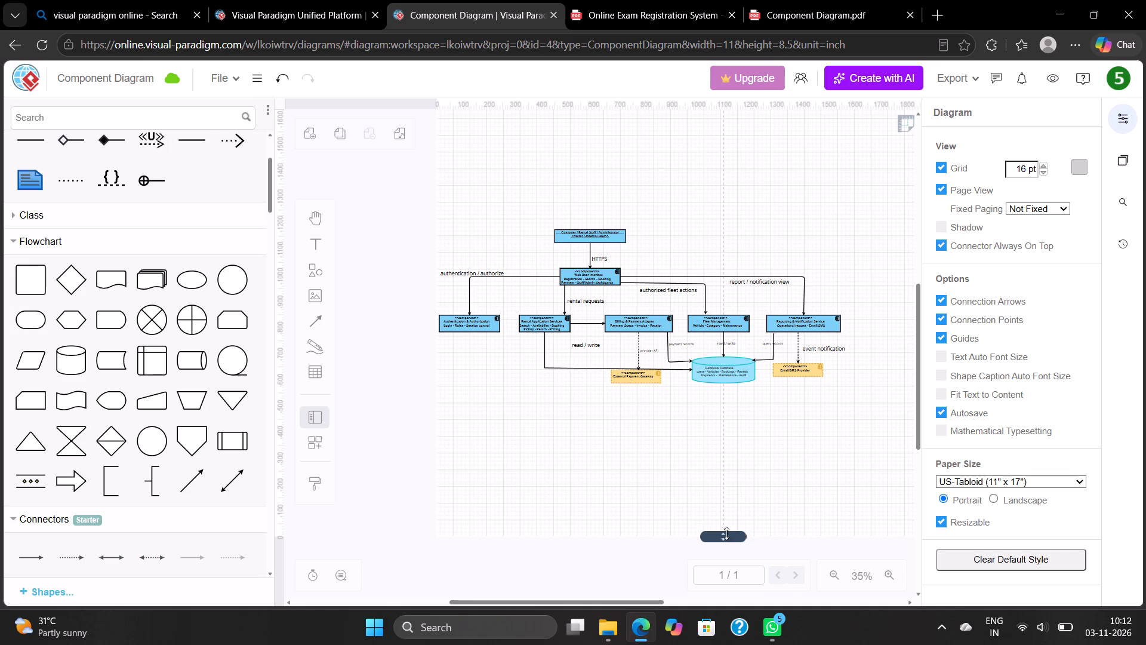
# Resize the page at its lower edge to a height of about 16.66 inches.
pyautogui.moveTo(724, 535); pyautogui.dragTo(846, 515)
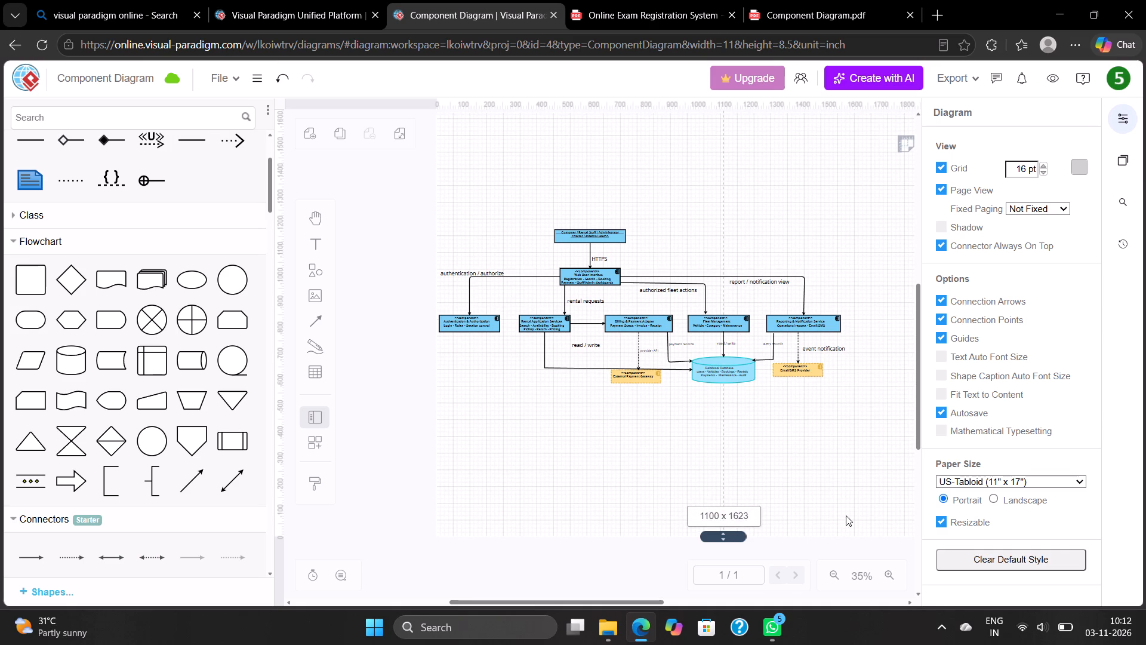
pyautogui.moveTo(846, 515); pyautogui.dragTo(885, 526)
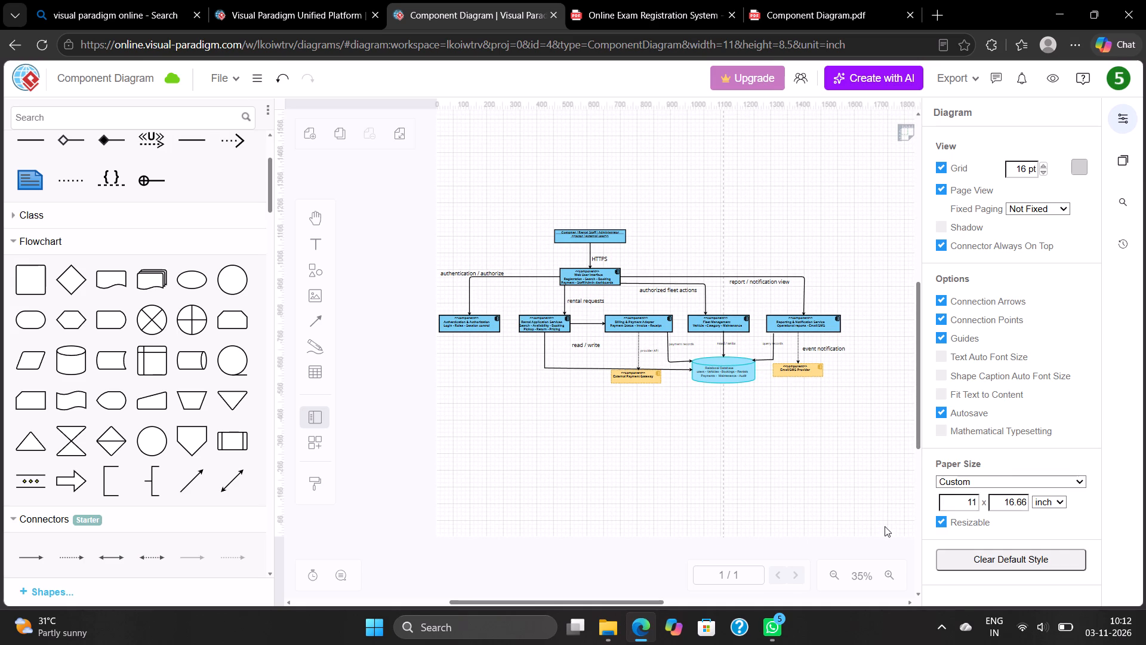
# Set the custom paper width to 16 inches.
pyautogui.scroll(1, 839, 500)
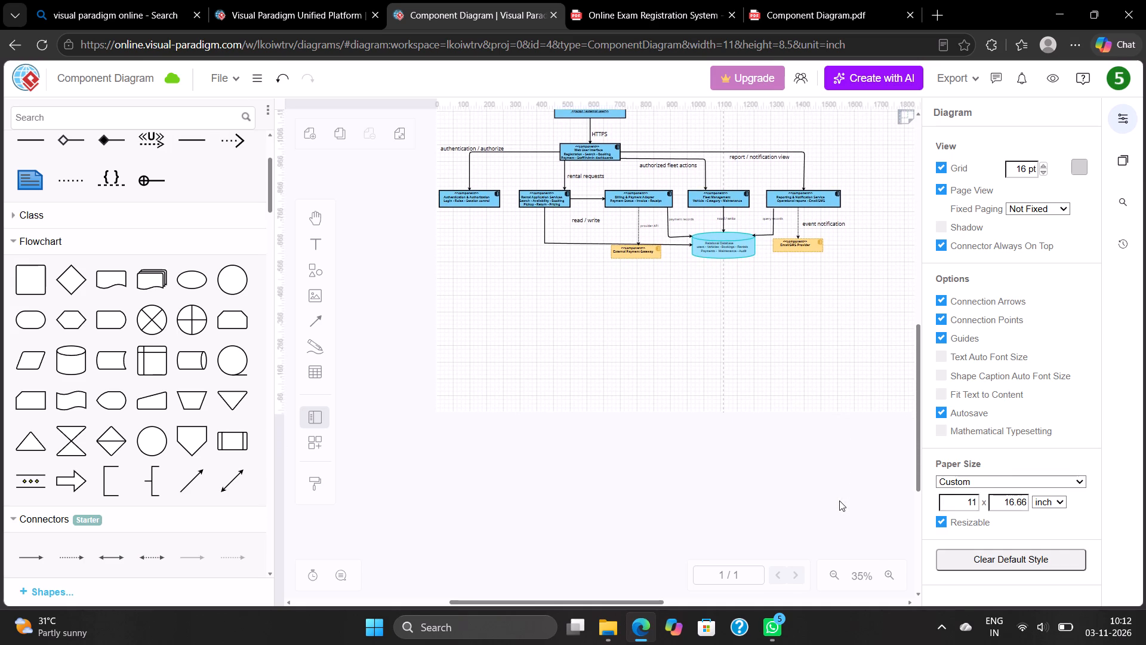
pyautogui.scroll(2, 839, 500)
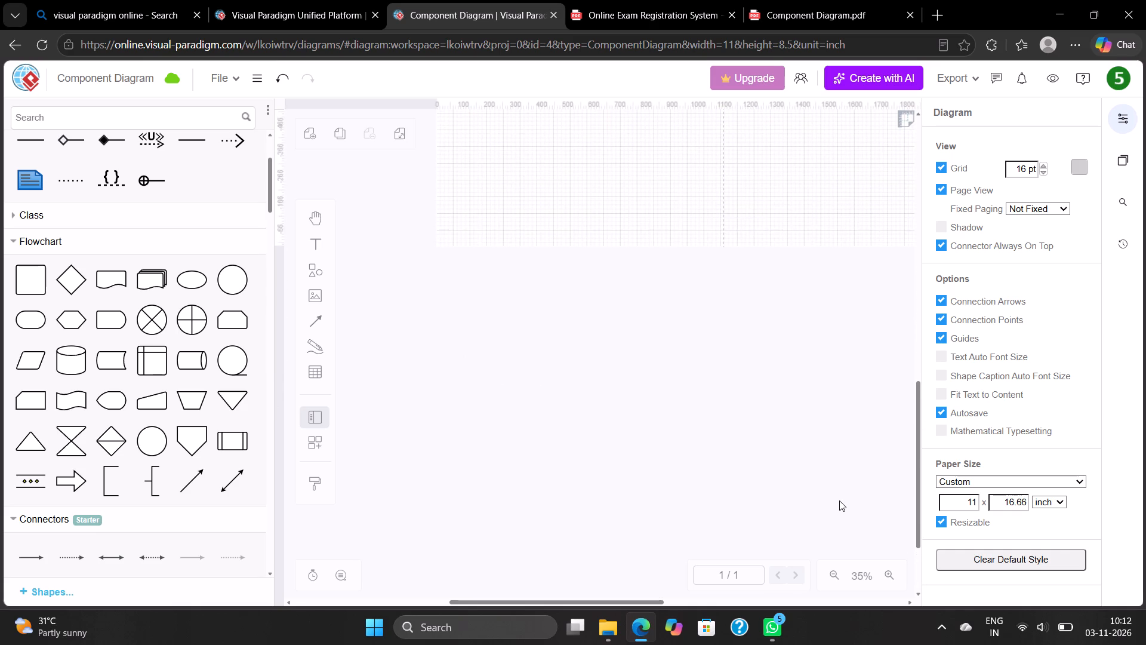
pyautogui.scroll(2, 839, 500)
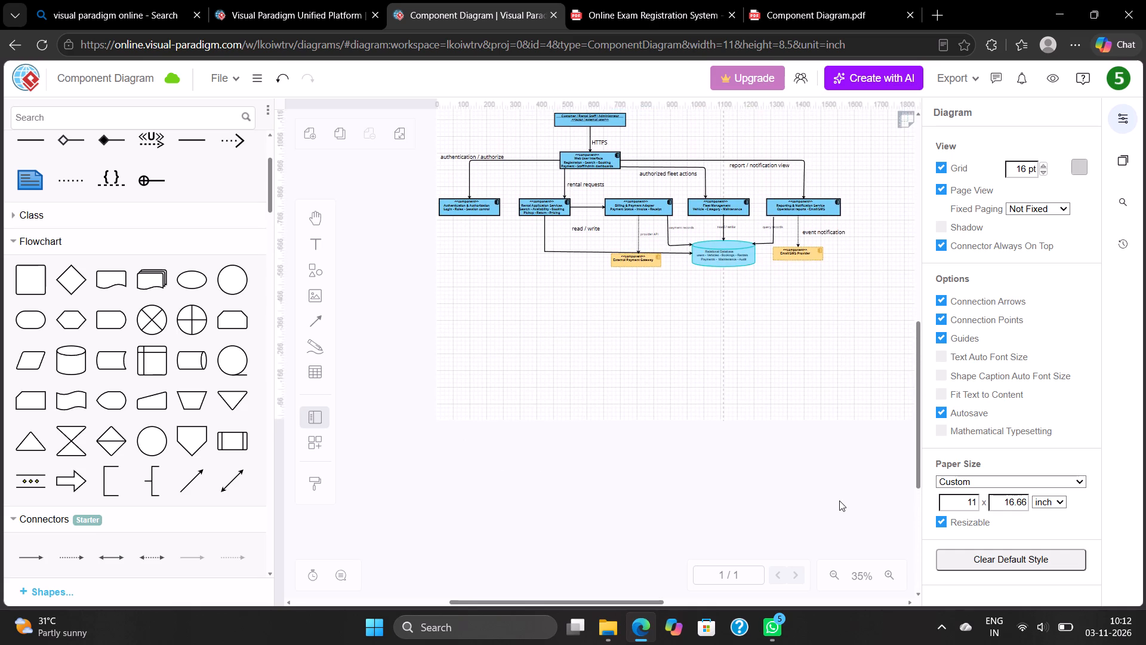
pyautogui.scroll(2, 839, 500)
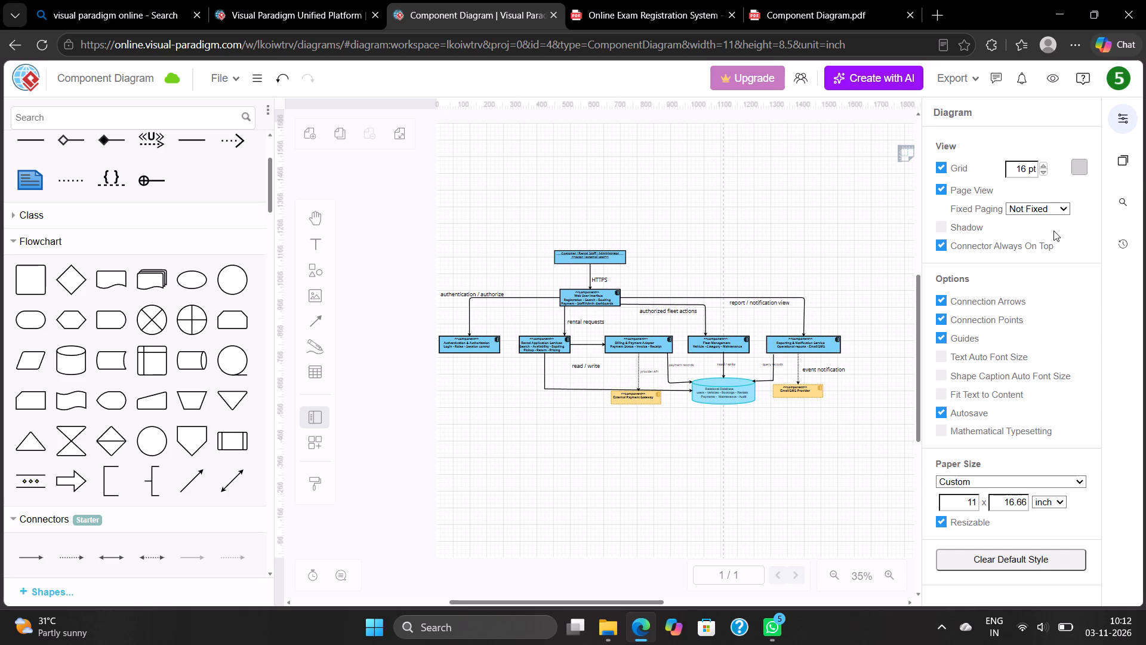
pyautogui.click(976, 503)
pyautogui.press('BackSpace')
pyautogui.press('BackSpace')
pyautogui.write('16')
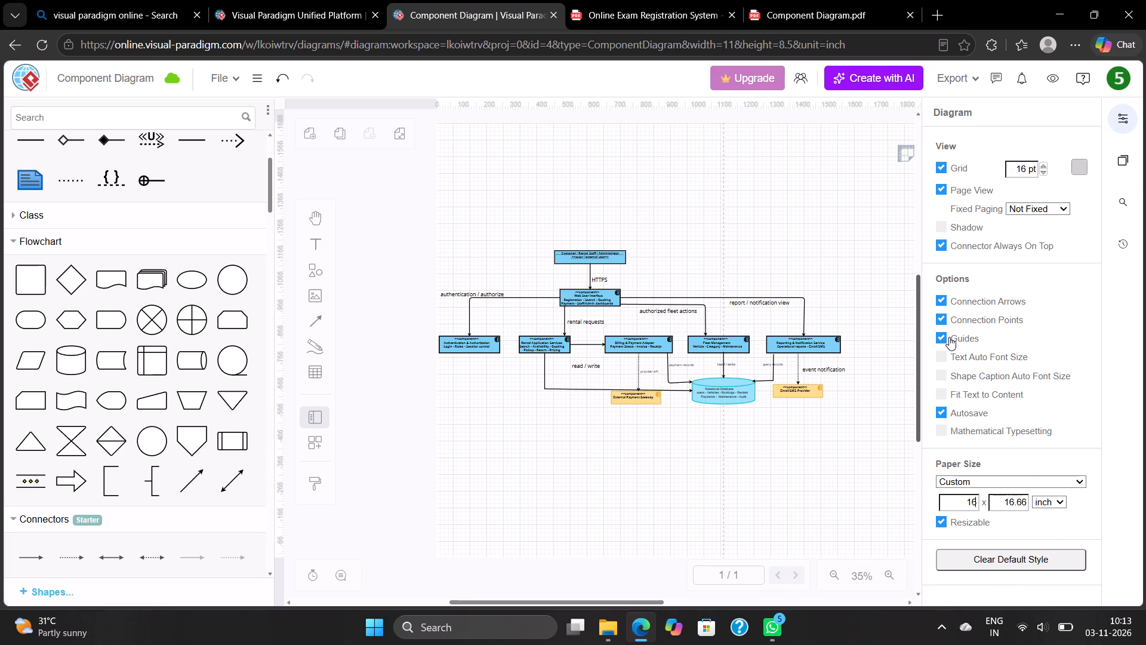
pyautogui.click(1075, 339)
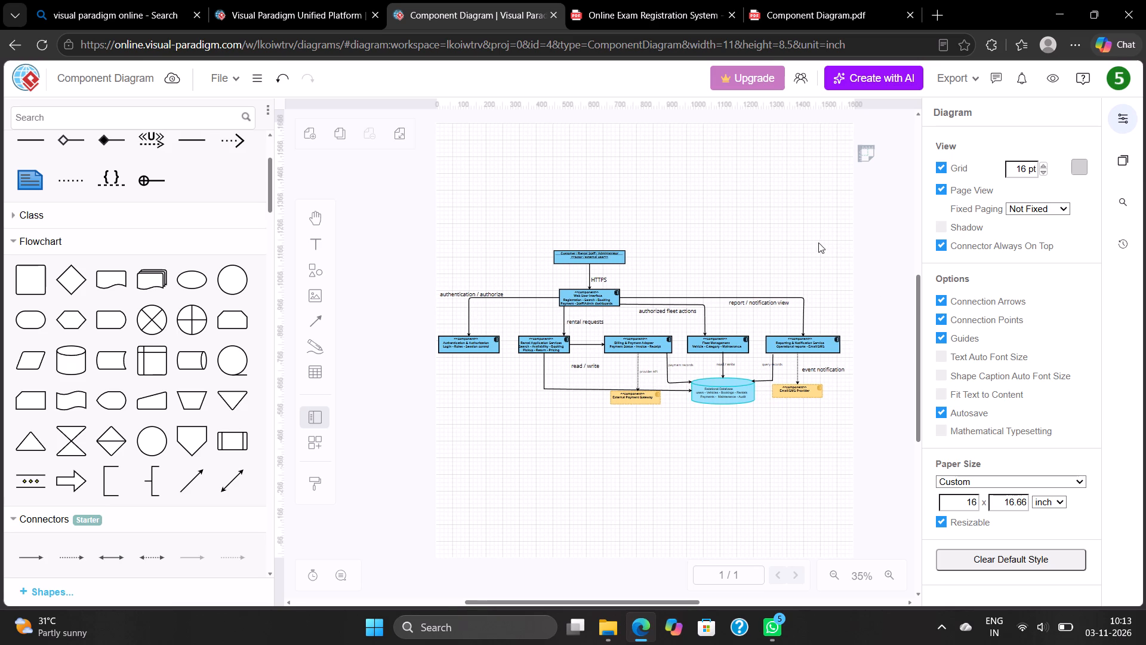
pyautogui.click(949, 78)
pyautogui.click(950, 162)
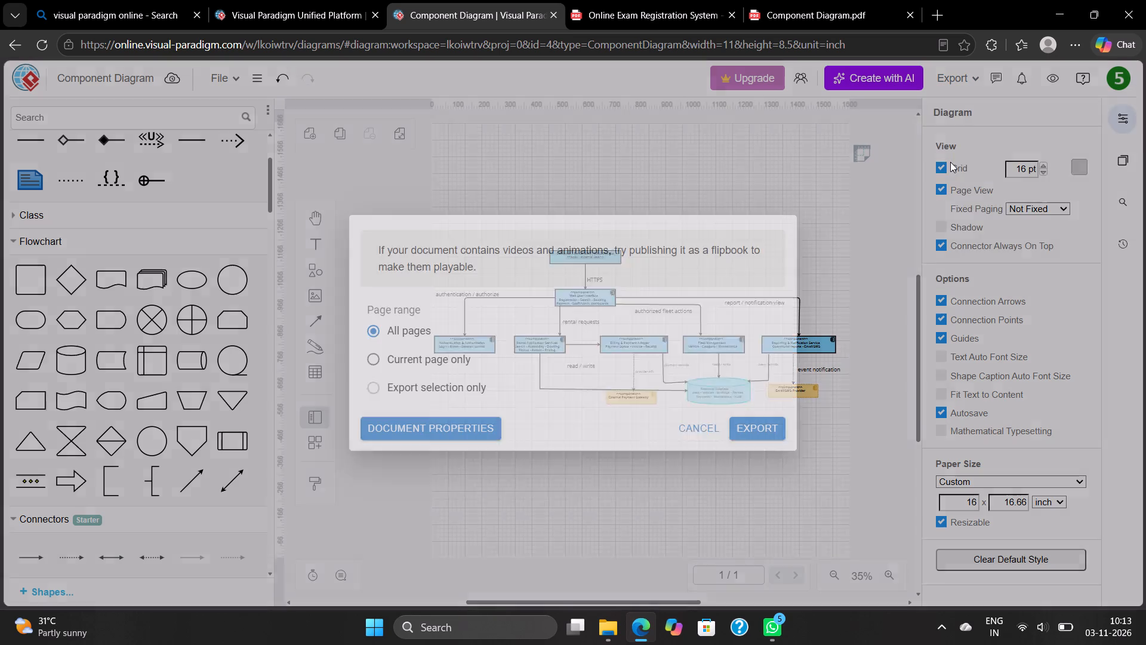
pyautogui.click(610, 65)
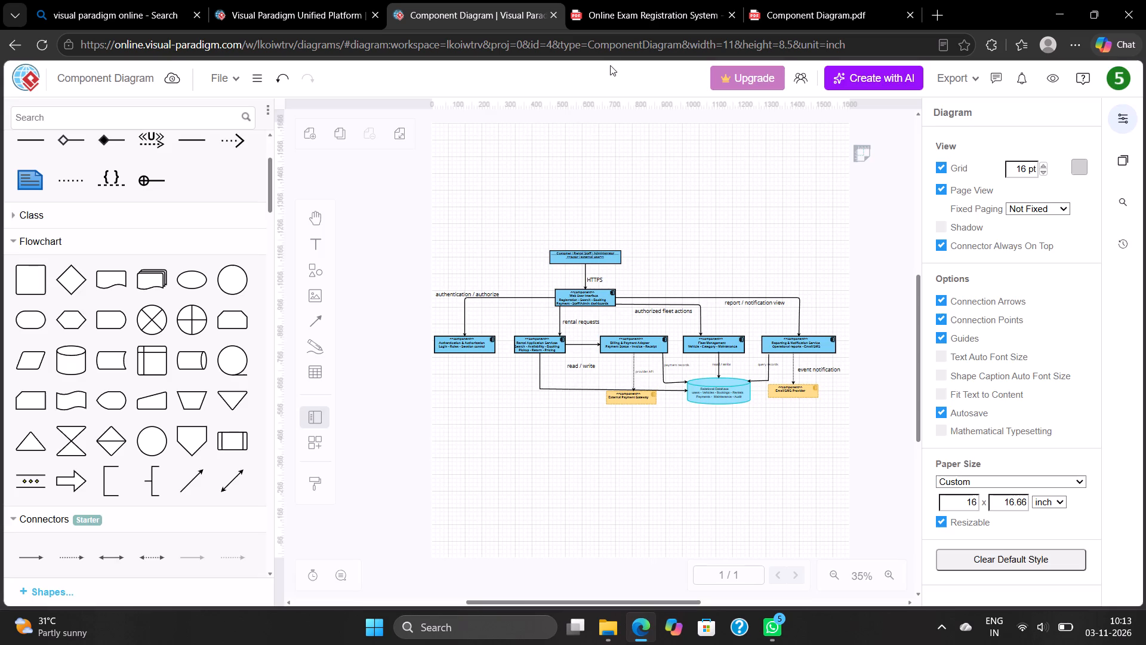
# Select the whole component diagram and export only the selection as a PDF.
pyautogui.moveTo(426, 198); pyautogui.dragTo(657, 331)
pyautogui.hscroll(1, 575, 235)
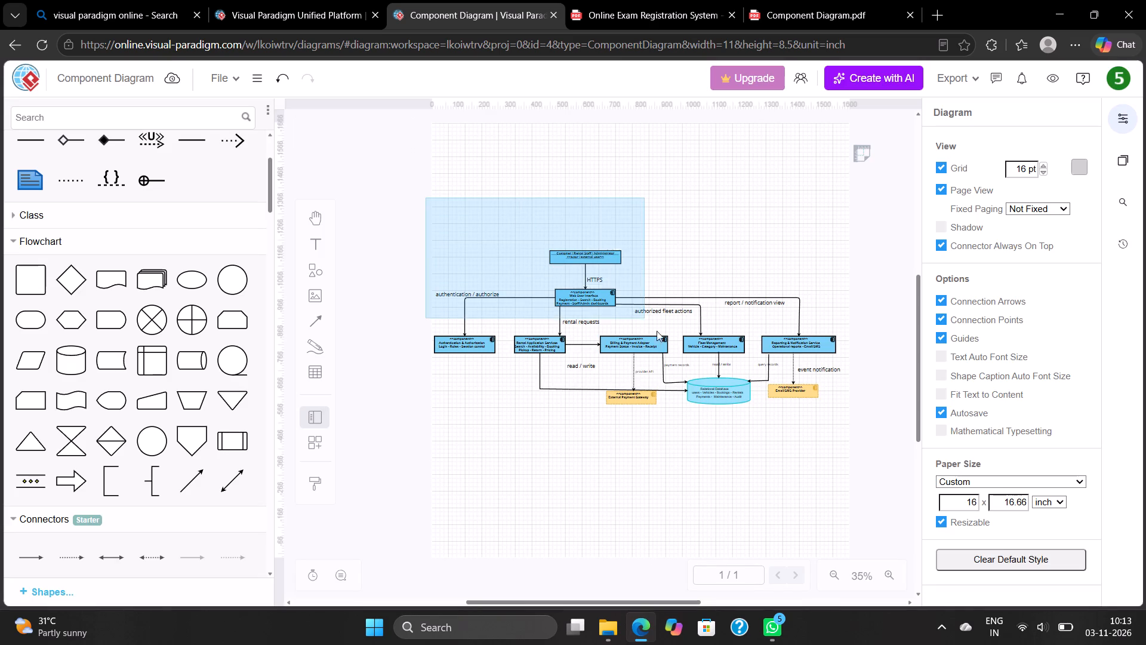
pyautogui.hscroll(1, 657, 331)
pyautogui.moveTo(657, 331); pyautogui.dragTo(843, 423)
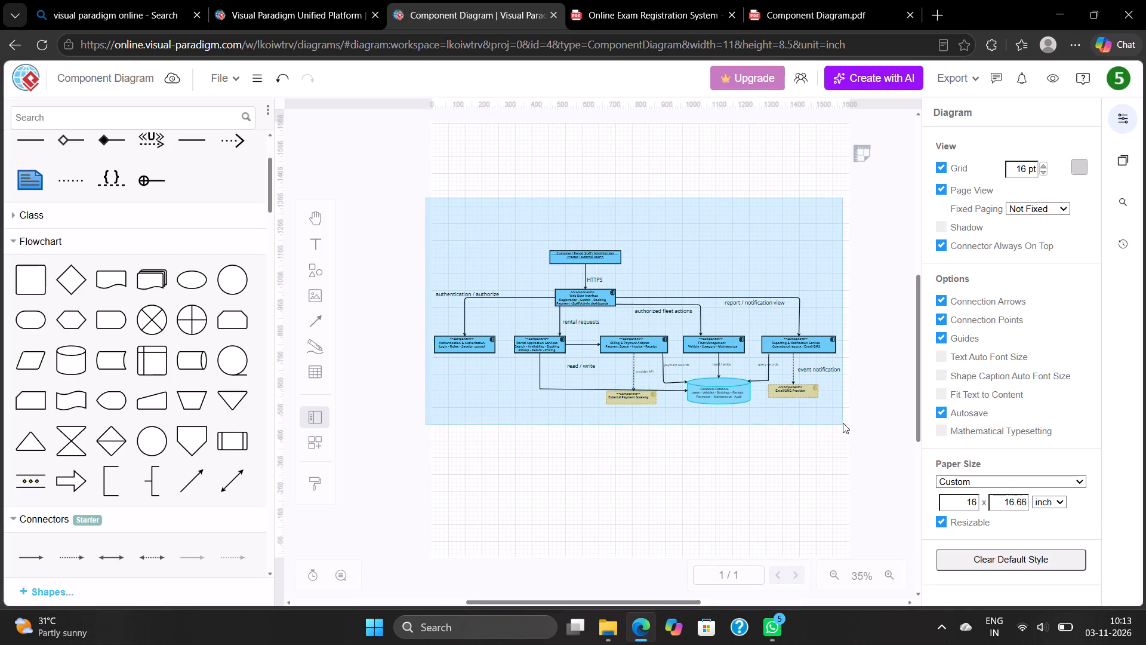
pyautogui.moveTo(843, 423); pyautogui.dragTo(838, 428)
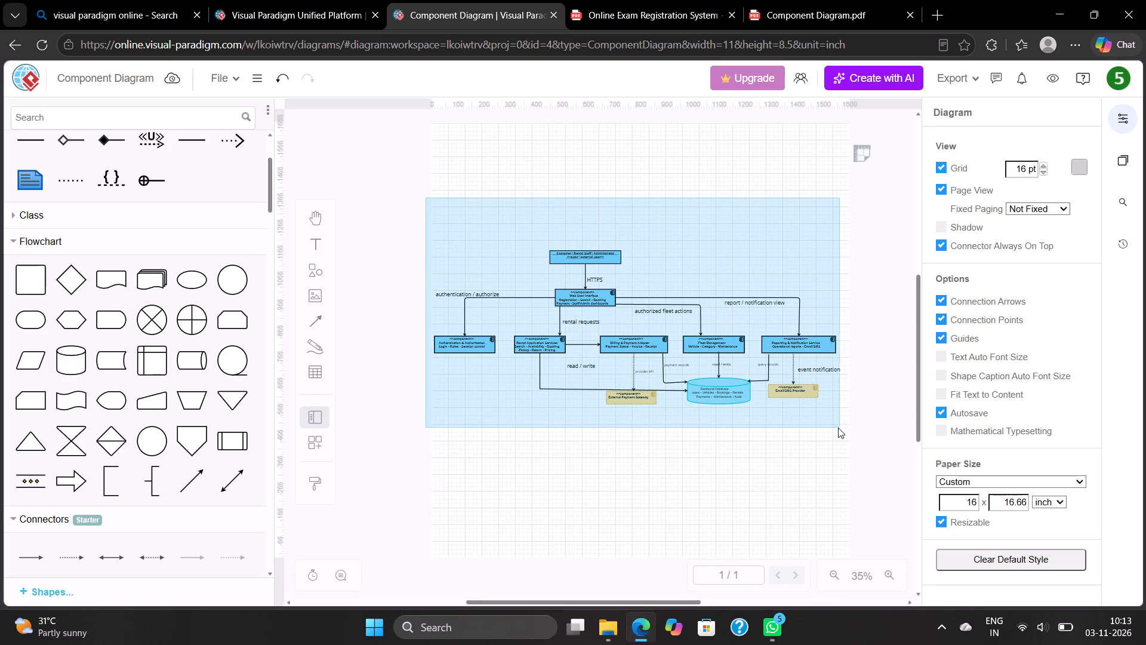
pyautogui.moveTo(838, 428); pyautogui.dragTo(848, 422)
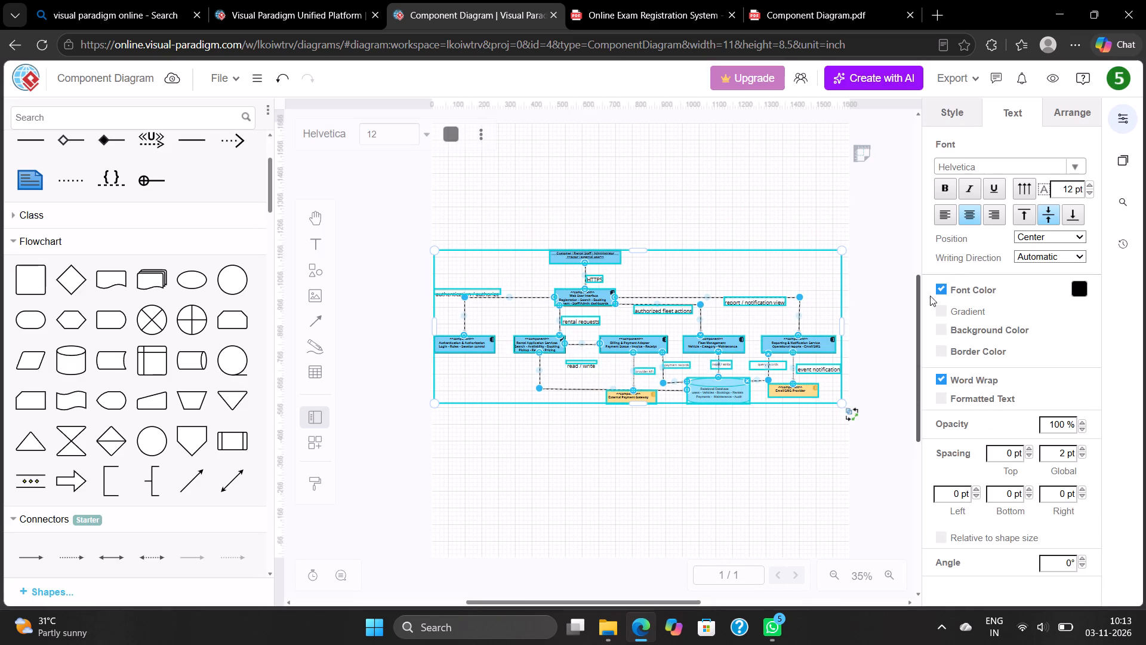
pyautogui.click(955, 74)
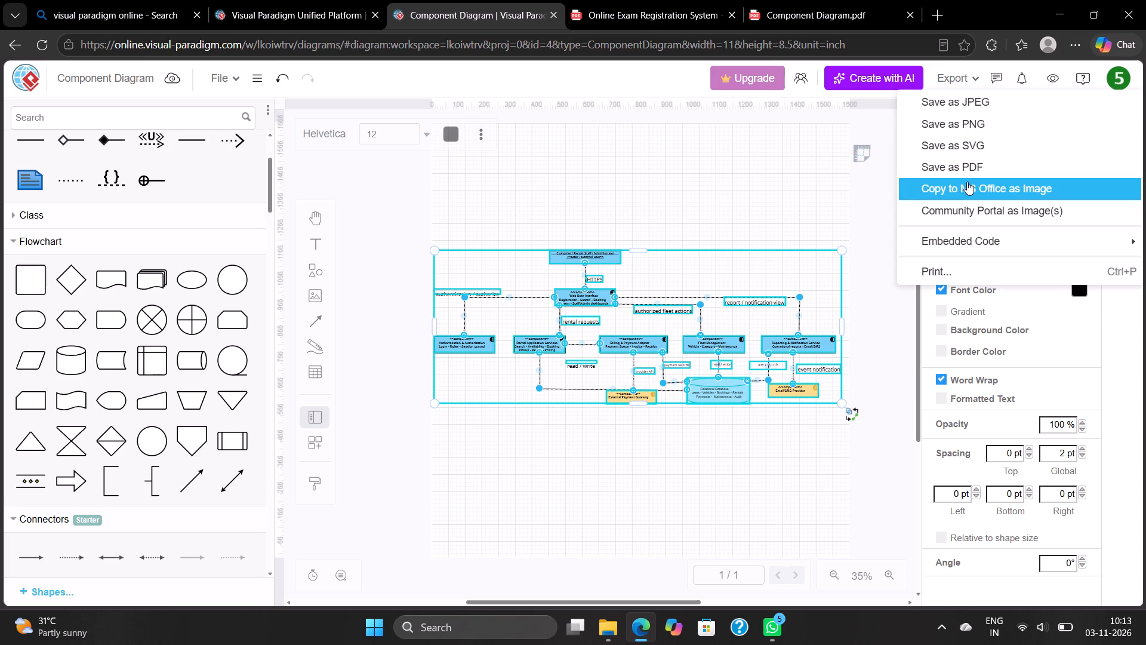
pyautogui.click(965, 165)
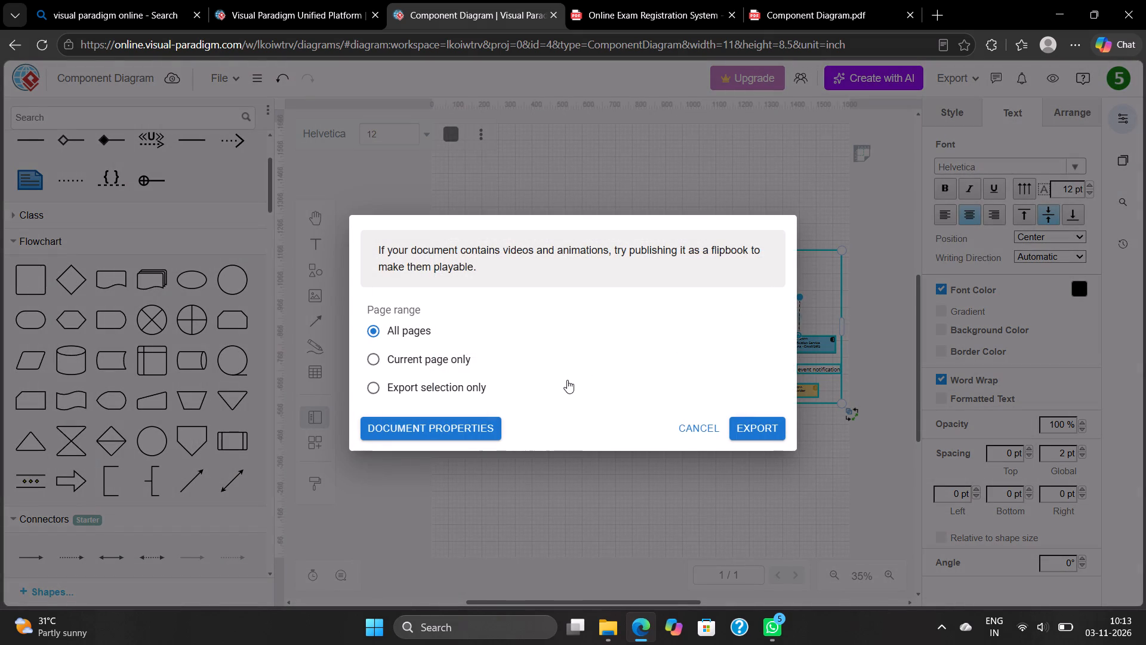
pyautogui.click(563, 382)
pyautogui.click(745, 429)
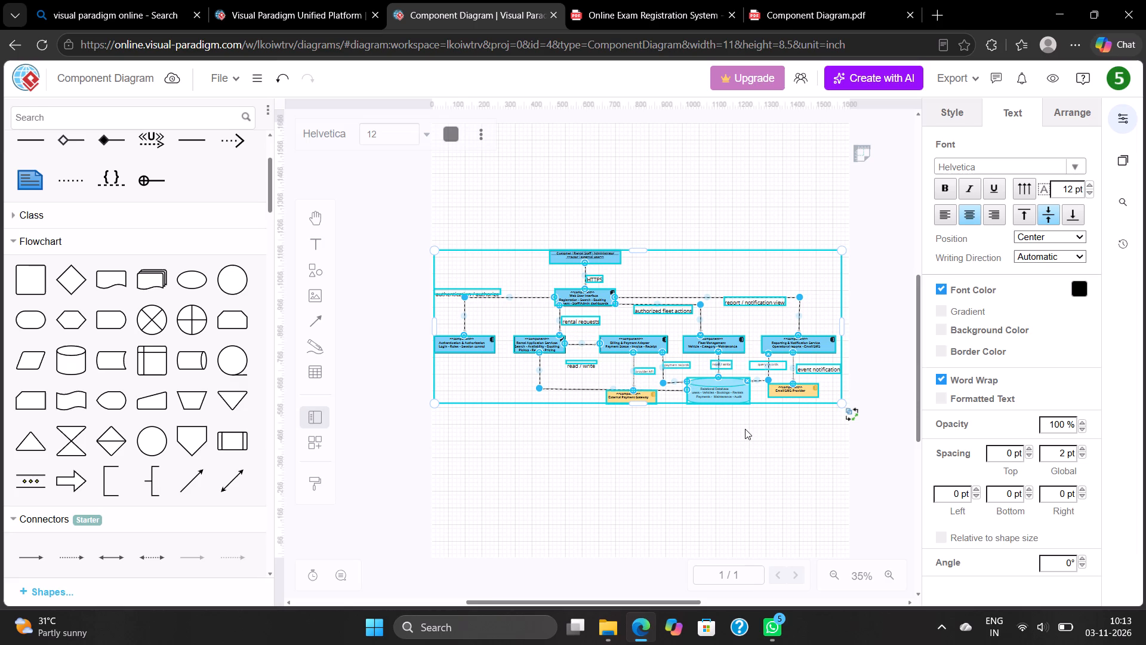